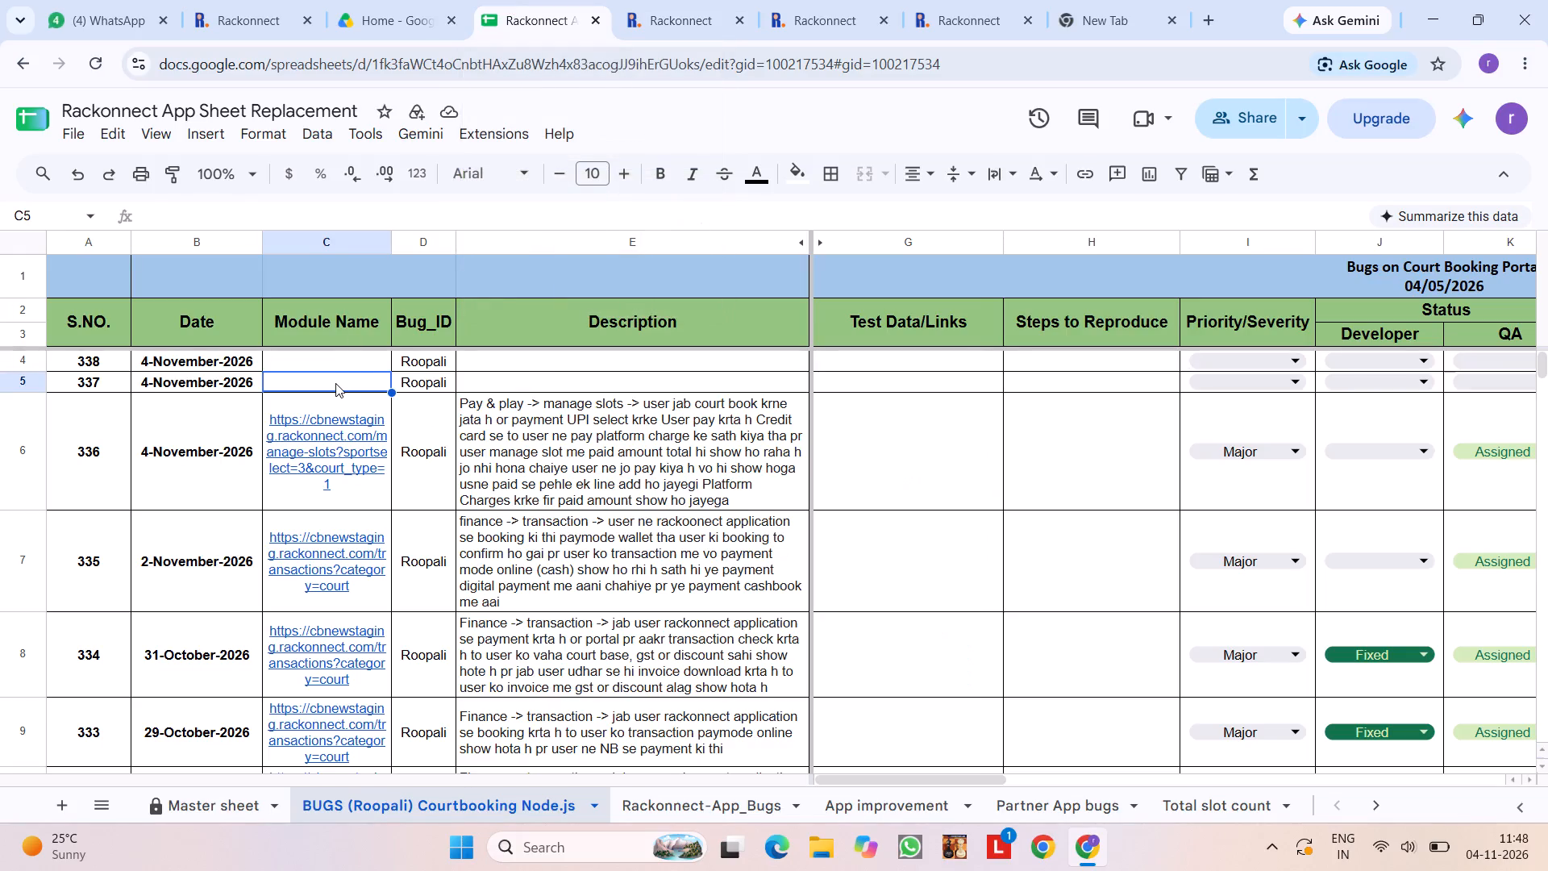
# Copy the manage-slots page URL from the booking portal into the Module Name cell of bug 337.
pyautogui.click(680, 0)
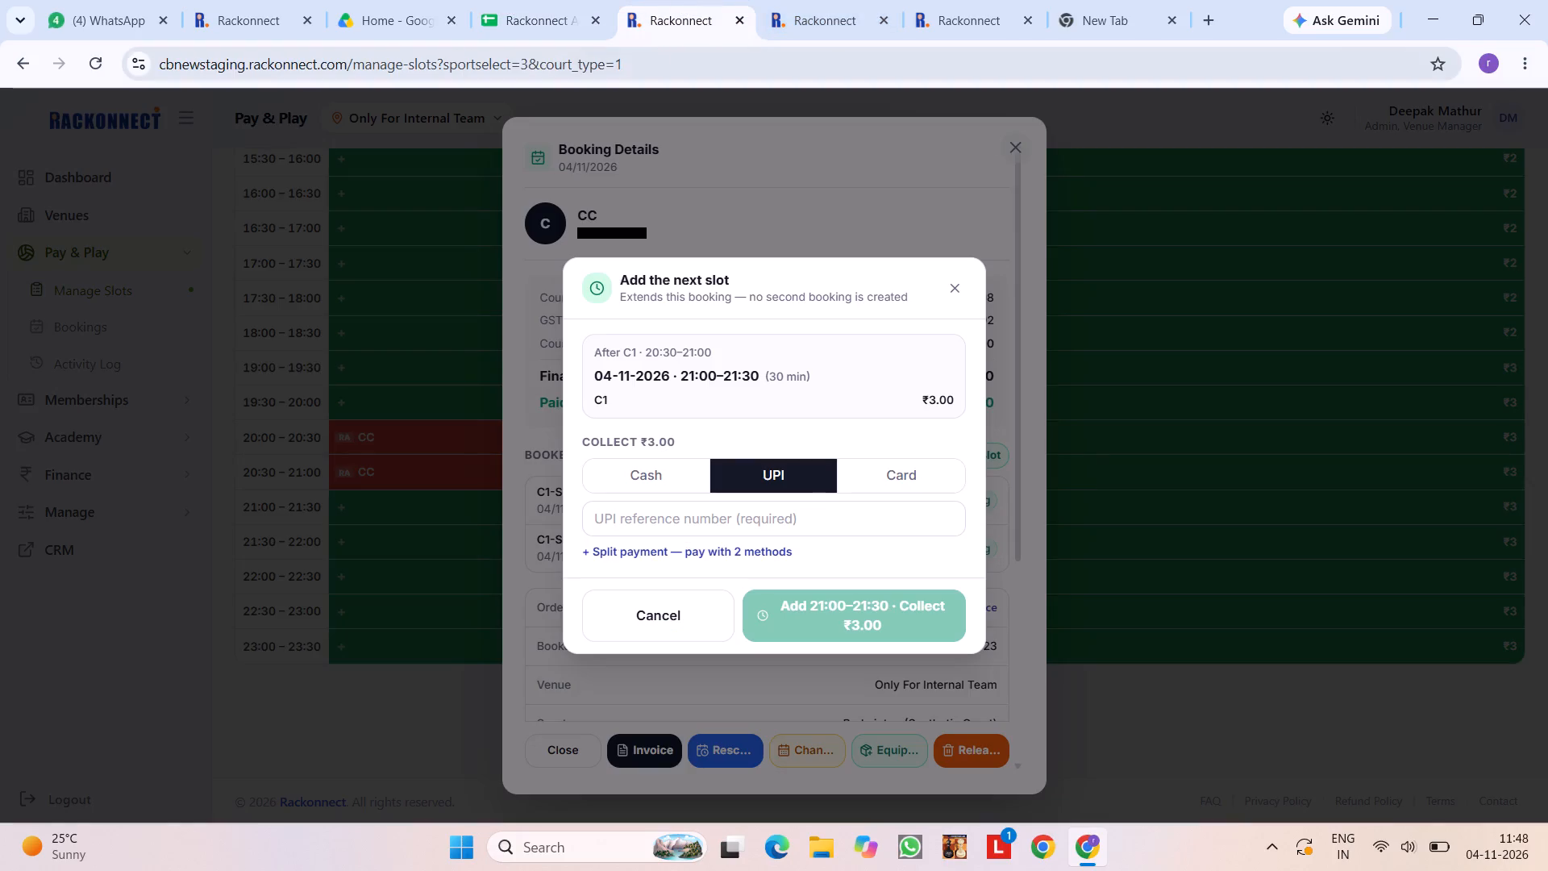
pyautogui.tripleClick(645, 69)
pyautogui.hotkey('ctrl', 'c')
pyautogui.hotkey('ctrl', 'c')
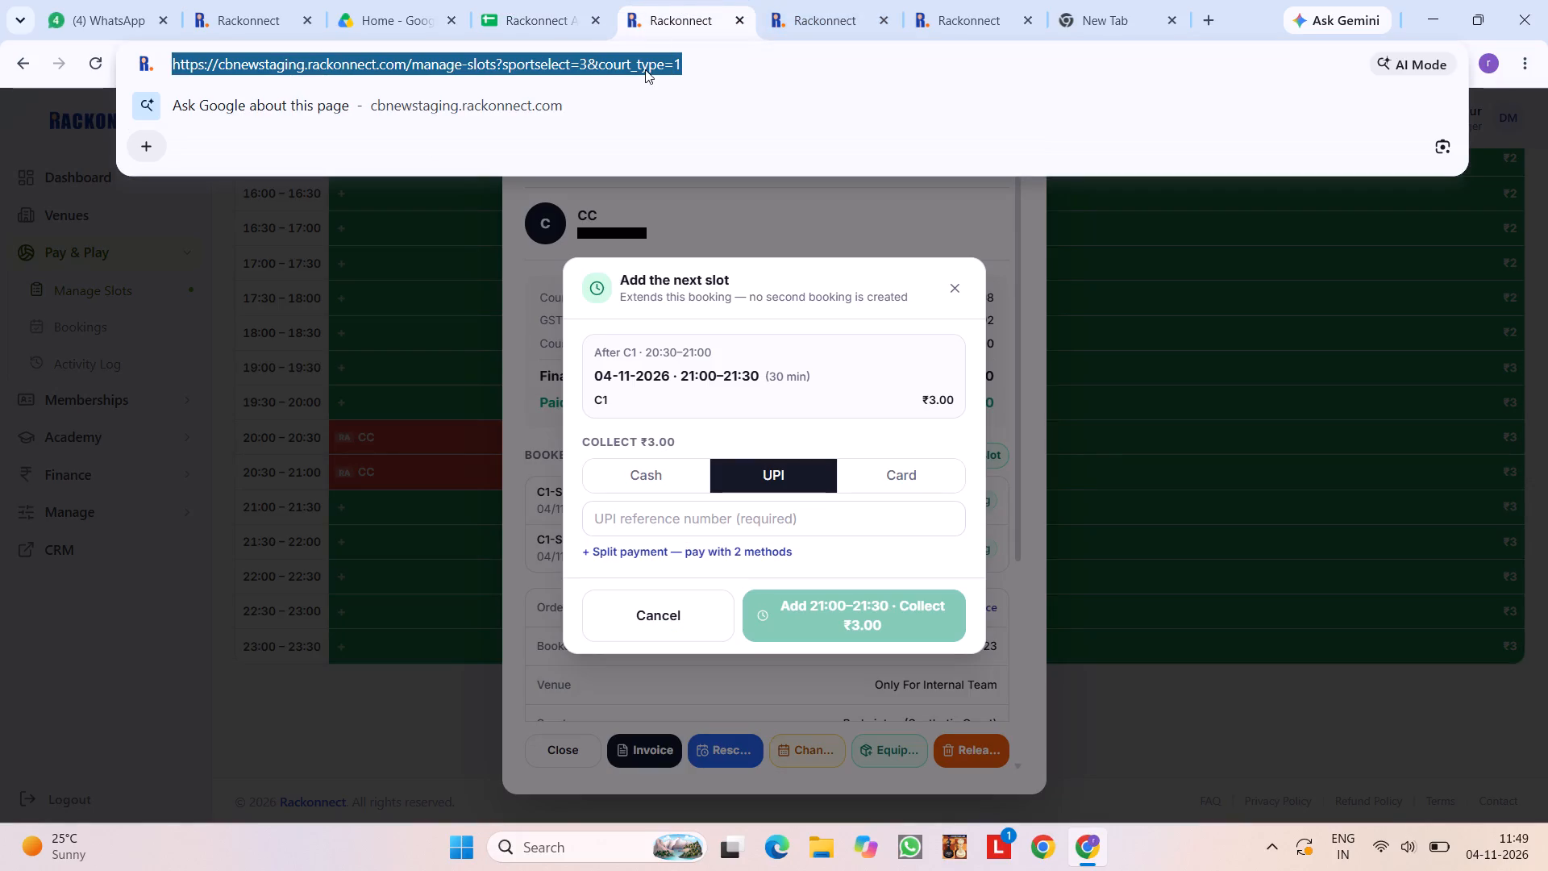
pyautogui.click(535, 0)
pyautogui.hotkey('ctrl', 'v')
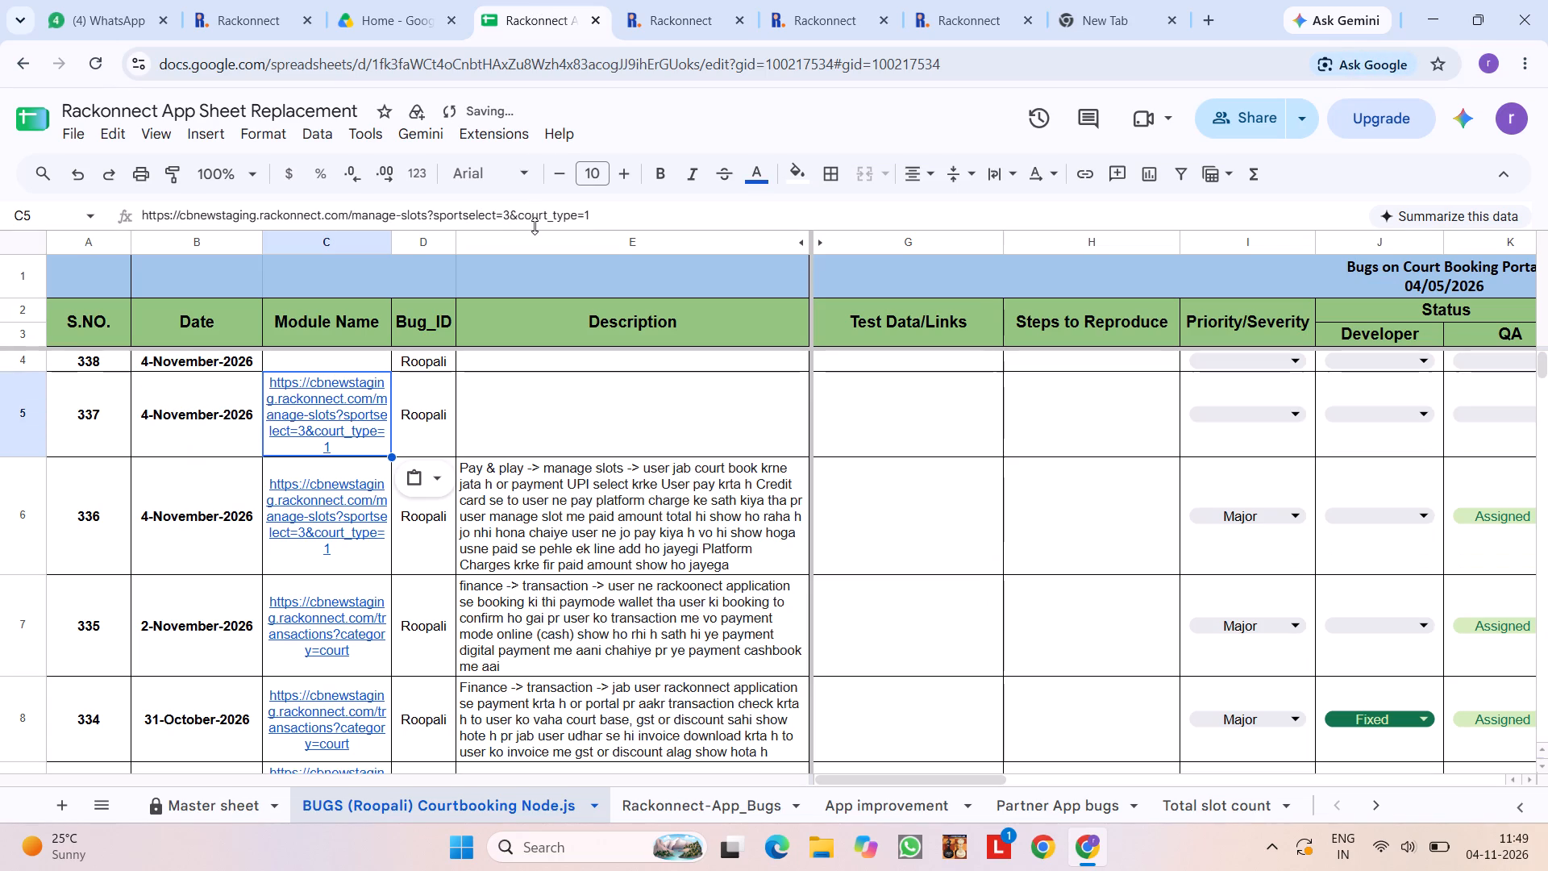
# Start the Description of bug 337 with "Pay & play -".
pyautogui.doubleClick(563, 429)
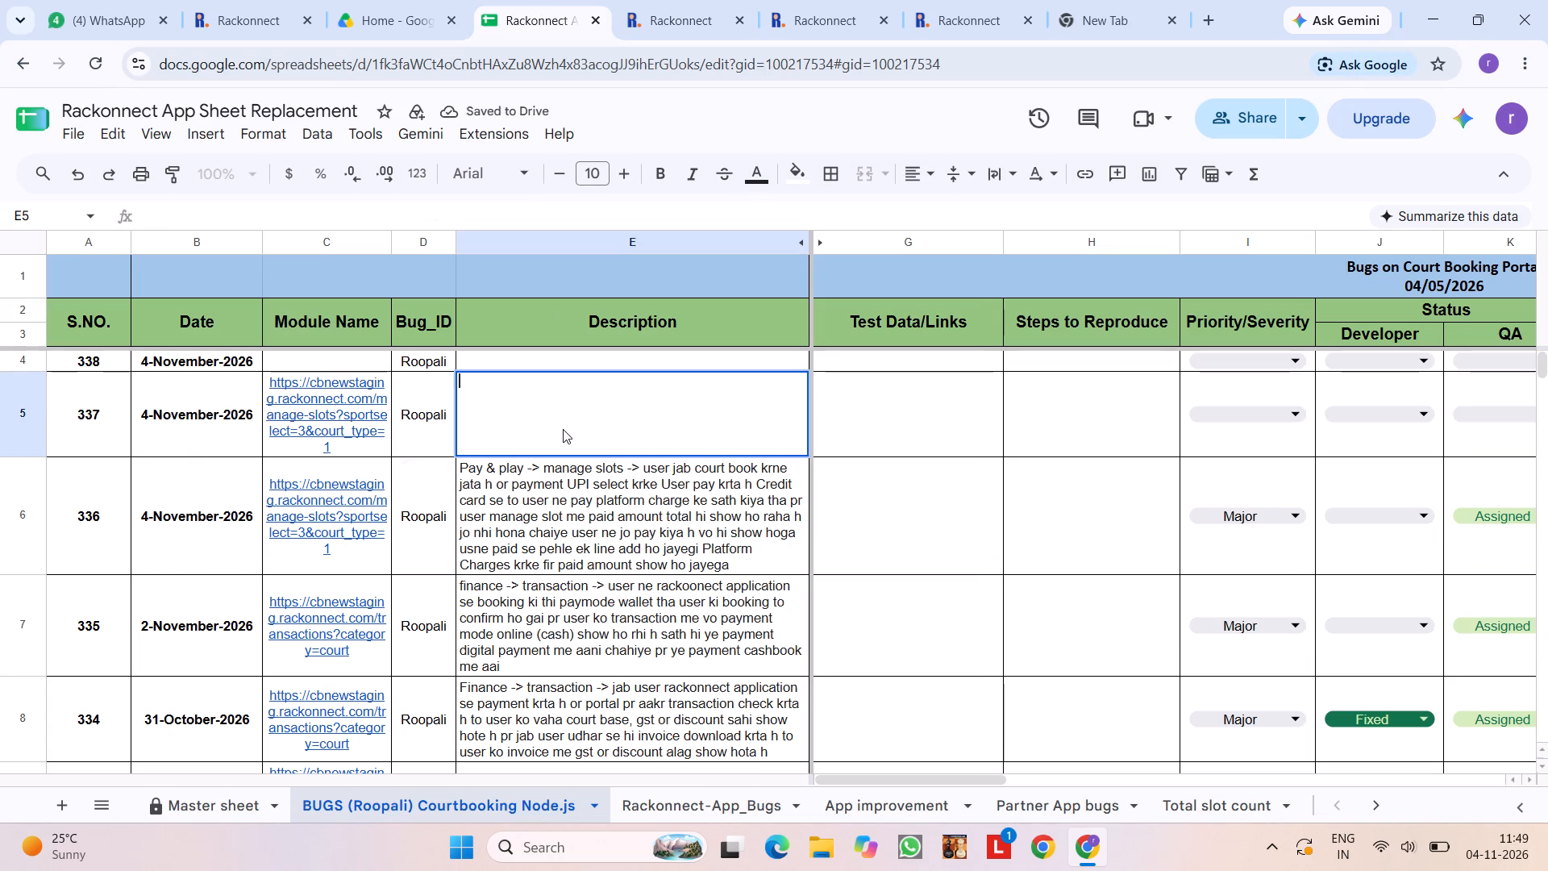
pyautogui.write('Pay')
pyautogui.press('space')
pyautogui.write('&')
pyautogui.press('space')
pyautogui.write('play -')
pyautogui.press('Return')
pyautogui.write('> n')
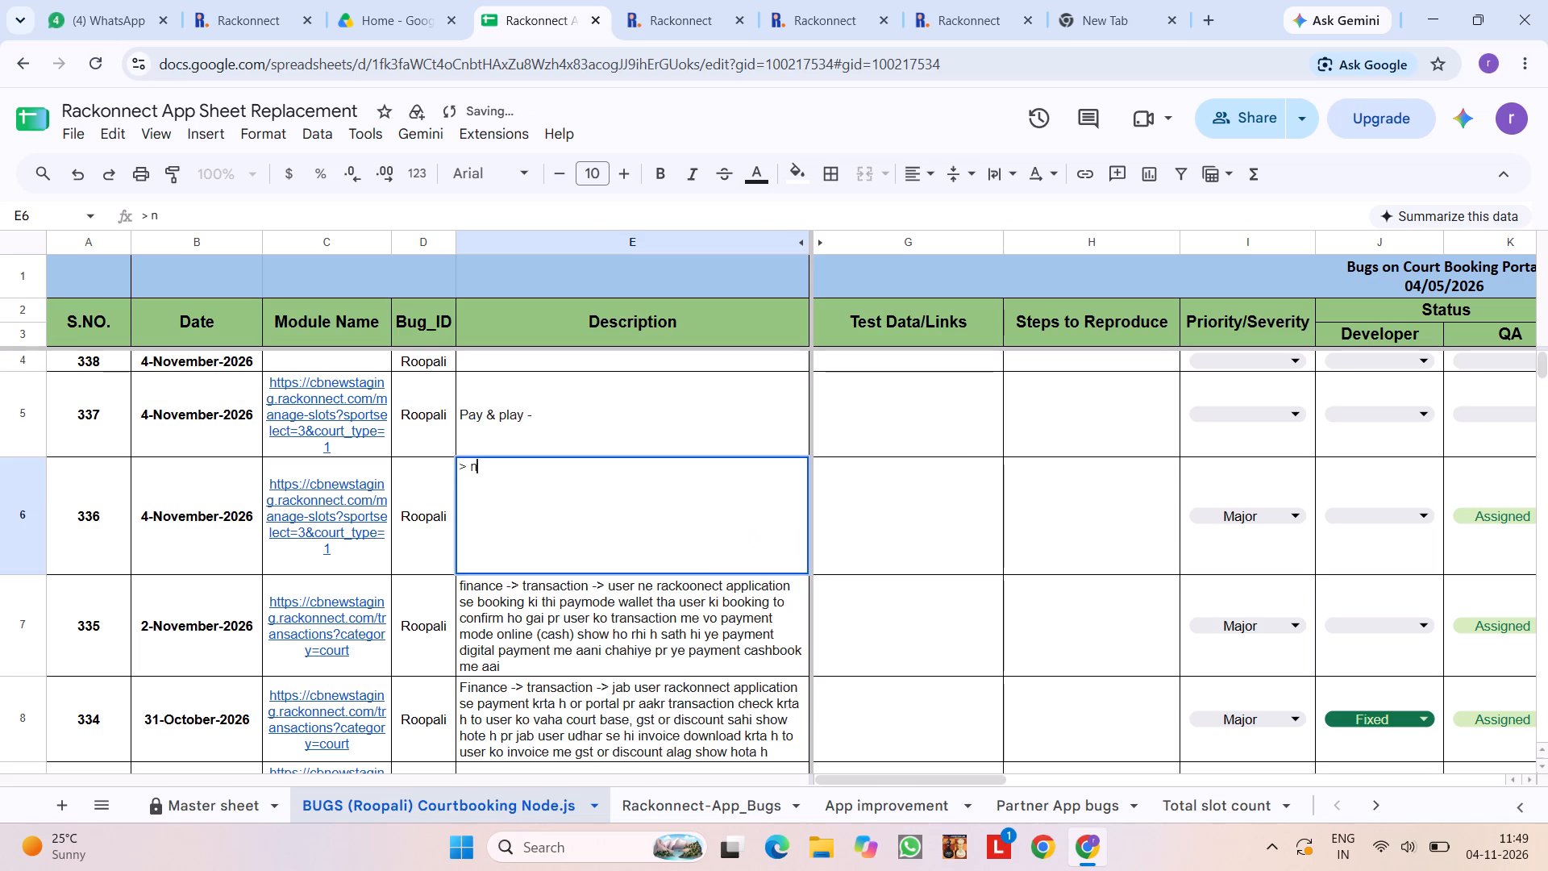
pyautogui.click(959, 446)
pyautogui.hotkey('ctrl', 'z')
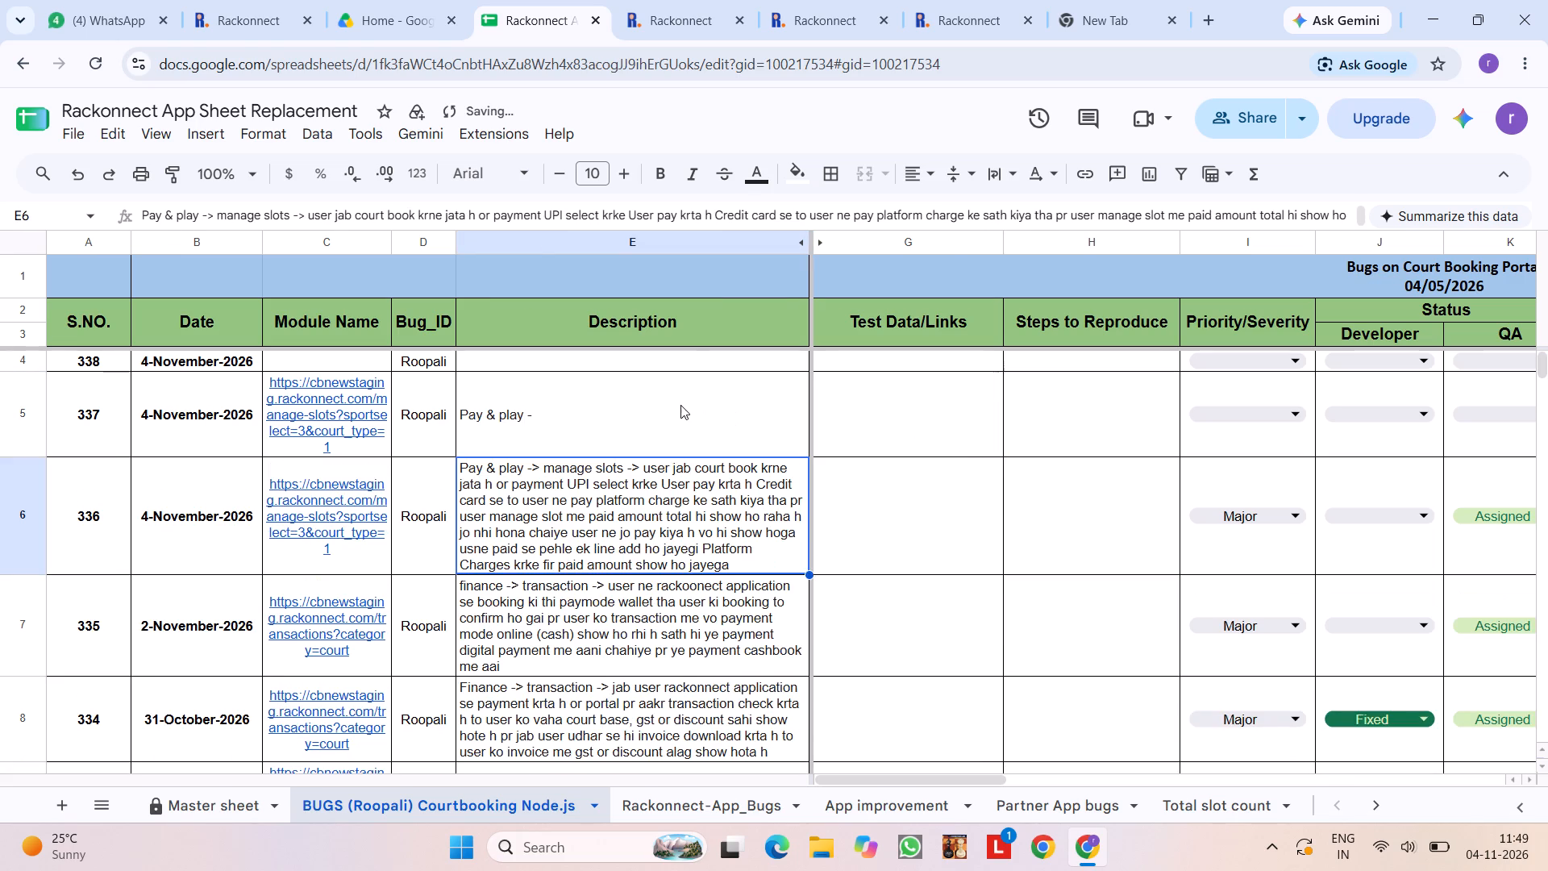
# Extend bug 337's description so it reads "Pay & play -> manage slots -".
pyautogui.doubleClick(668, 402)
pyautogui.write('>')
pyautogui.press('space')
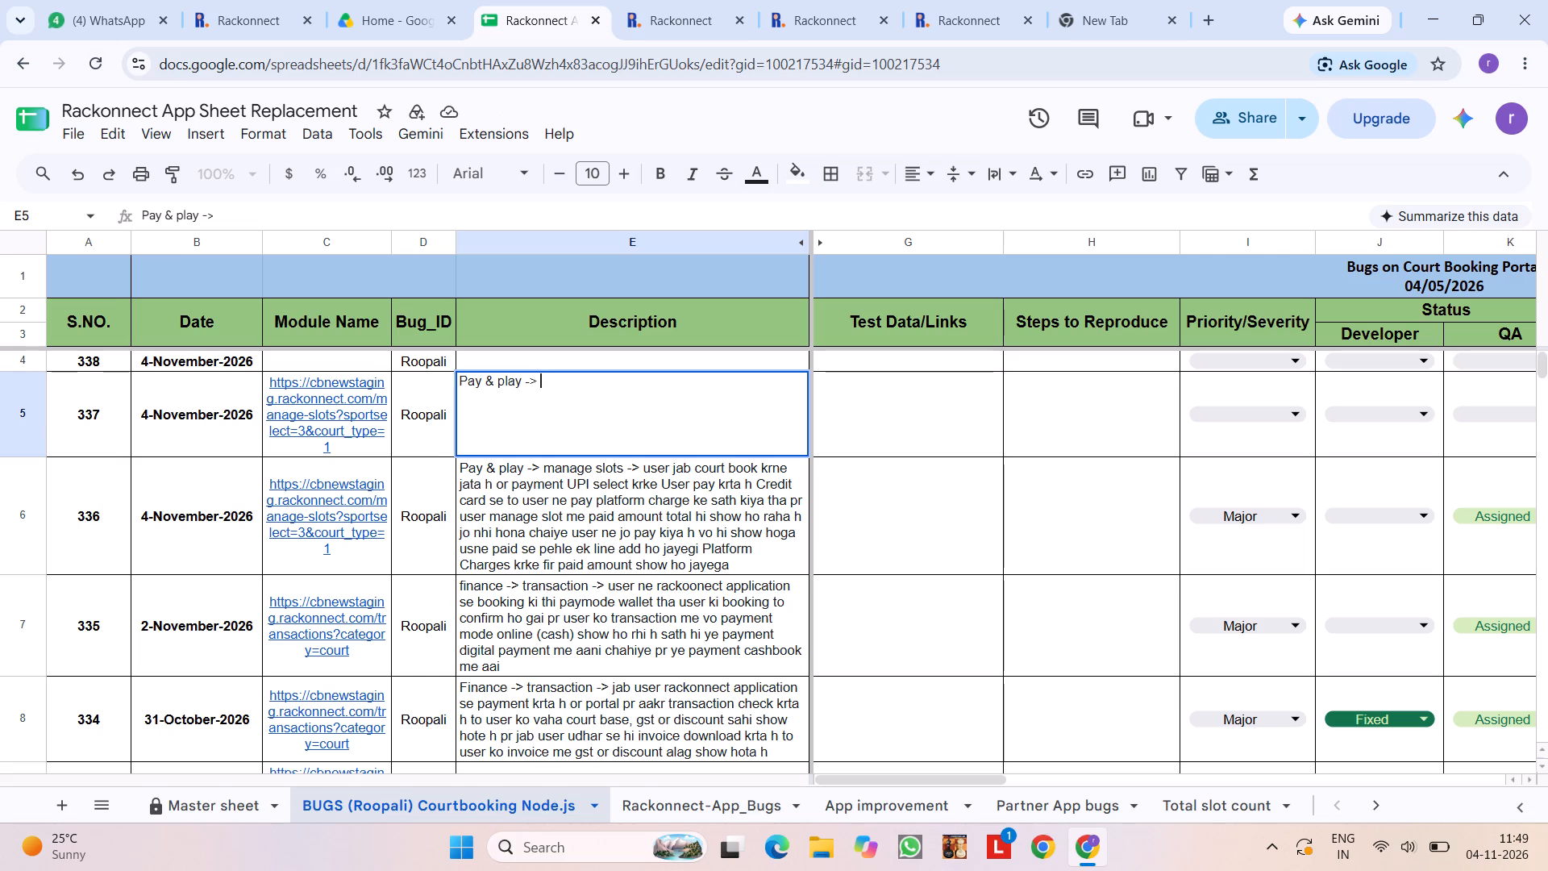
pyautogui.write('manage slota')
pyautogui.press('space')
pyautogui.press('BackSpace')
pyautogui.press('BackSpace')
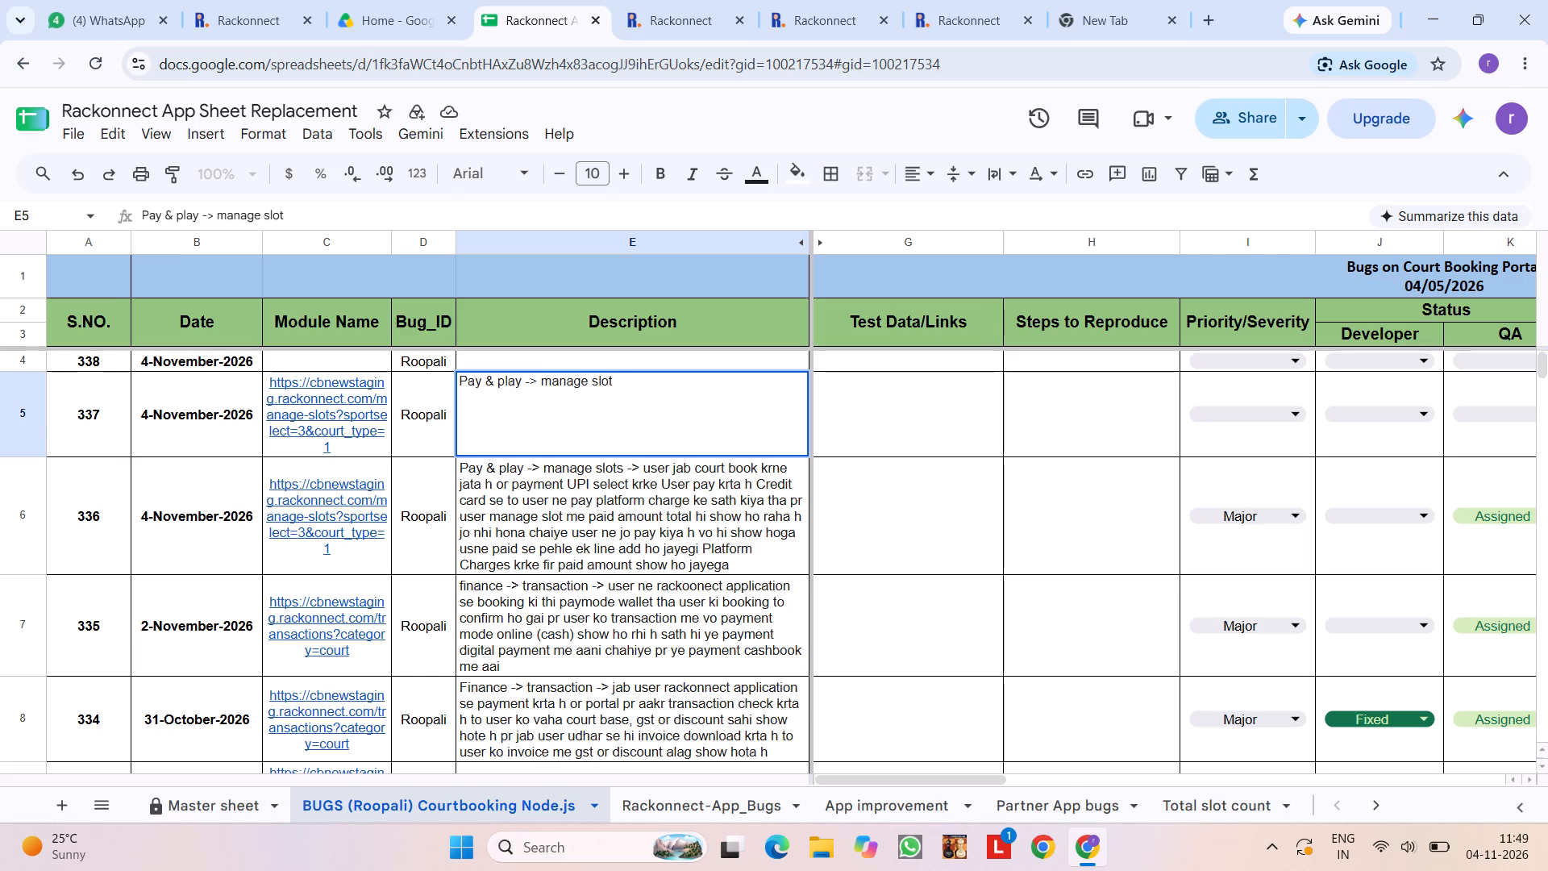
pyautogui.write('s -')
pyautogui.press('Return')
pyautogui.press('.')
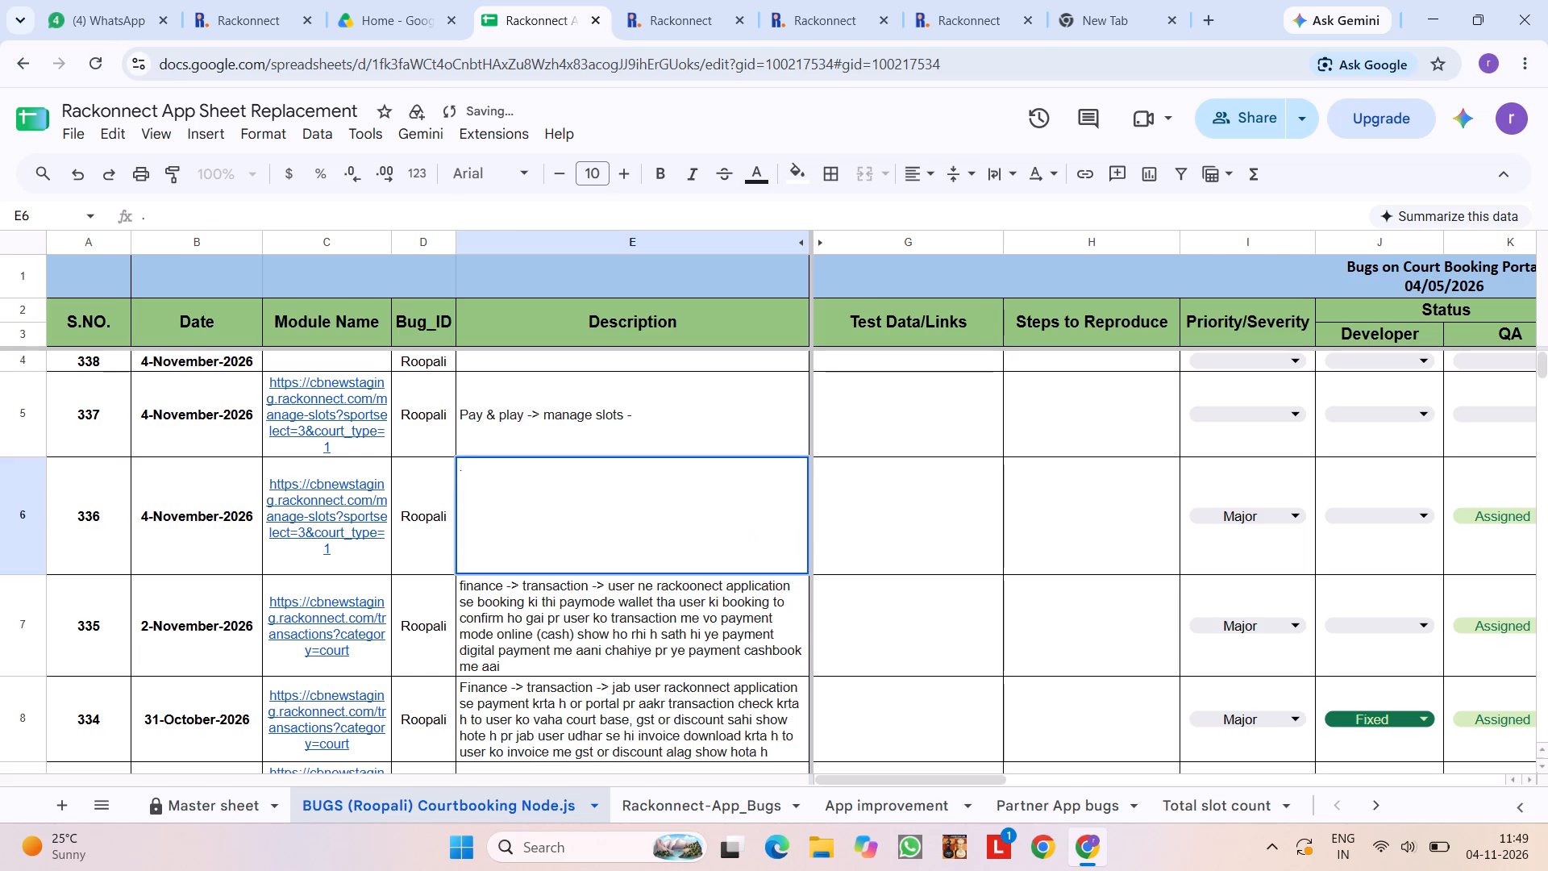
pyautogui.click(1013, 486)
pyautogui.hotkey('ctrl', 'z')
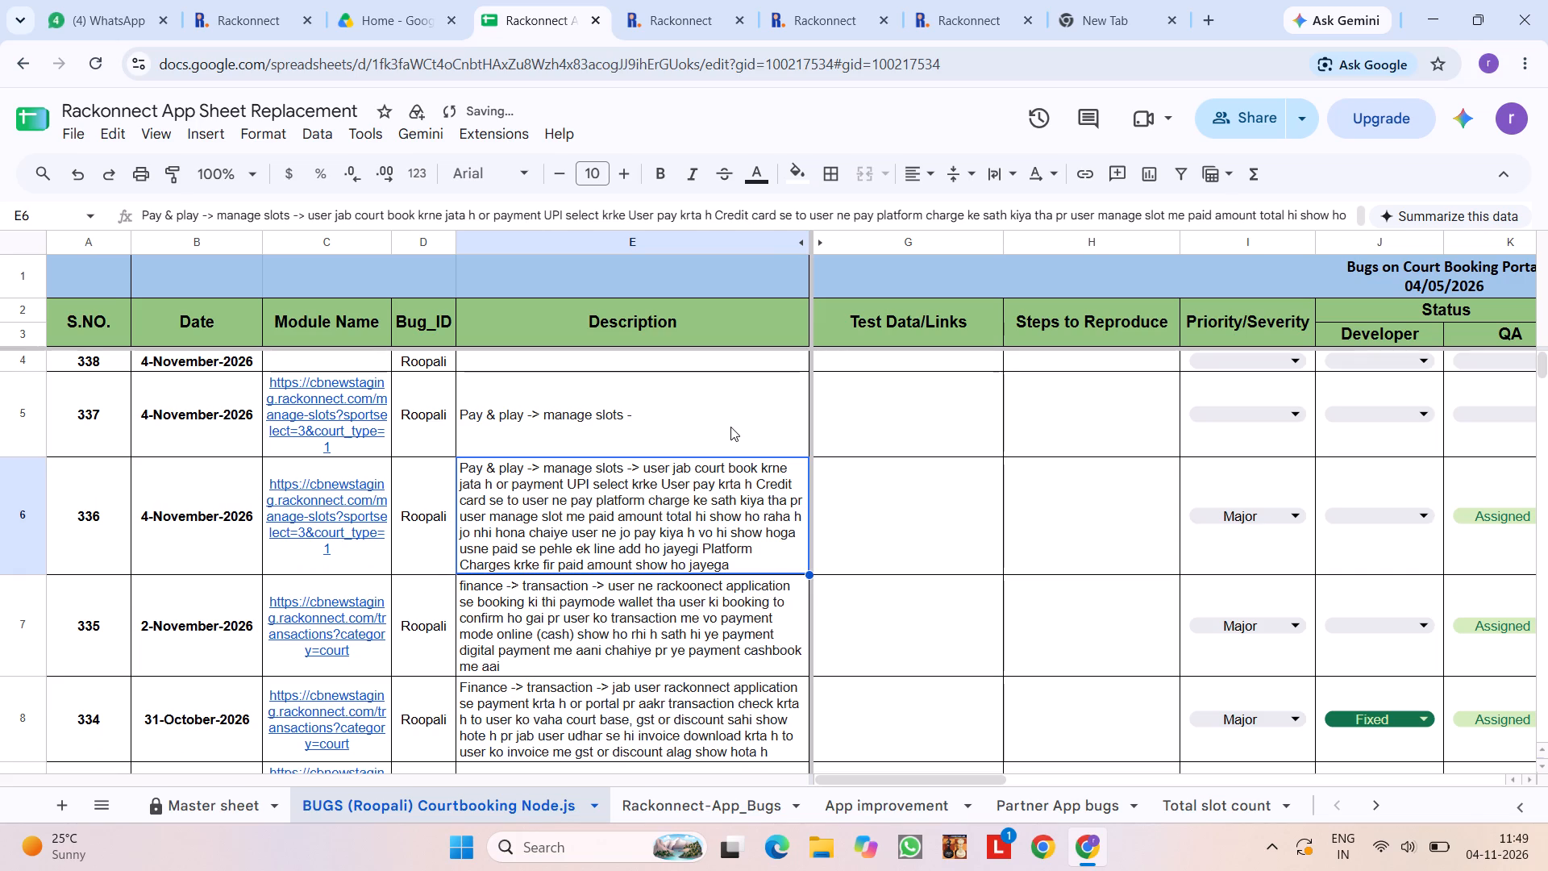
# Continue bug 337's description with "> jab user manage slots me kisi customer ki booking".
pyautogui.doubleClick(730, 427)
pyautogui.write('> jab user')
pyautogui.press('space')
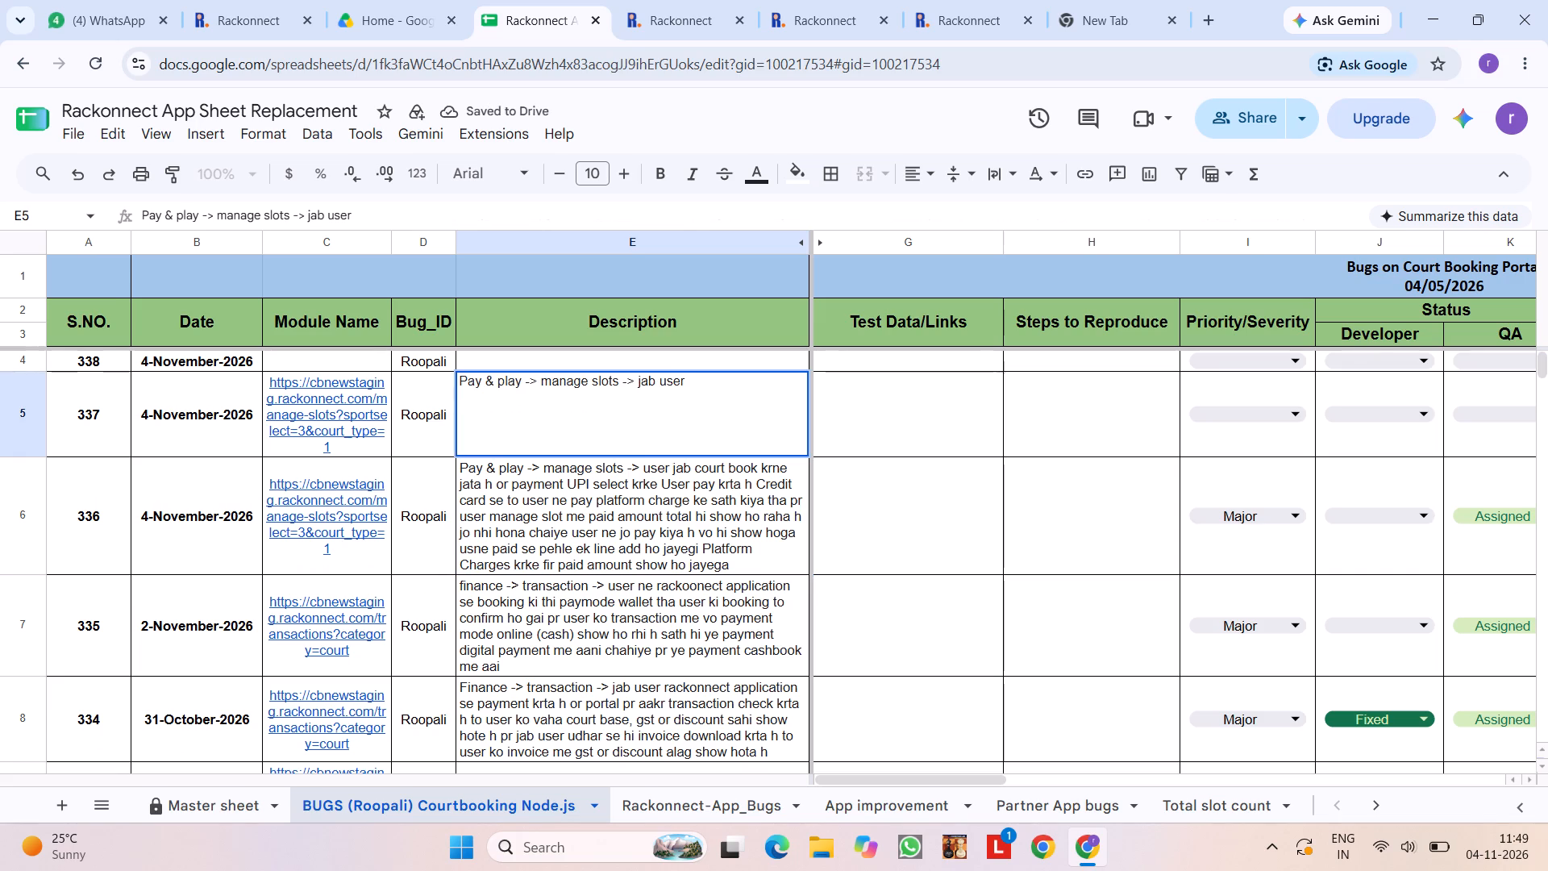
pyautogui.write('manae')
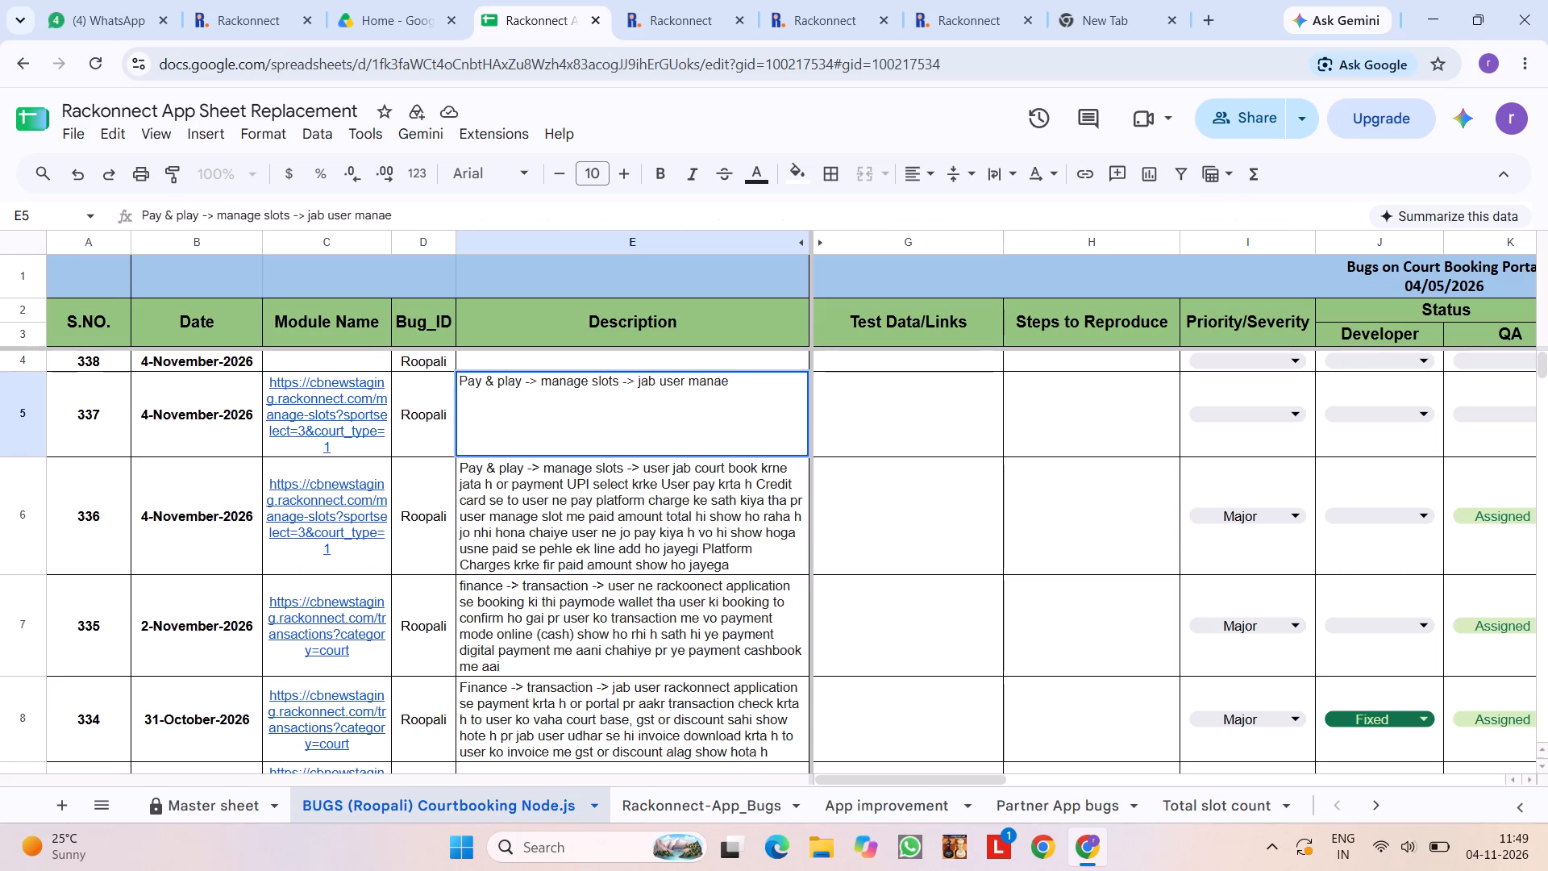
pyautogui.press('BackSpace')
pyautogui.write('ge slots me')
pyautogui.press('space')
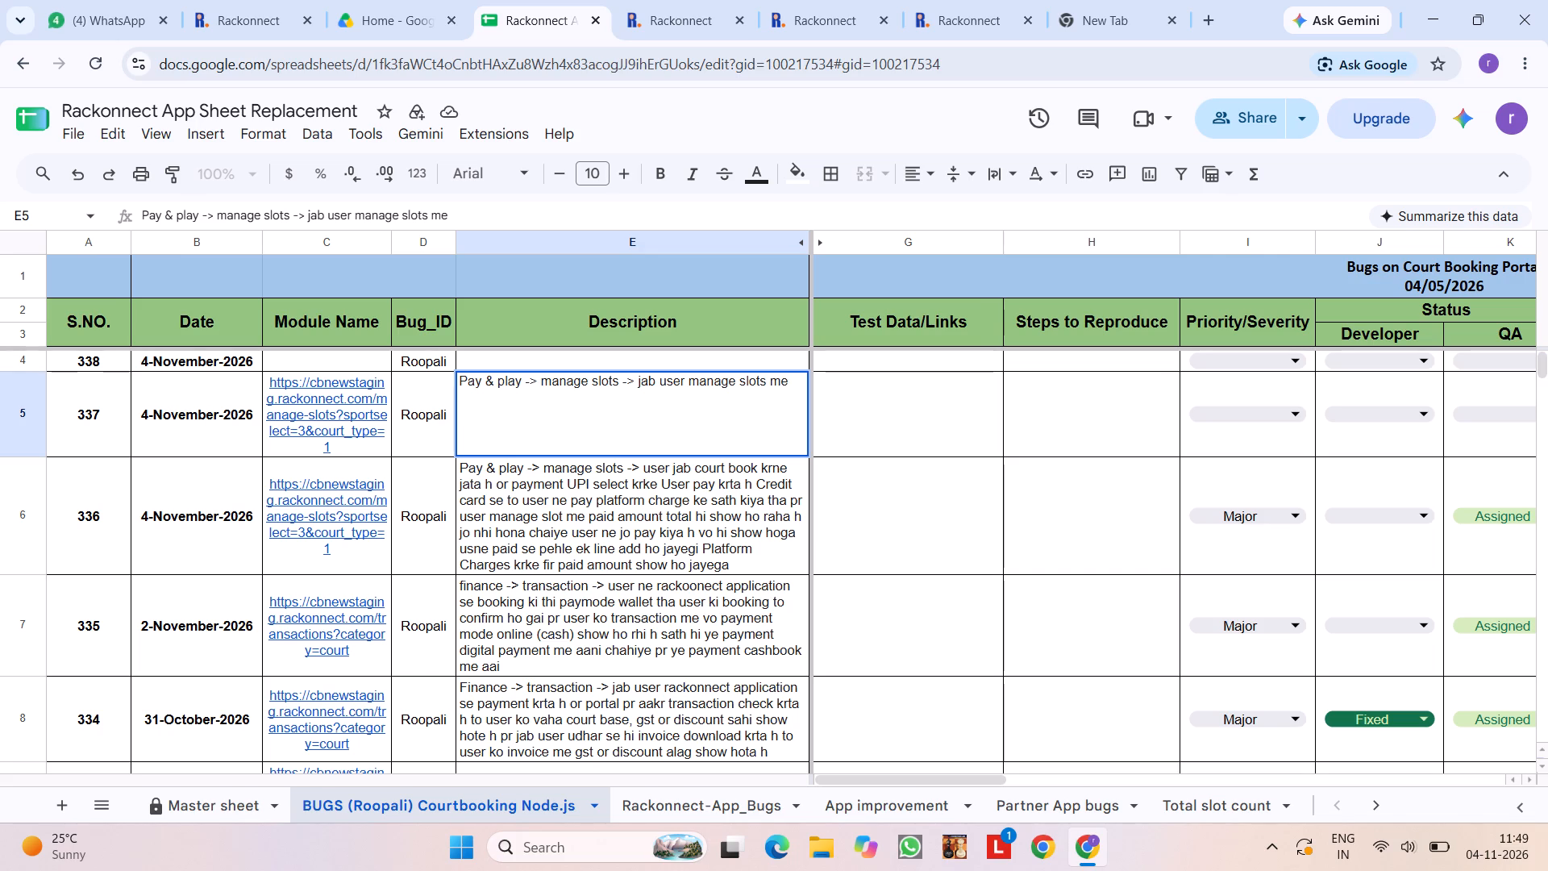
pyautogui.write('kiisi')
pyautogui.press('BackSpace')
pyautogui.press('BackSpace')
pyautogui.press('BackSpace')
pyautogui.write('si customer ki')
pyautogui.press('space')
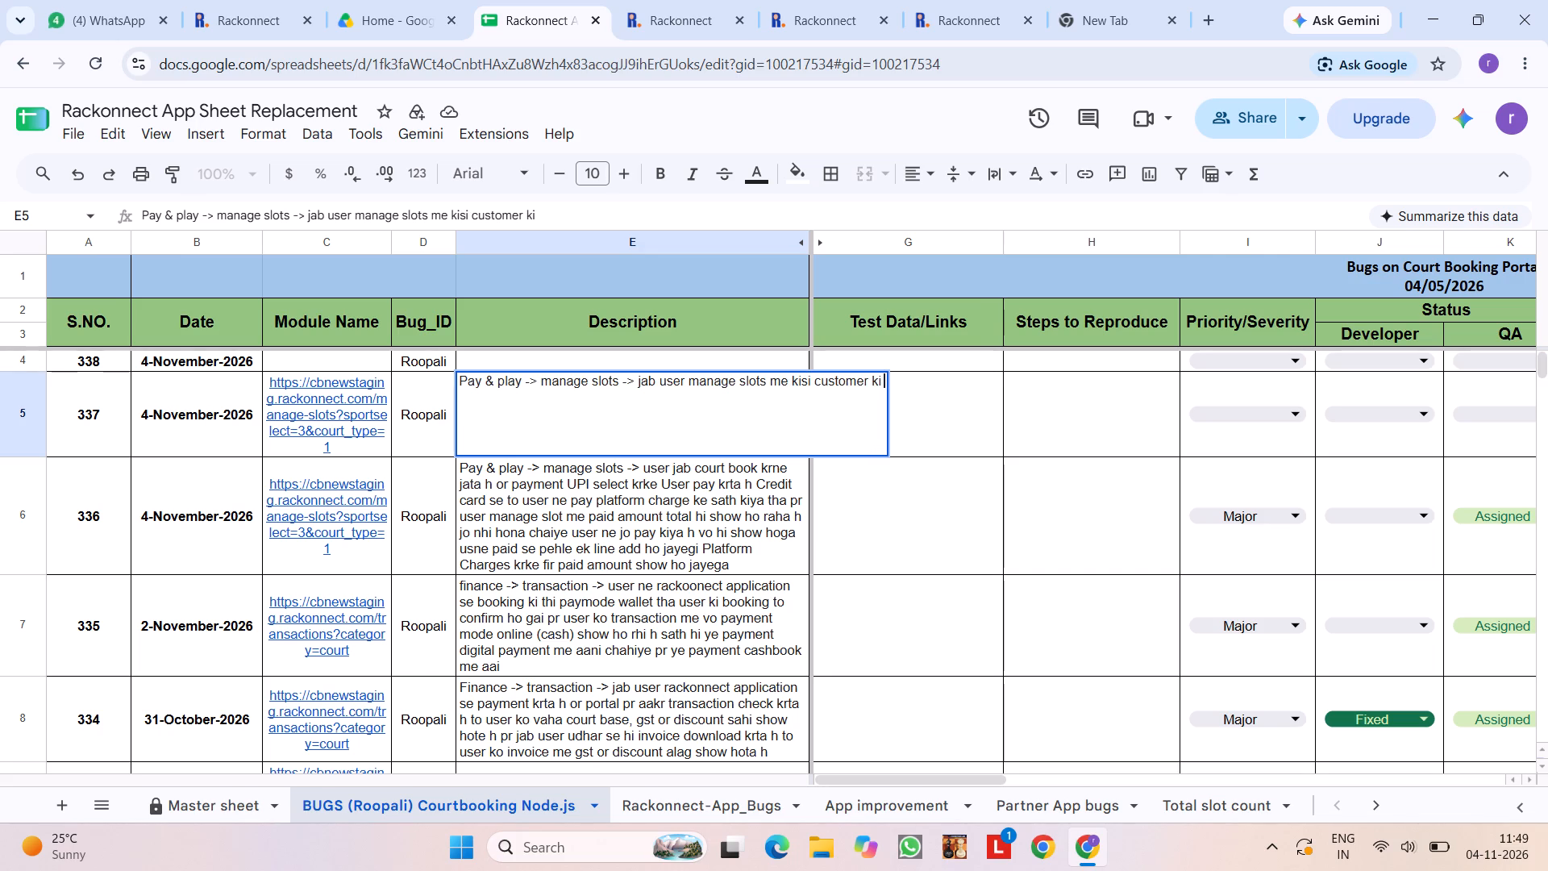
pyautogui.write('booking')
pyautogui.press('space')
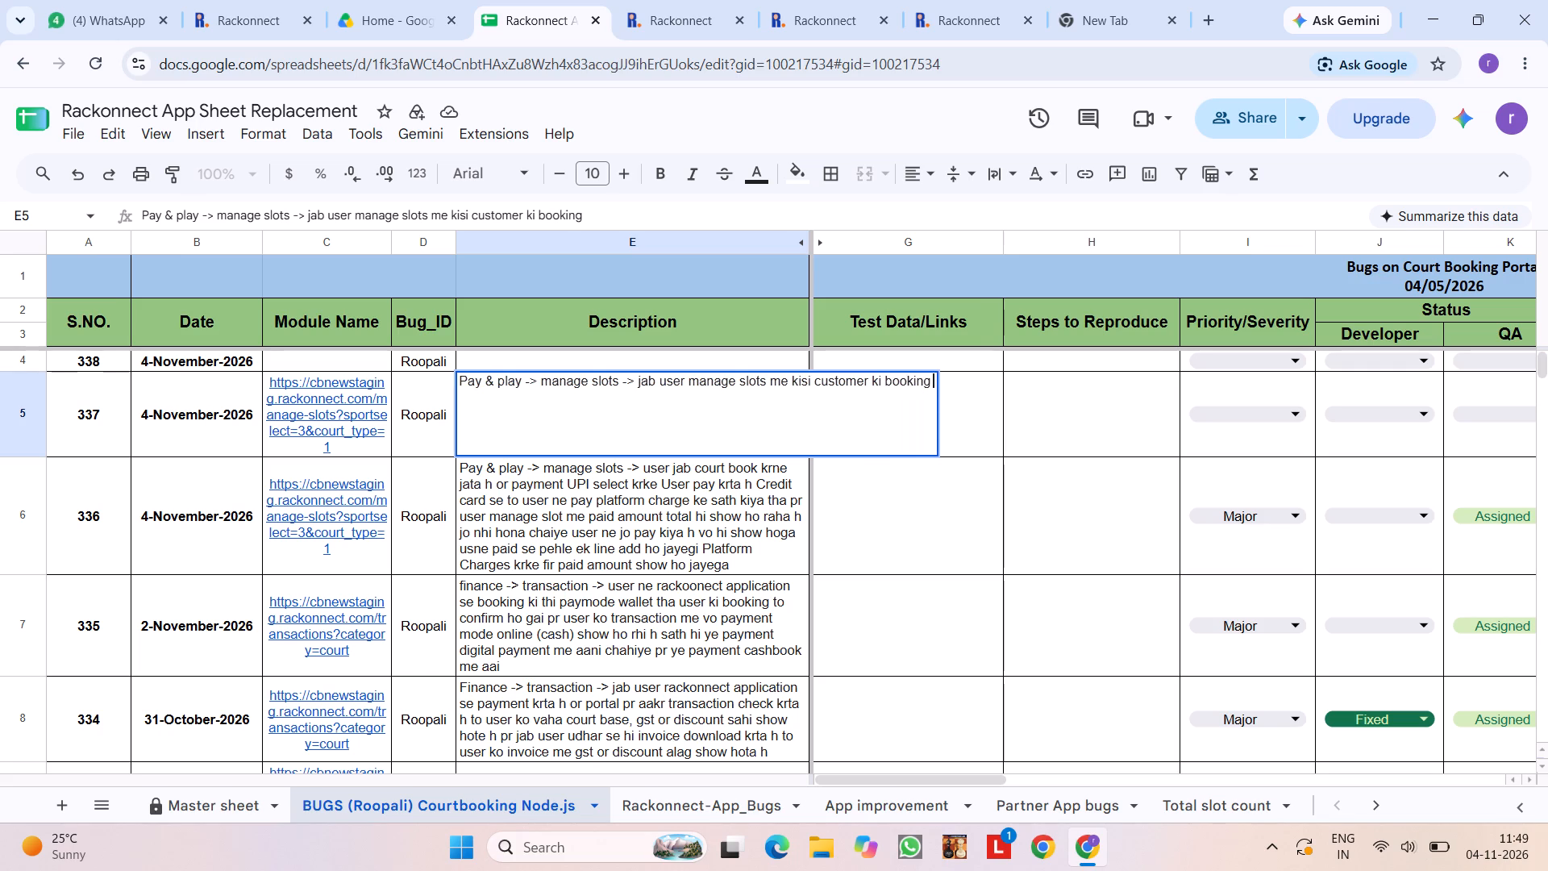
# Reopen the portal booking's Add the next slot dialog for reference, and continue bug 337's description with "me add next slot krta h to user".
pyautogui.click(747, 0)
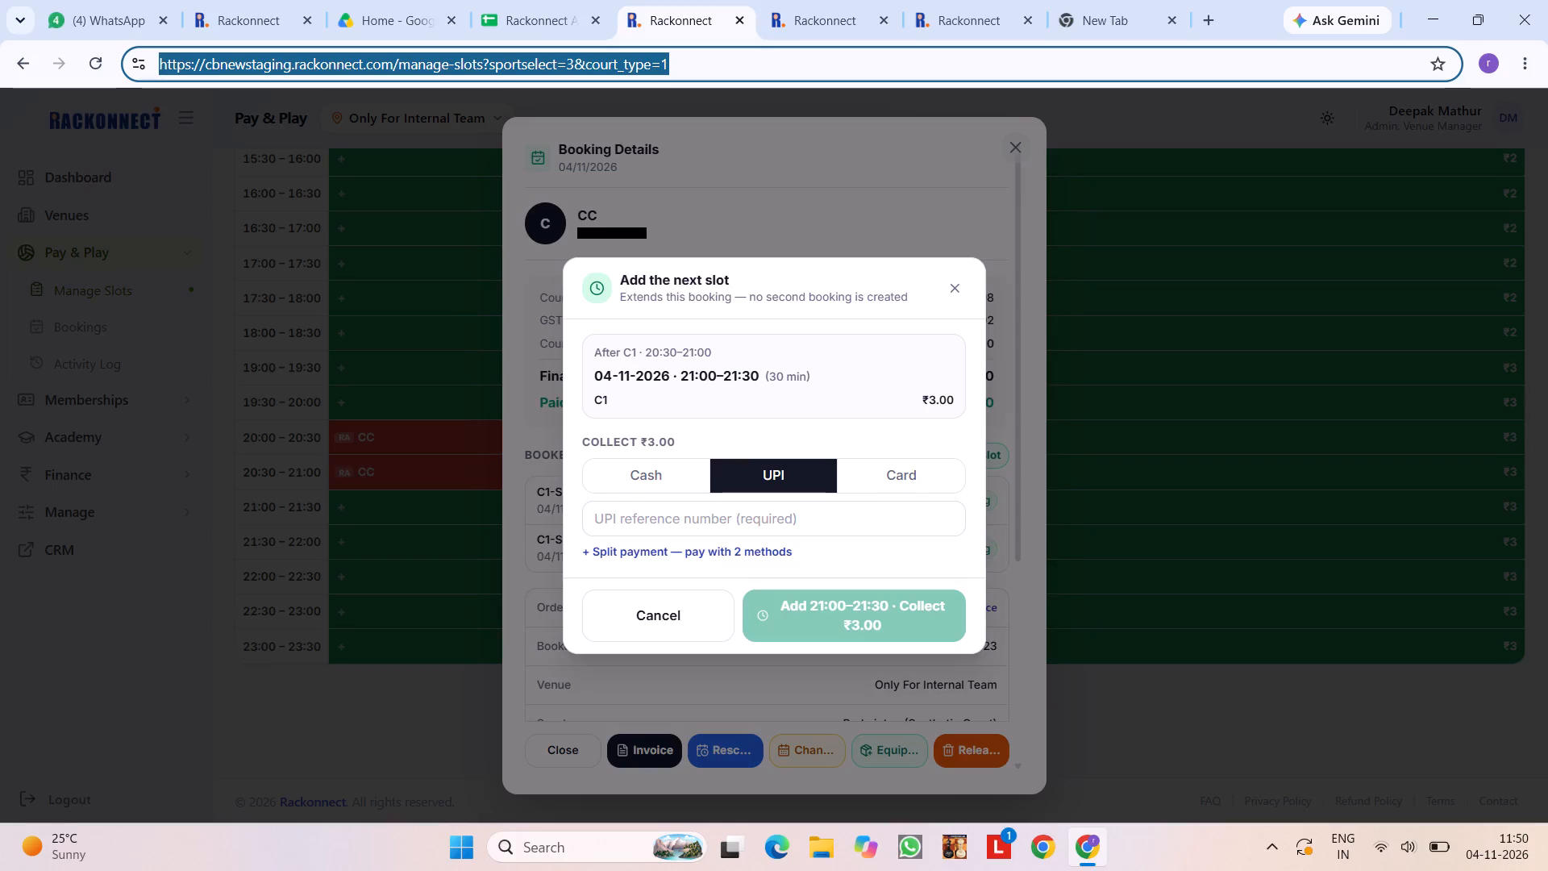
pyautogui.click(705, 212)
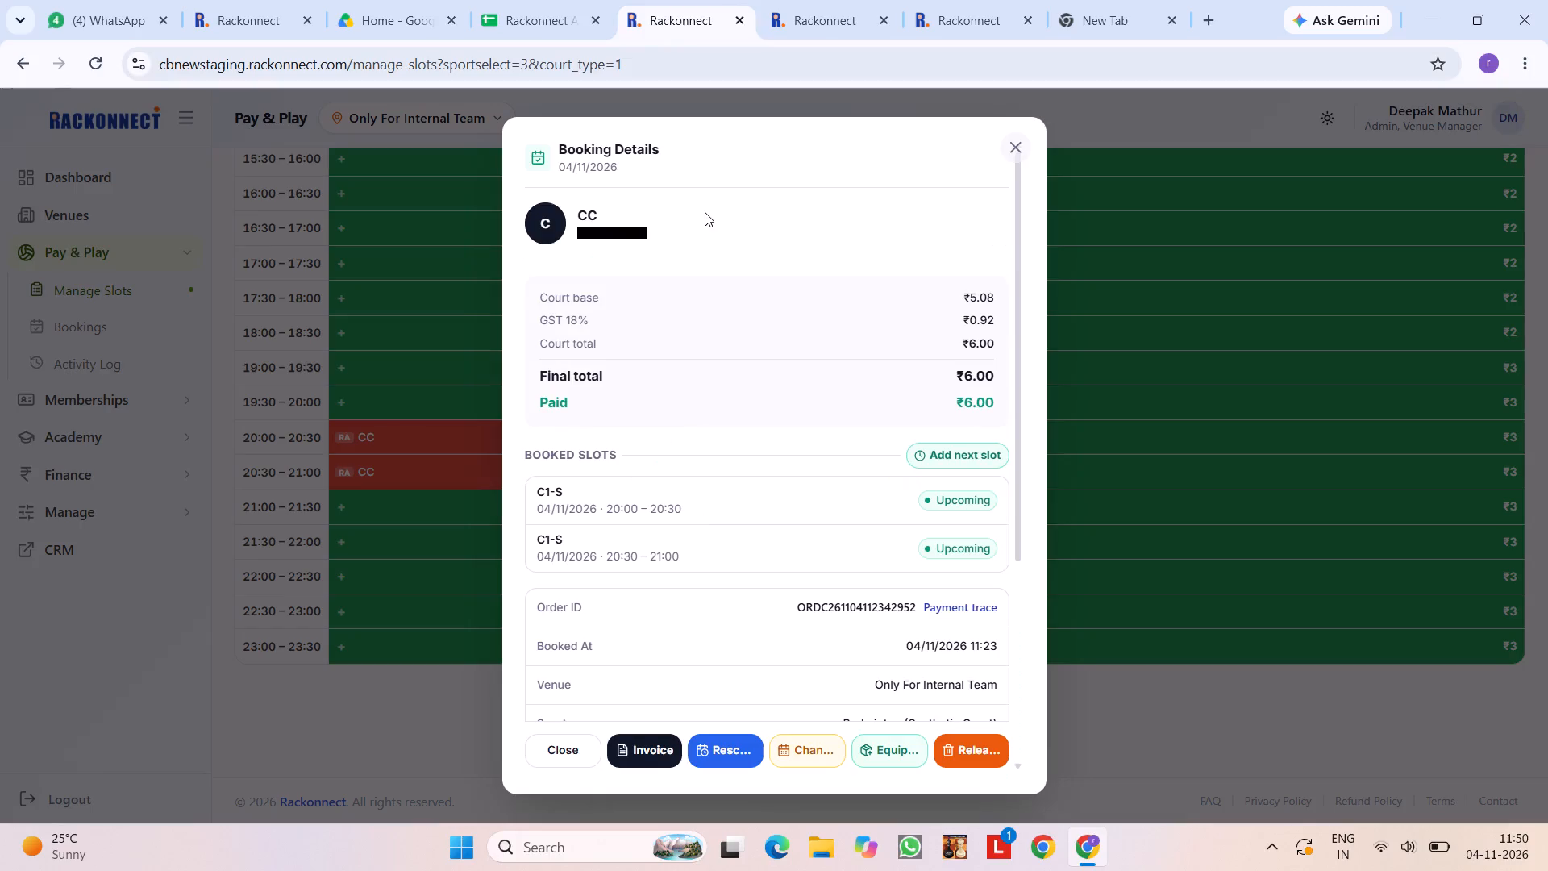
pyautogui.click(971, 459)
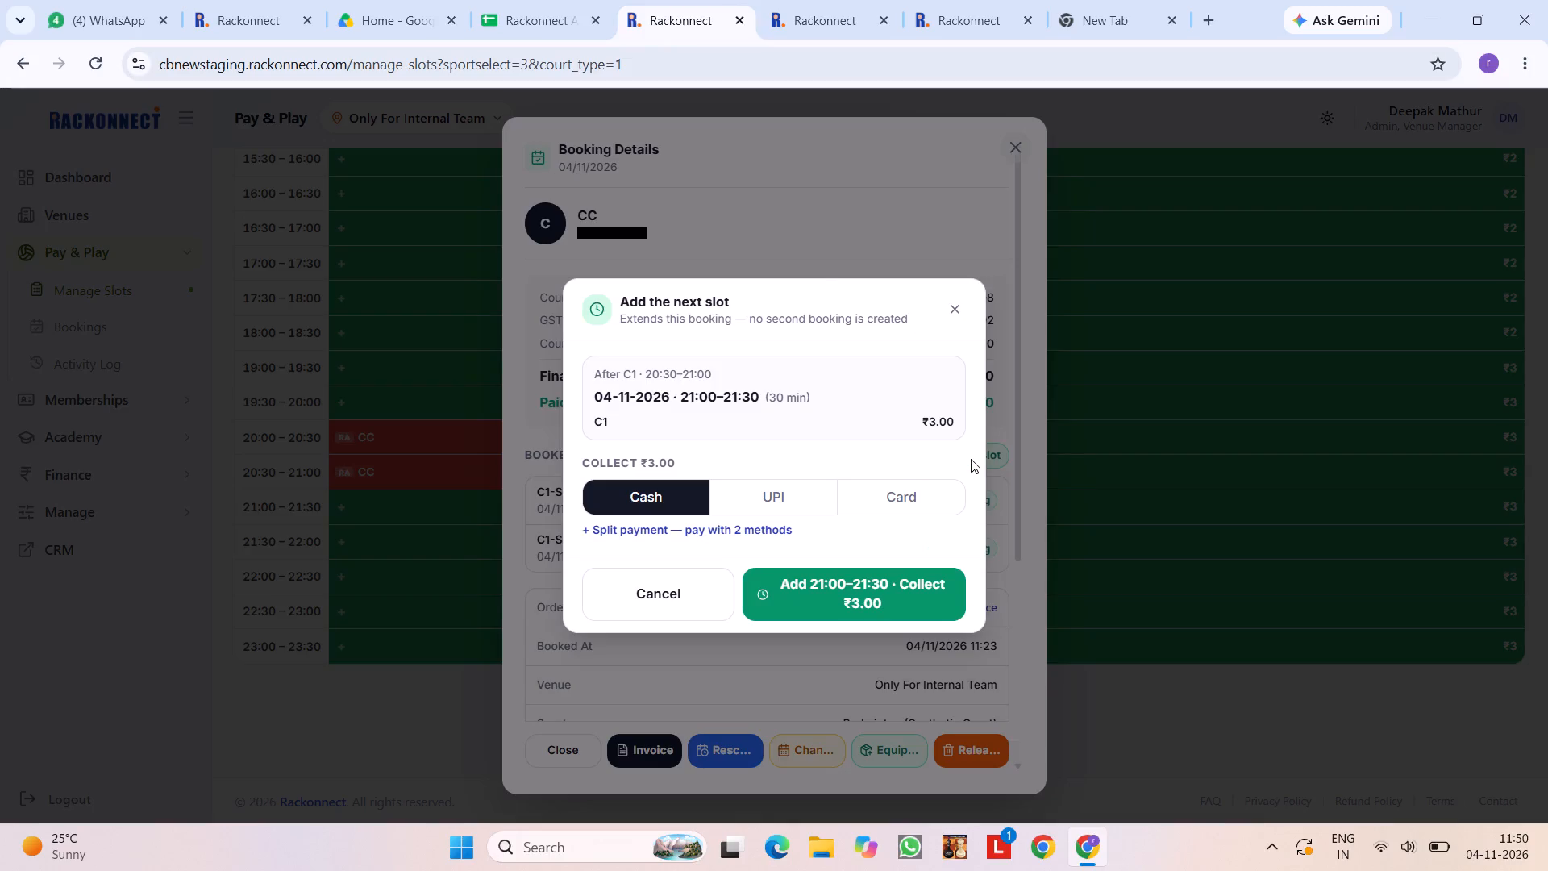
pyautogui.click(533, 0)
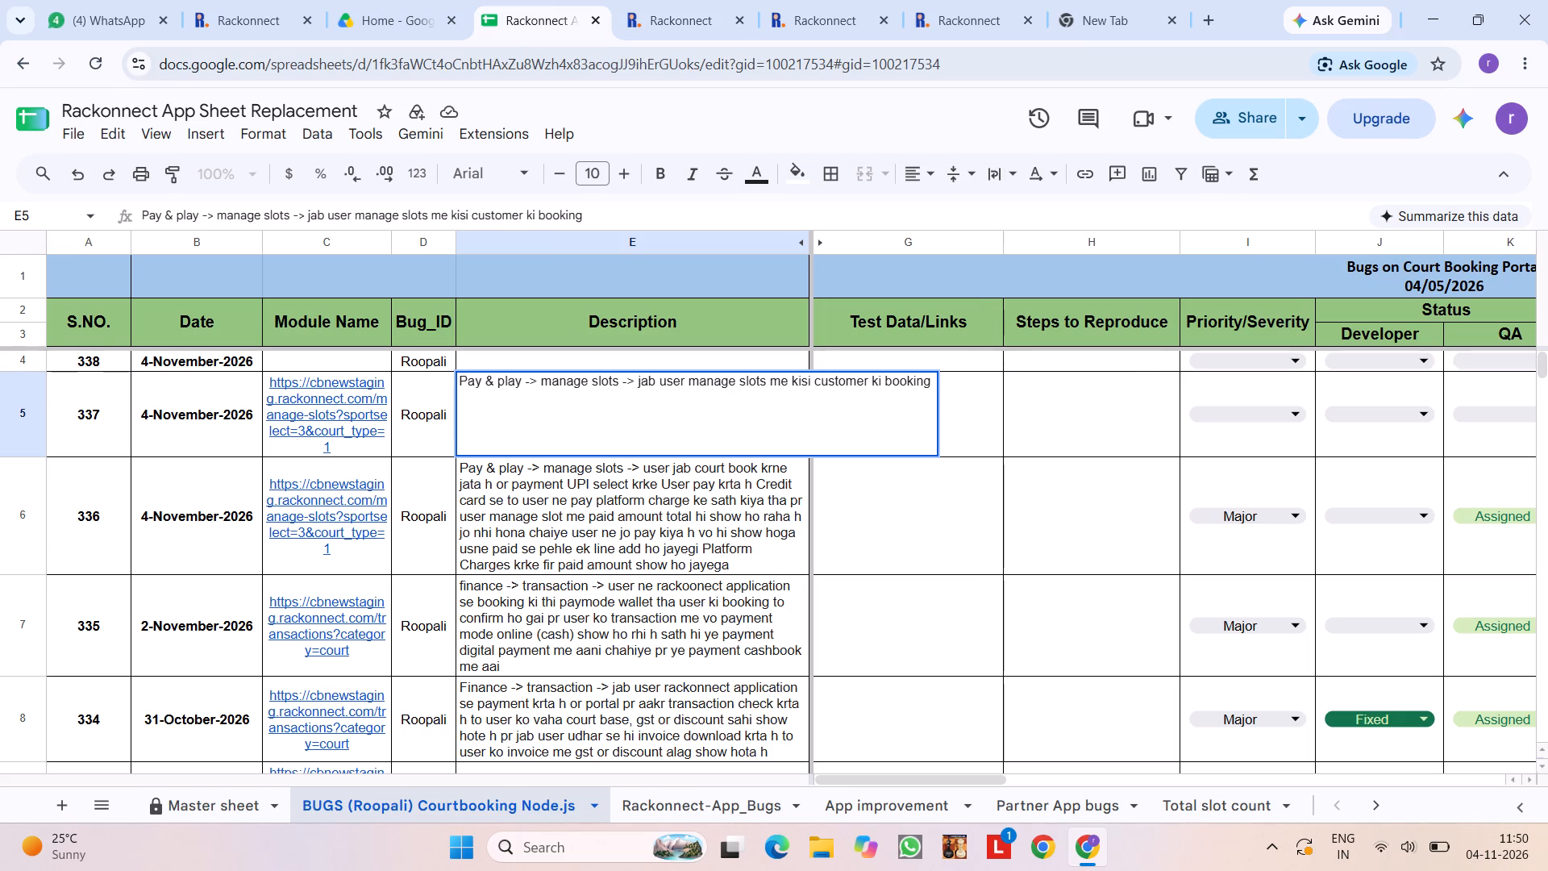
pyautogui.write('me add')
pyautogui.press('space')
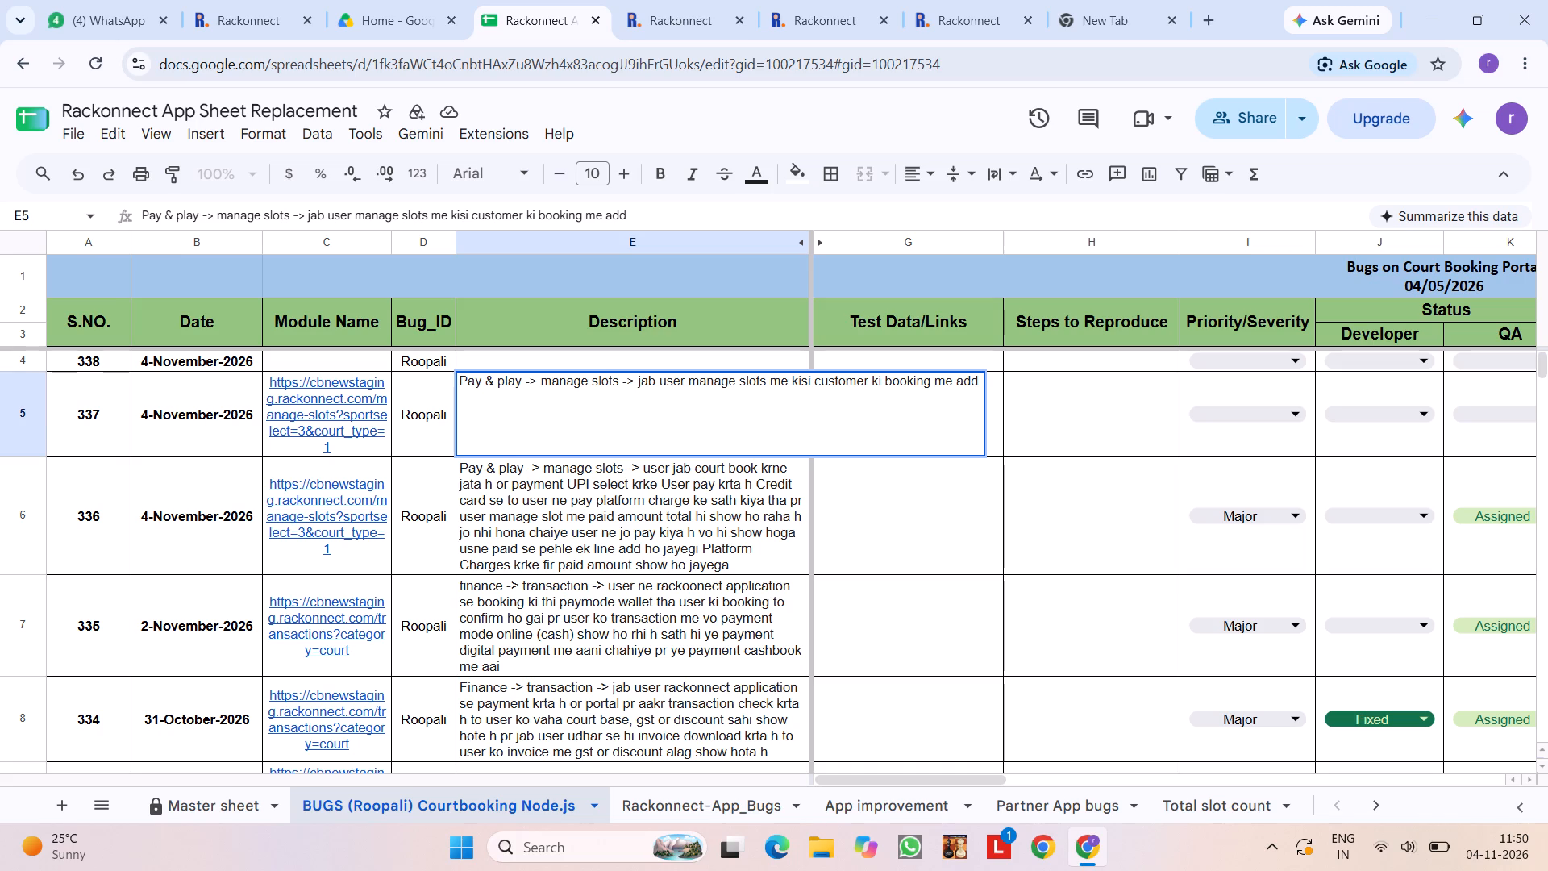
pyautogui.write('next slot p')
pyautogui.press('BackSpace')
pyautogui.press('r')
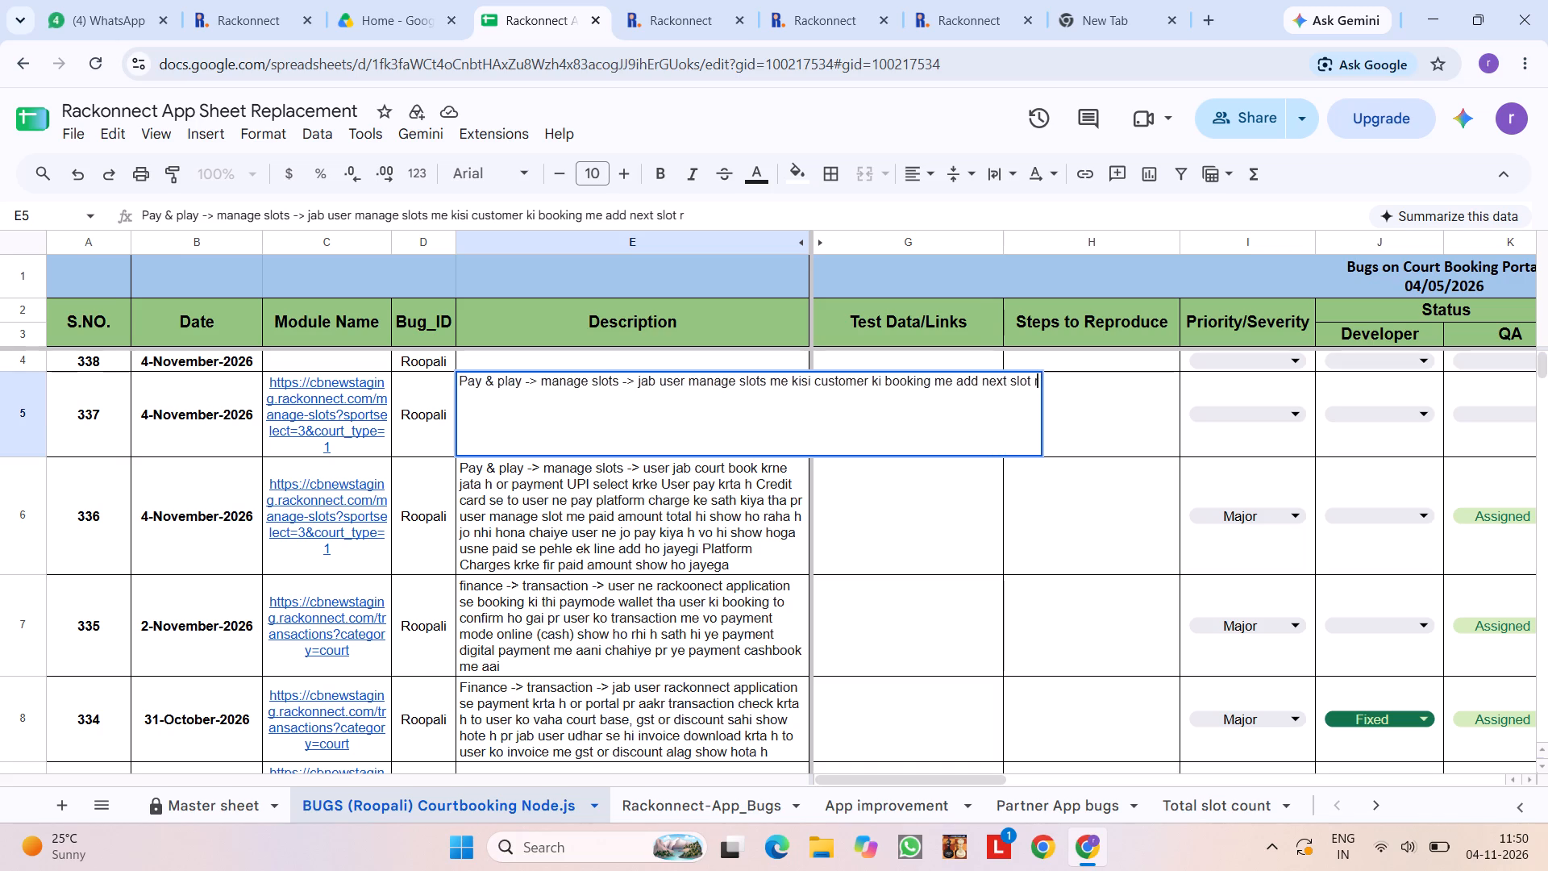
pyautogui.press('BackSpace')
pyautogui.write('krta h to user p')
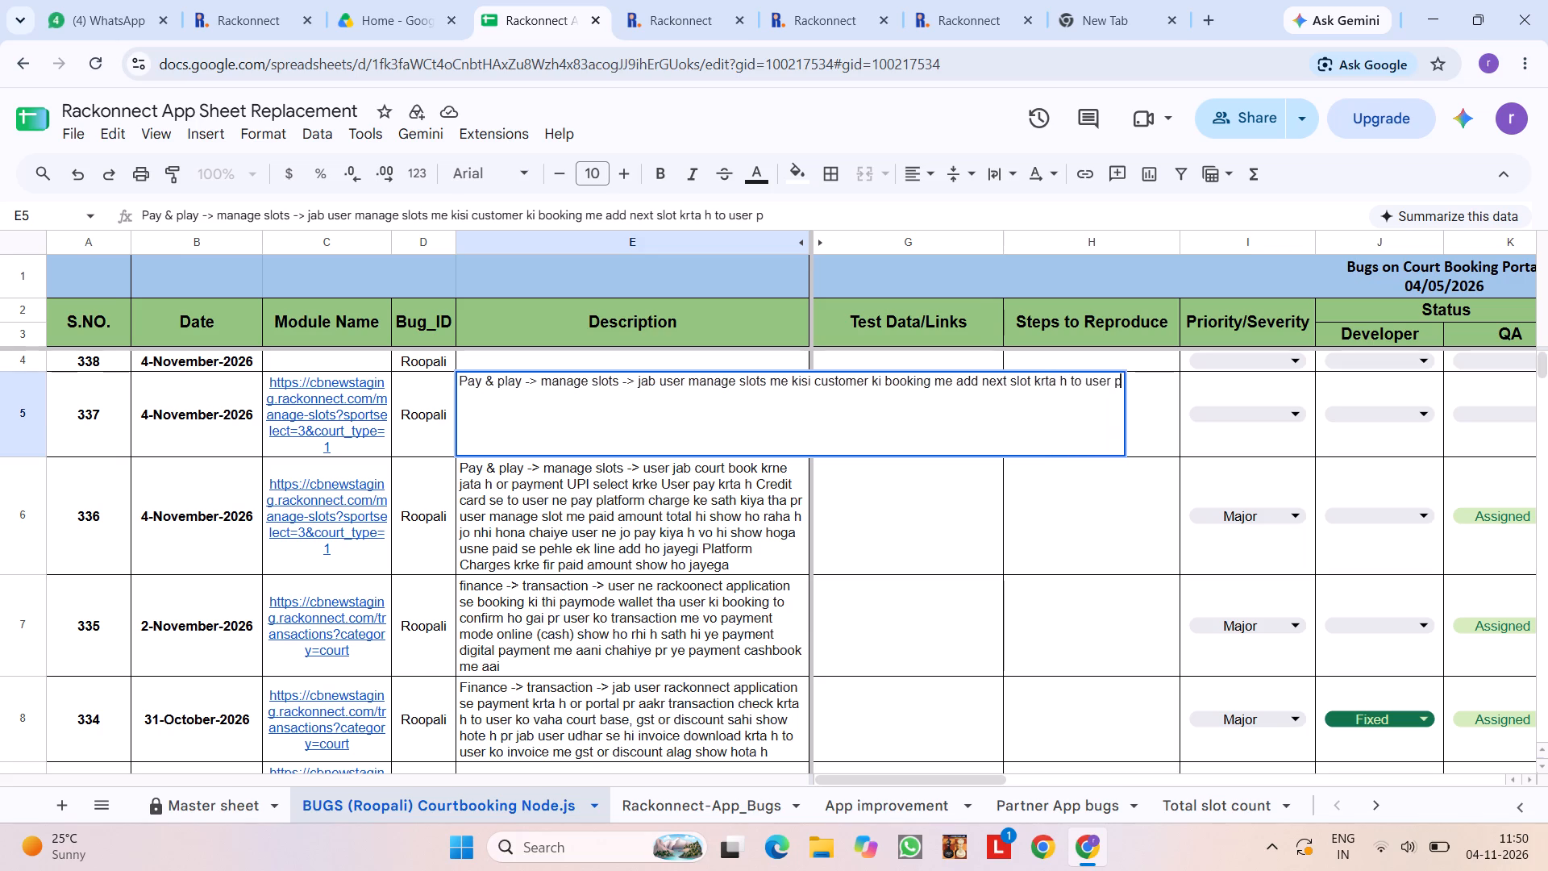
pyautogui.press('BackSpace')
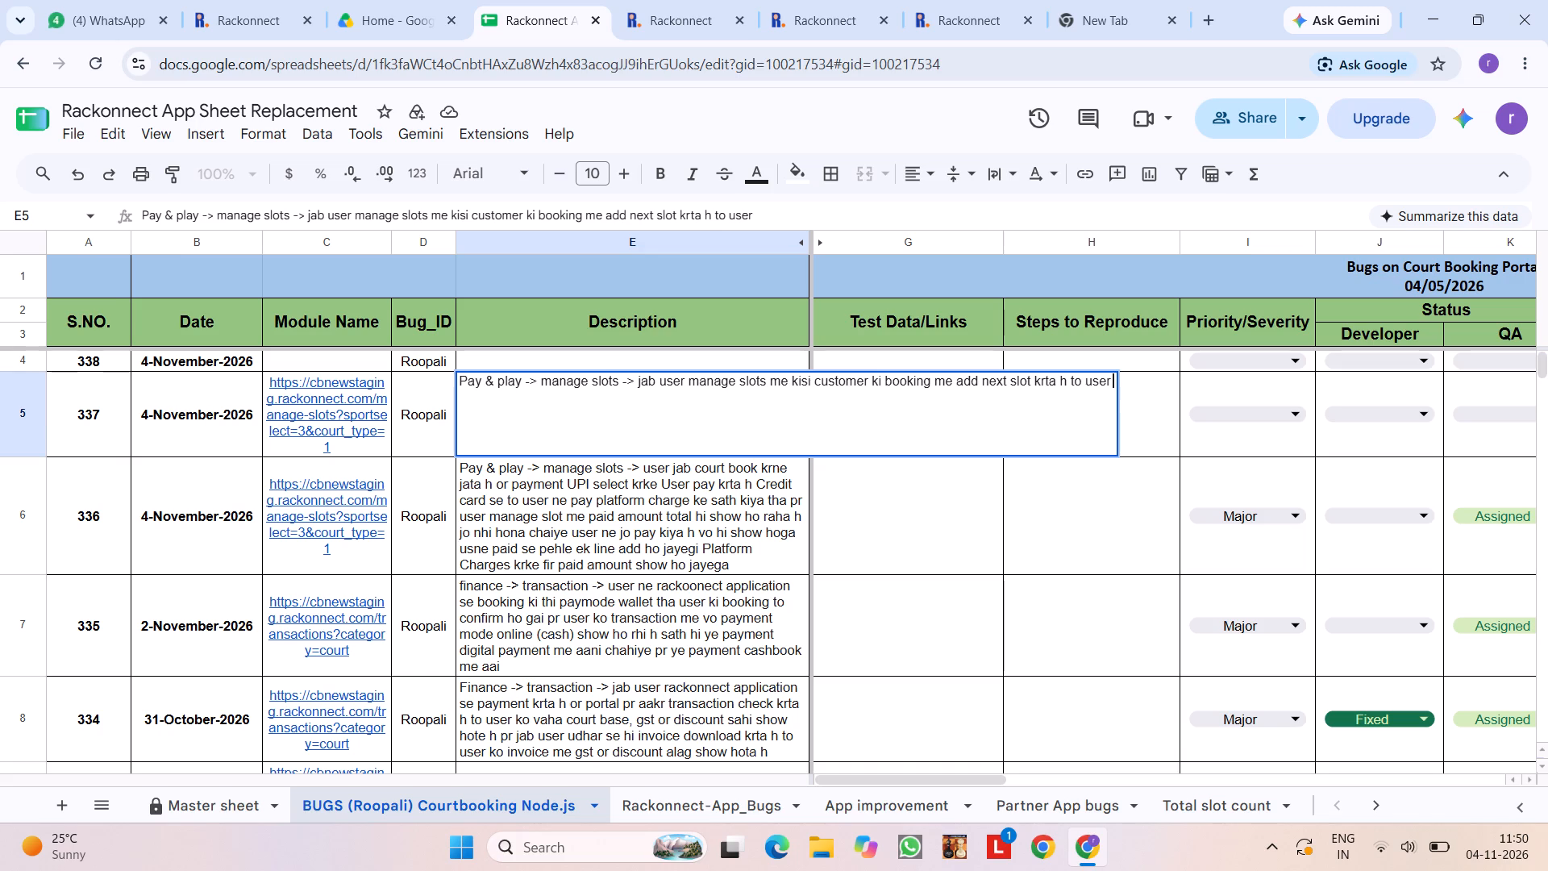
# Continue bug 337's description with "ko UPI payment mode me".
pyautogui.write('ko')
pyautogui.press('space')
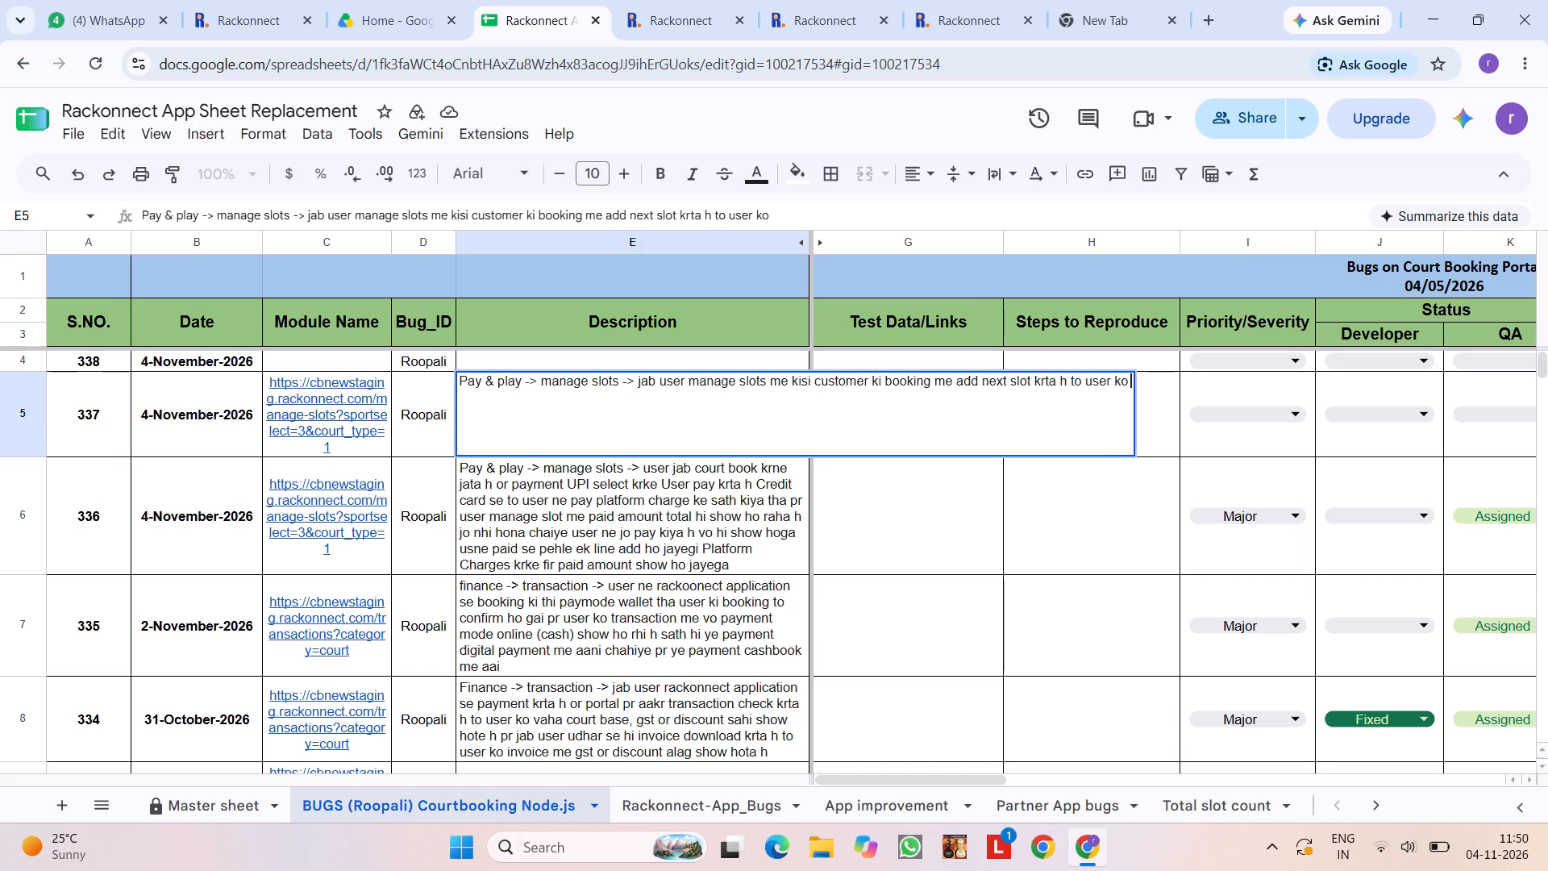
pyautogui.press('u')
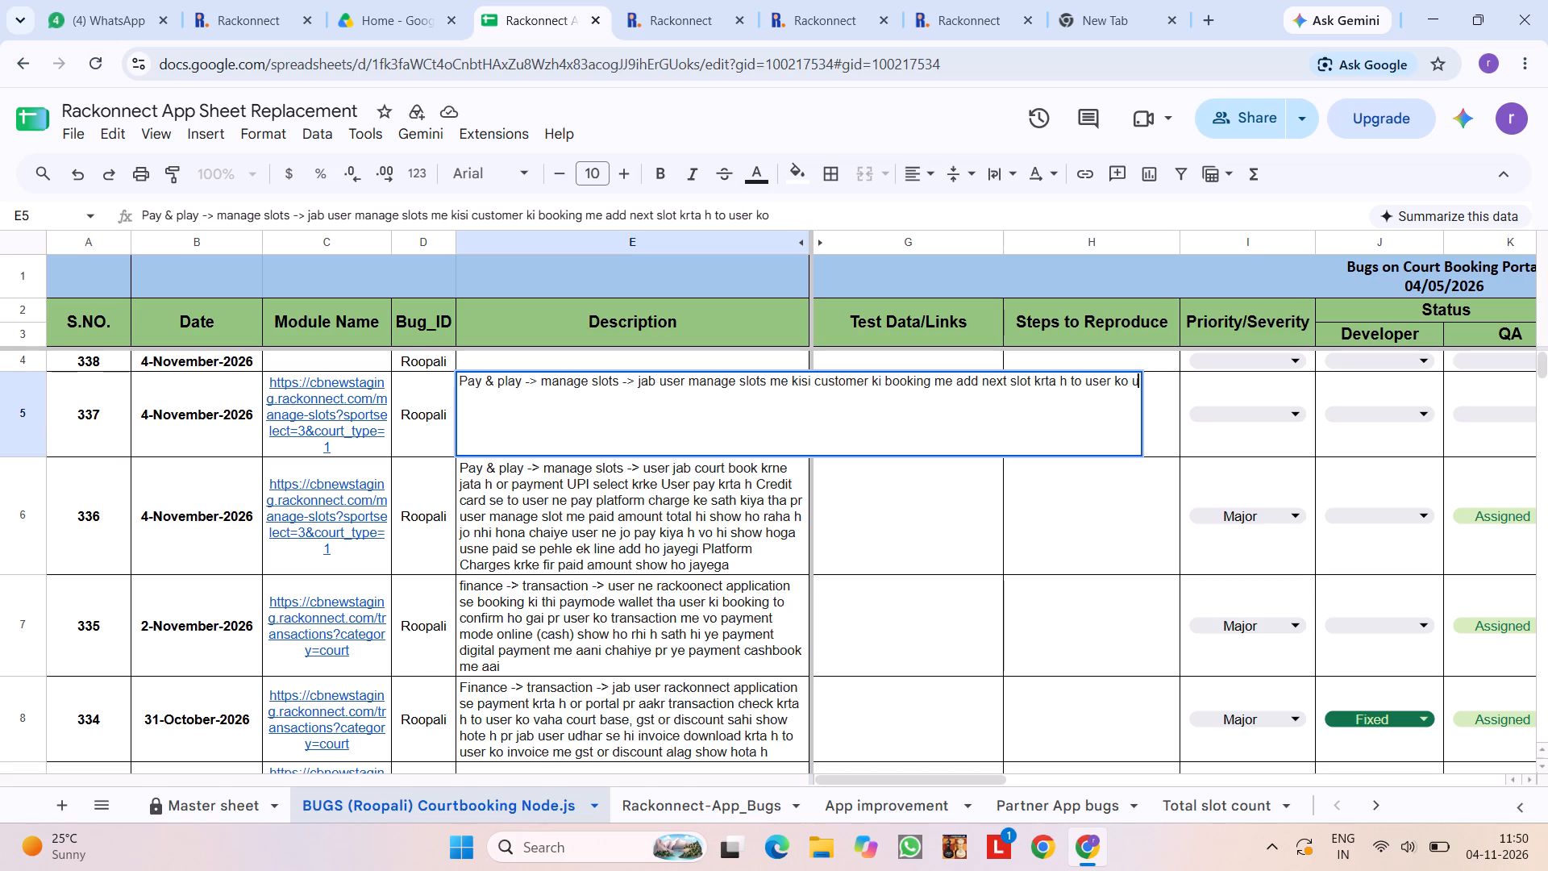
pyautogui.press('BackSpace')
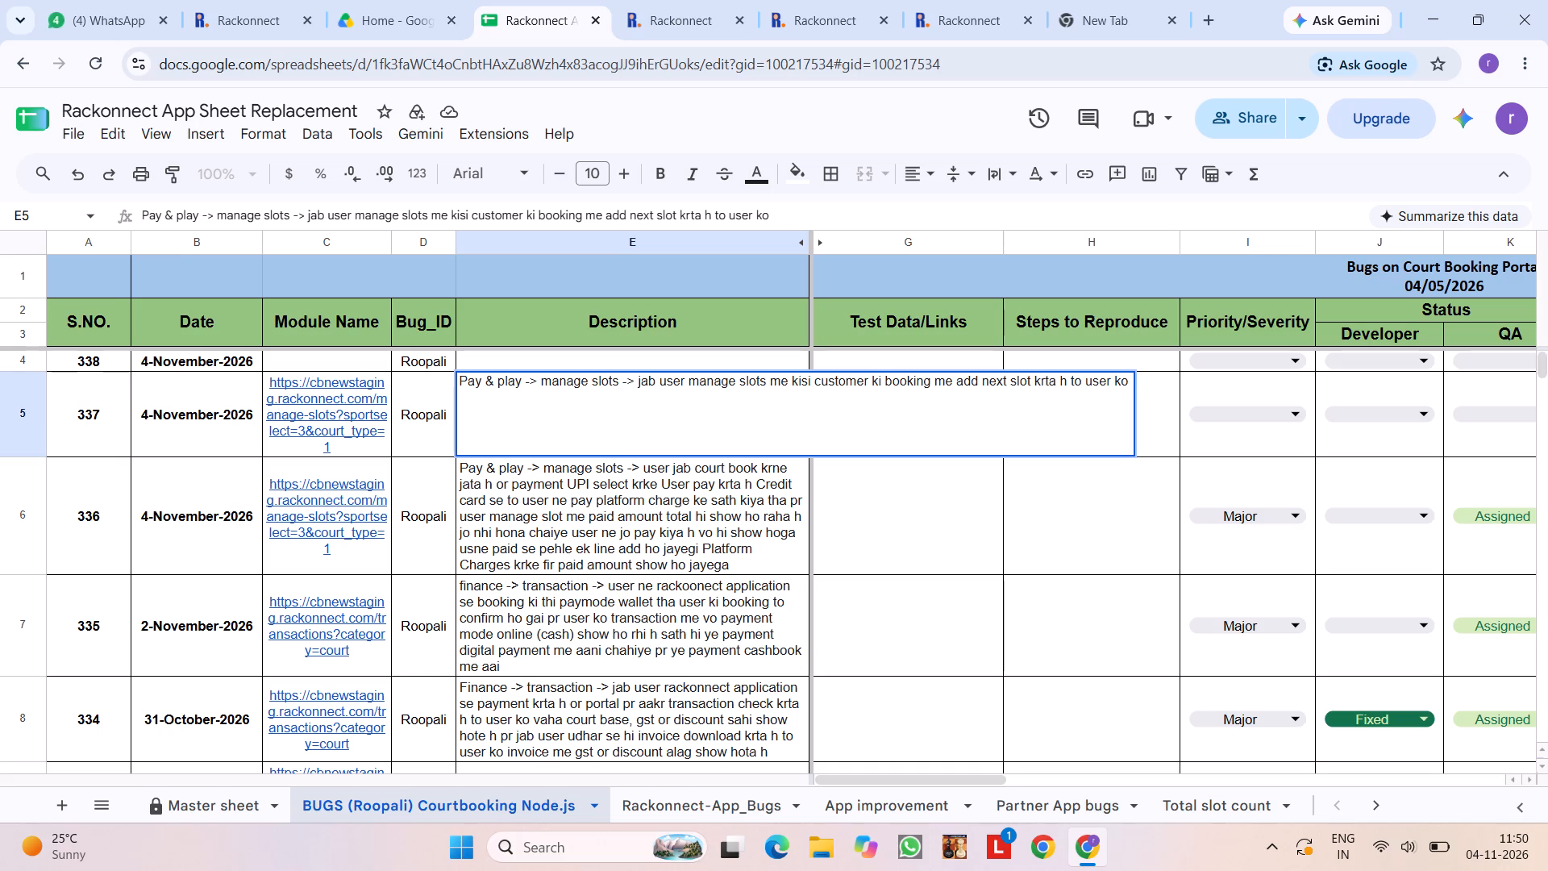
pyautogui.write('UPI pay')
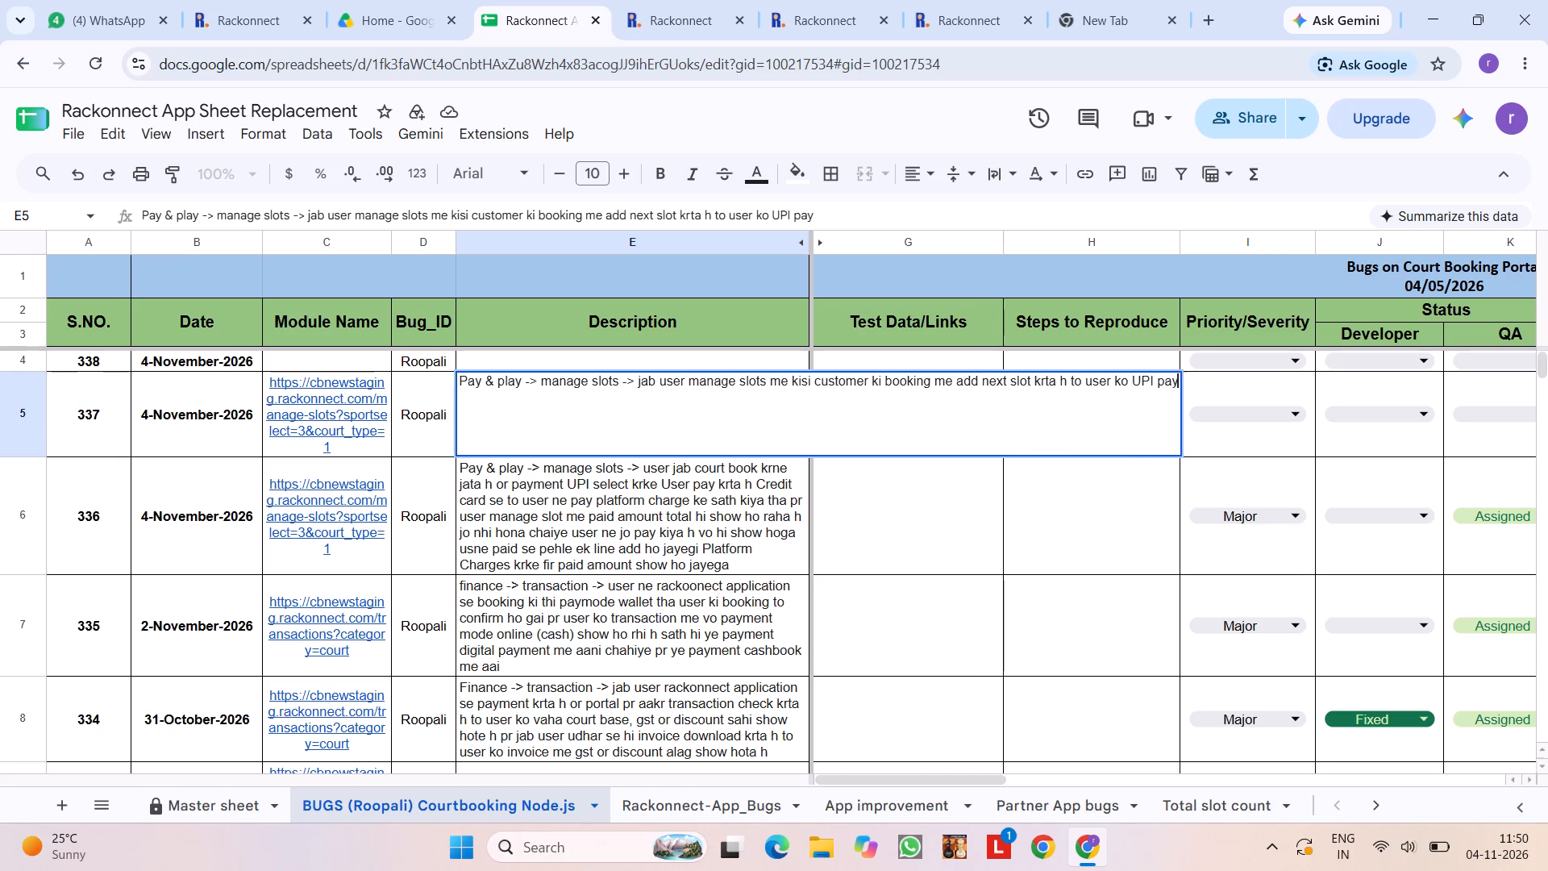
pyautogui.write('ment mode mme')
pyautogui.press('space')
pyautogui.press('BackSpace')
pyautogui.press('BackSpace')
pyautogui.press('BackSpace')
pyautogui.write('e')
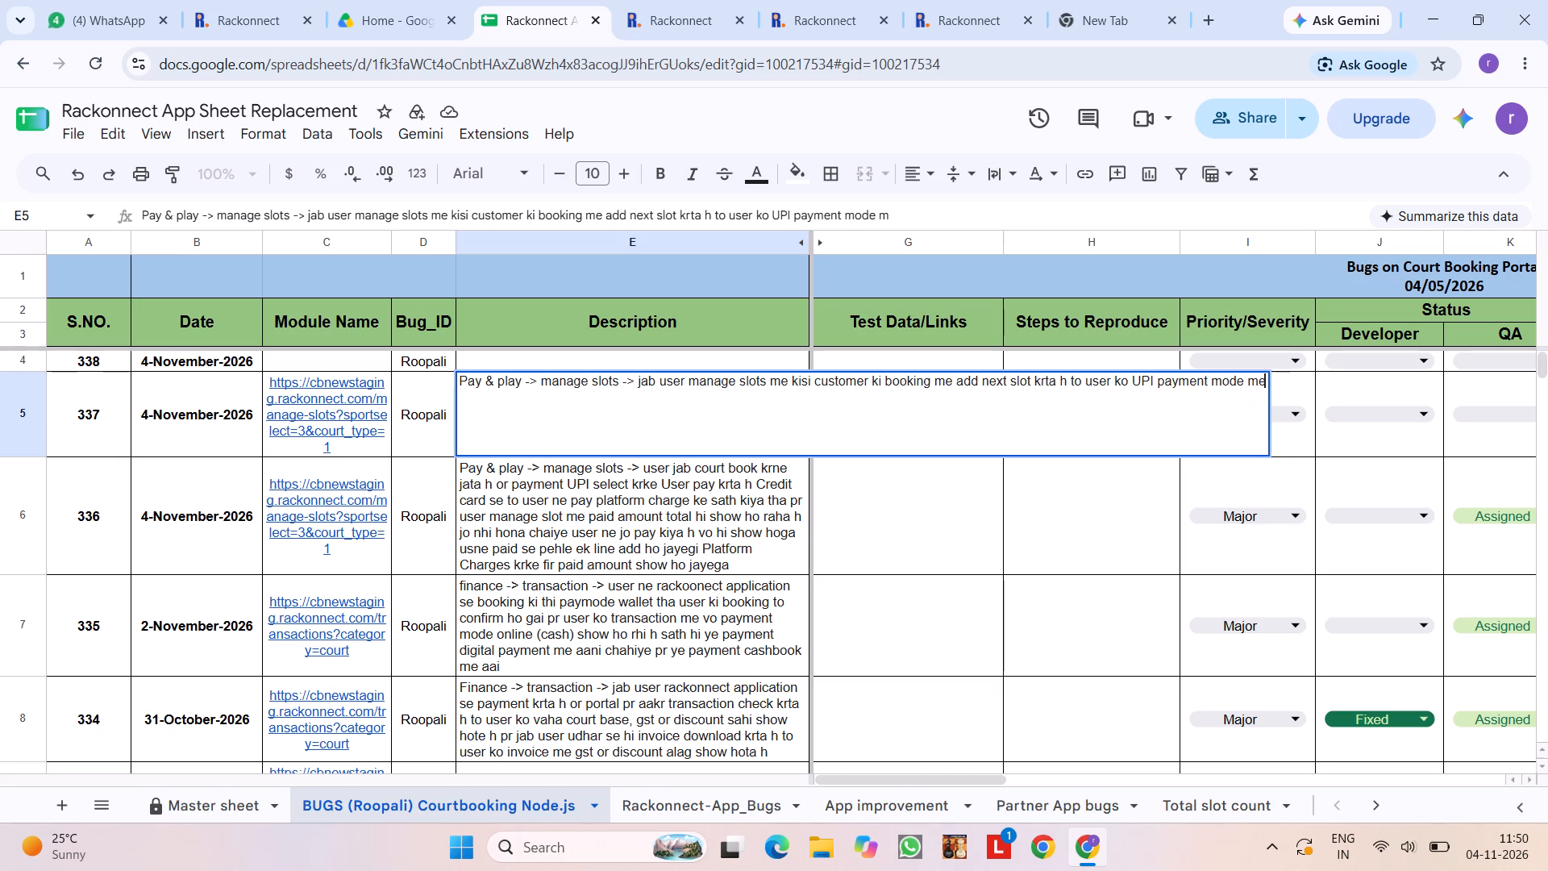
pyautogui.press('space')
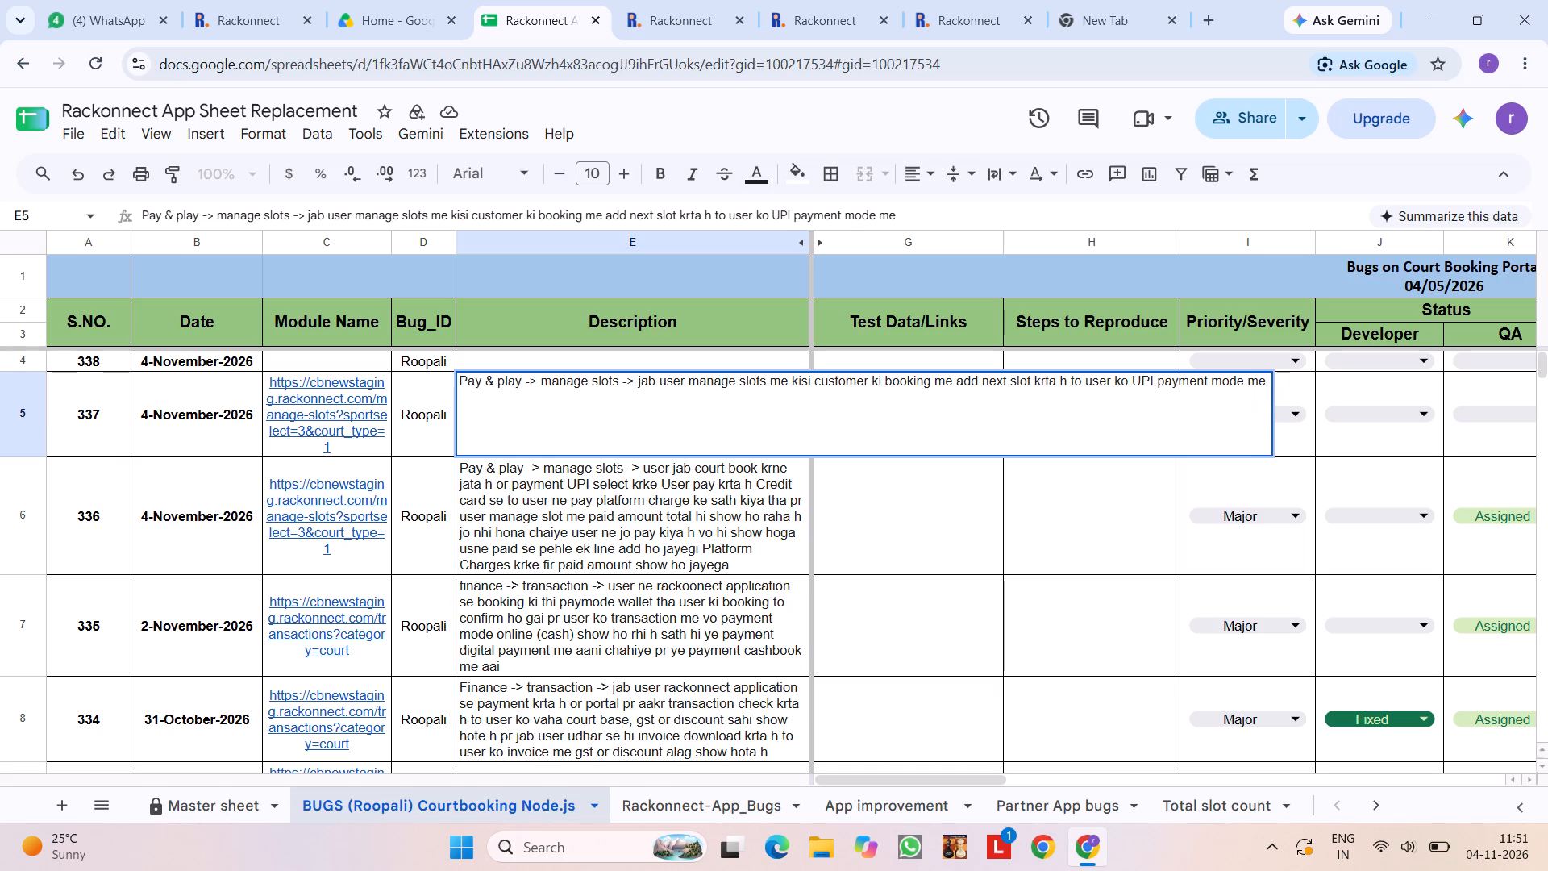
# Continue bug 337's description with "send payment link", correcting the spelling of "payment".
pyautogui.write('send payemnt')
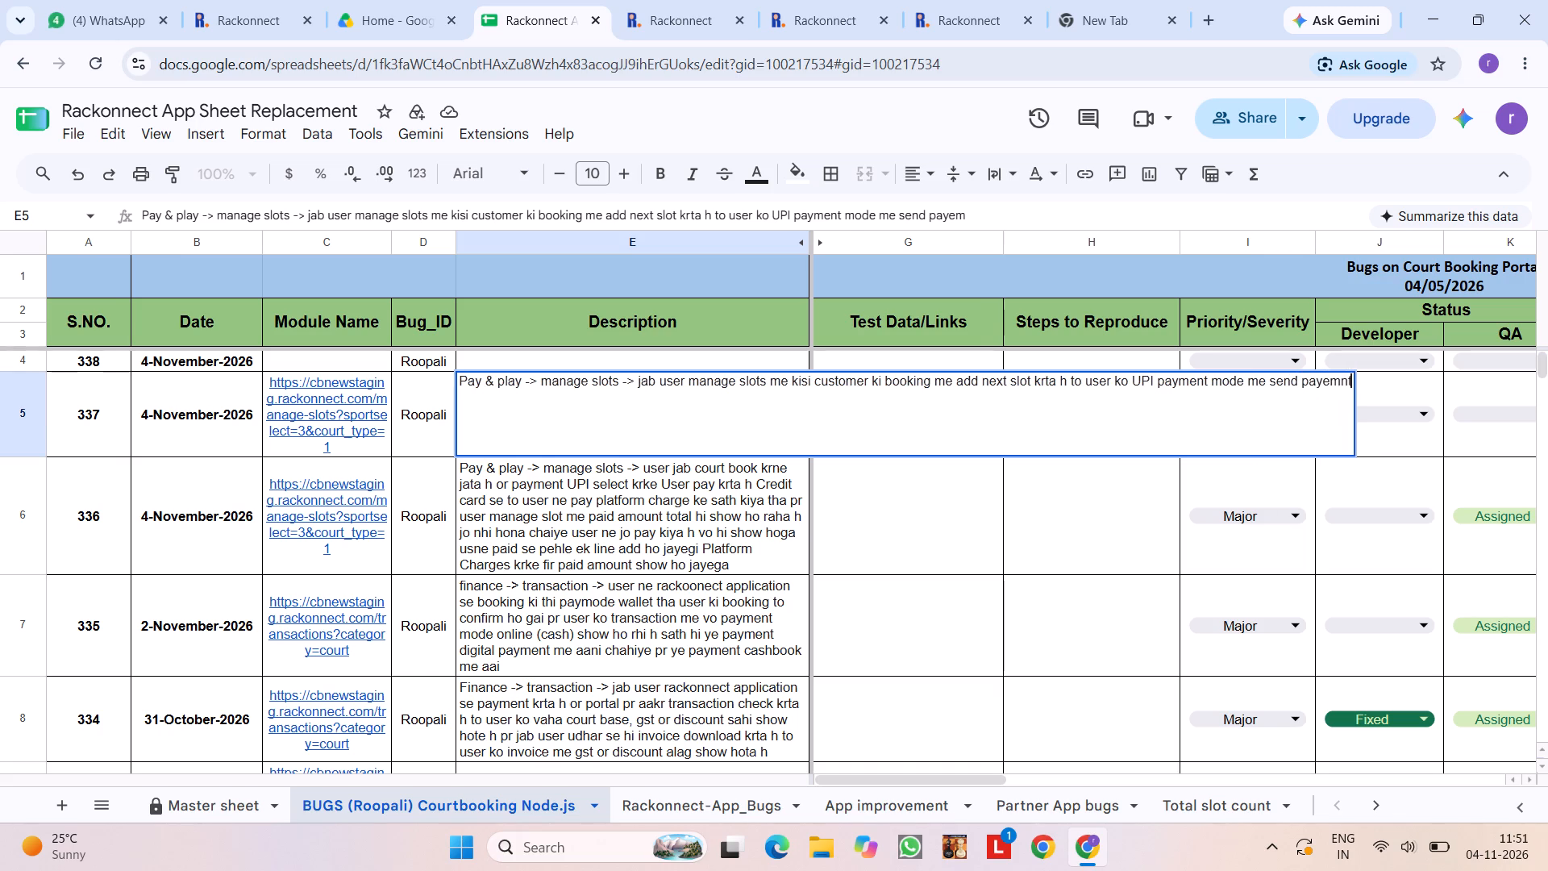
pyautogui.press('space')
pyautogui.press('BackSpace')
pyautogui.press('BackSpace')
pyautogui.press('BackSpace')
pyautogui.write('ent')
pyautogui.press('space')
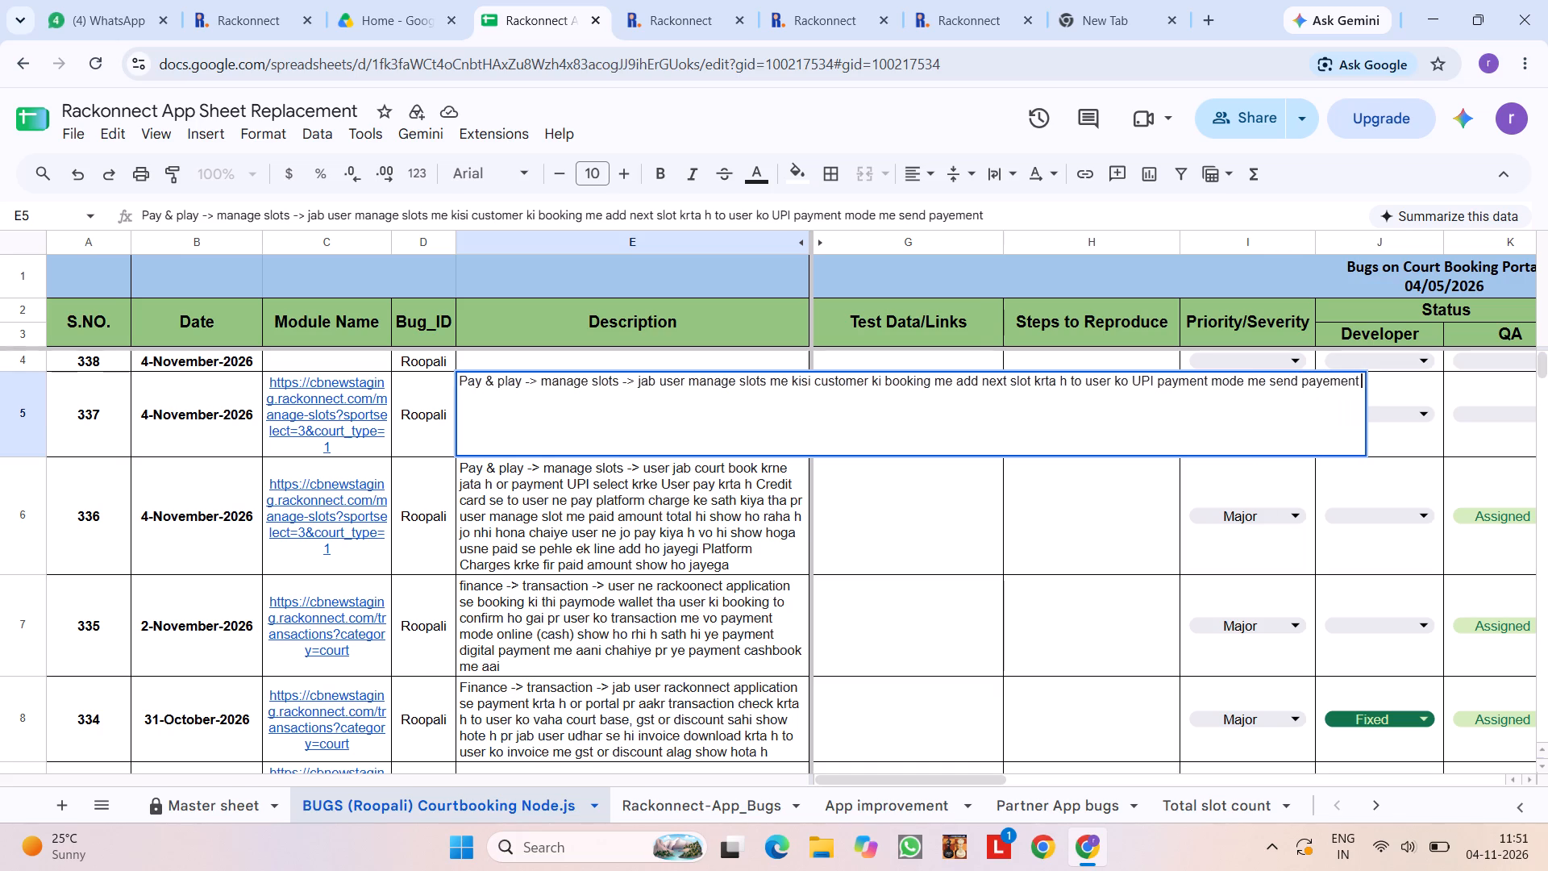
pyautogui.press('l')
pyautogui.press('BackSpace')
pyautogui.press('BackSpace')
pyautogui.press('BackSpace')
pyautogui.press('BackSpace')
pyautogui.press('BackSpace')
pyautogui.press('BackSpace')
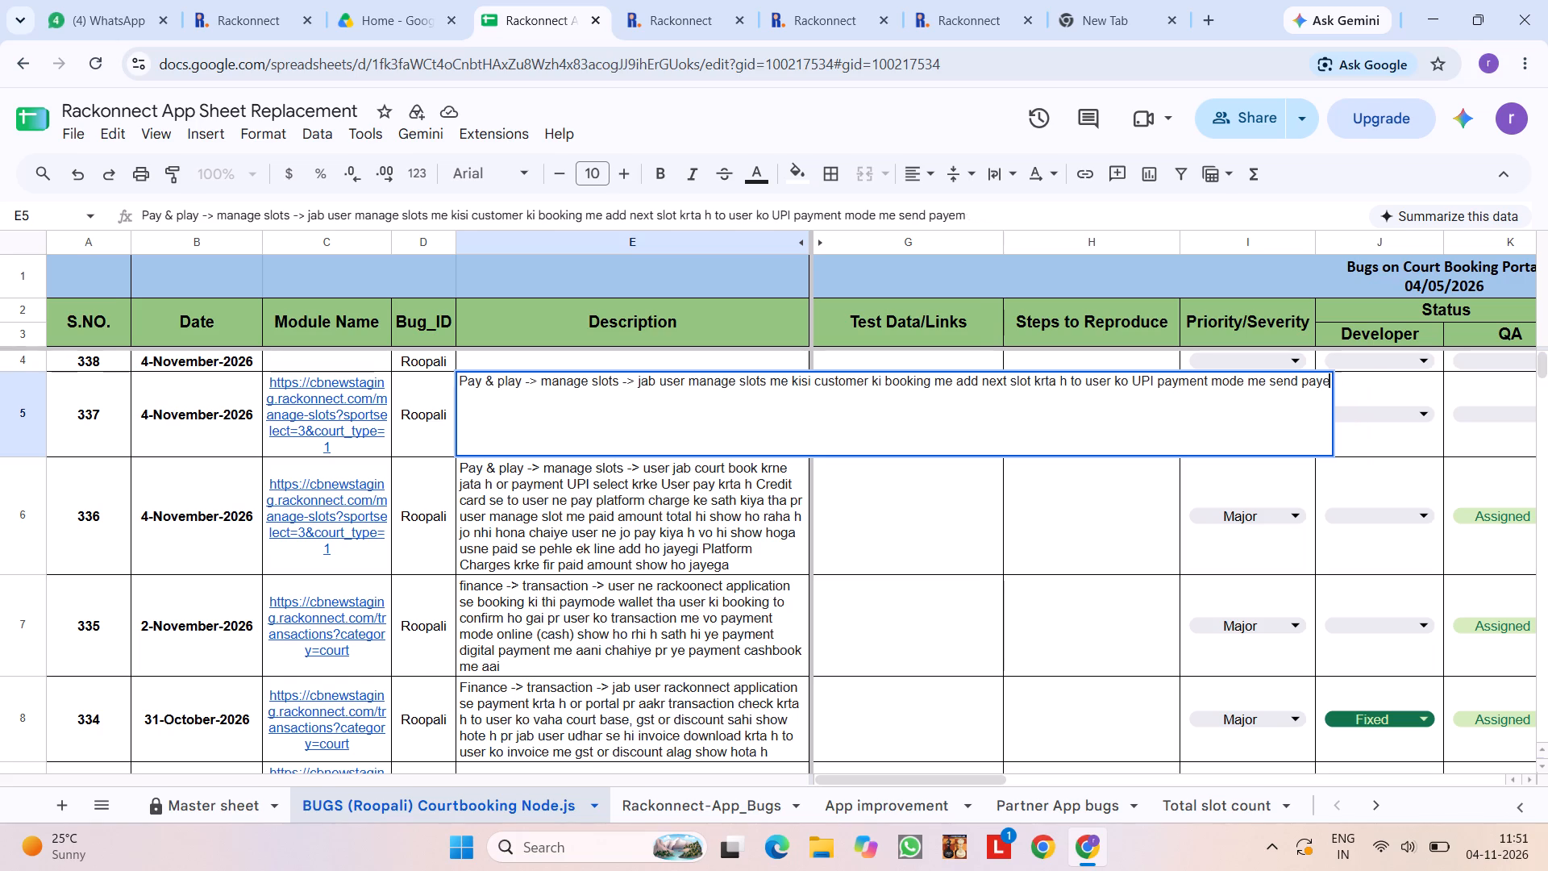
pyautogui.press('BackSpace')
pyautogui.write('ment link se')
pyautogui.press('BackSpace')
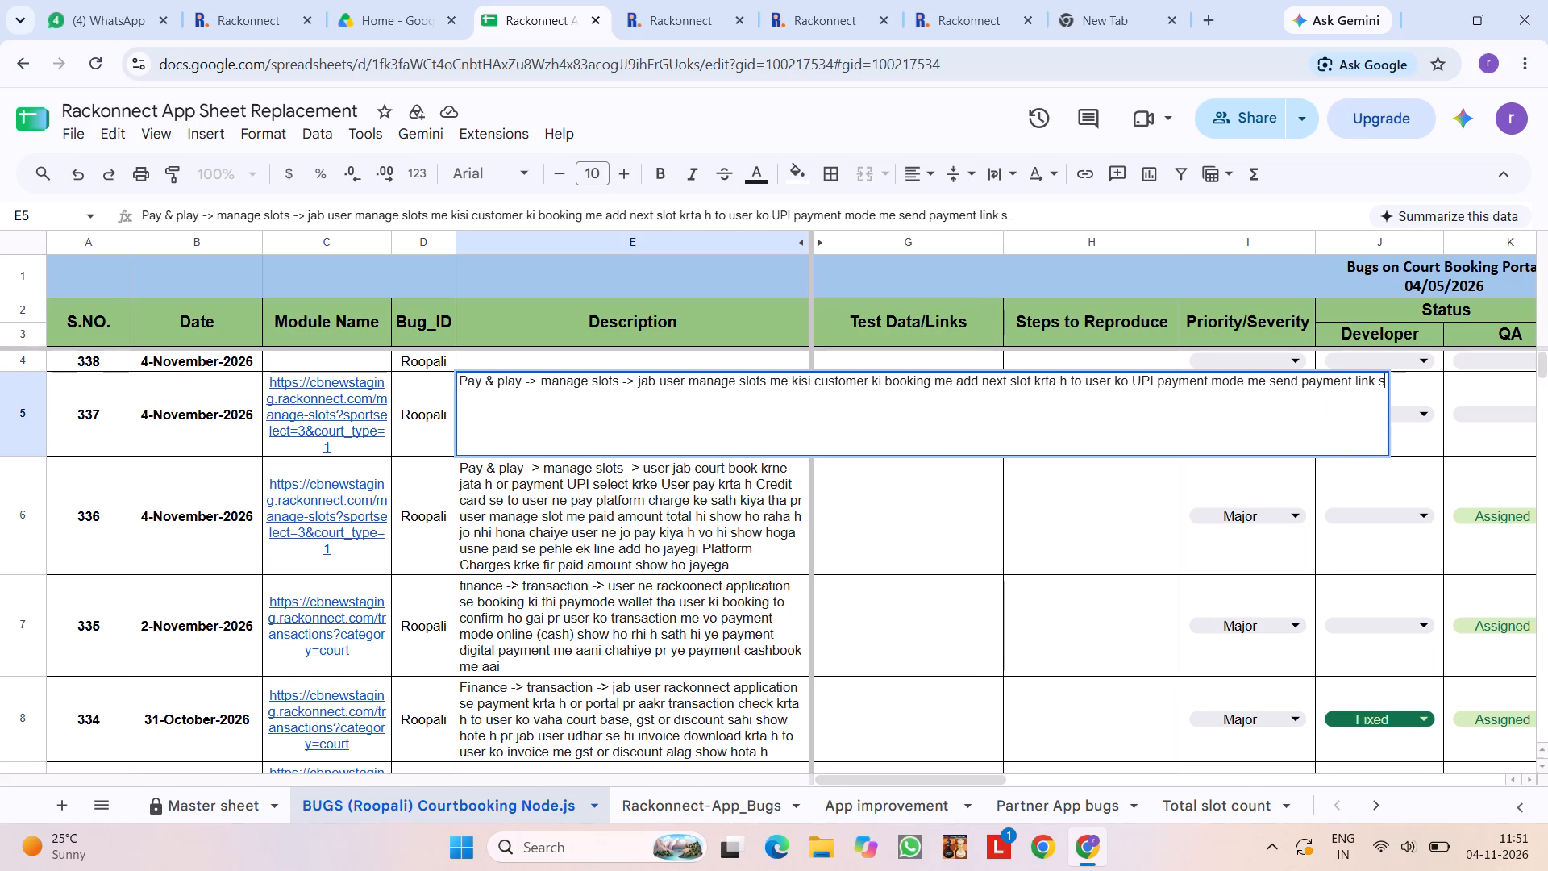
pyautogui.press('BackSpace')
# Continue bug 337's description with "show nhi hota h sath hi gatway".
pyautogui.write('show n hi h=')
pyautogui.press('BackSpace')
pyautogui.press('BackSpace')
pyautogui.press('BackSpace')
pyautogui.press('BackSpace')
pyautogui.press('BackSpace')
pyautogui.press('BackSpace')
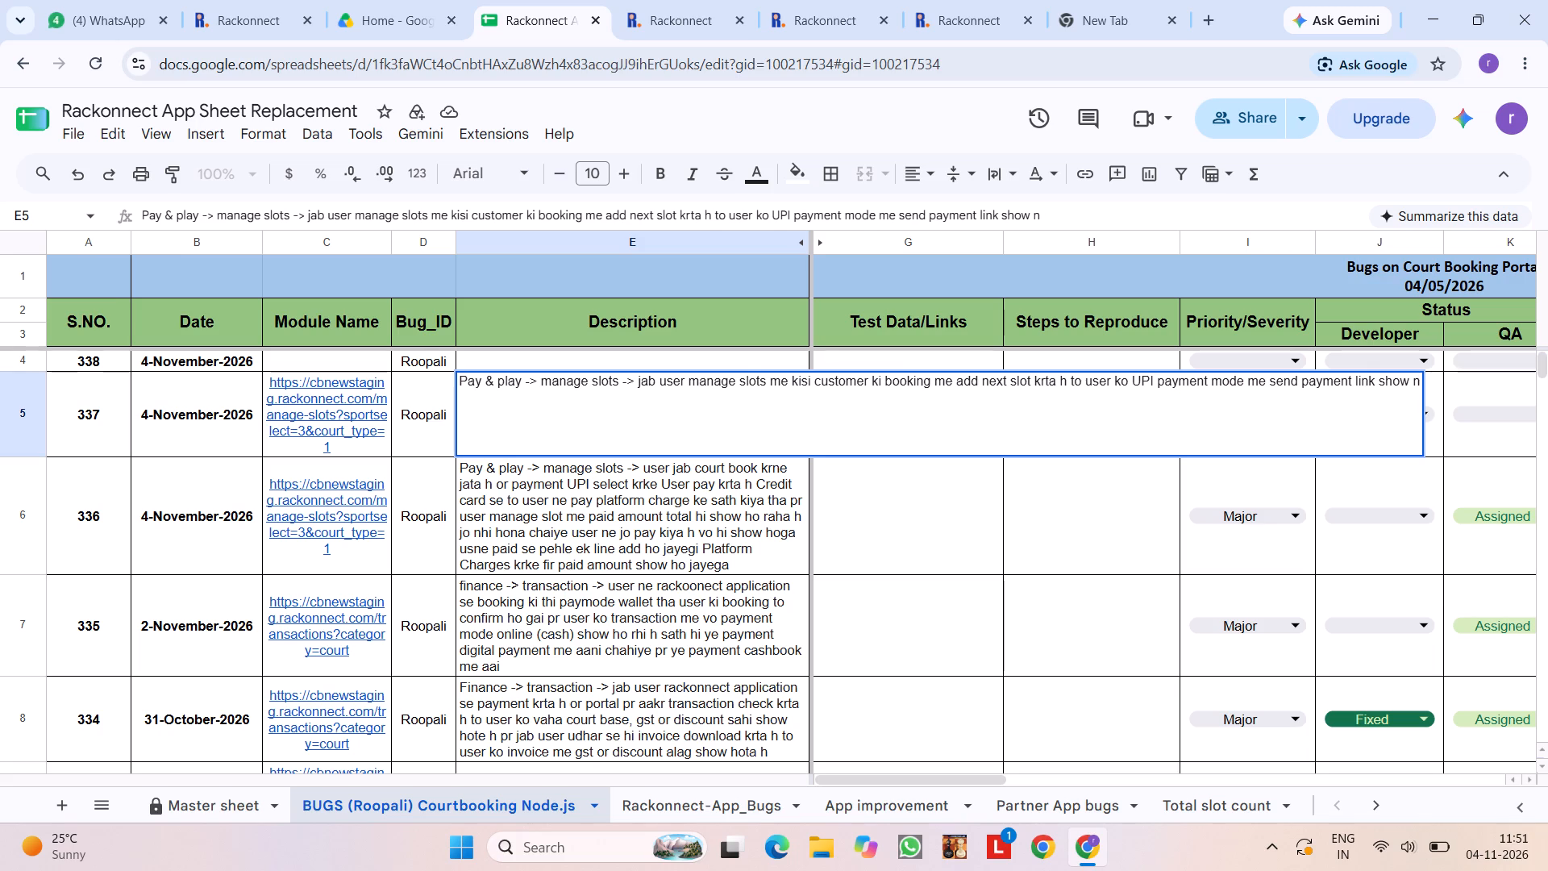
pyautogui.write('hi hota h')
pyautogui.press('space')
pyautogui.write('sath hi')
pyautogui.press('space')
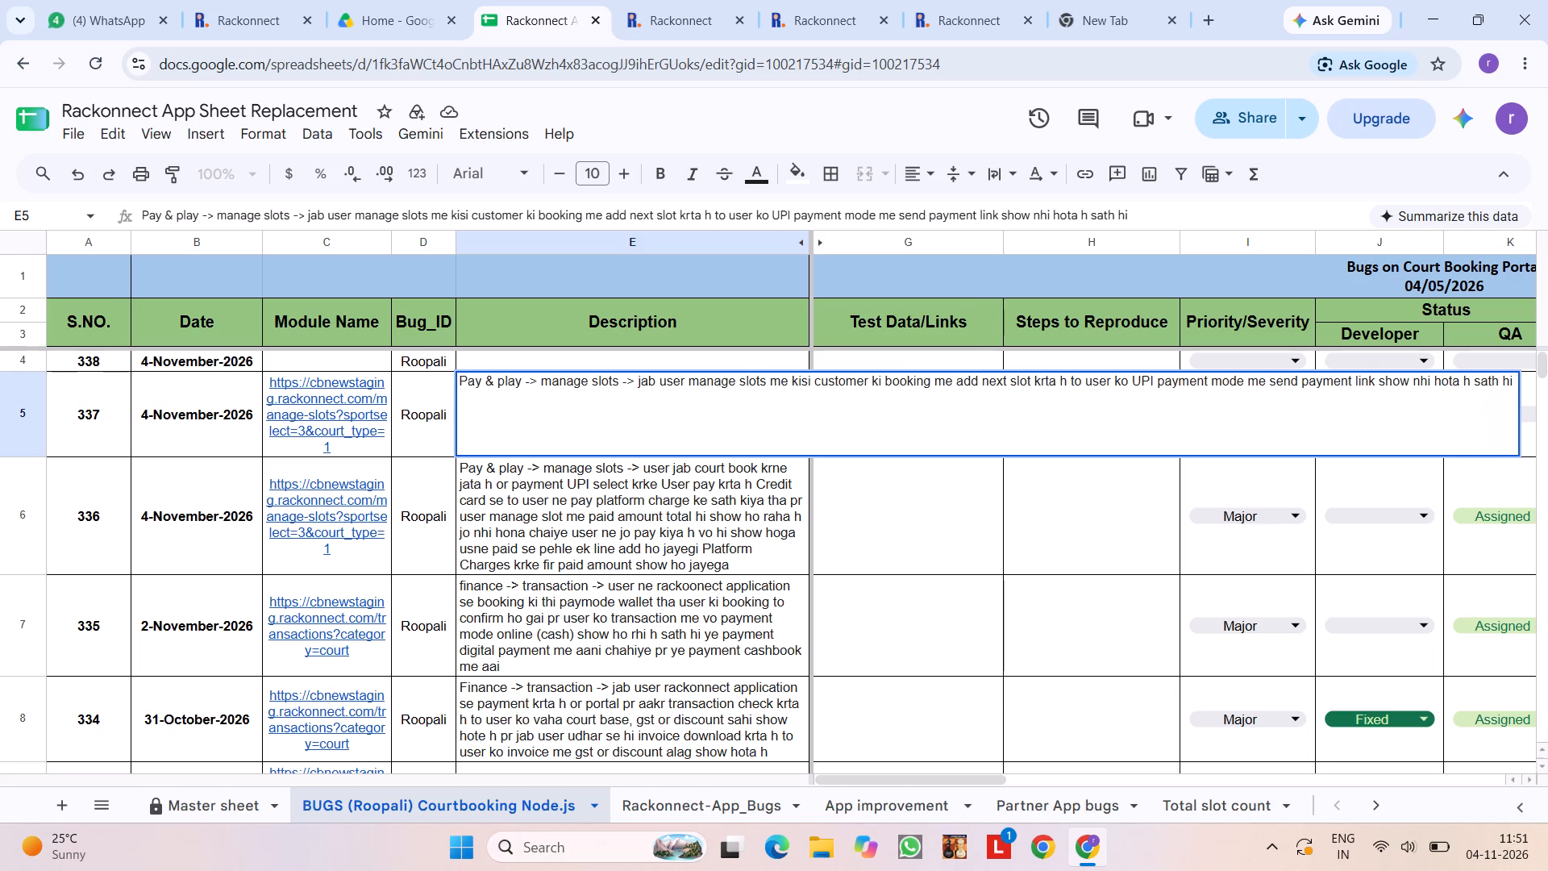
pyautogui.write('gate')
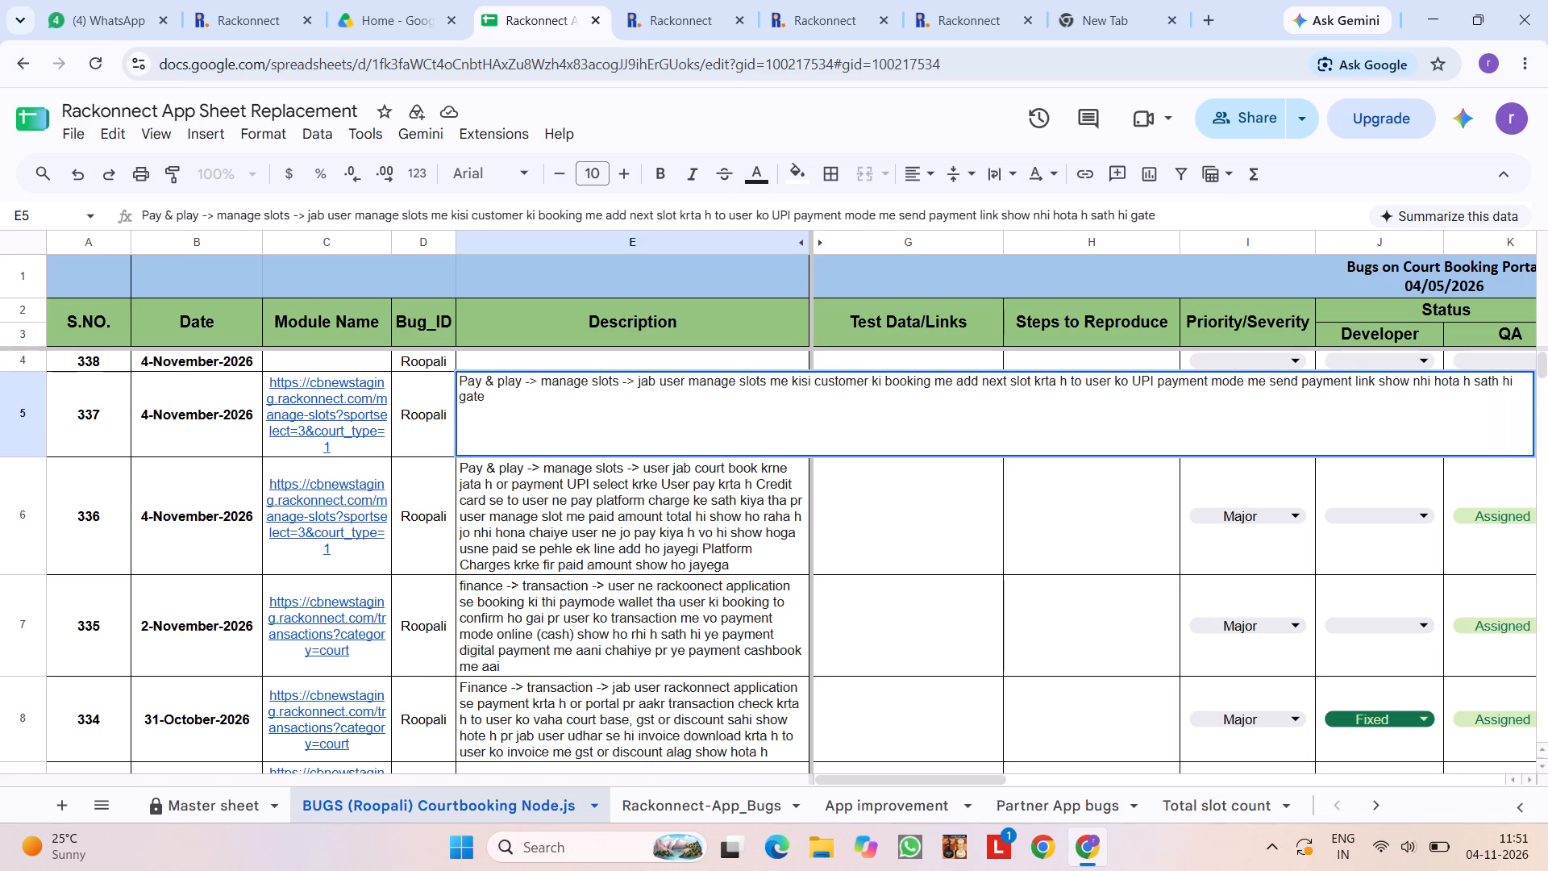
pyautogui.press('BackSpace')
pyautogui.write('way')
pyautogui.press('space')
# Check the spelling of "gateway" using search suggestions for "gate" in a temporary browser tab, and return to the bug sheet.
pyautogui.click(1212, 16)
pyautogui.click(1190, 71)
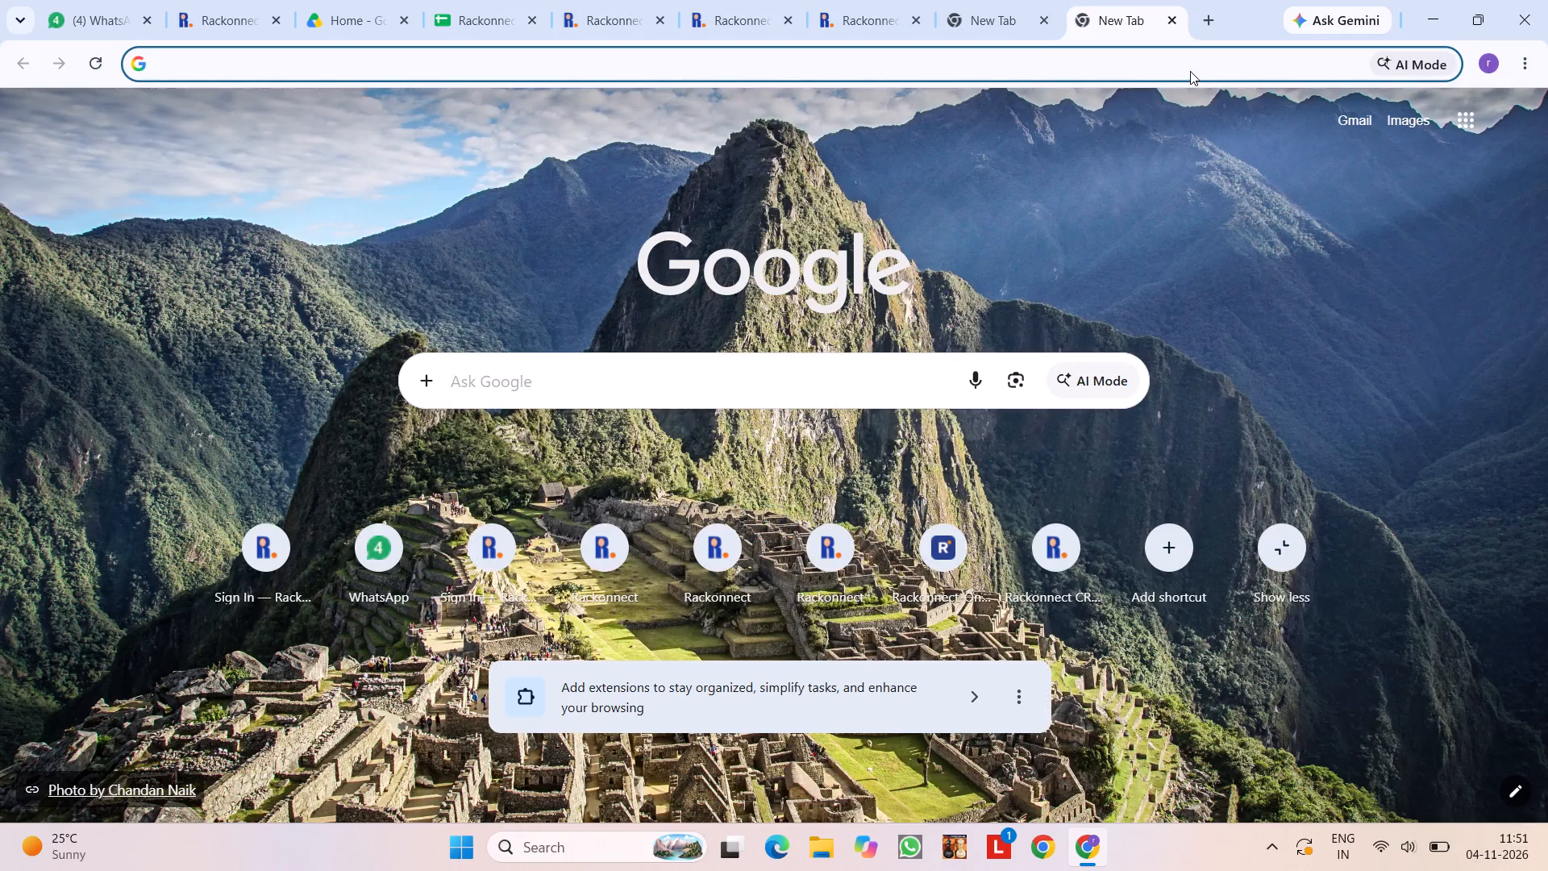
pyautogui.write('gate')
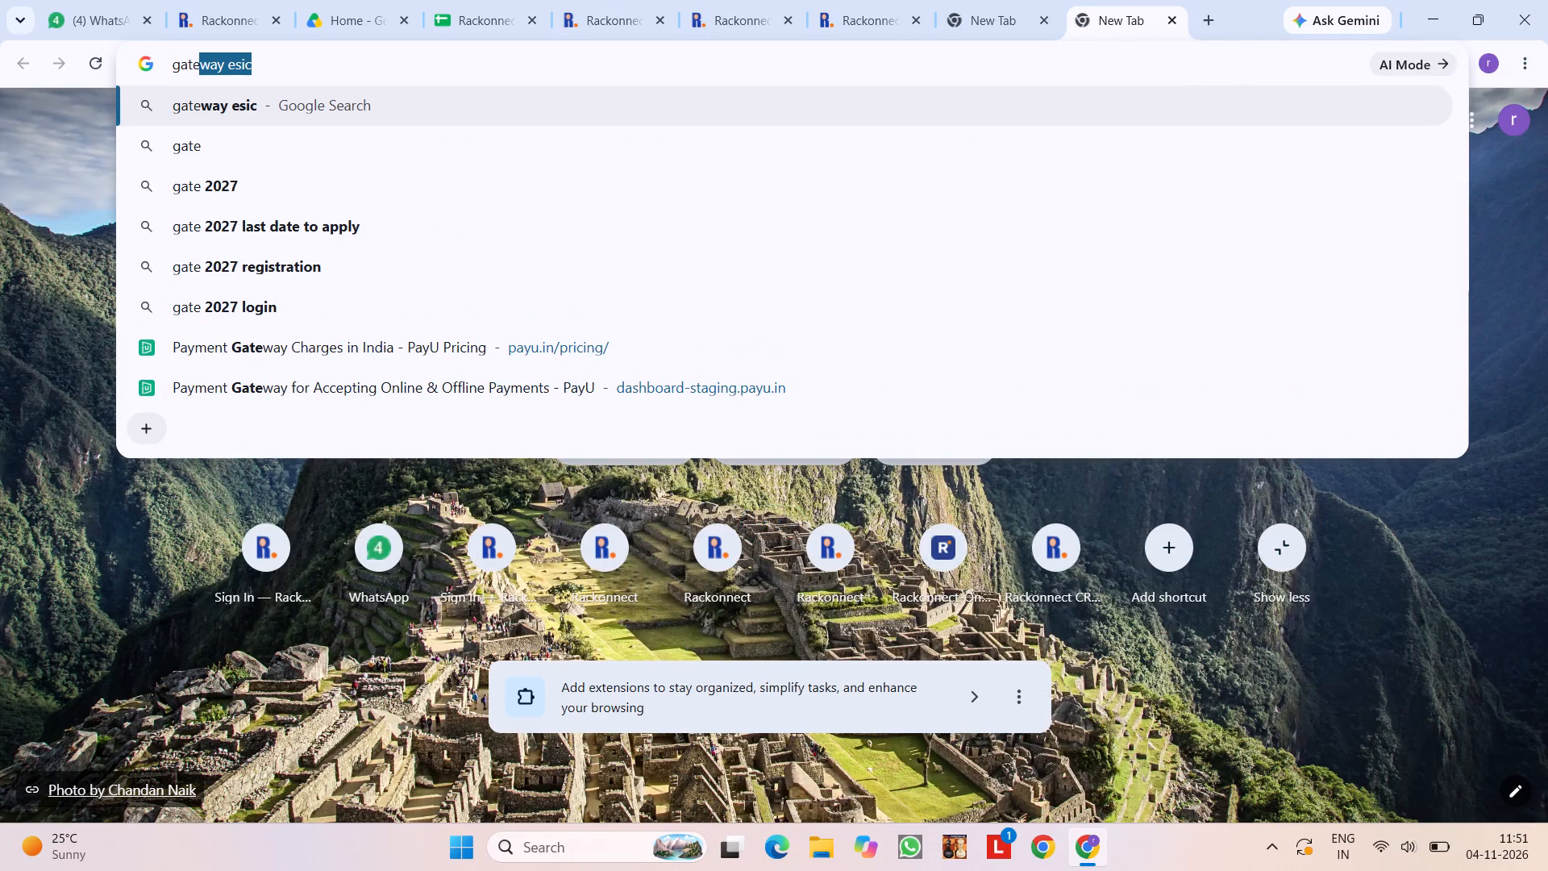
pyautogui.click(1174, 21)
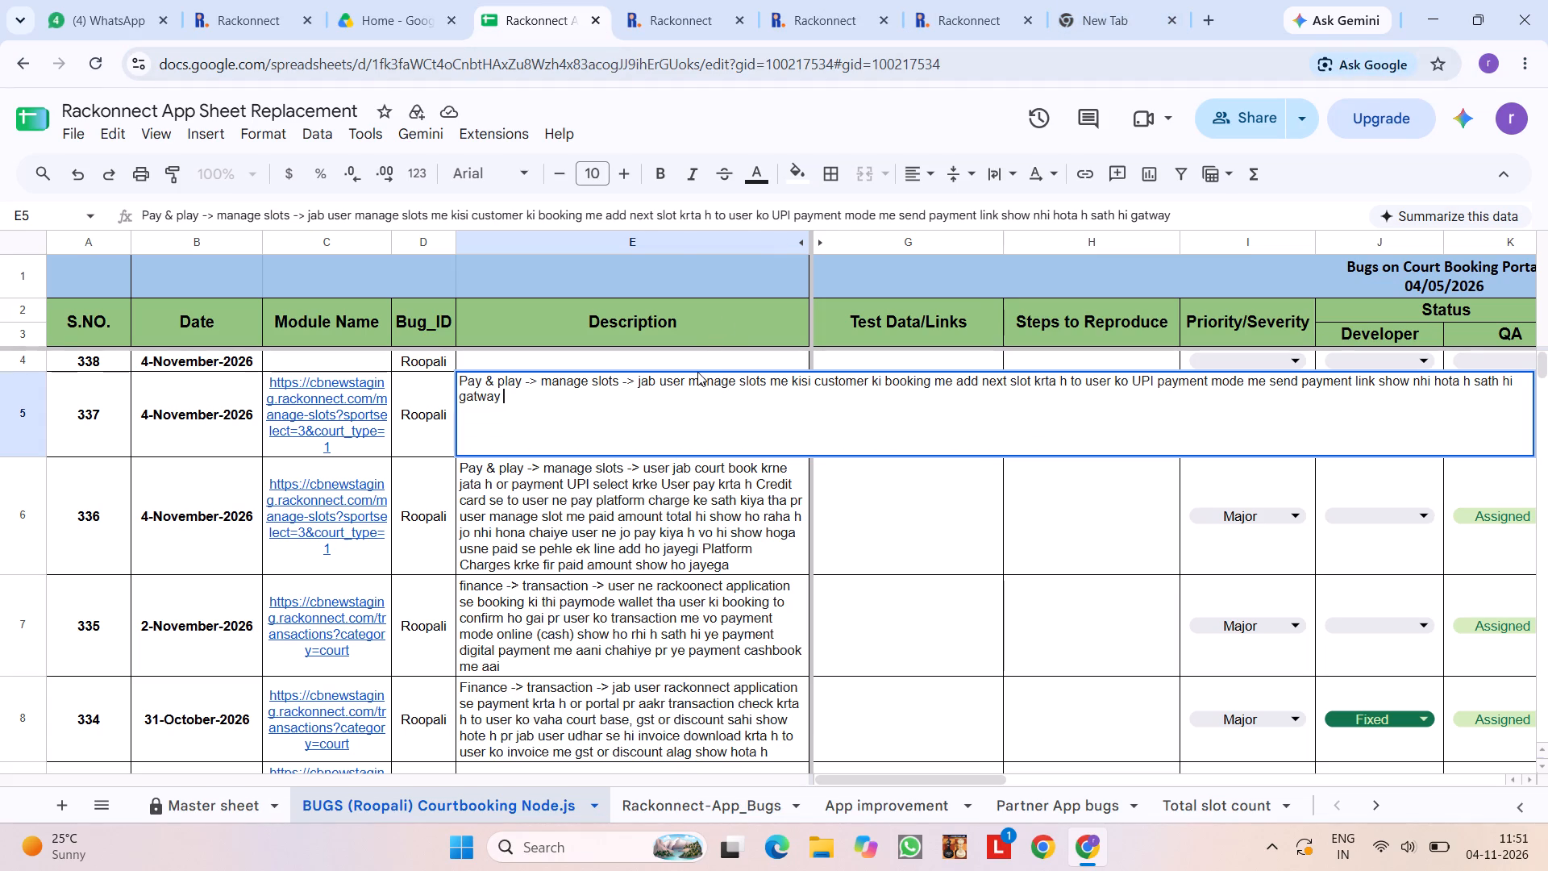
# Correct "gatway" to "gateway" in bug 337's description and finish it with "chages bhi show nhi ho rhe h".
pyautogui.press('BackSpace')
pyautogui.press('BackSpace')
pyautogui.press('BackSpace')
pyautogui.press('BackSpace')
pyautogui.write('eway chages bhi shoe')
pyautogui.press('space')
pyautogui.press('BackSpace')
pyautogui.press('BackSpace')
pyautogui.write('w nhi ho rhe h')
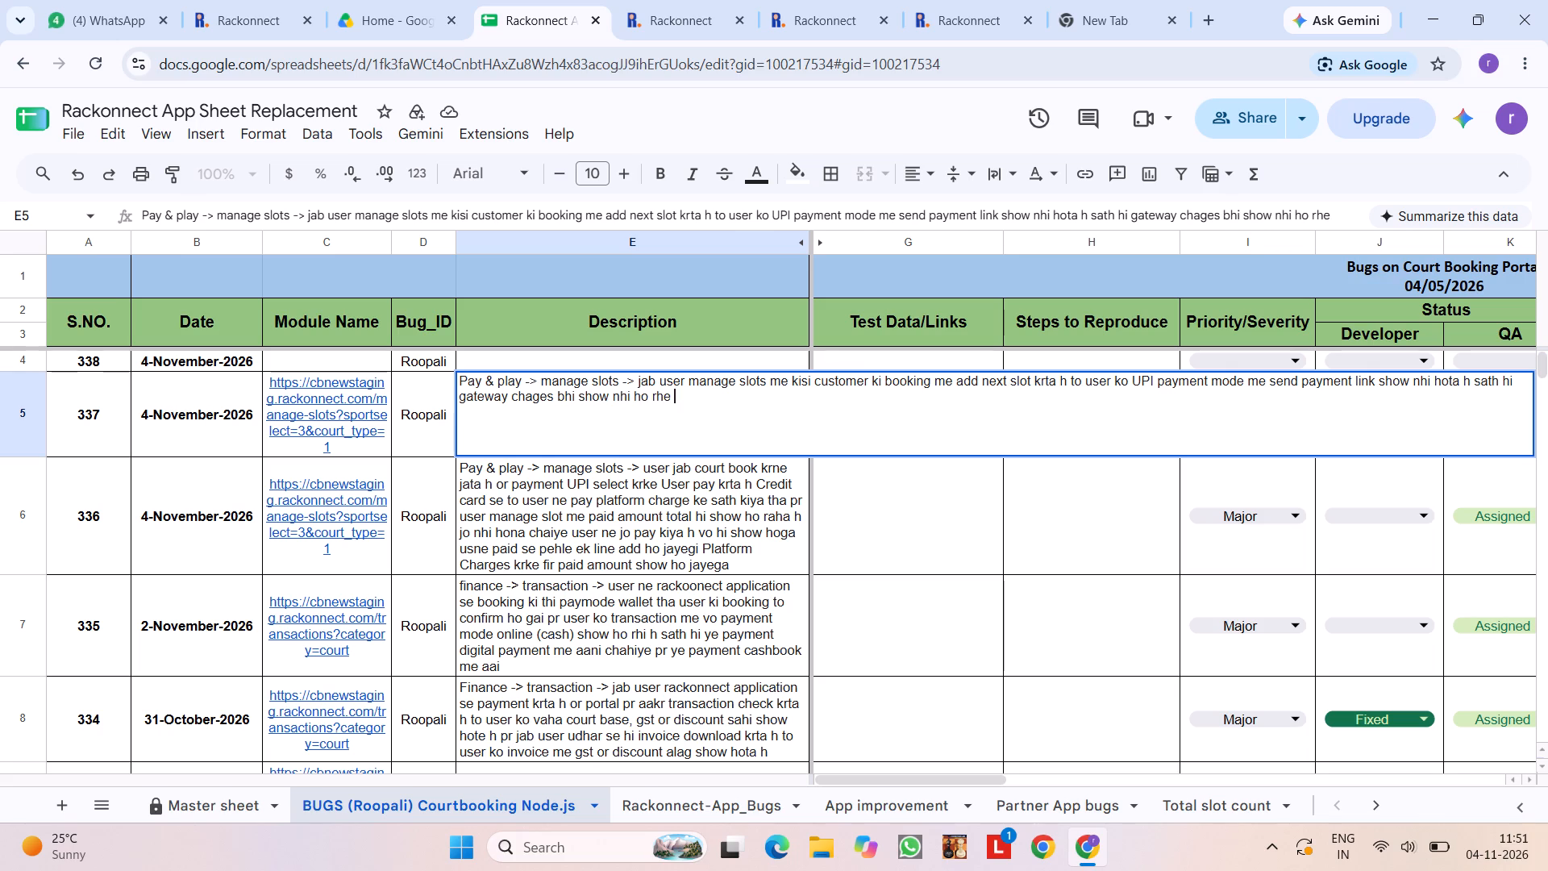
pyautogui.press('space')
pyautogui.press('Return')
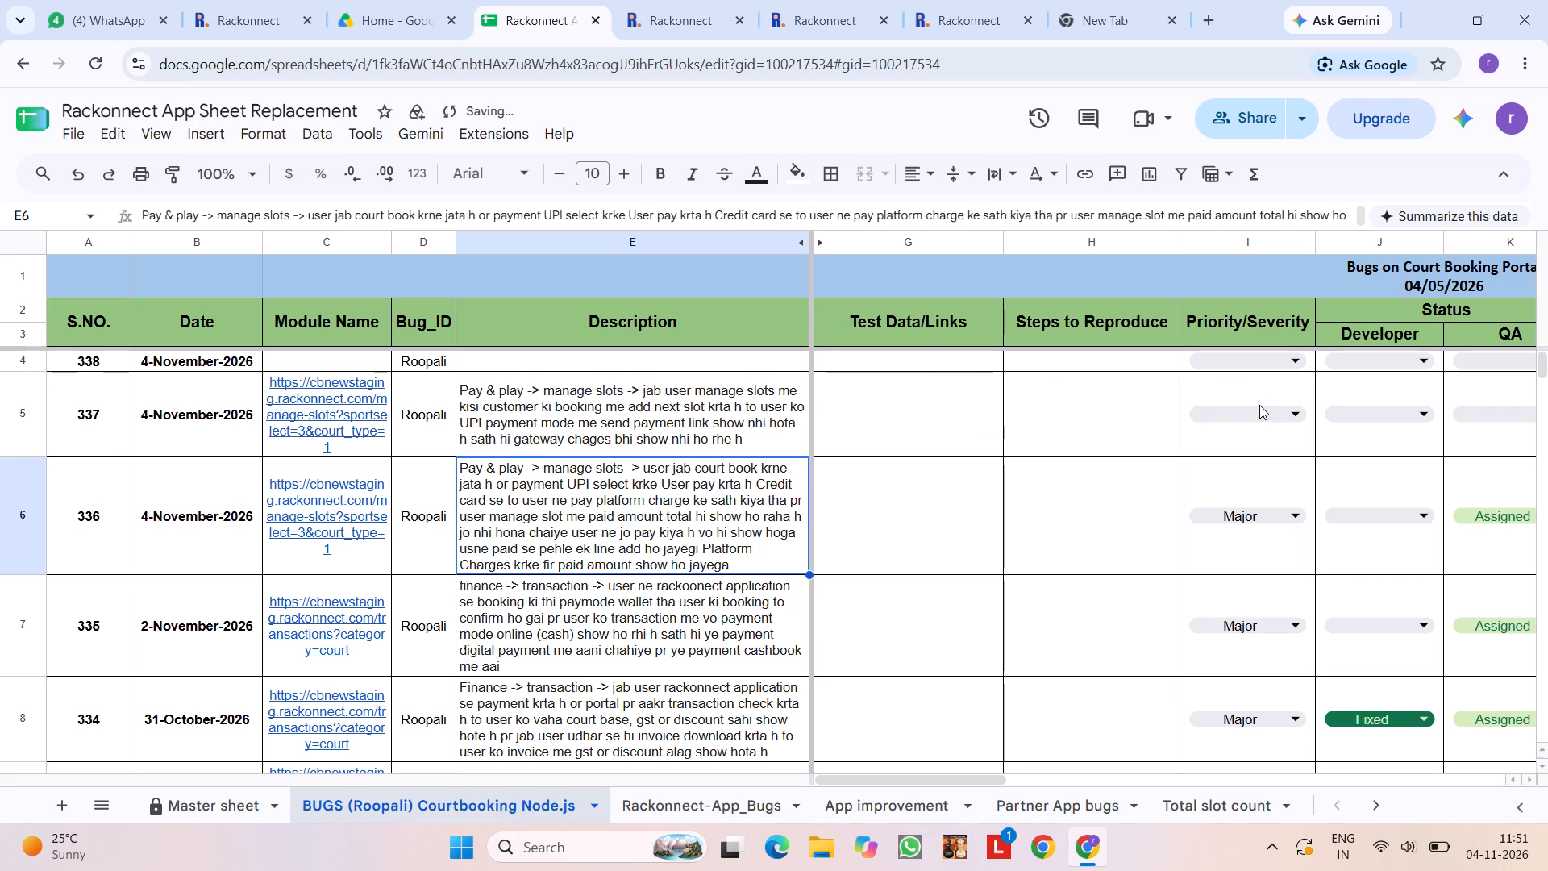
# Set bug 337's Priority/Severity to Major.
pyautogui.click(1263, 411)
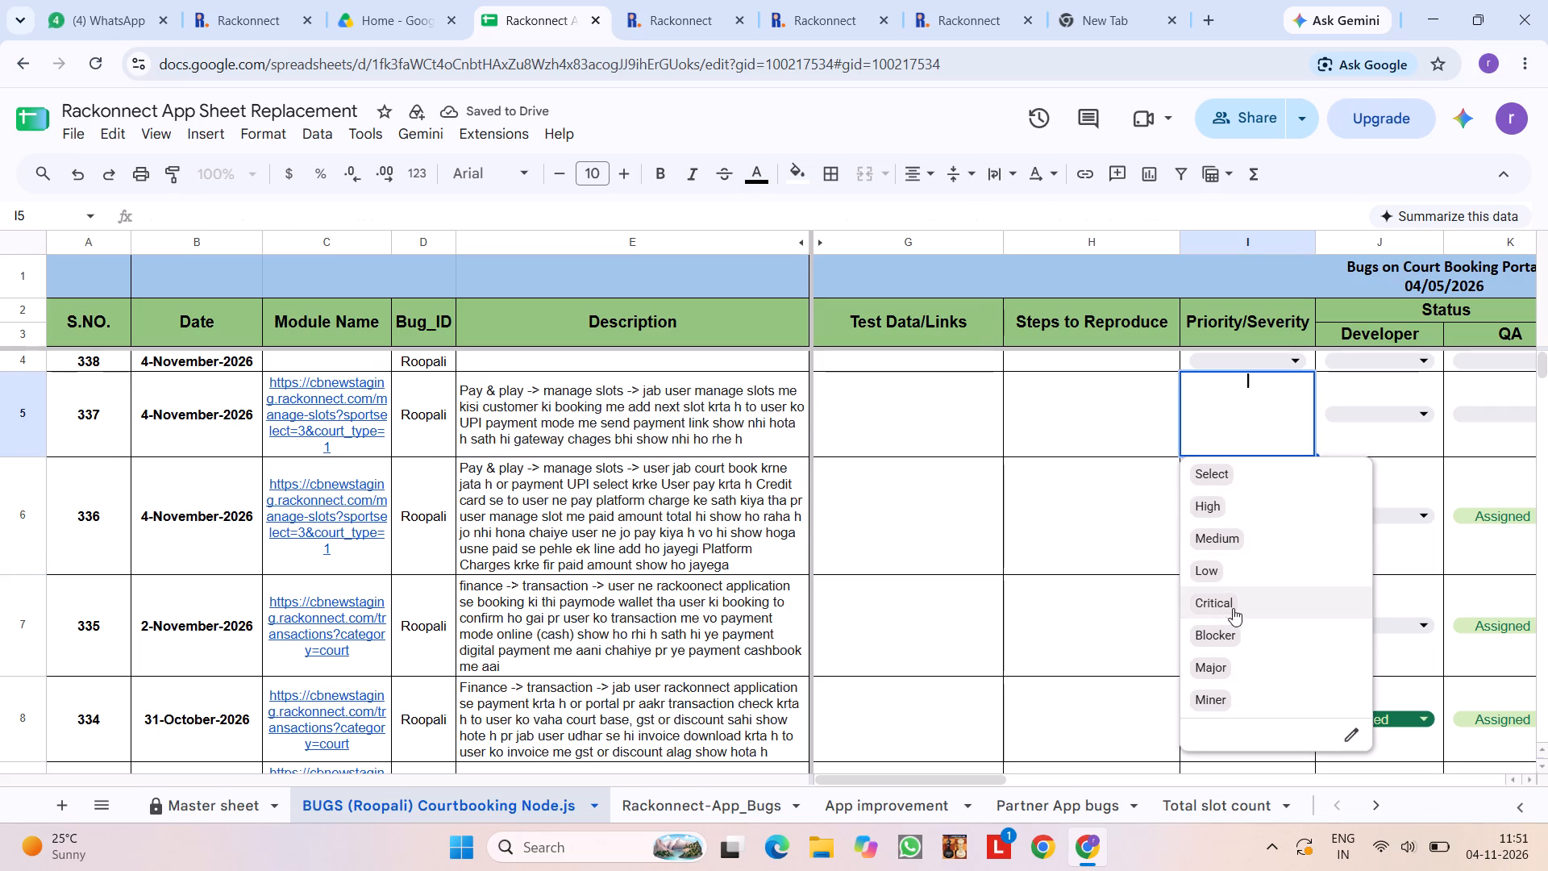
pyautogui.click(1214, 663)
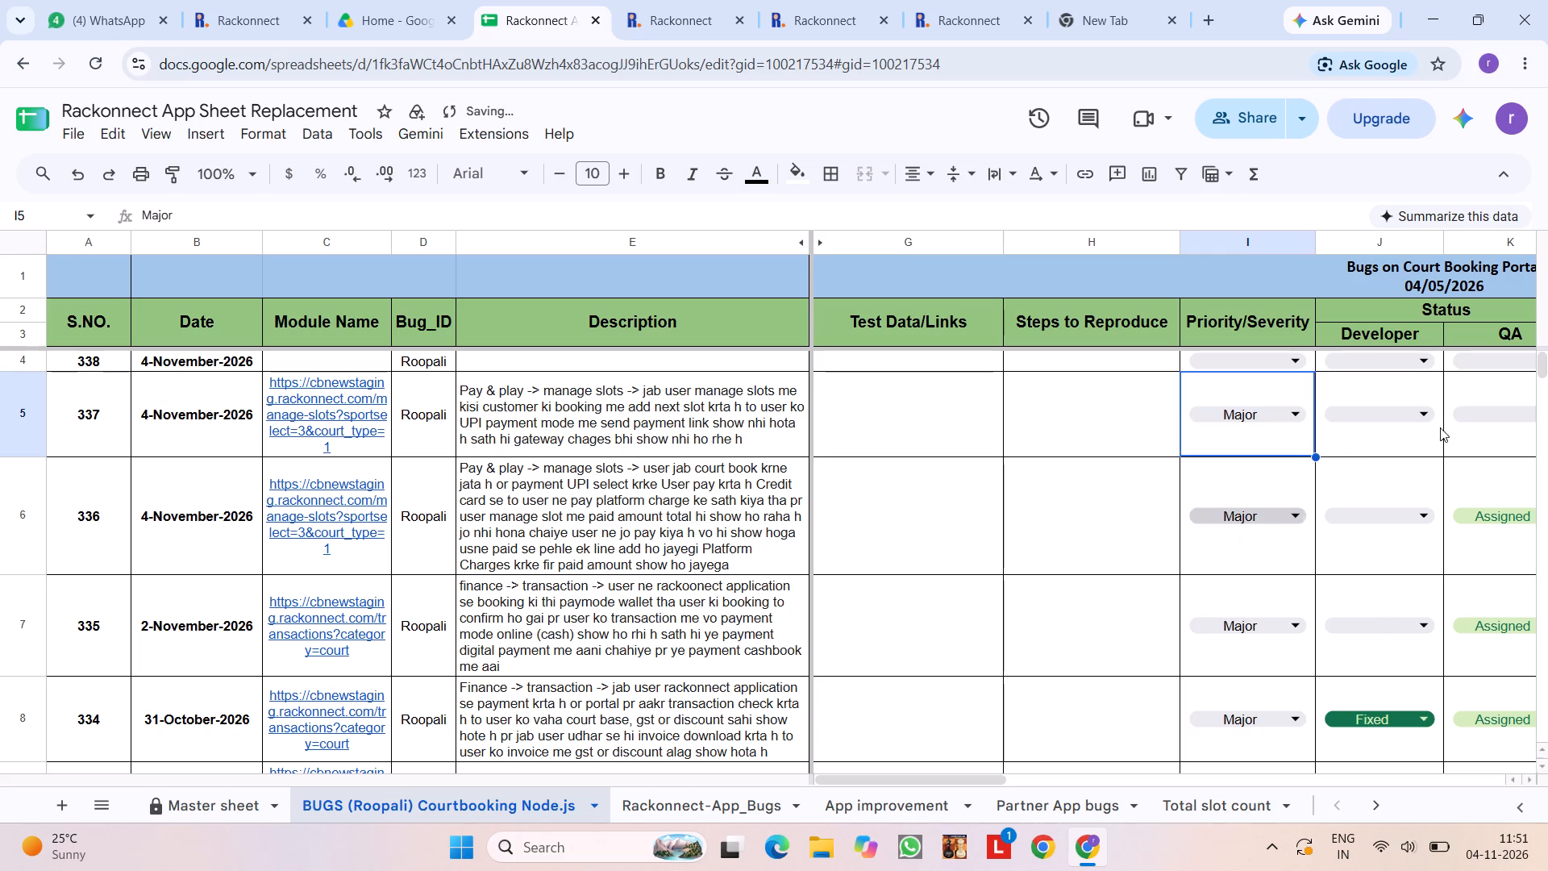
# Set bug 337's QA status to Assigned.
pyautogui.click(1482, 413)
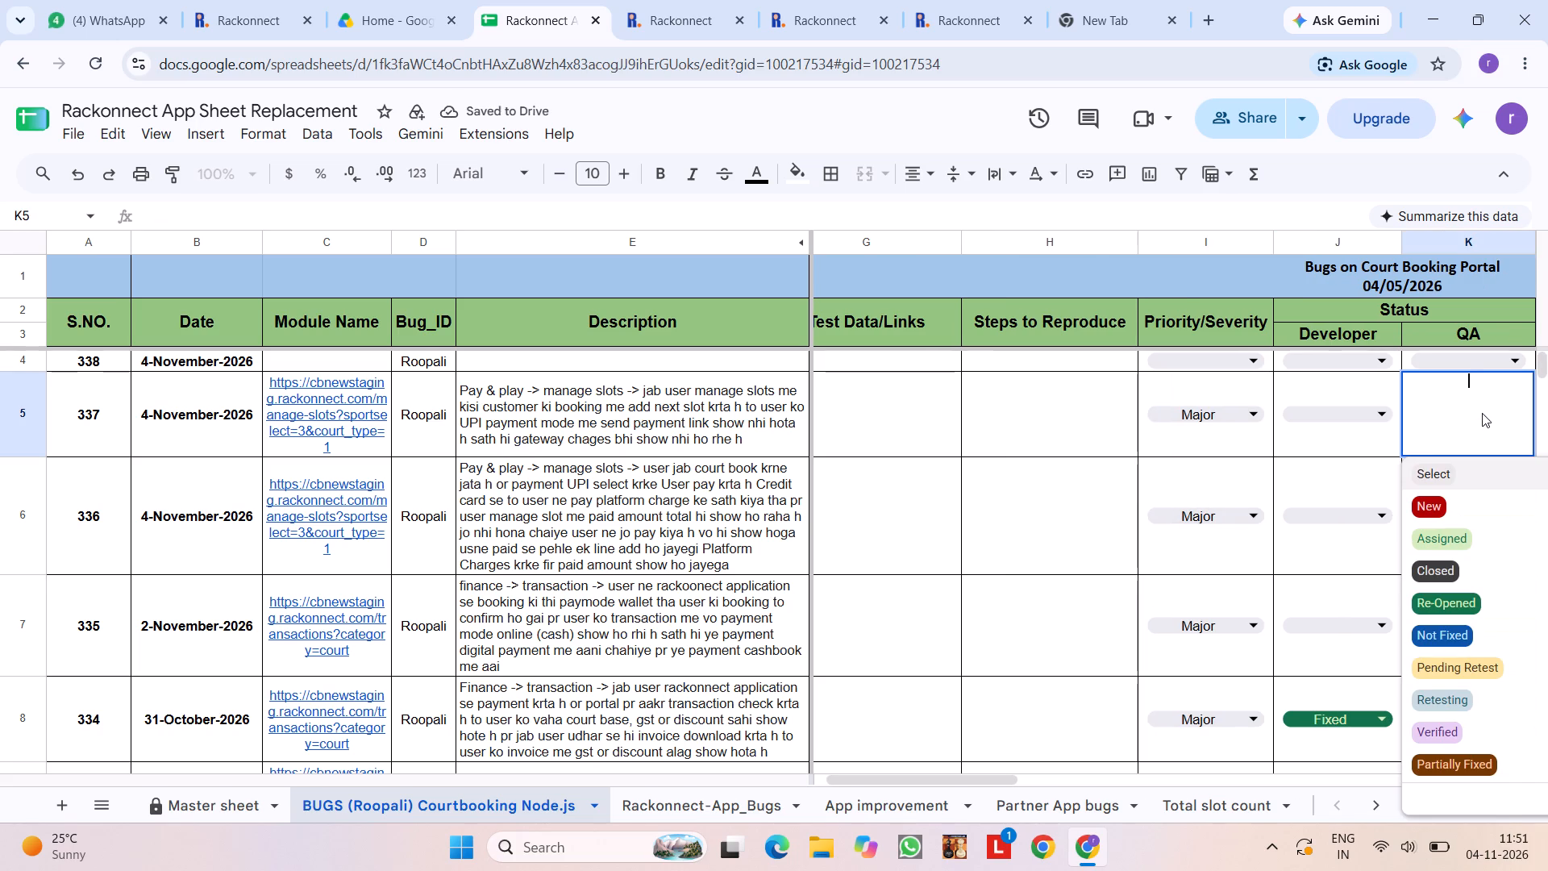
pyautogui.click(1475, 505)
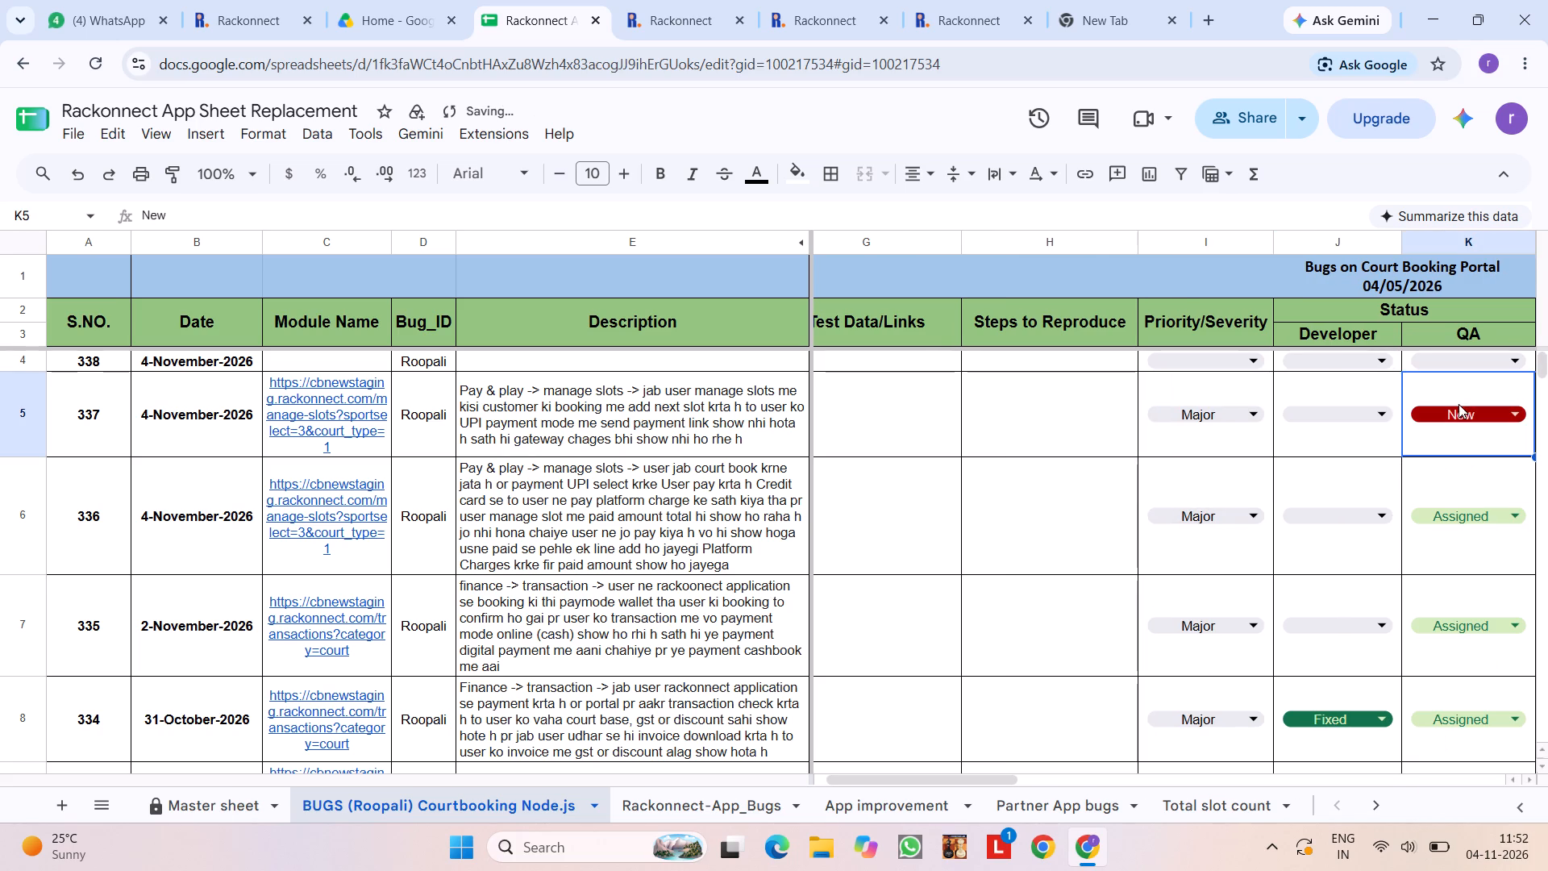
pyautogui.click(1459, 415)
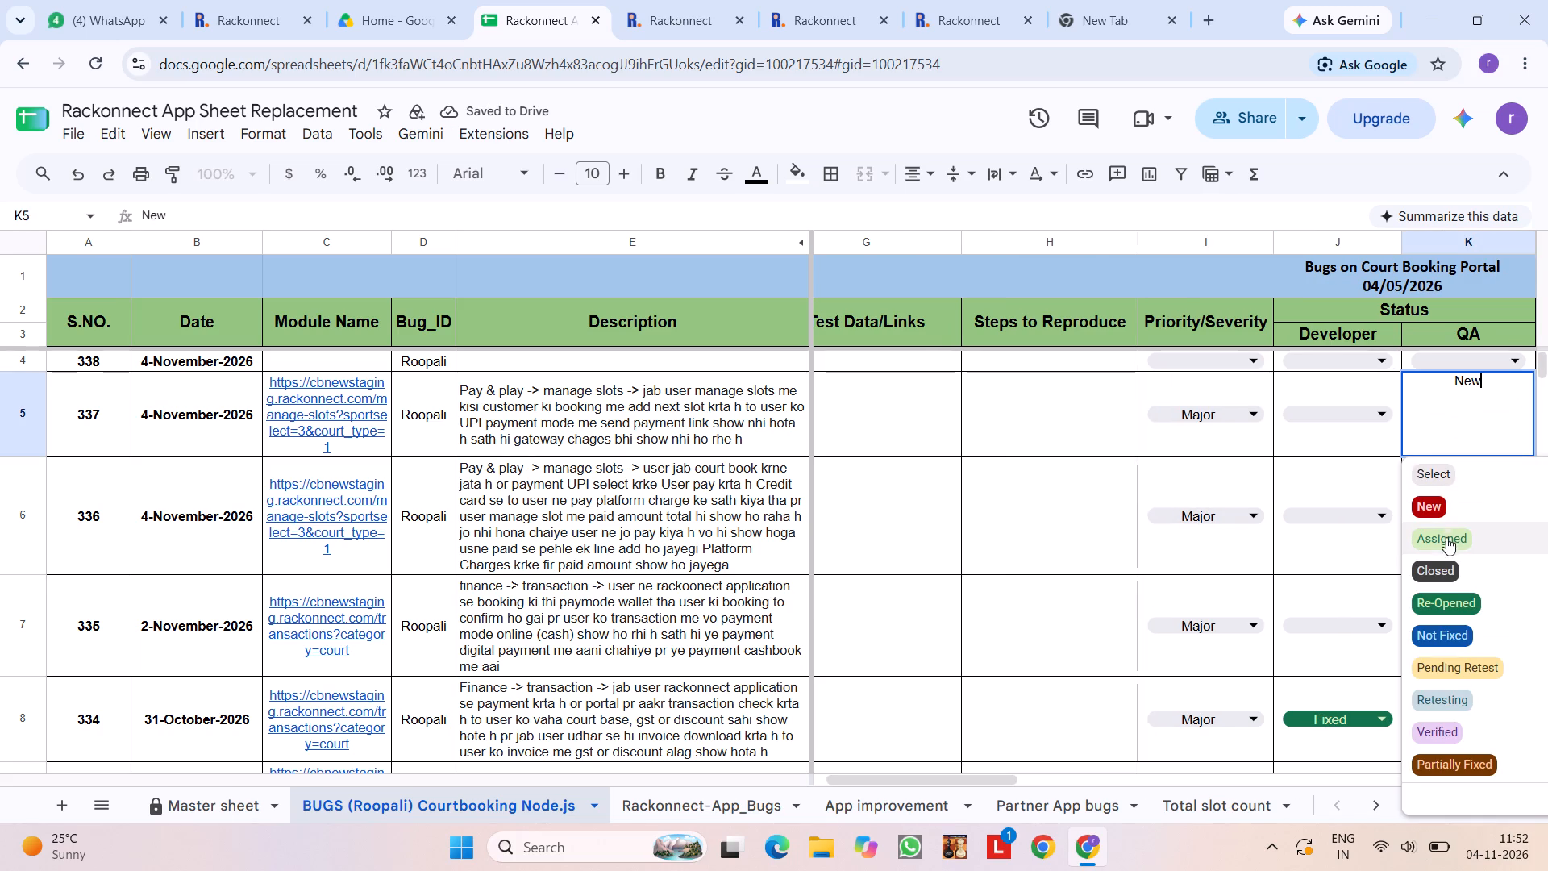
pyautogui.click(1449, 544)
# Set bug 337's Dev/Live value to Dev.
pyautogui.hscroll(-4, 1449, 544)
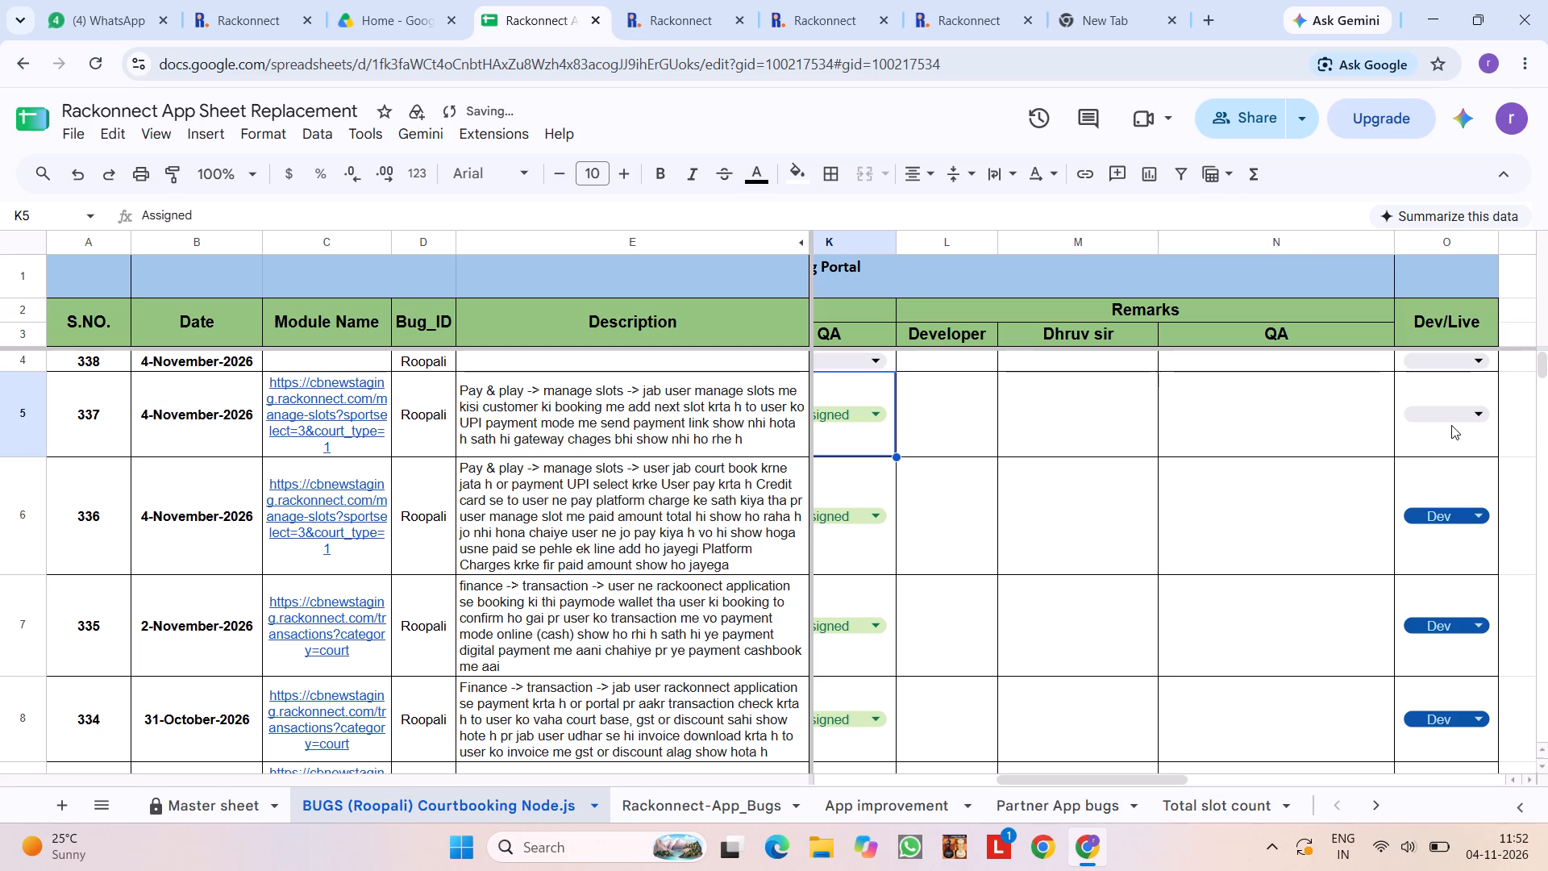
pyautogui.click(1442, 420)
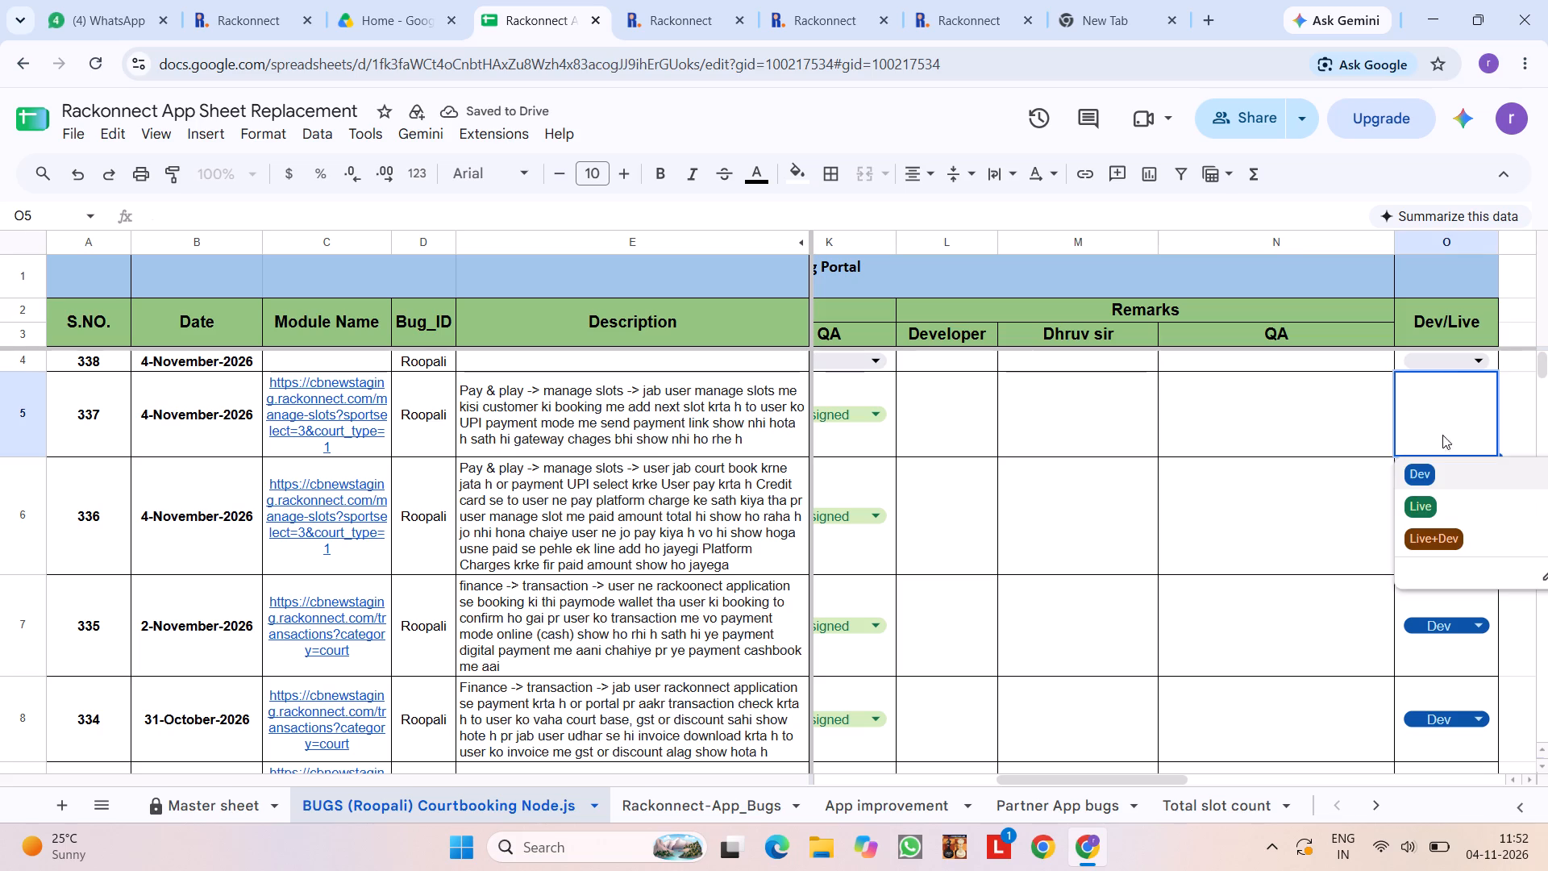
pyautogui.click(1425, 469)
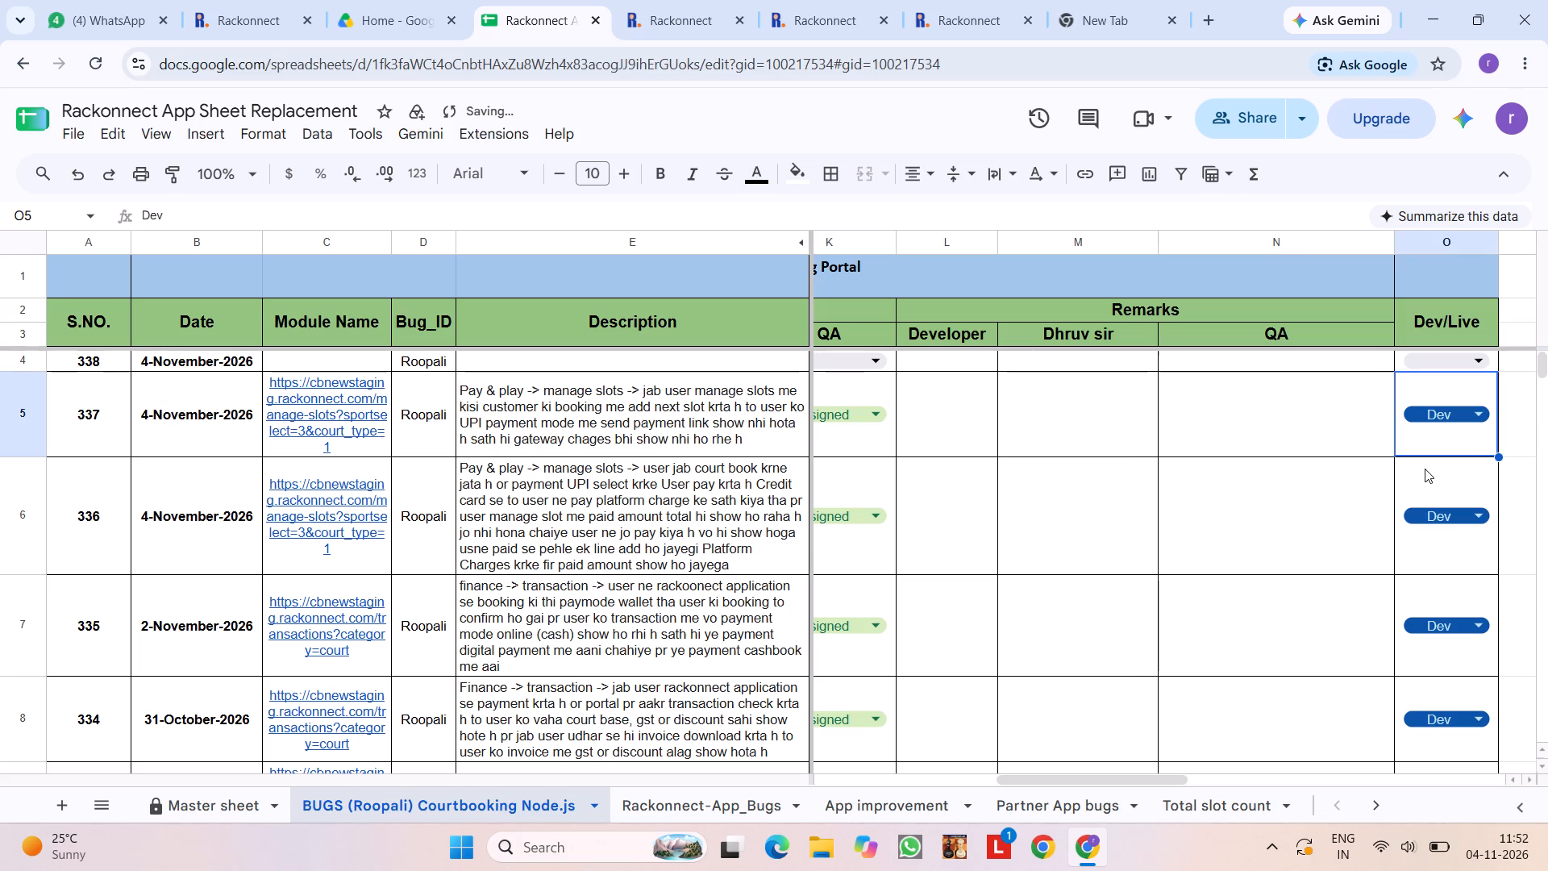
pyautogui.hscroll(9, 1296, 466)
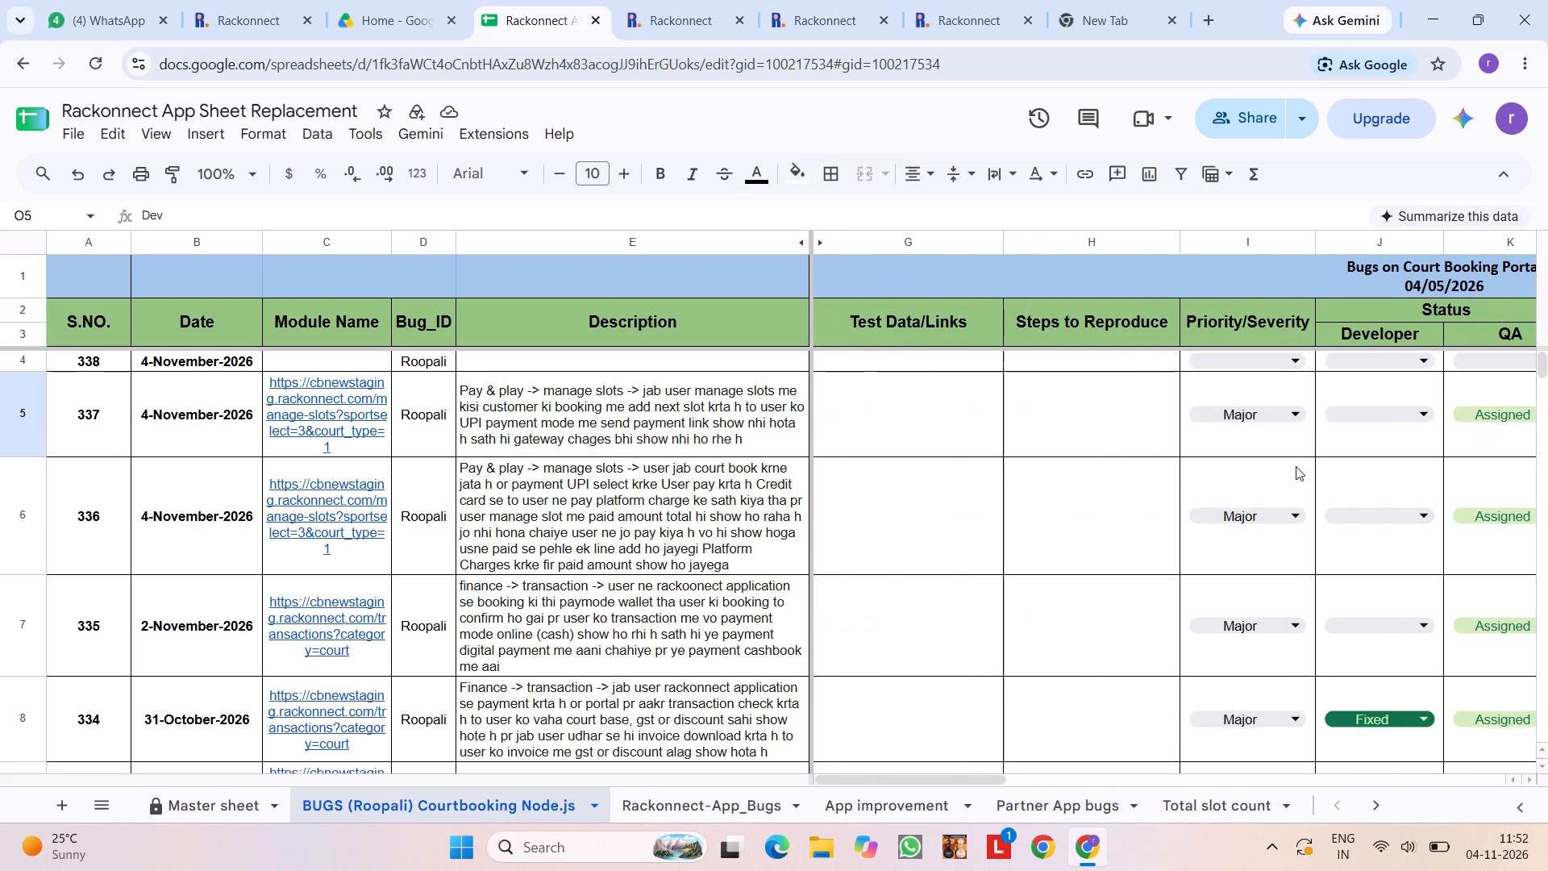
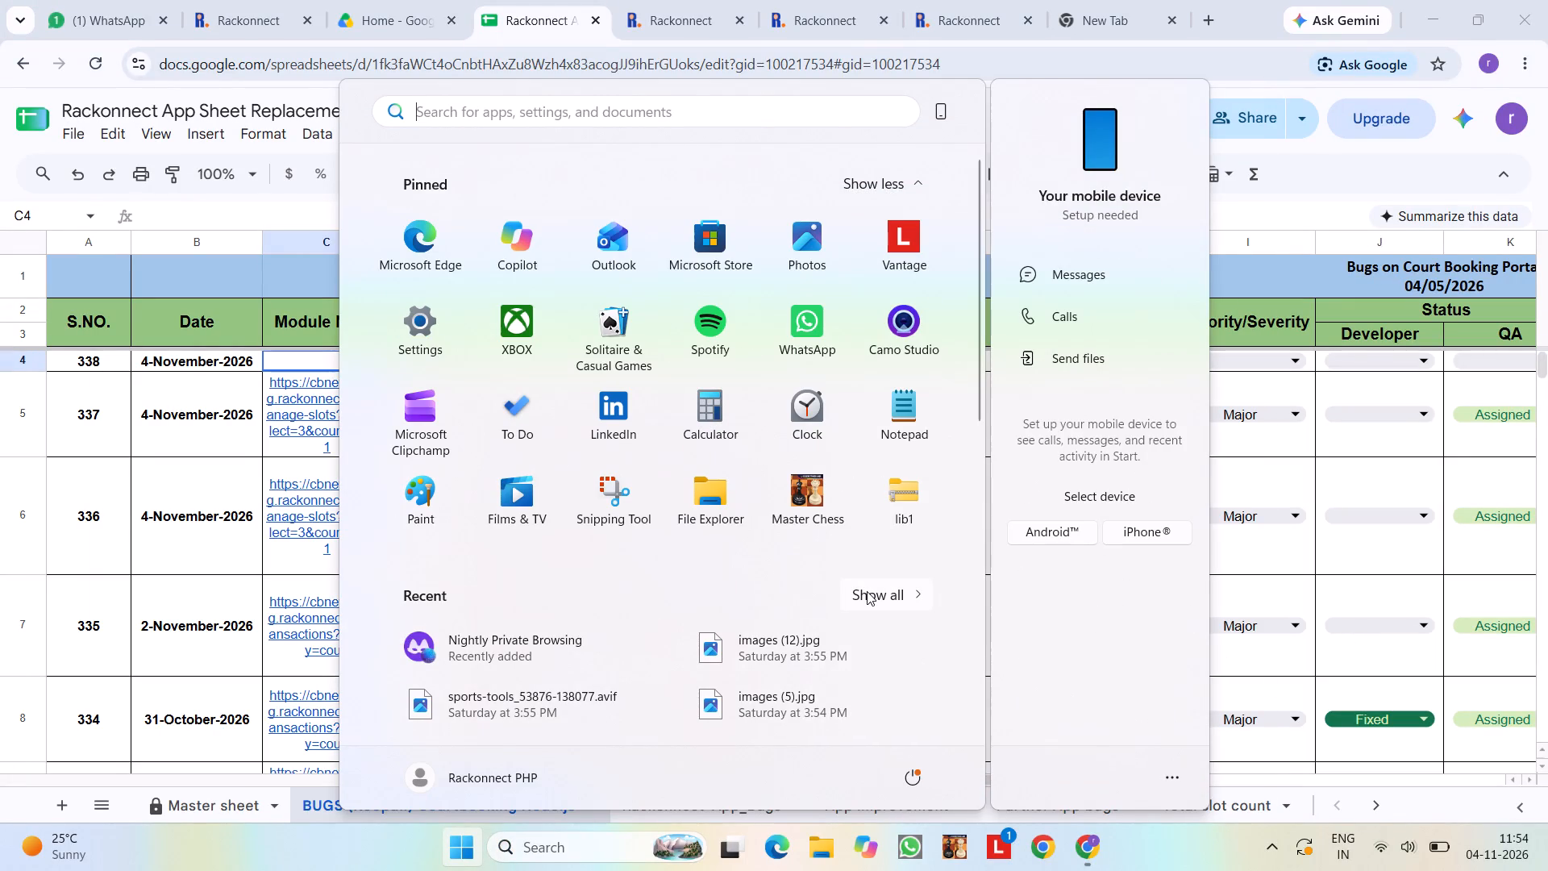
# Find the needed application among the computer's installed apps, grouped by category, and launch it.
pyautogui.scroll(-3, 659, 622)
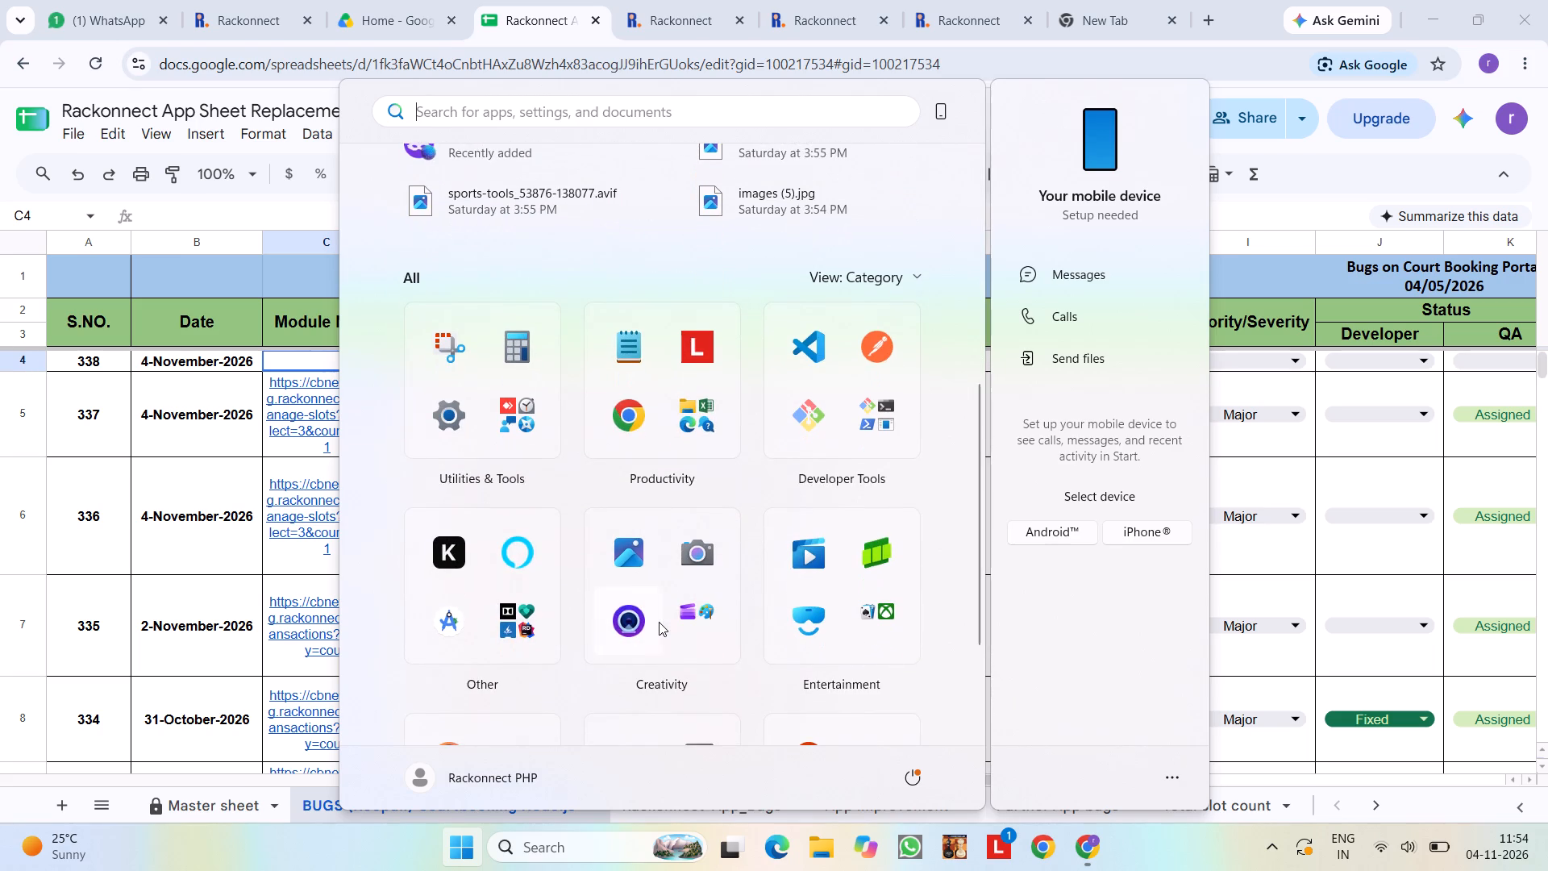
pyautogui.scroll(-1, 659, 622)
pyautogui.click(432, 552)
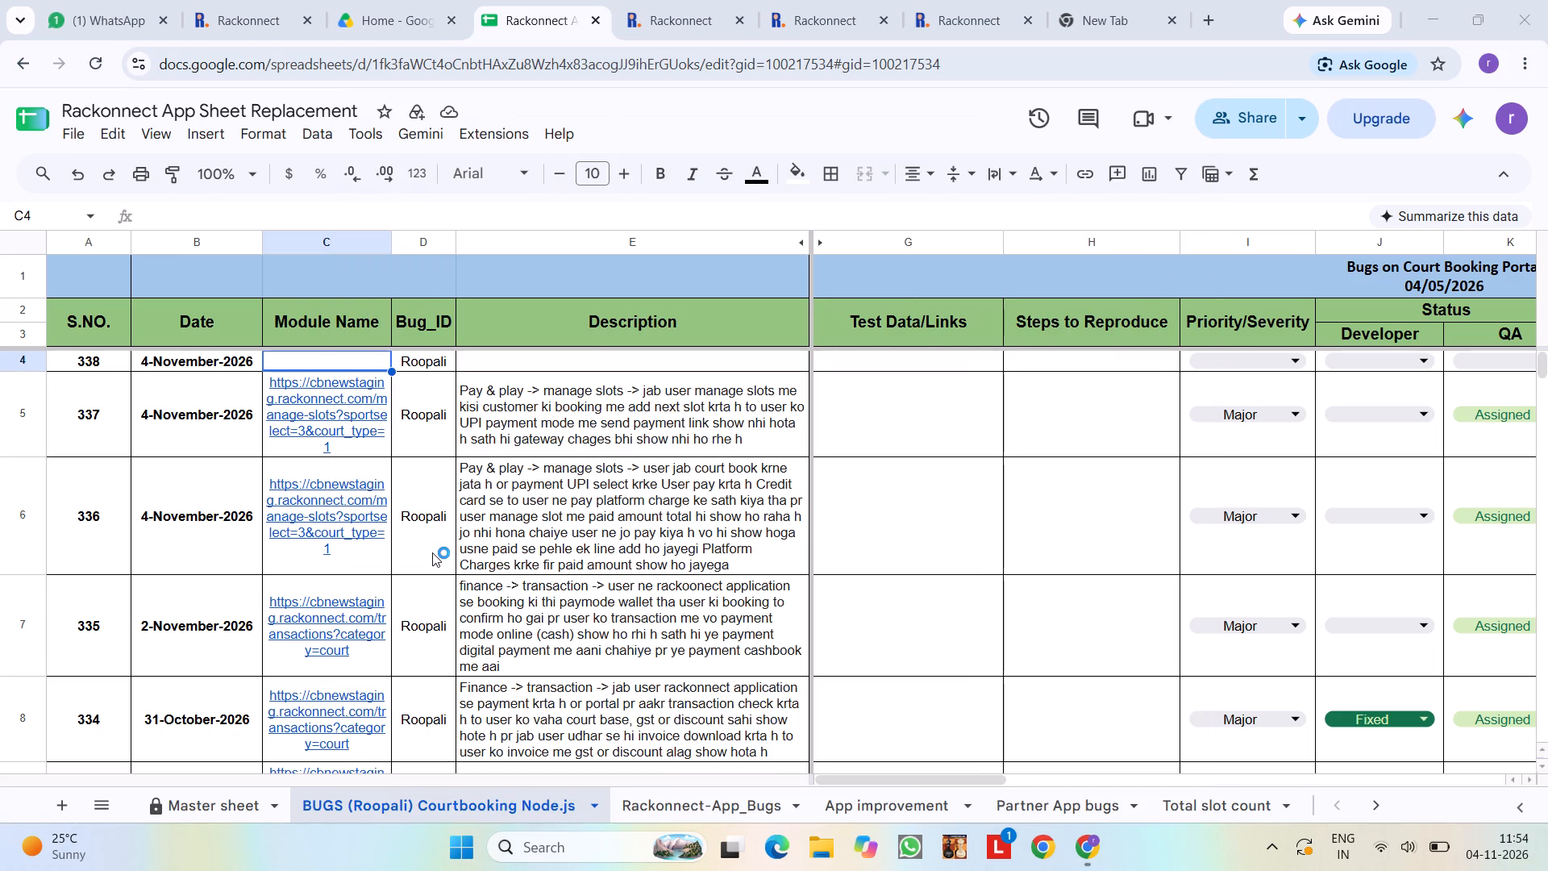
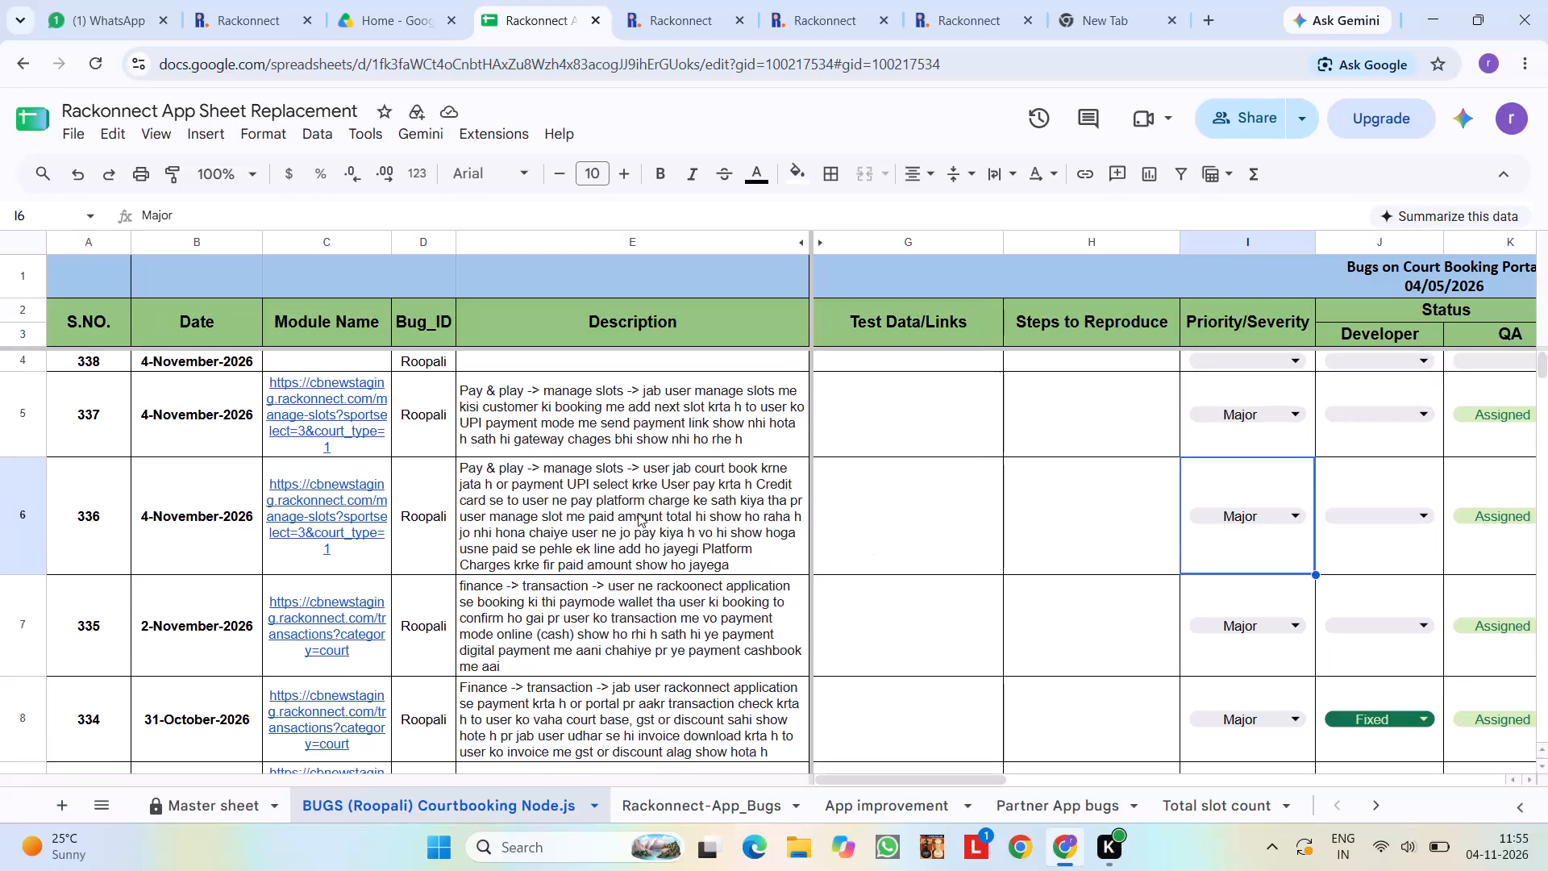
# Go back from the platform-charges invoice to the court transactions list, and check the Digital Payments page.
pyautogui.click(726, 4)
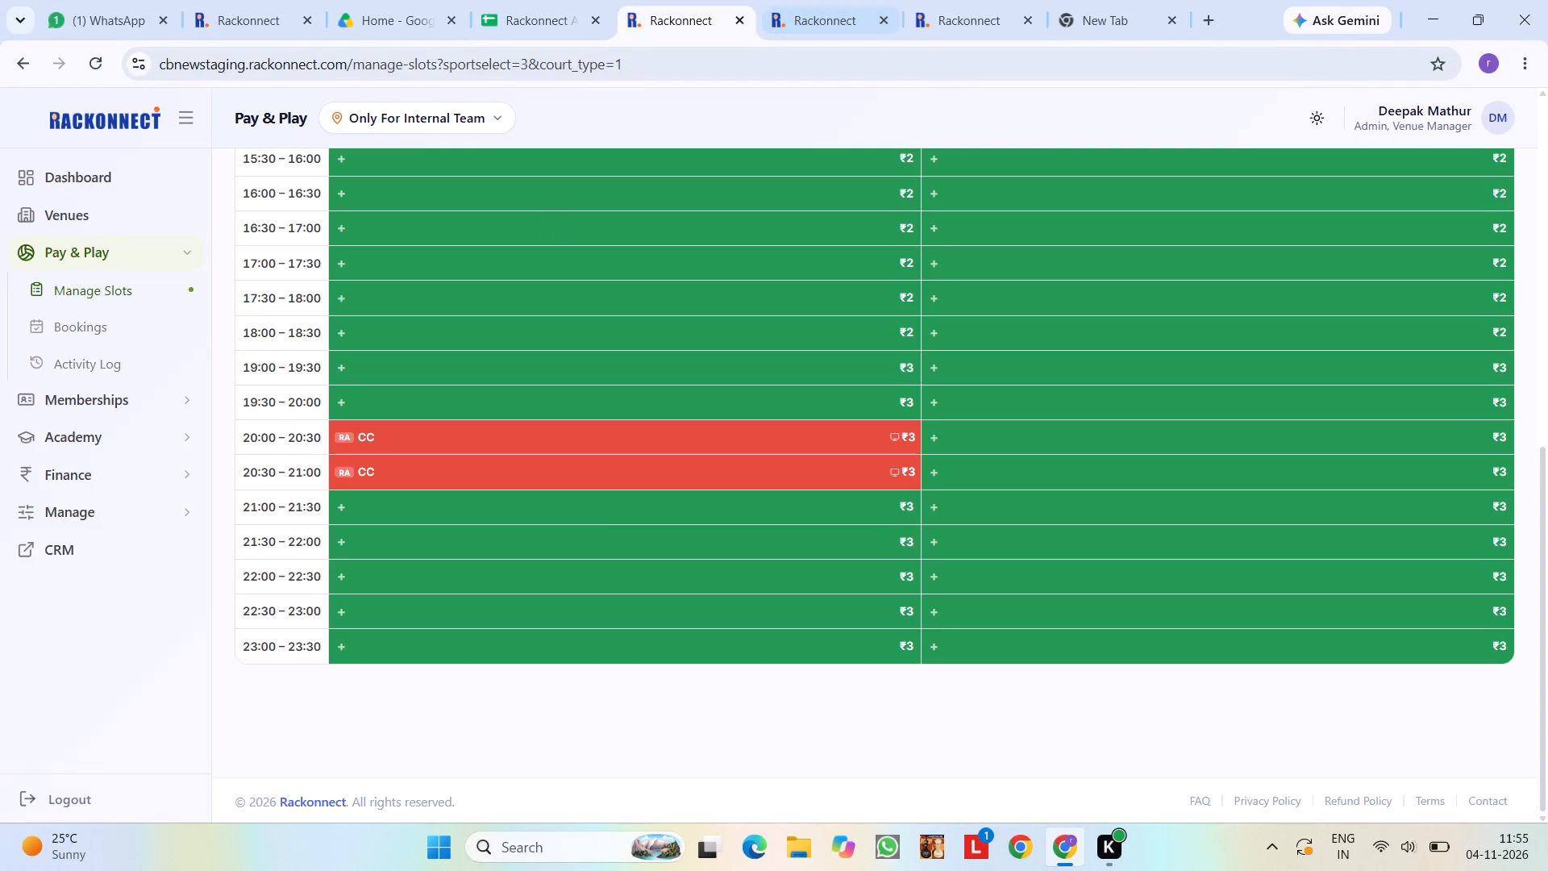
pyautogui.click(786, 0)
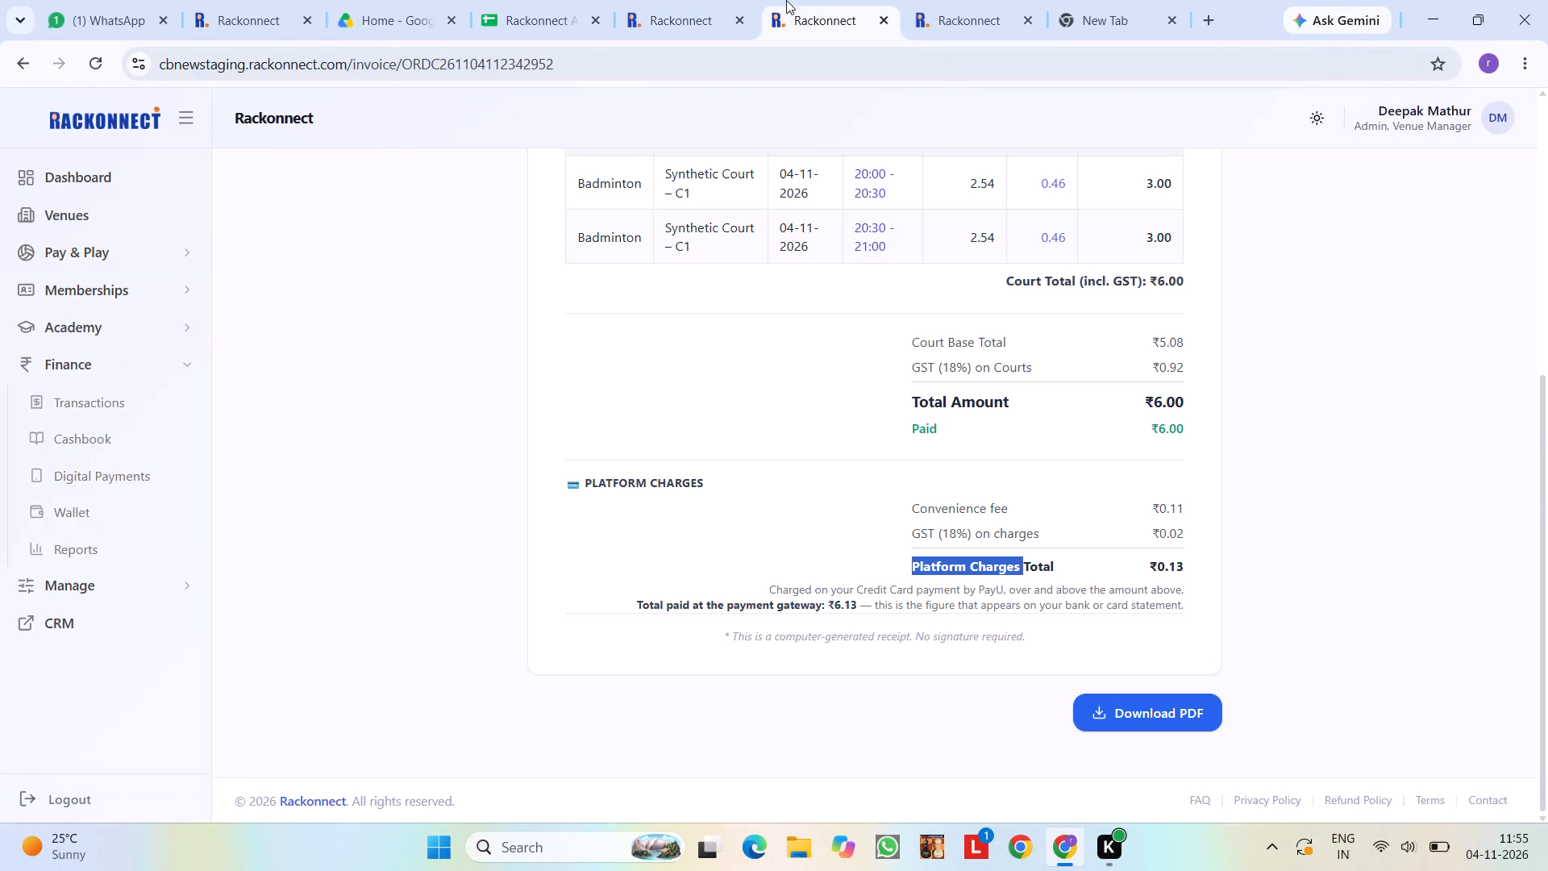
pyautogui.hscroll(2, 684, 470)
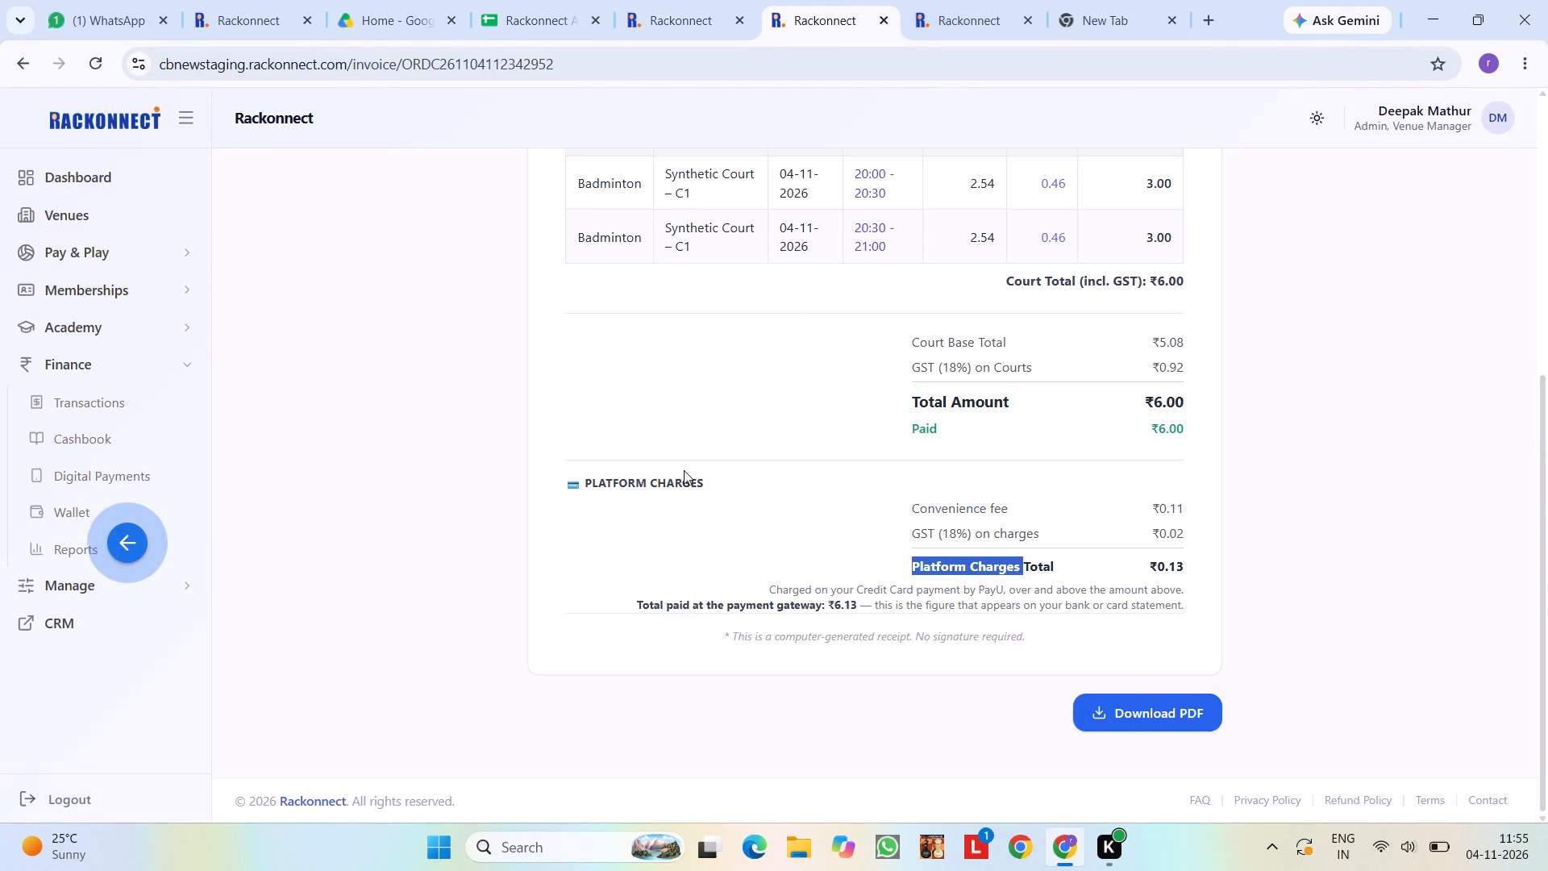
pyautogui.hscroll(2, 684, 470)
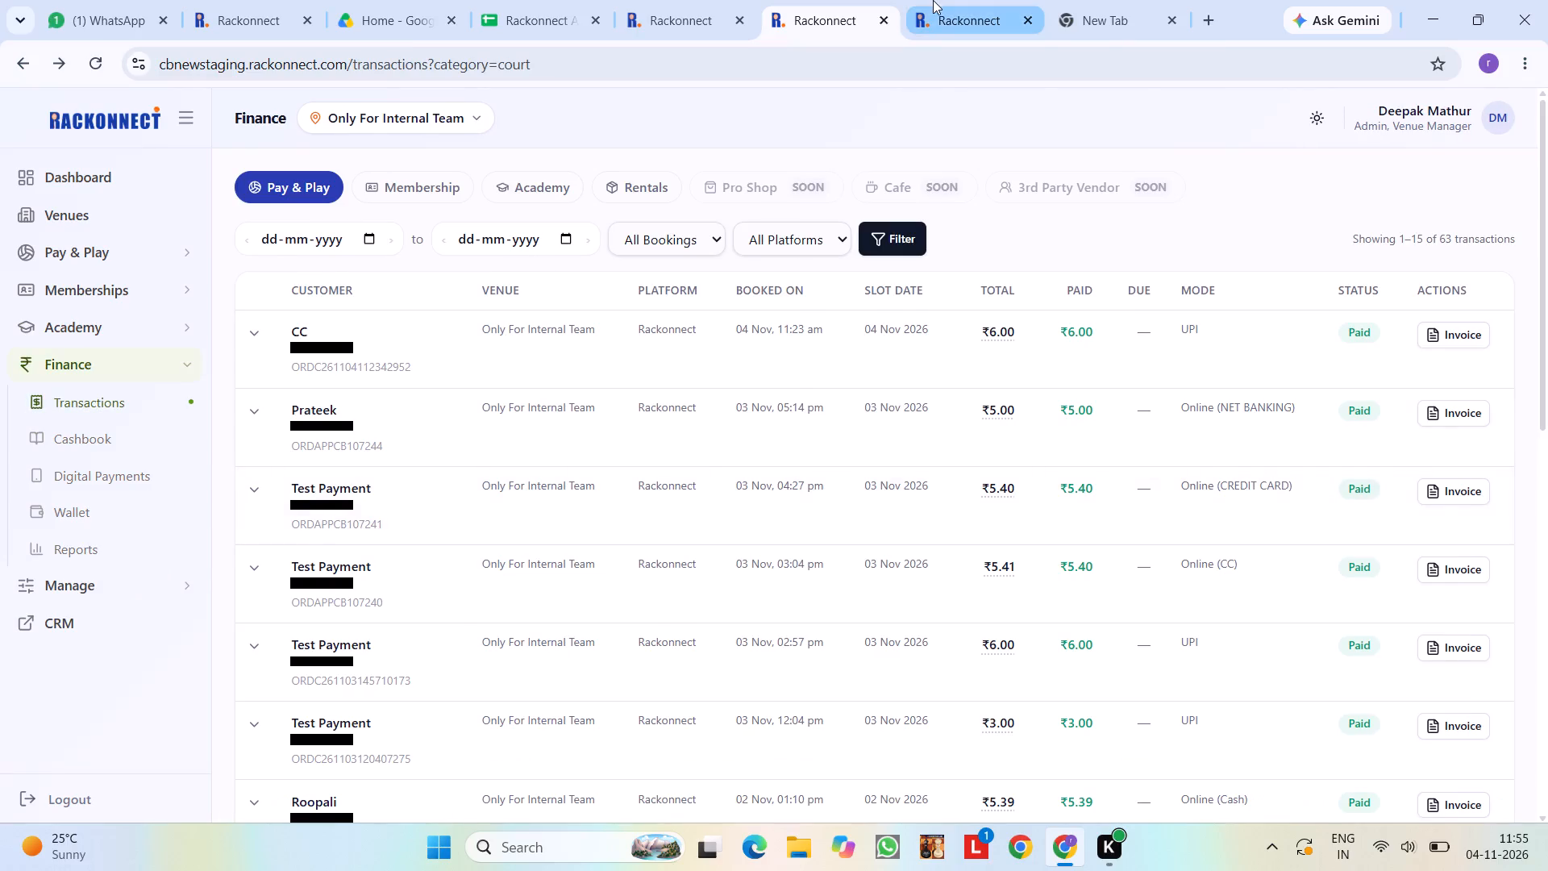
pyautogui.click(933, 0)
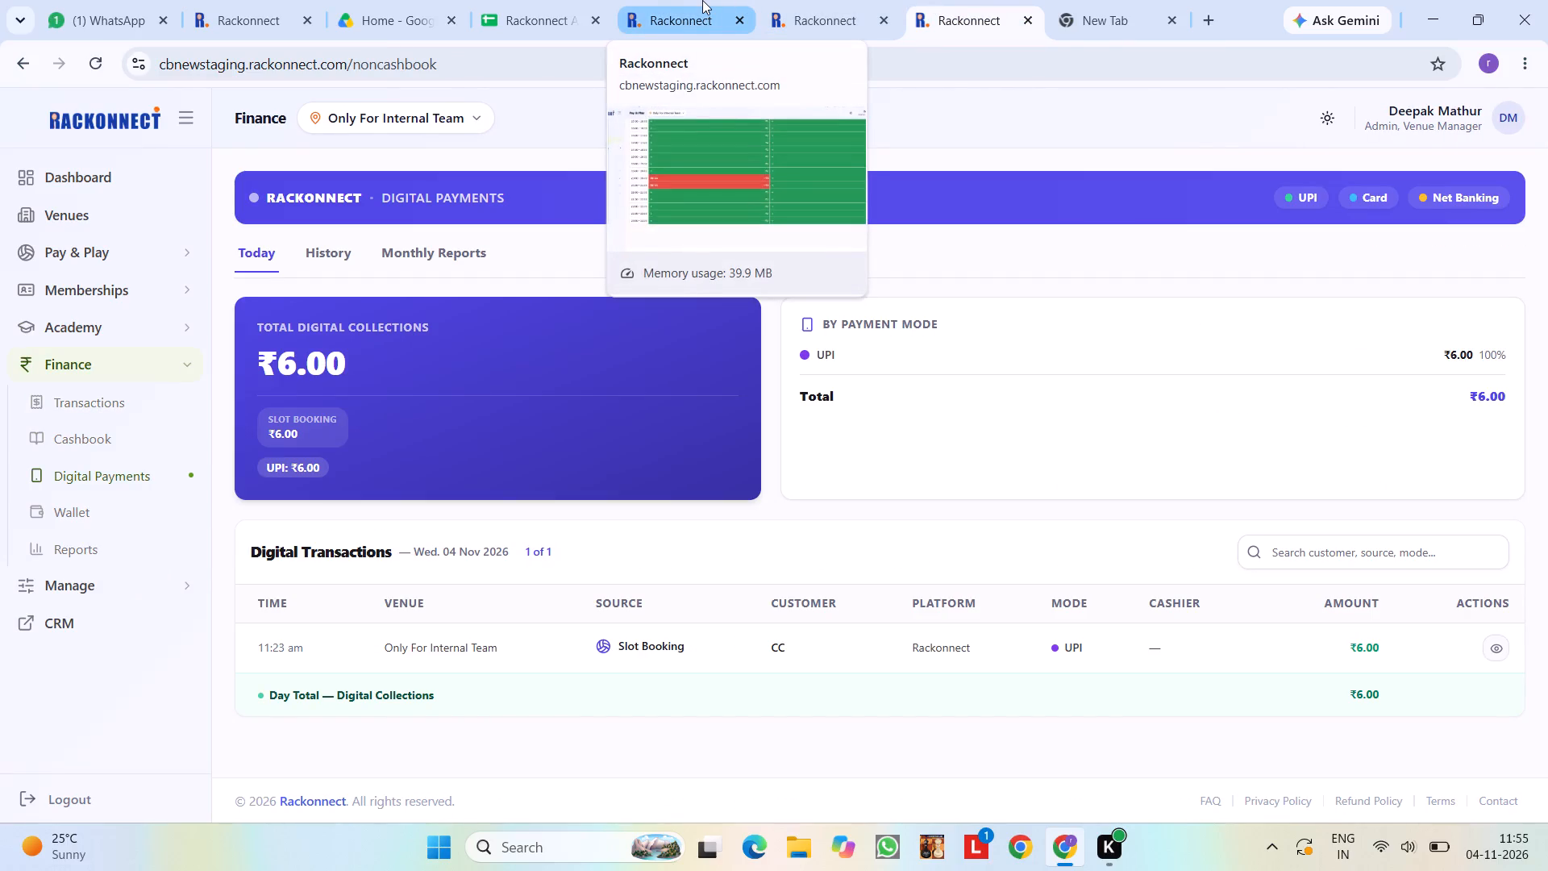
# Start a Quick Book for Synthetic Court C2 with the 20:00–20:30 and 20:30–21:00 slots on the Manage Slots page.
pyautogui.click(702, 0)
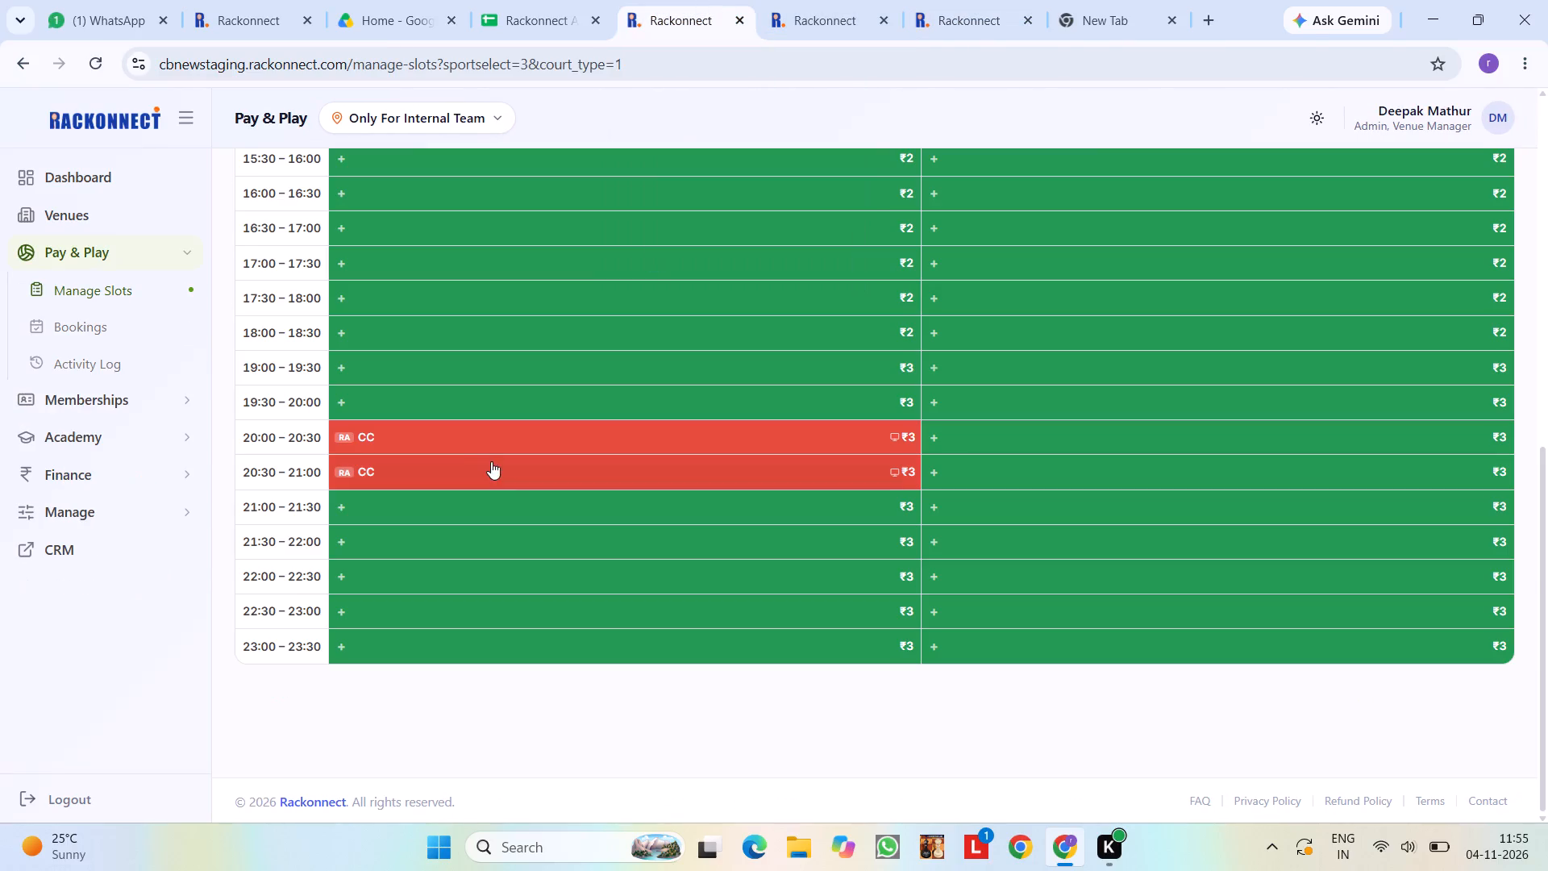
pyautogui.click(951, 451)
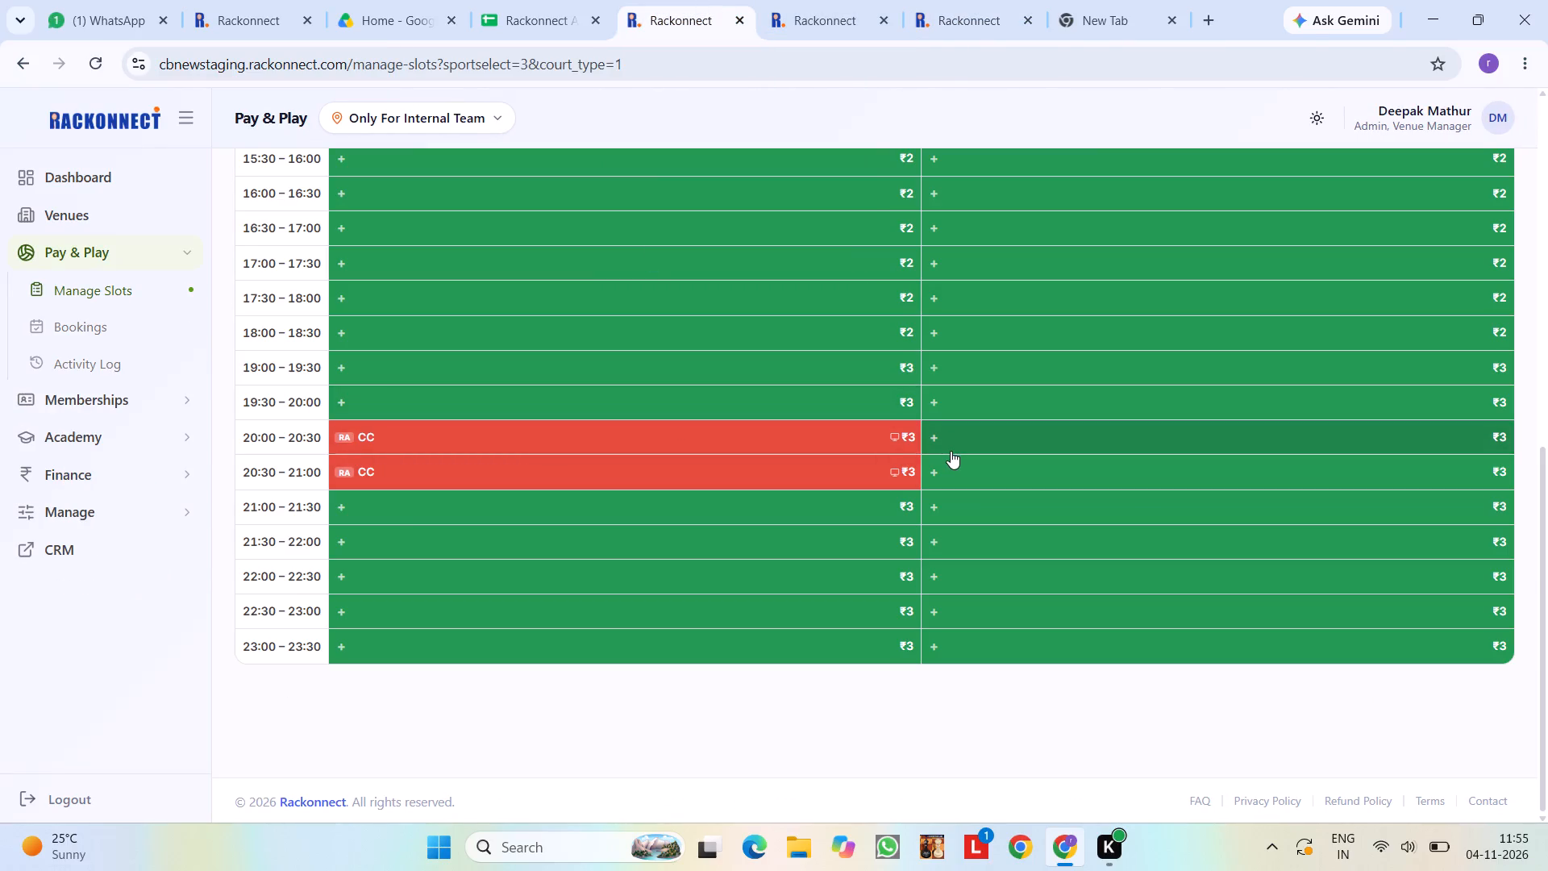
pyautogui.click(957, 466)
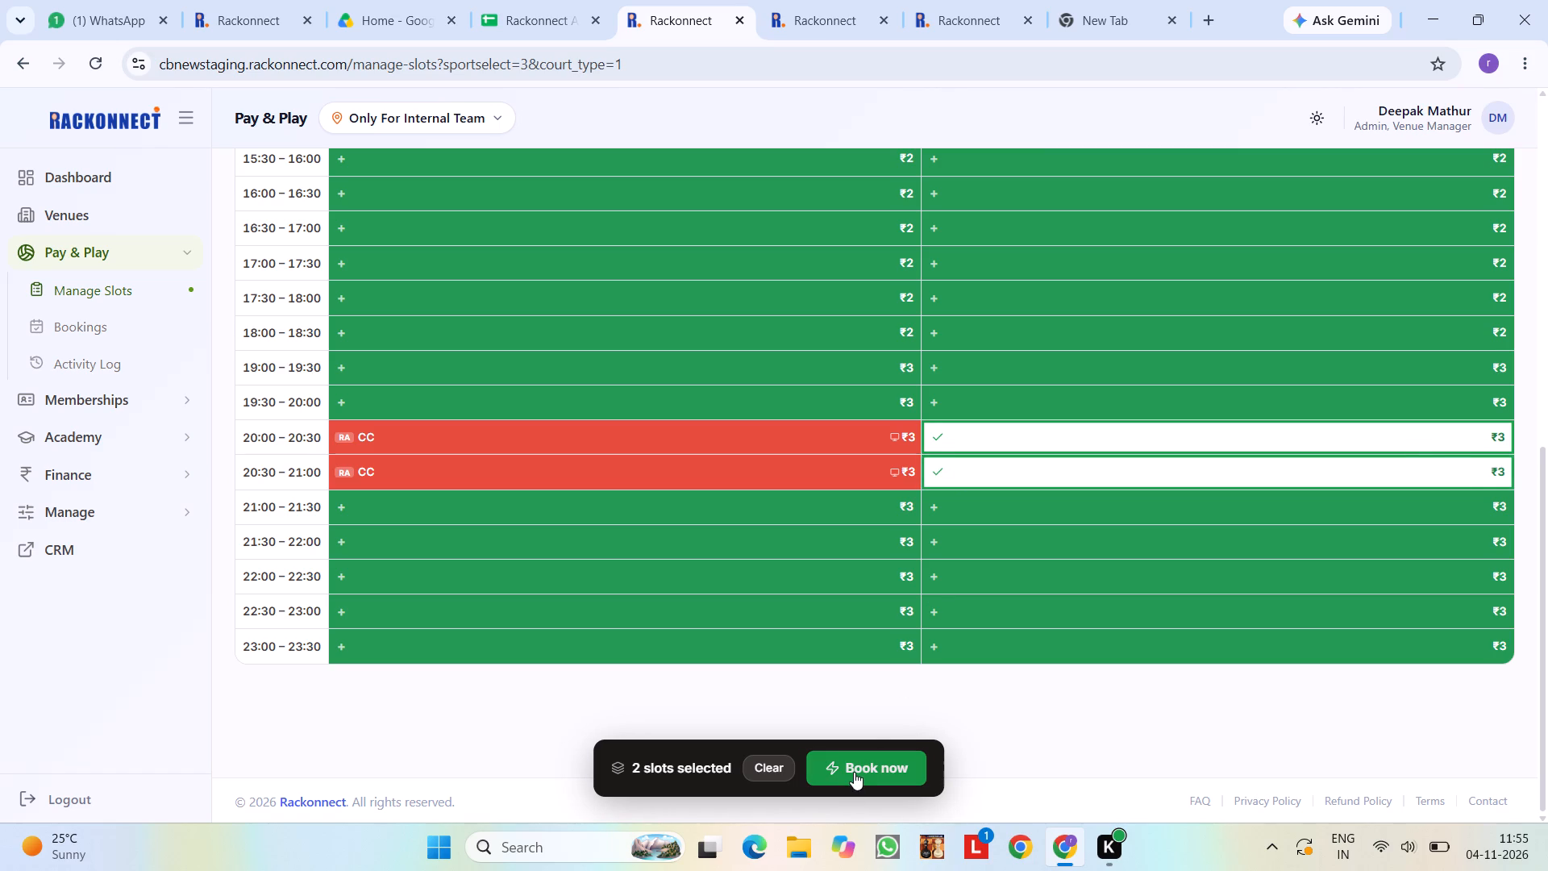
pyautogui.click(854, 772)
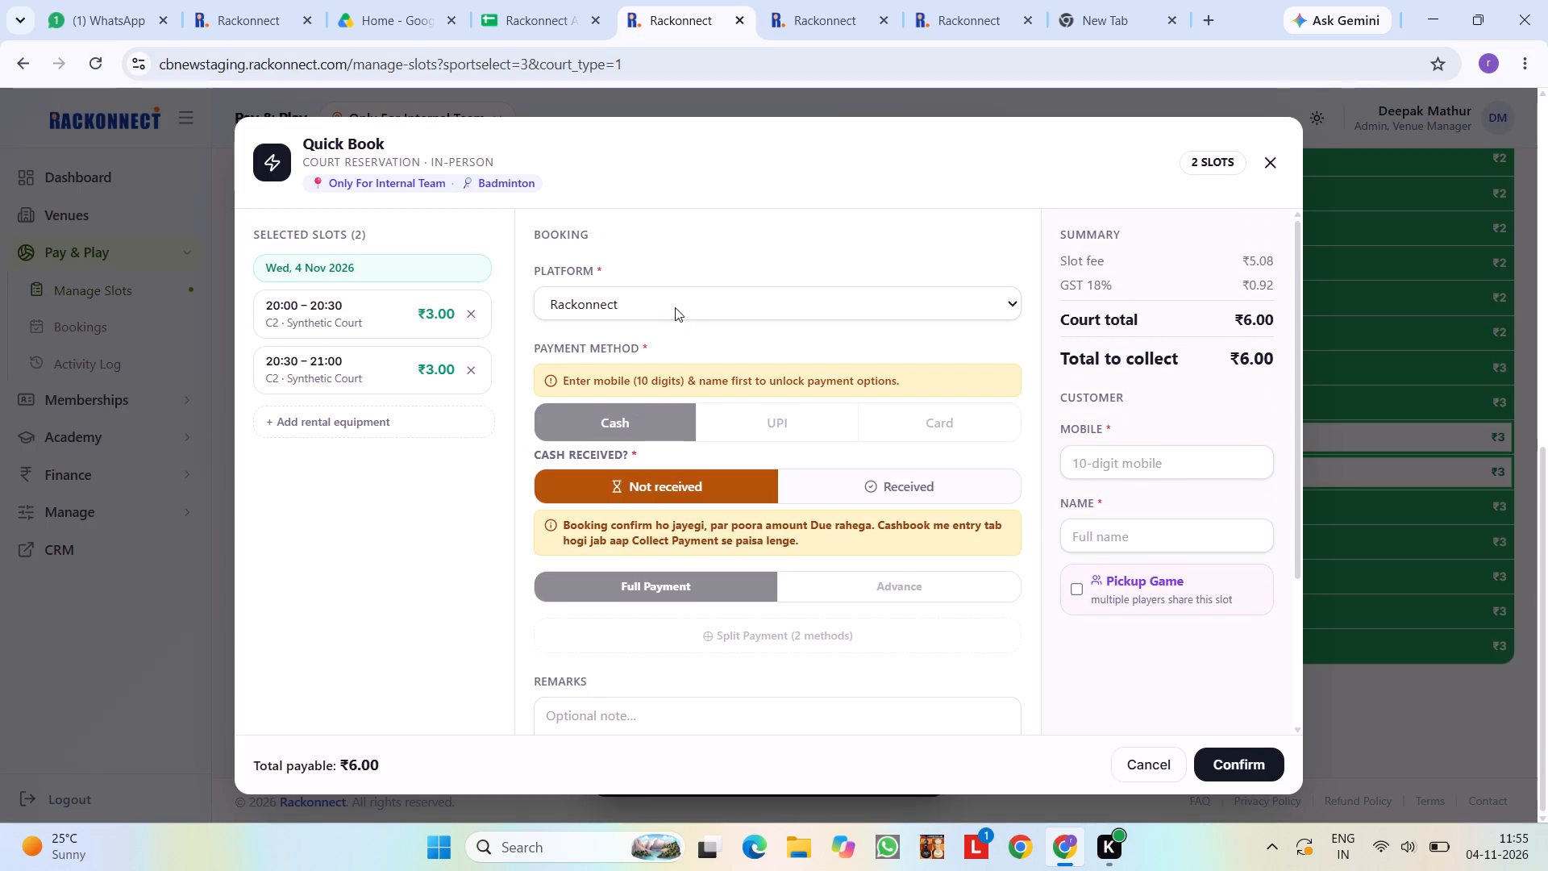
# Open the platform choices for the new court booking.
pyautogui.click(675, 307)
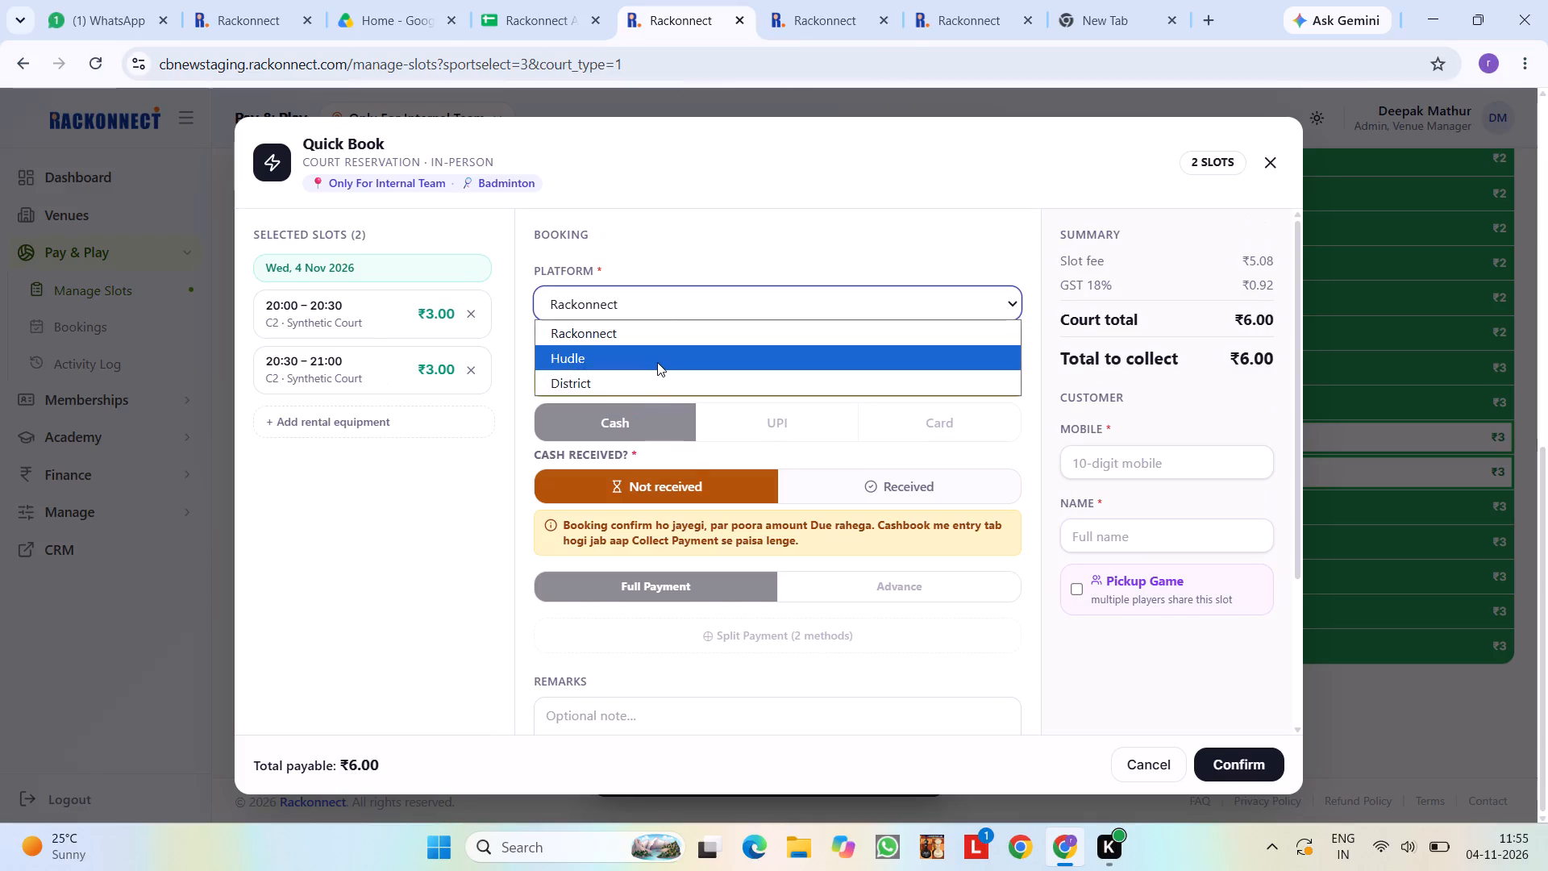
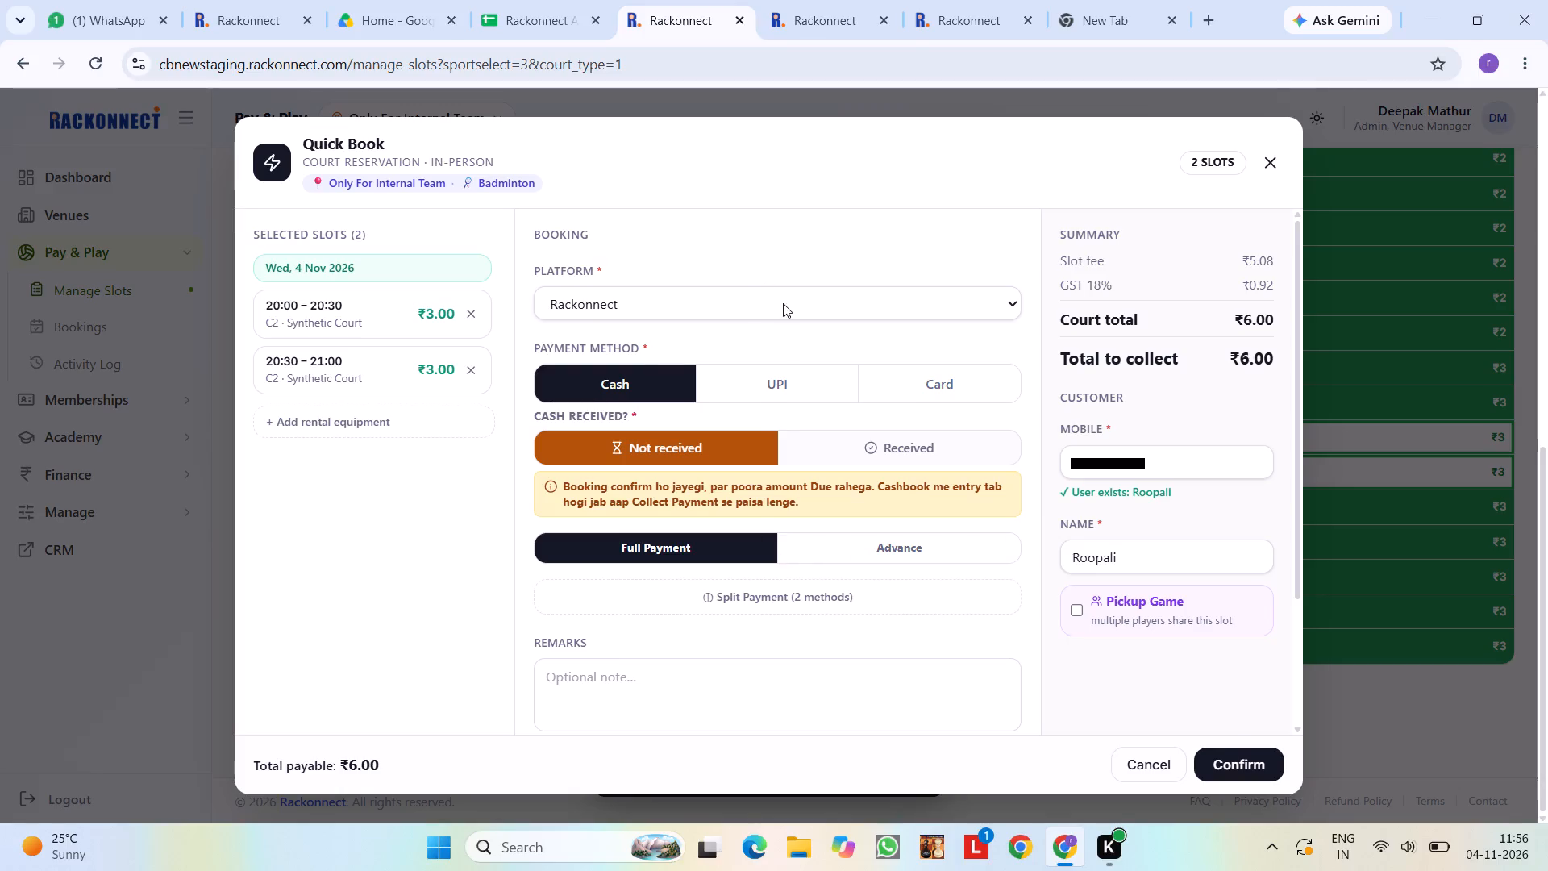
# Set the booking's payment method to UPI.
pyautogui.click(769, 394)
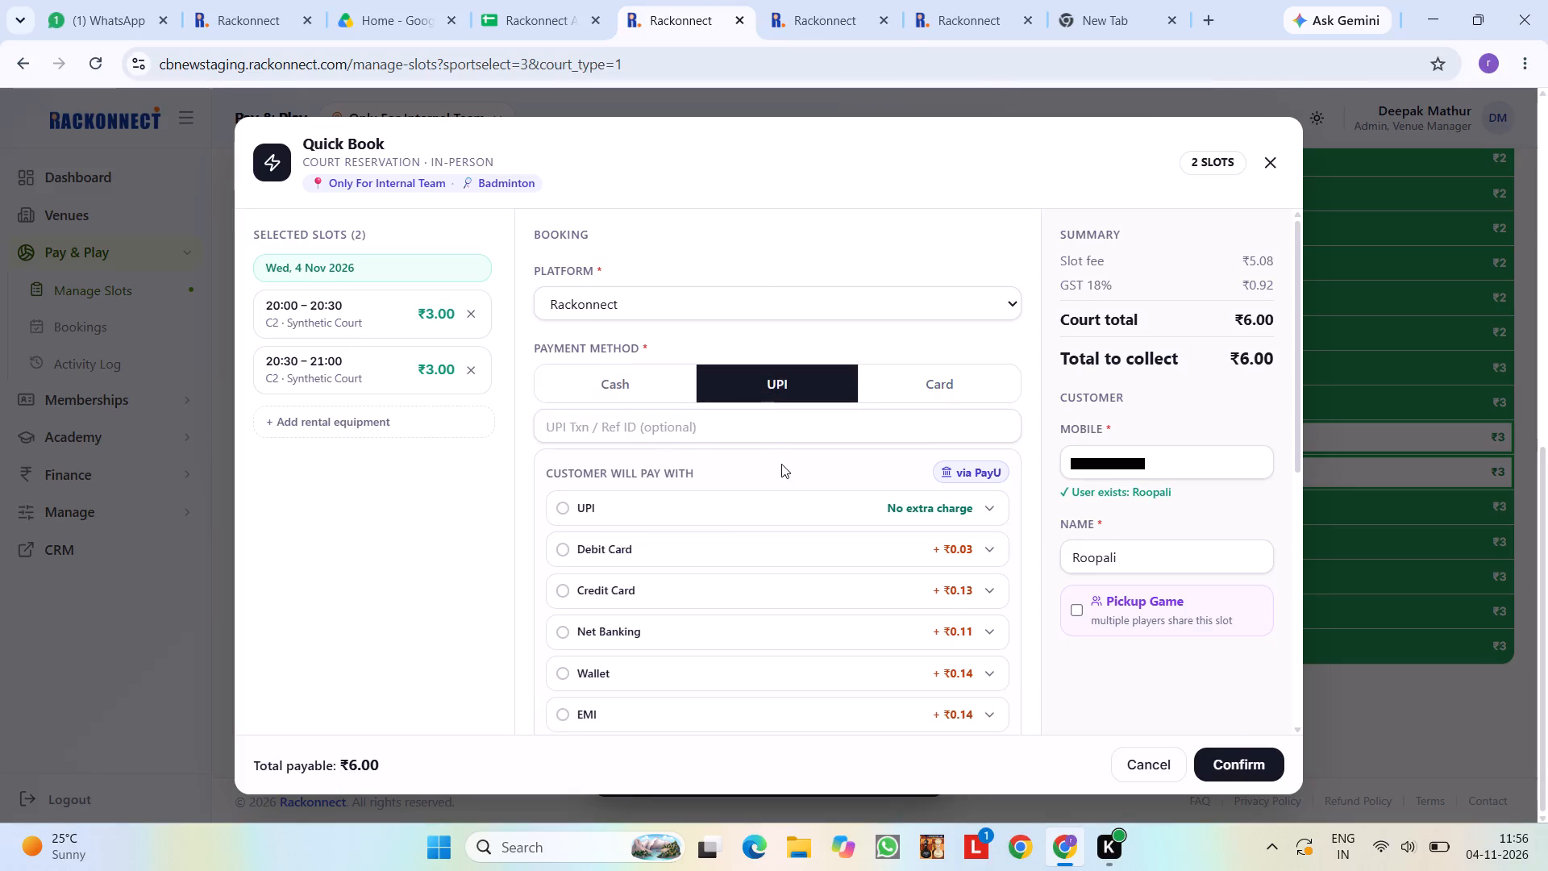
pyautogui.hscroll(1, 781, 464)
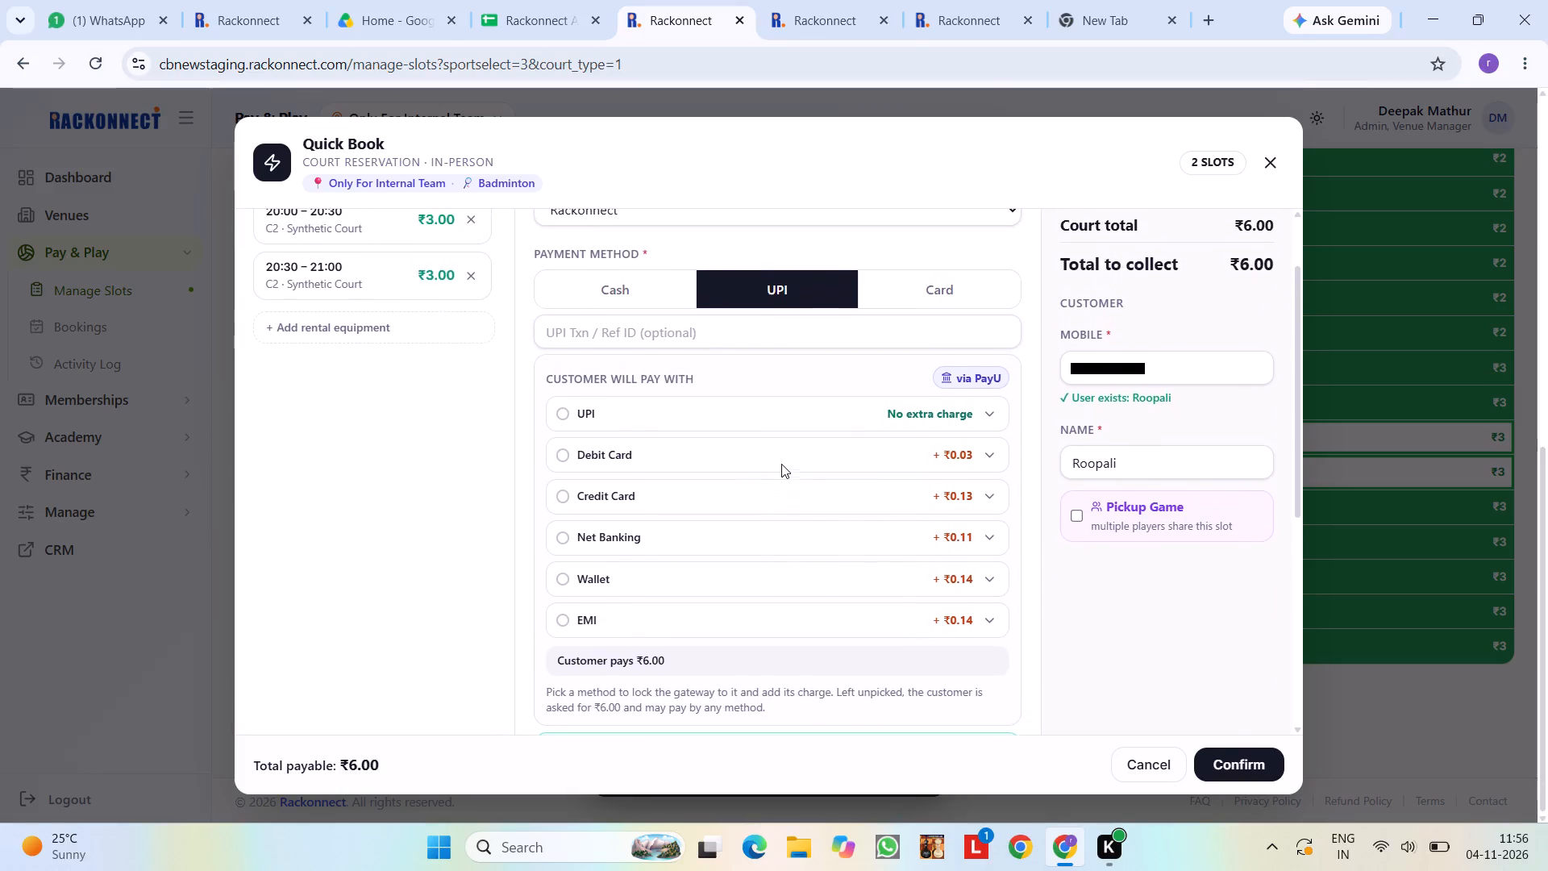
pyautogui.hscroll(1, 781, 464)
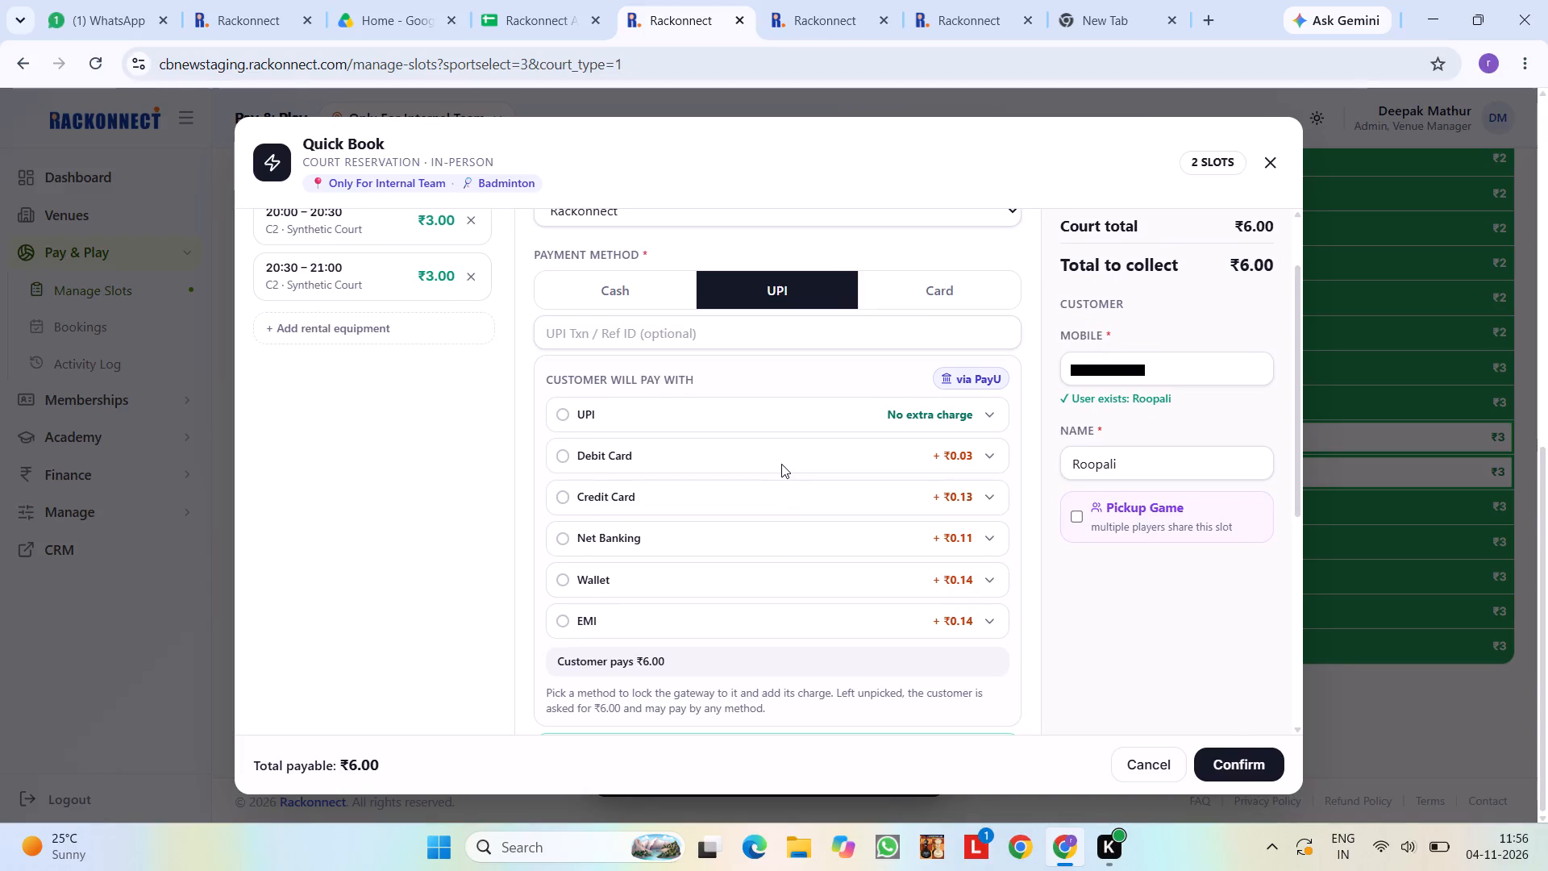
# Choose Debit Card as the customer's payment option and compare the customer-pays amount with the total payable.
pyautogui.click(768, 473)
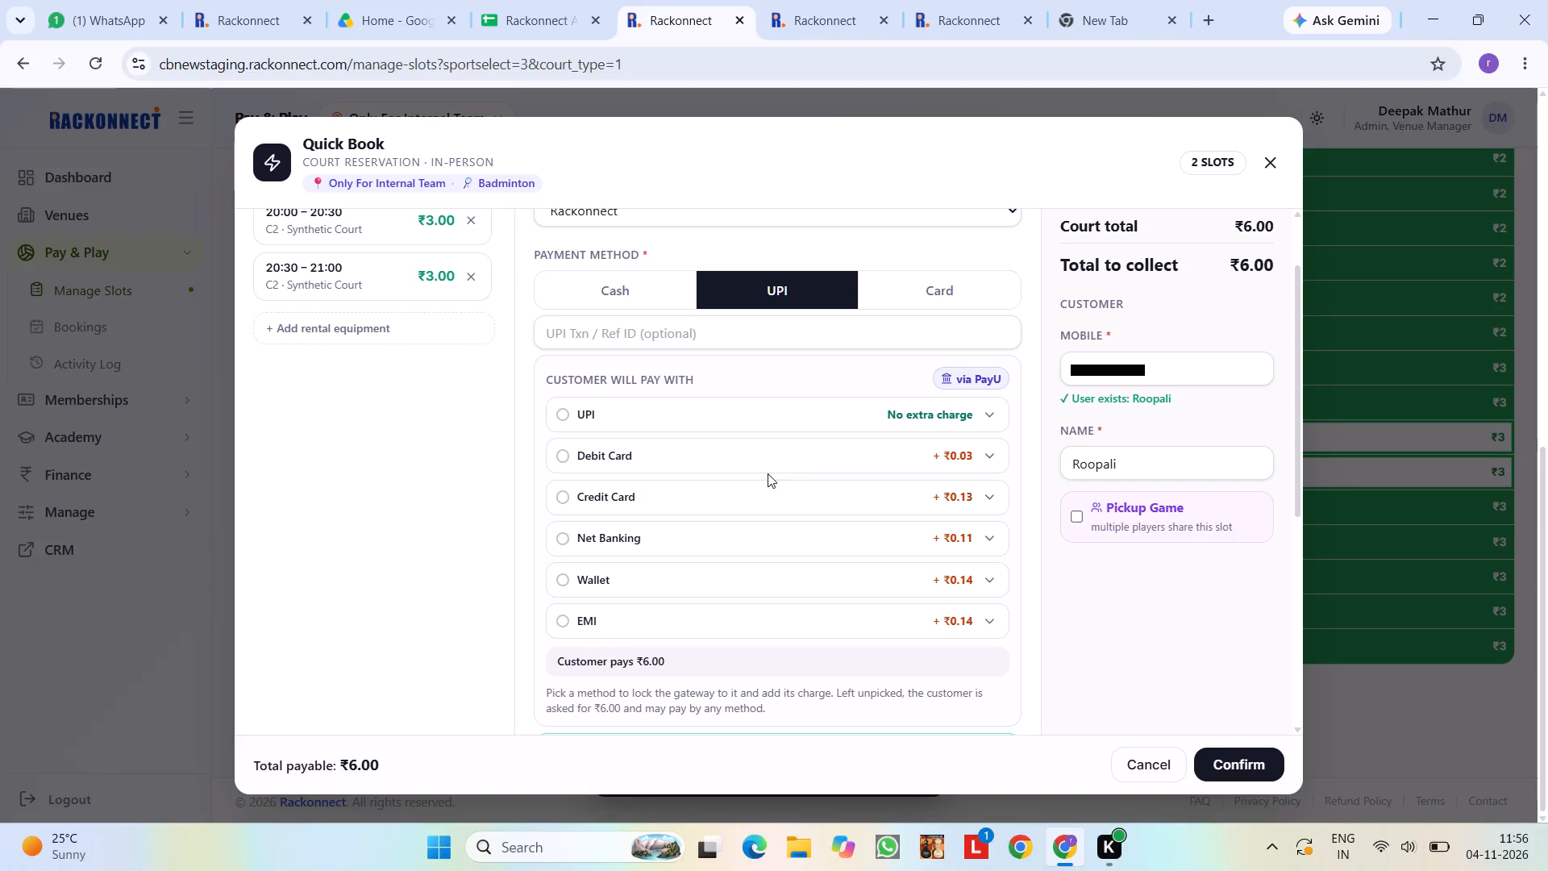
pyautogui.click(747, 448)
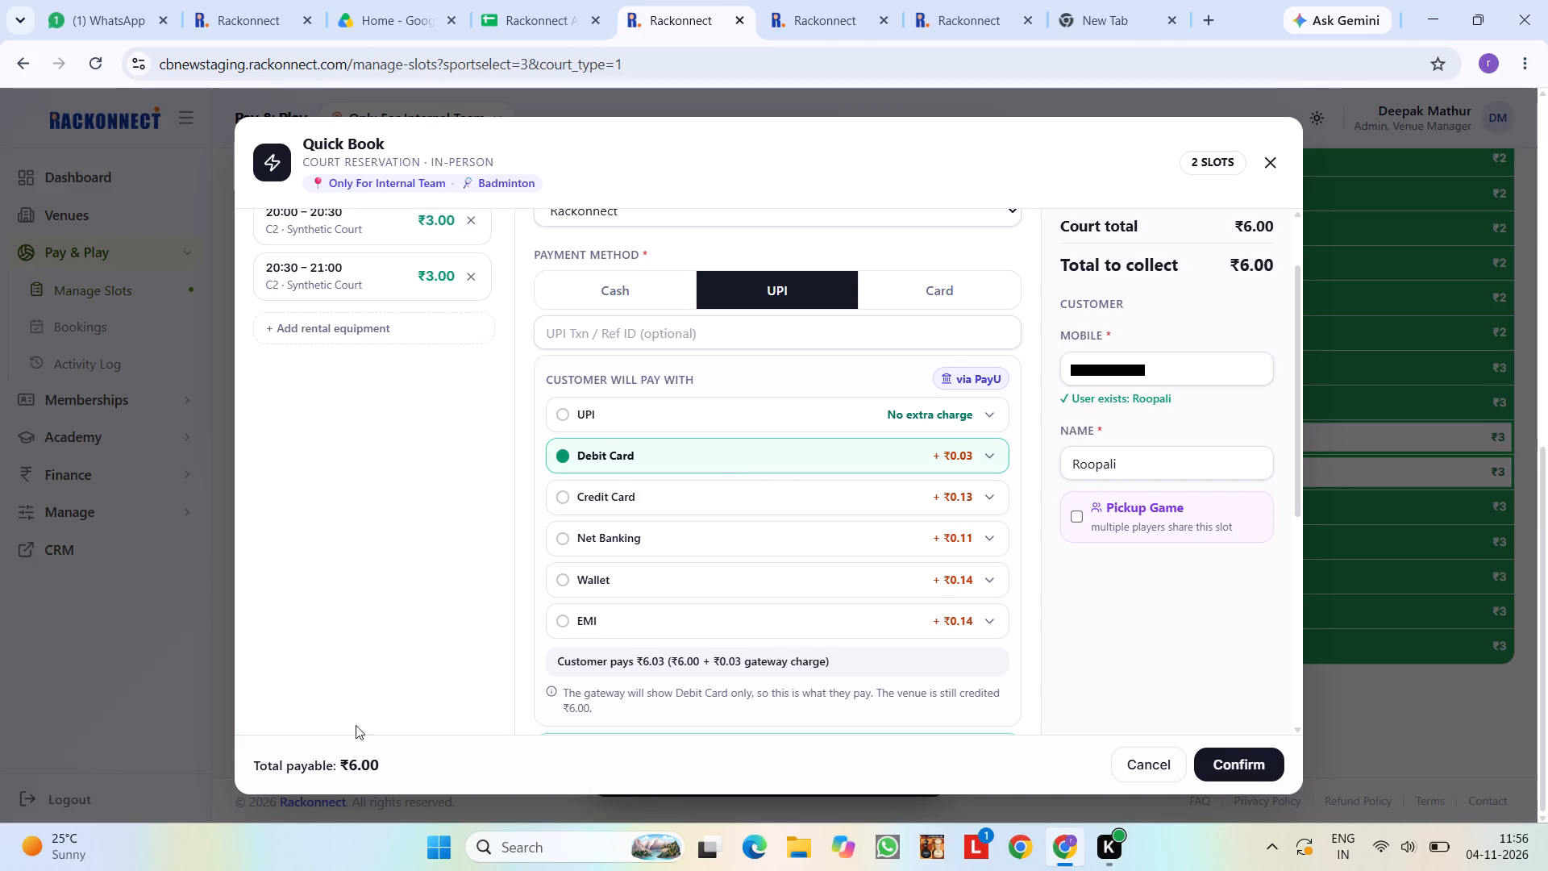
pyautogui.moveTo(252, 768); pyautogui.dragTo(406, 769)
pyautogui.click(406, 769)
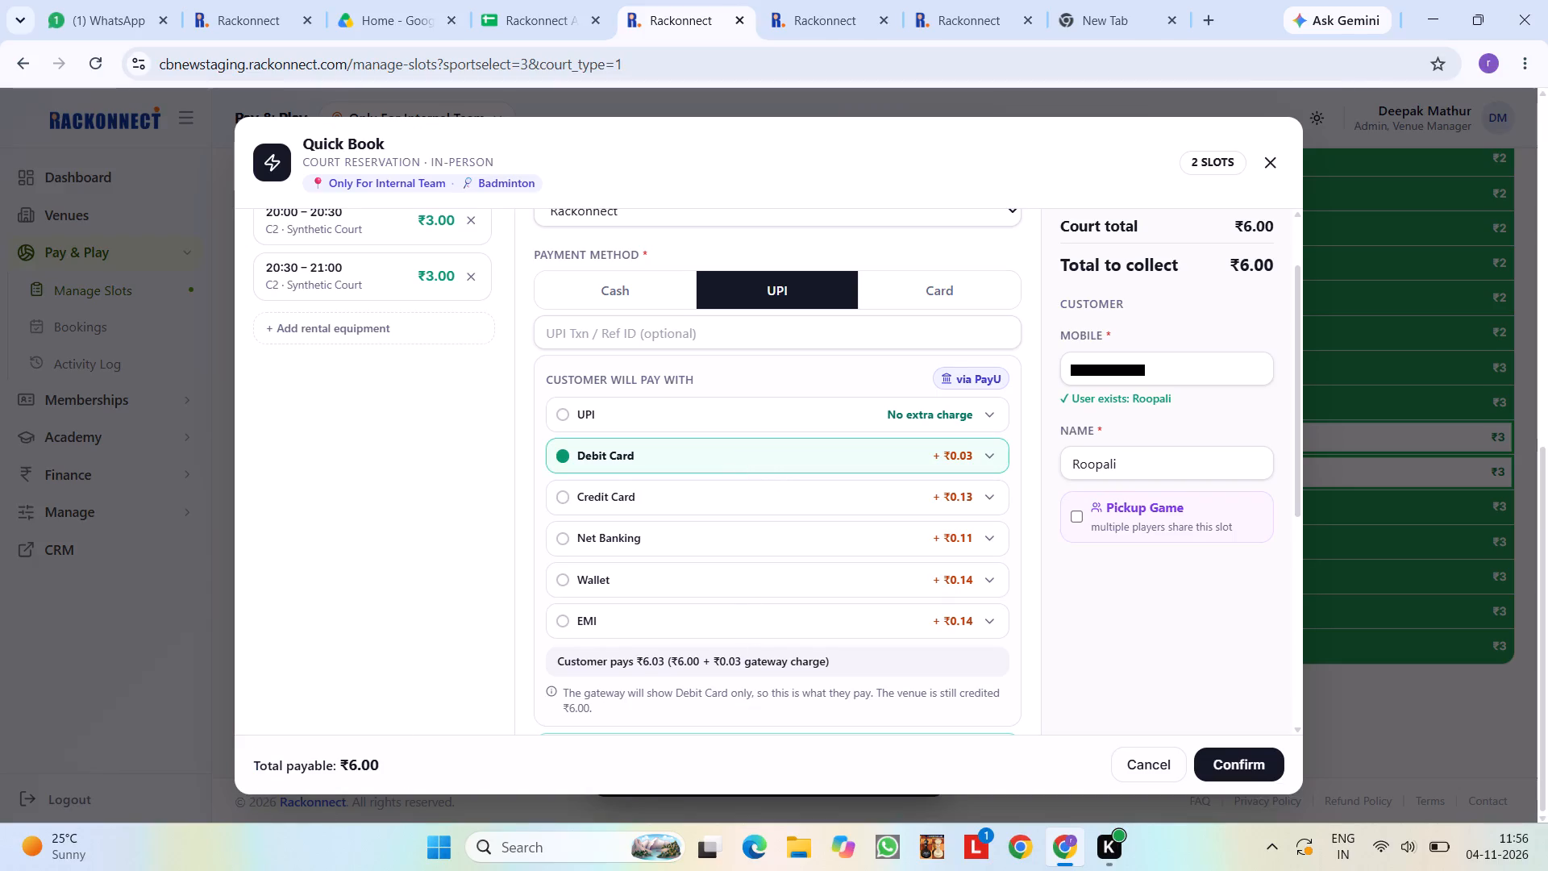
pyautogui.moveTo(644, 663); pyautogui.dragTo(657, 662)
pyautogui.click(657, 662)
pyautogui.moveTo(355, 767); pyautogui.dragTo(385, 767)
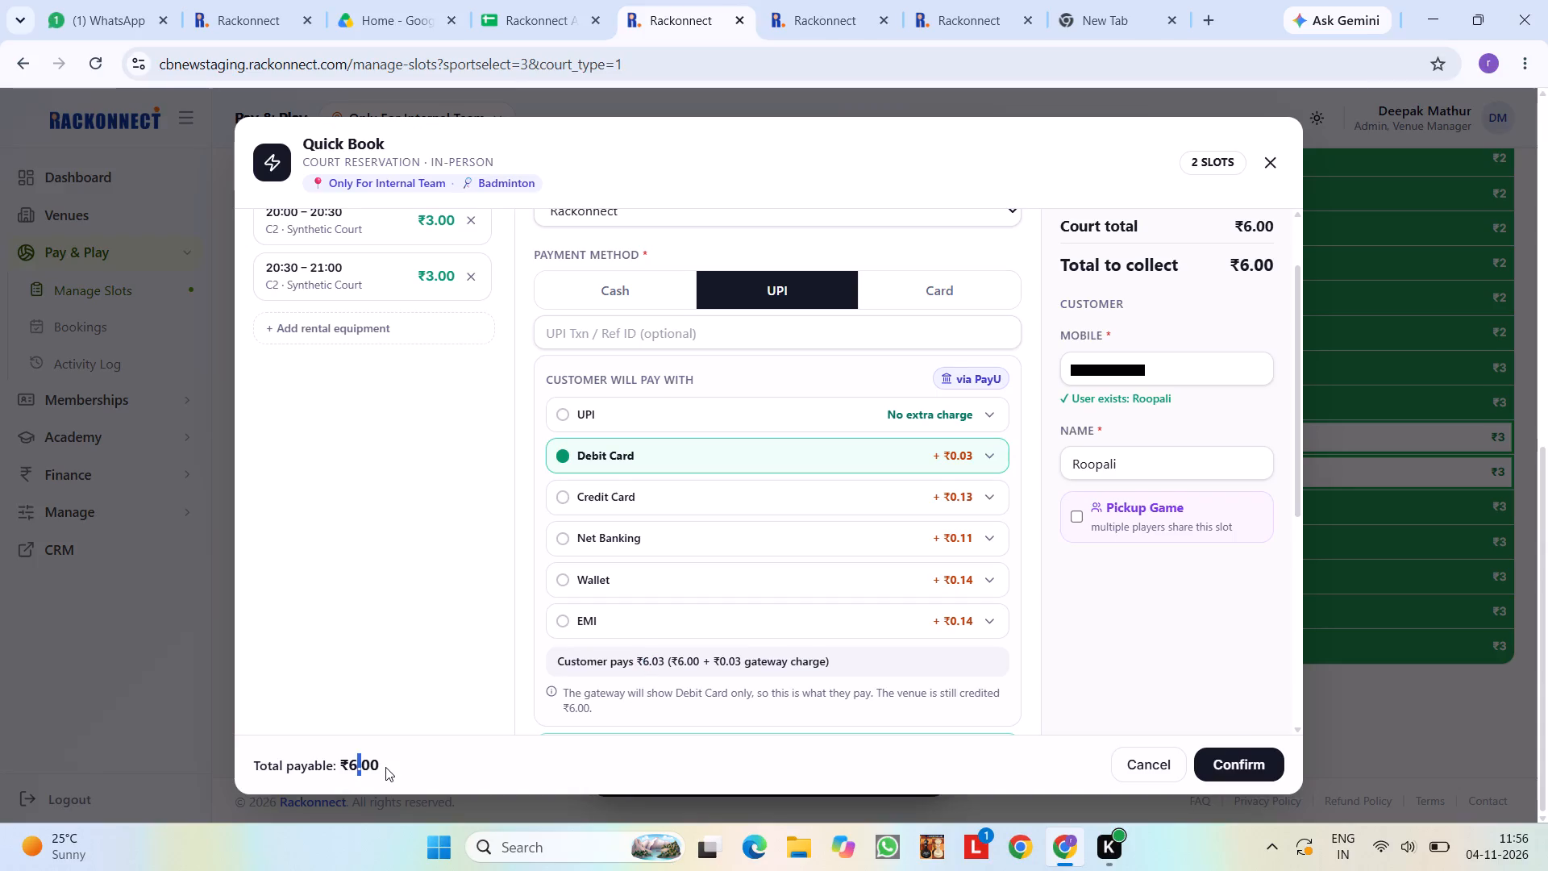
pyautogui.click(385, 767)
# Choose Net Banking as the customer's payment option and review the rest of the Quick Book form.
pyautogui.click(659, 539)
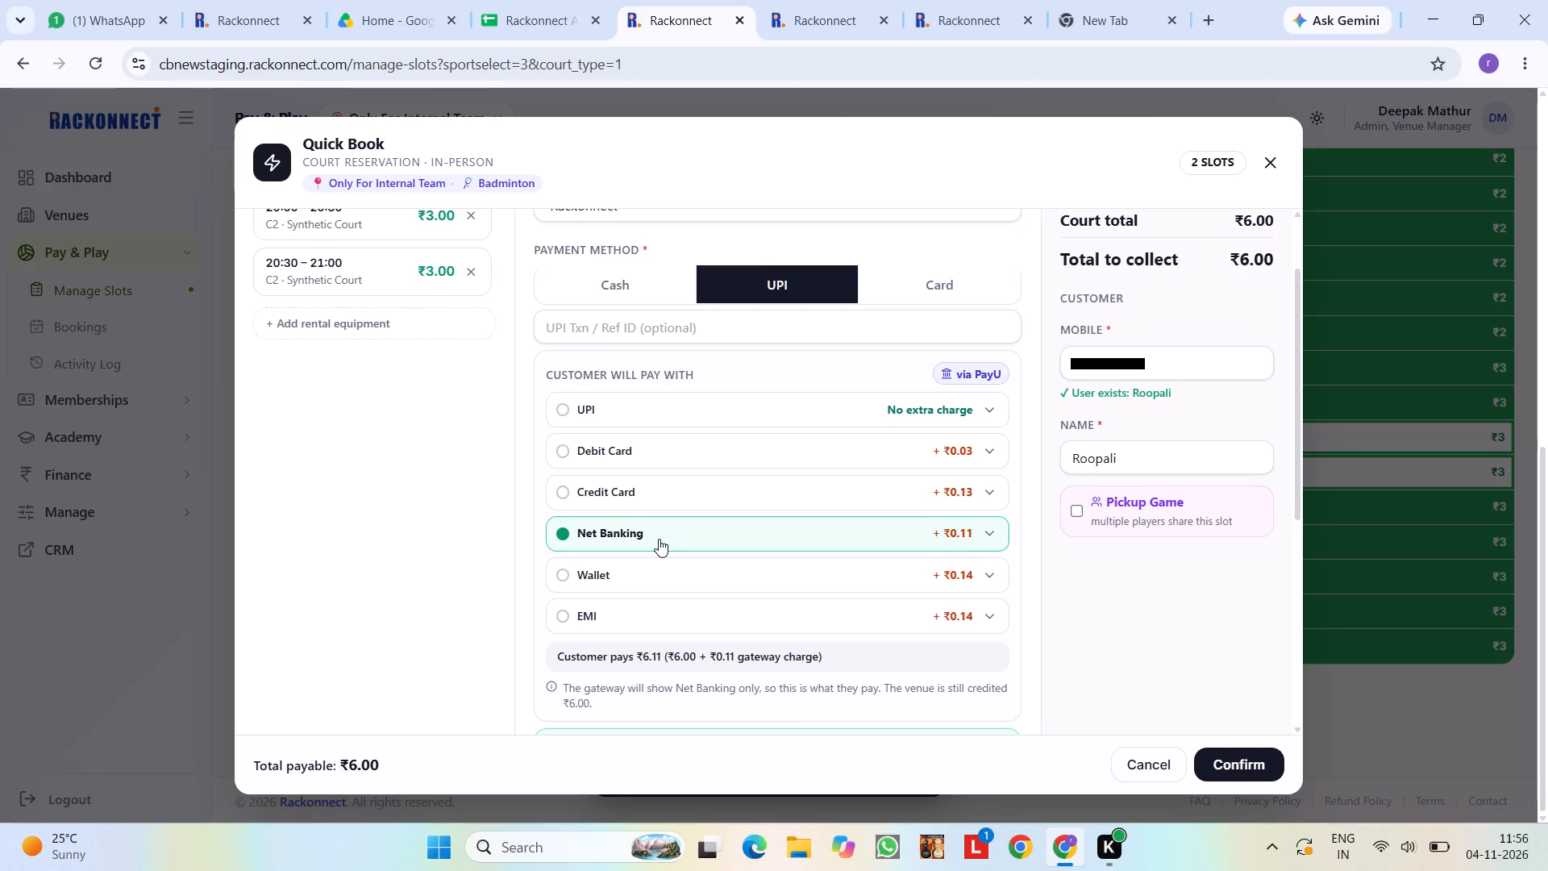
pyautogui.scroll(1, 659, 539)
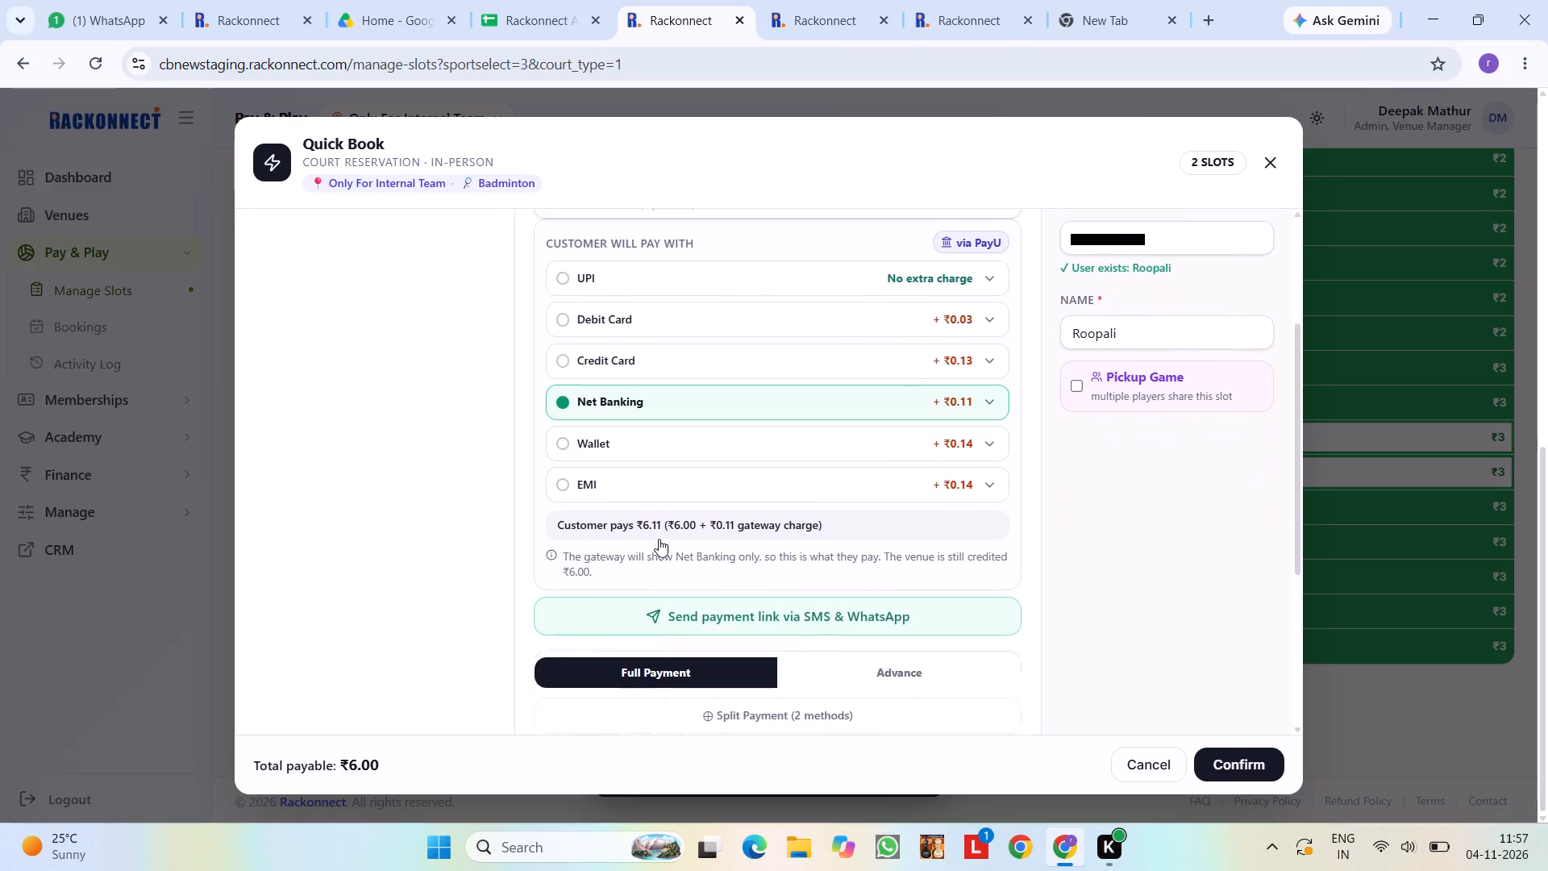
pyautogui.scroll(1, 659, 539)
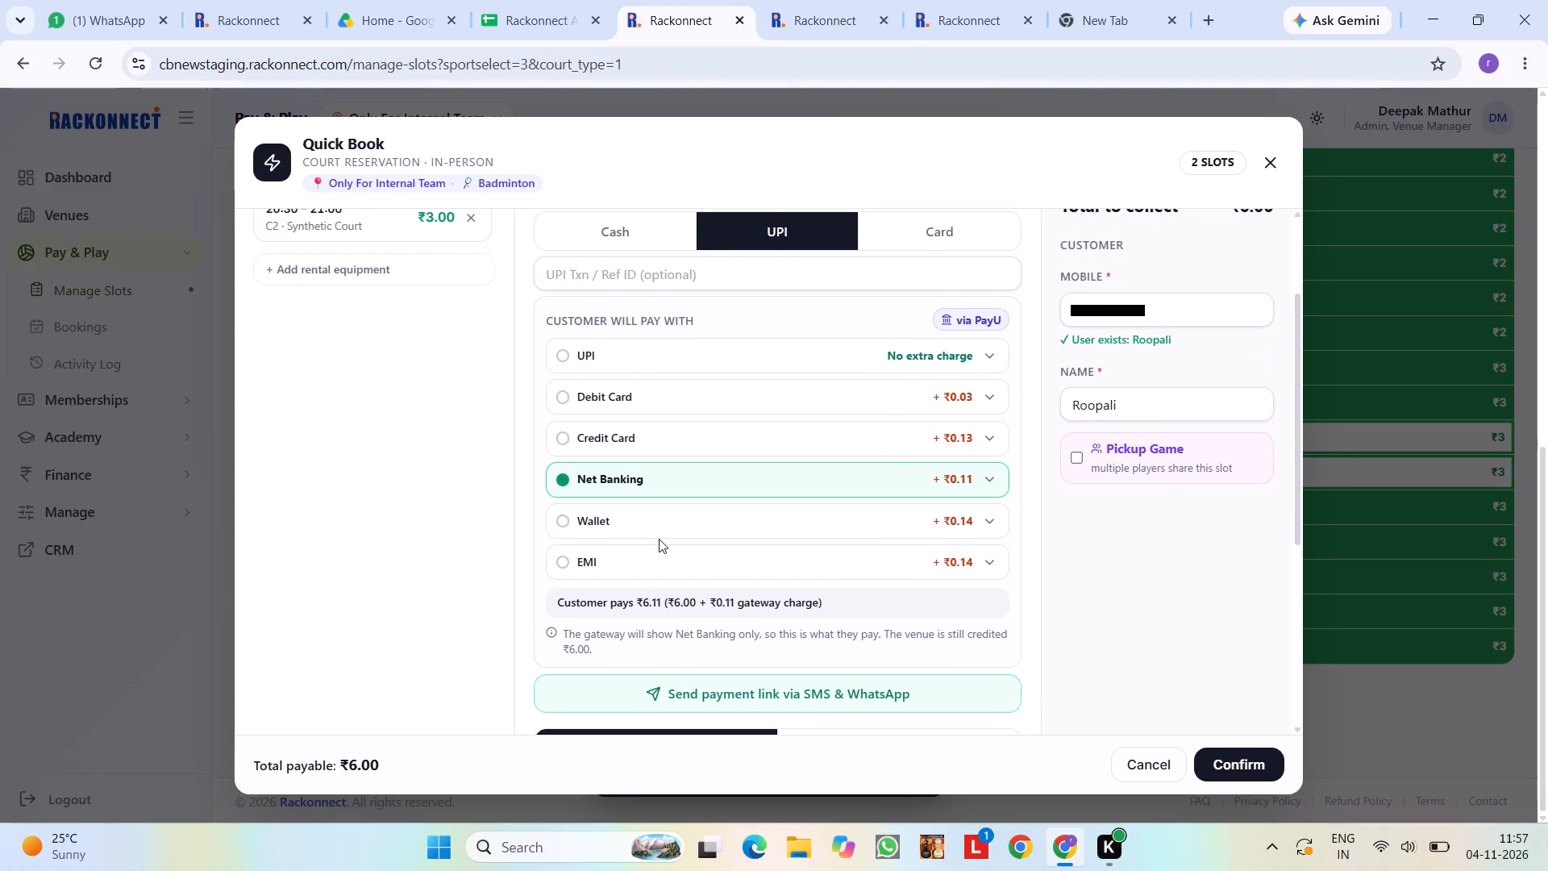
pyautogui.scroll(2, 659, 539)
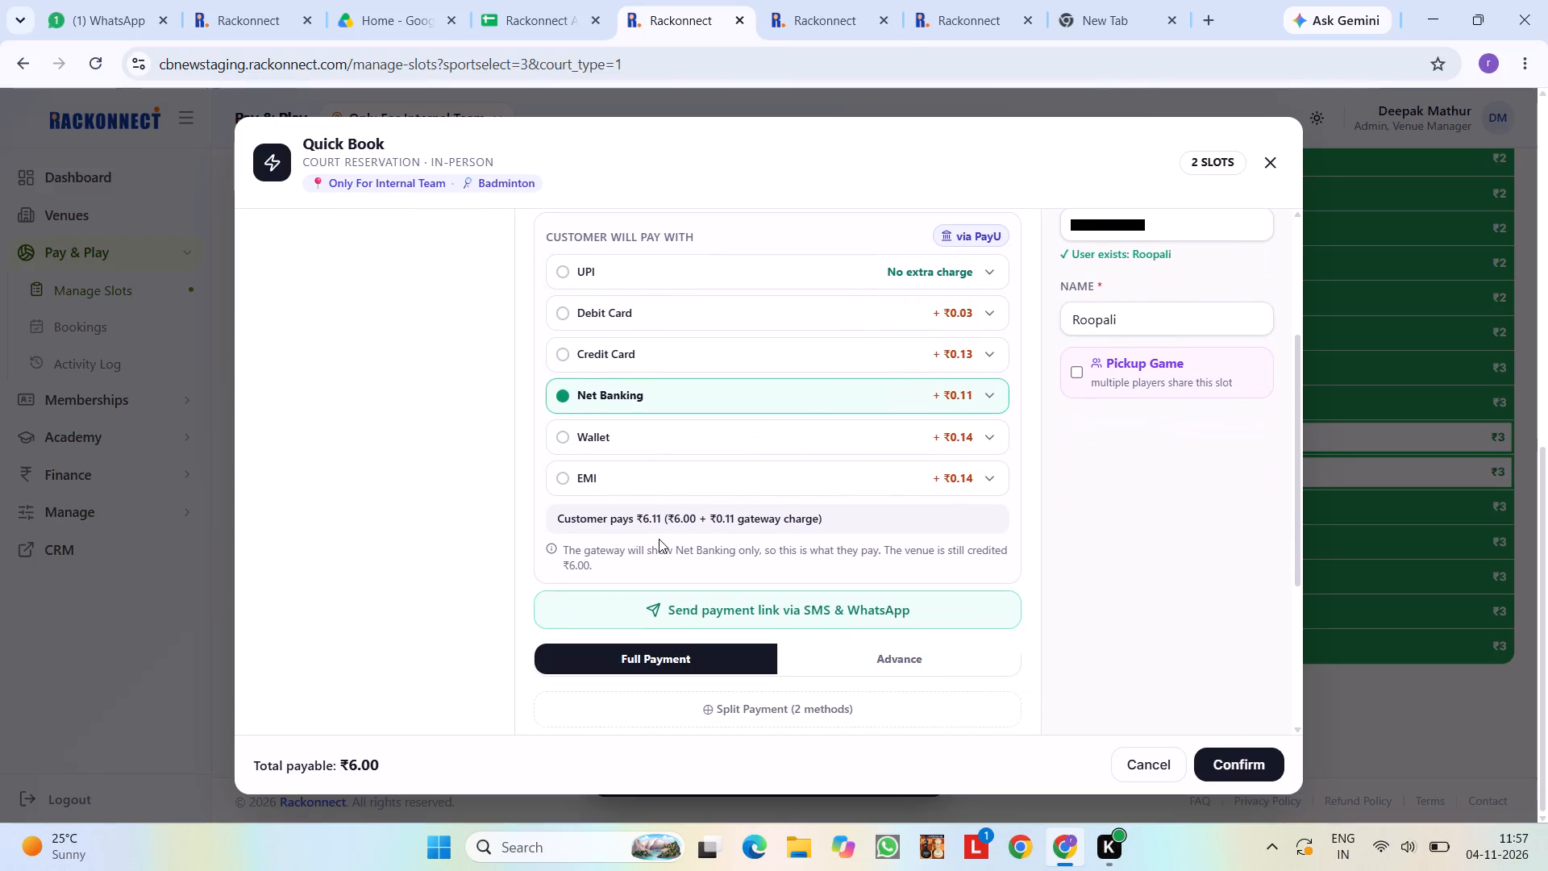
pyautogui.scroll(3, 659, 539)
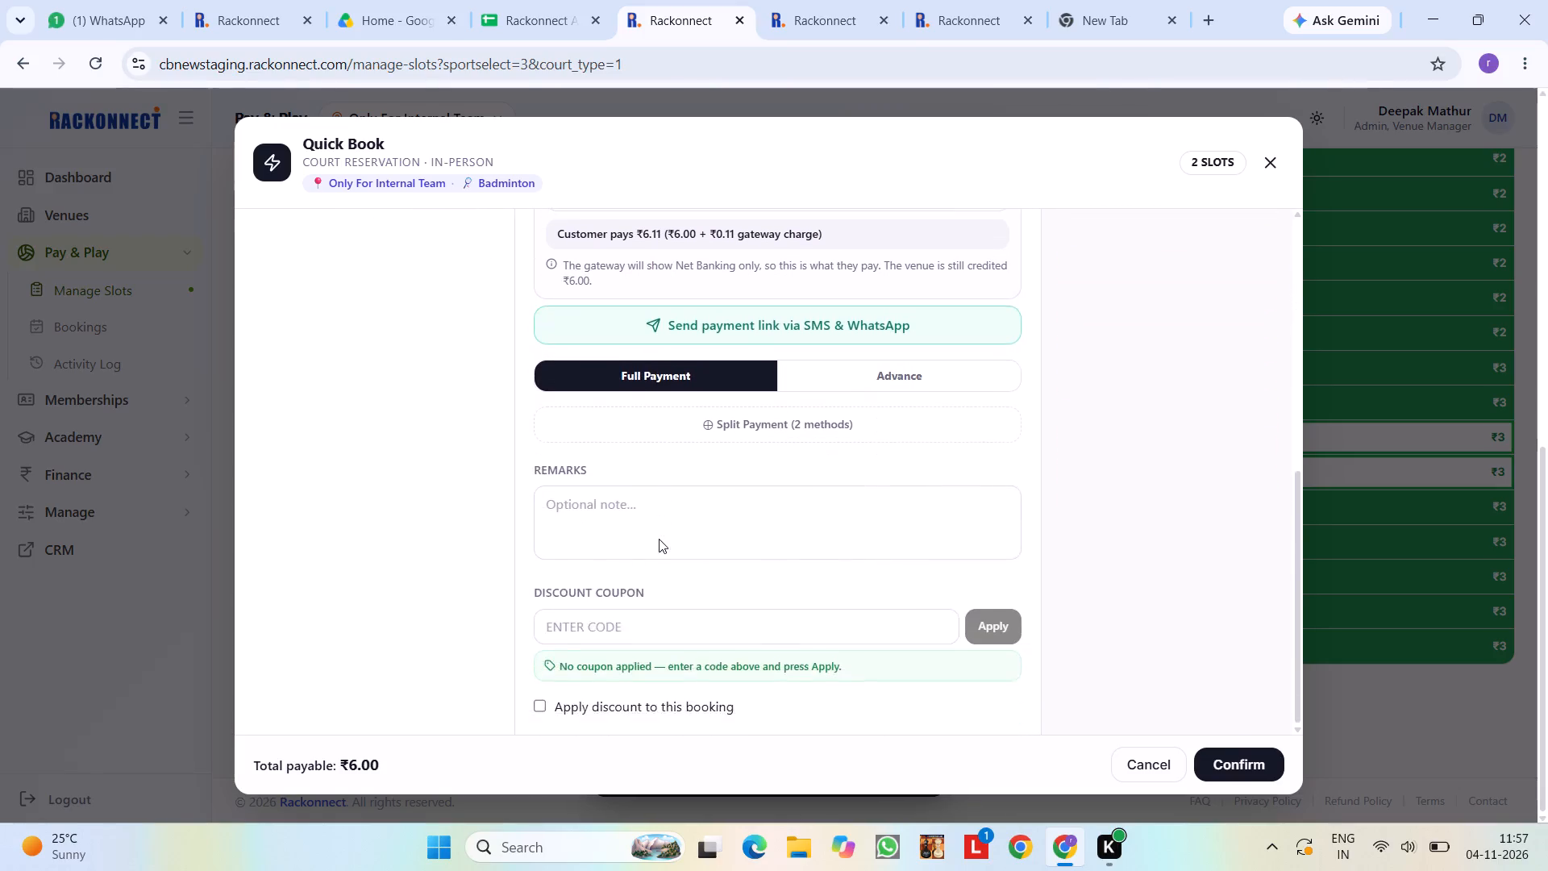
pyautogui.scroll(2, 659, 539)
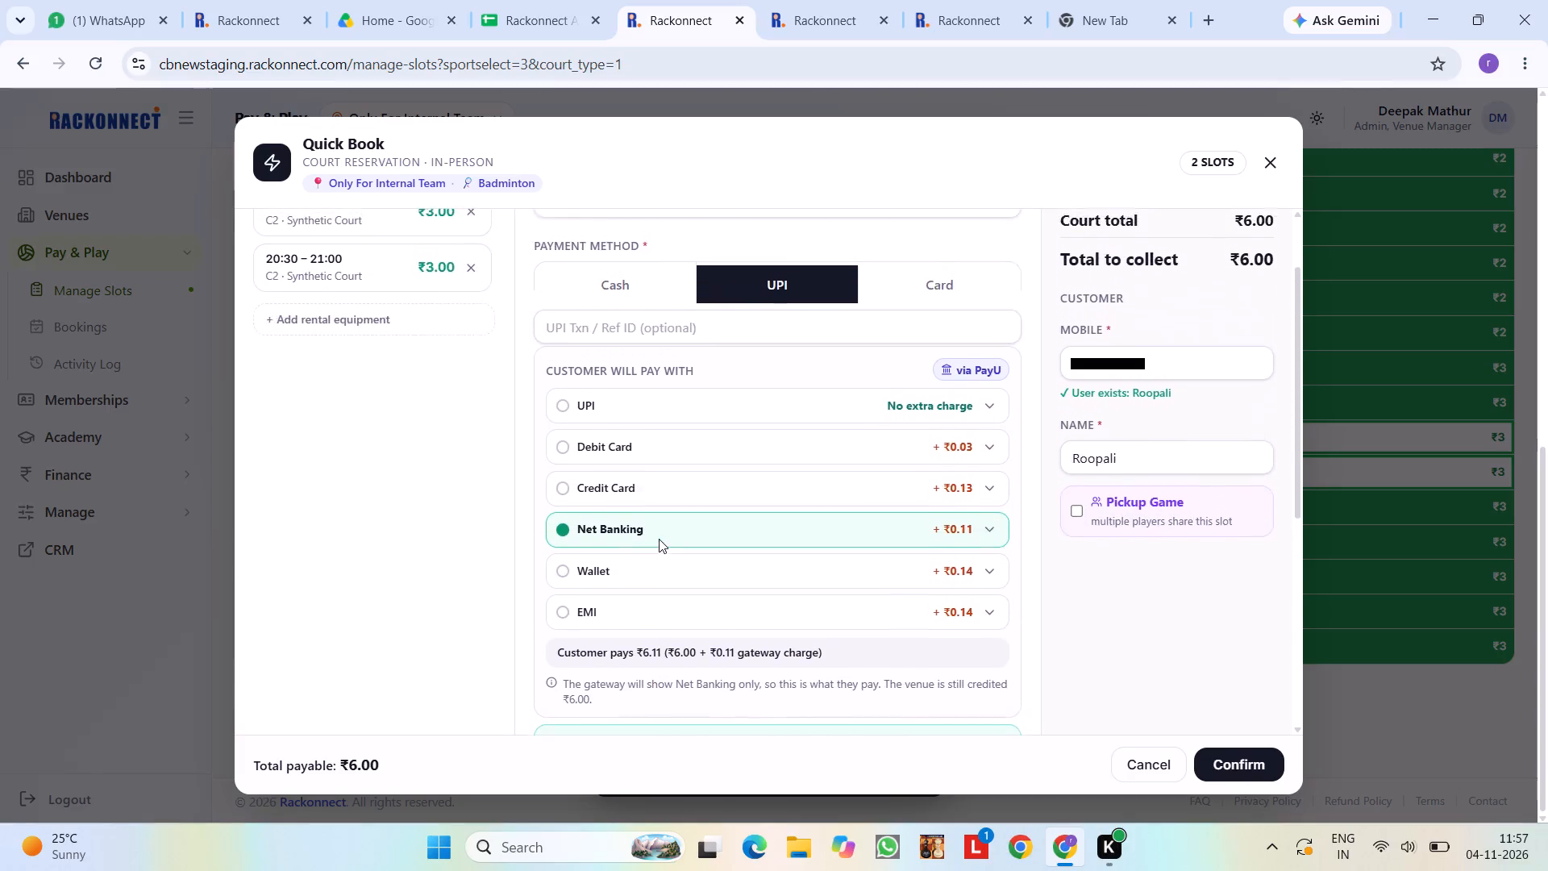
pyautogui.scroll(1, 659, 539)
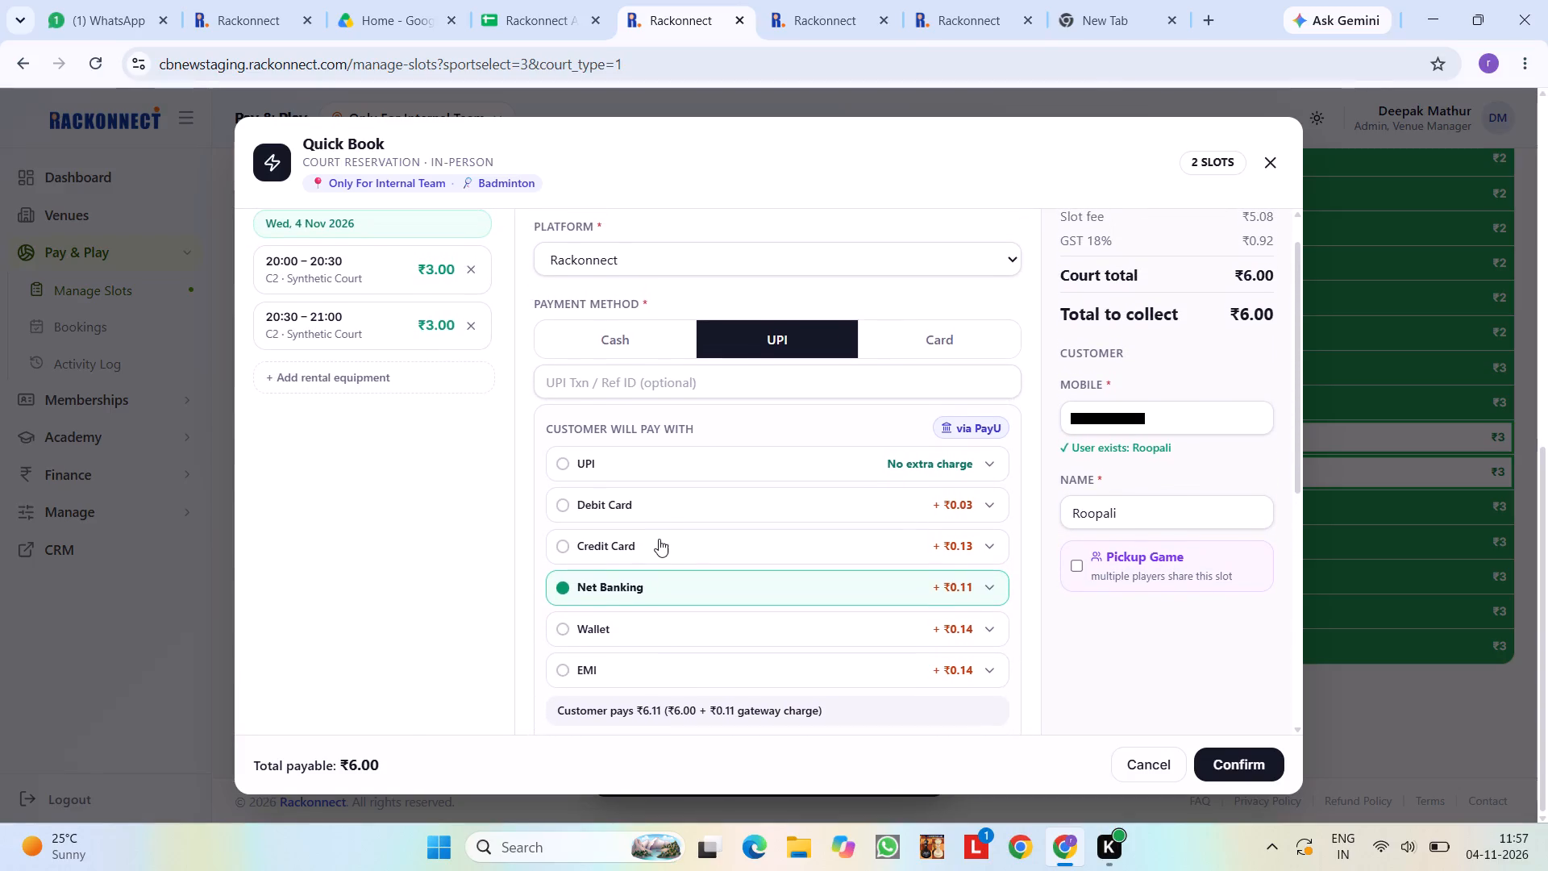
pyautogui.scroll(2, 659, 539)
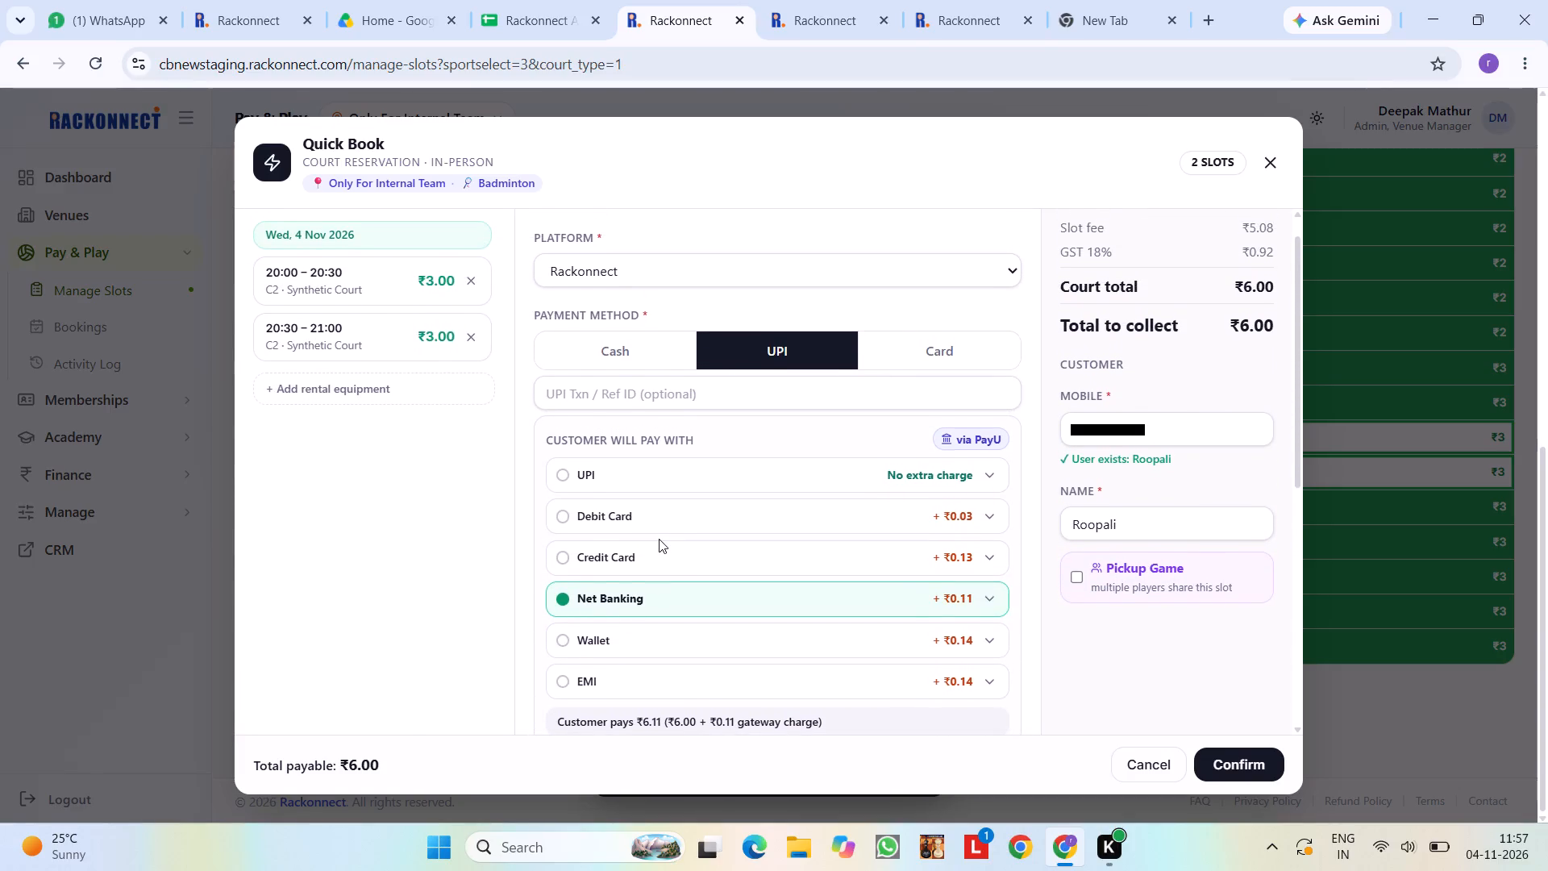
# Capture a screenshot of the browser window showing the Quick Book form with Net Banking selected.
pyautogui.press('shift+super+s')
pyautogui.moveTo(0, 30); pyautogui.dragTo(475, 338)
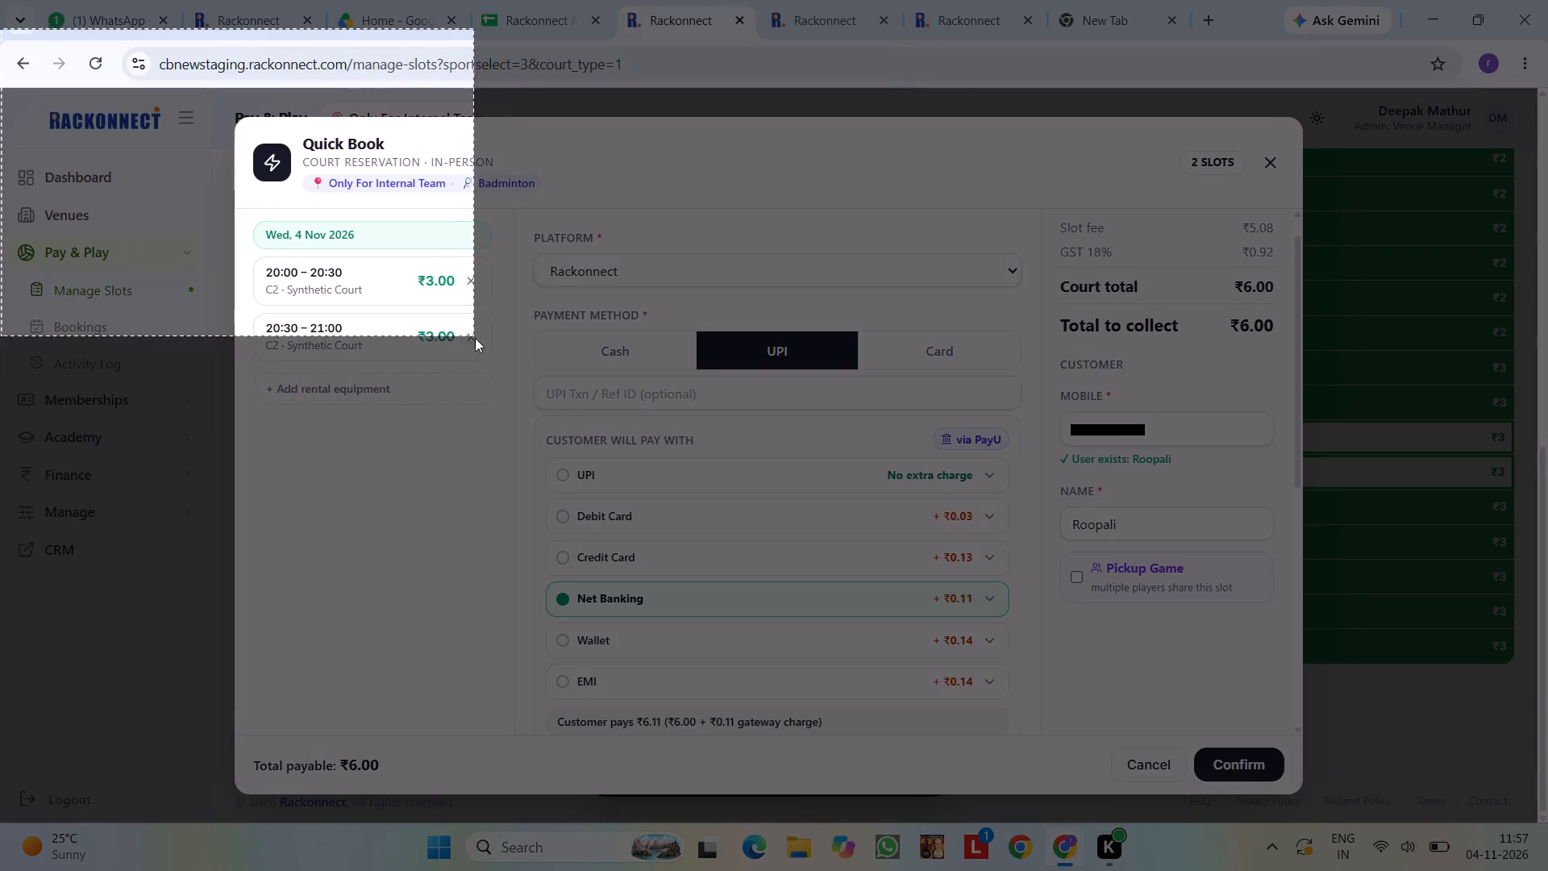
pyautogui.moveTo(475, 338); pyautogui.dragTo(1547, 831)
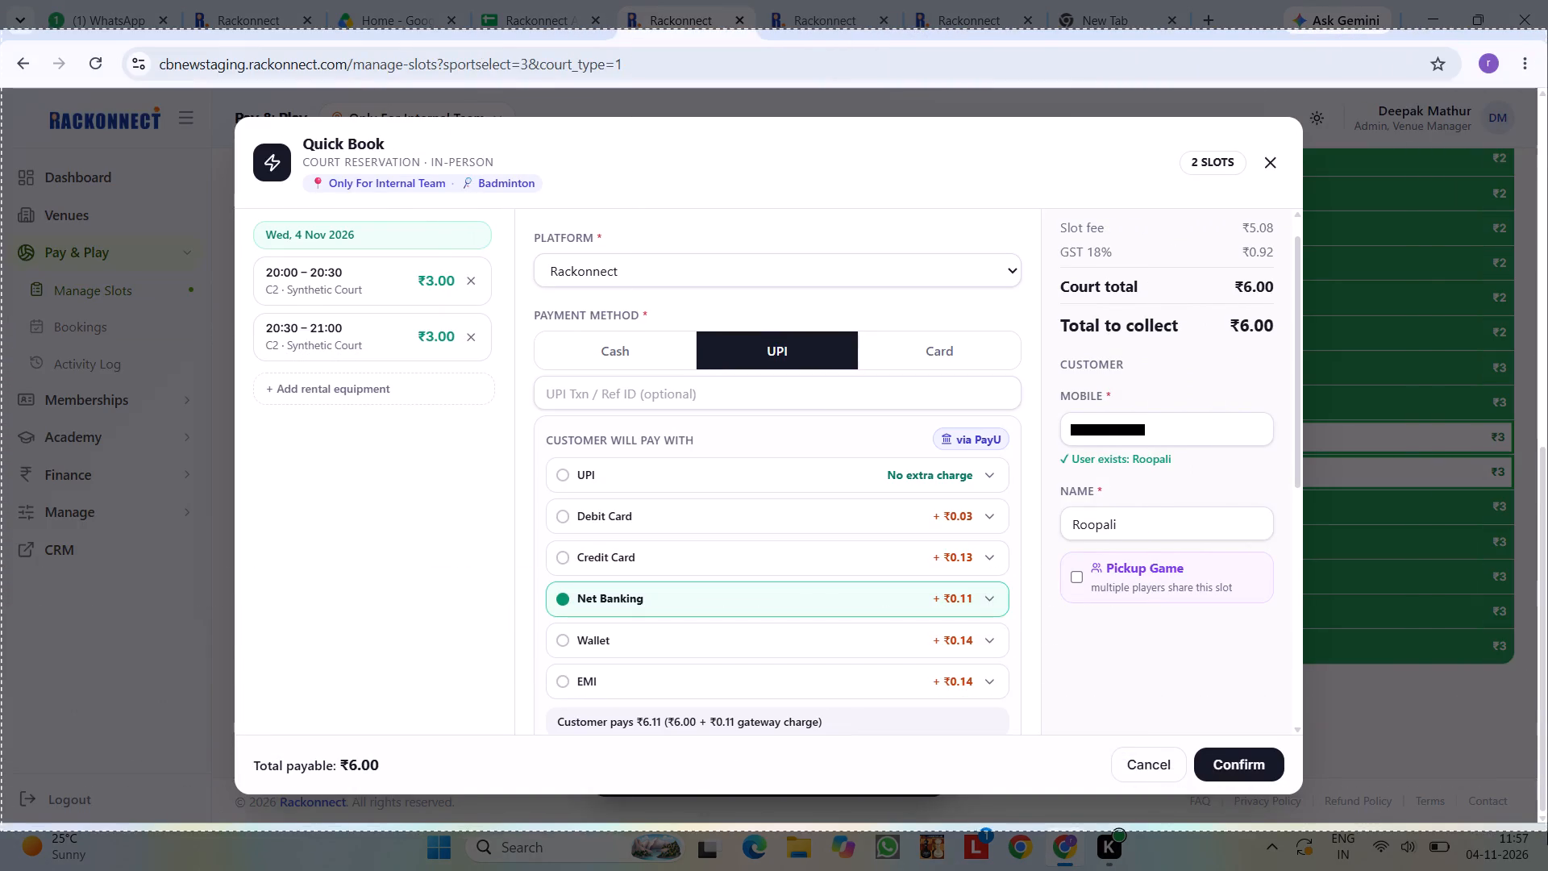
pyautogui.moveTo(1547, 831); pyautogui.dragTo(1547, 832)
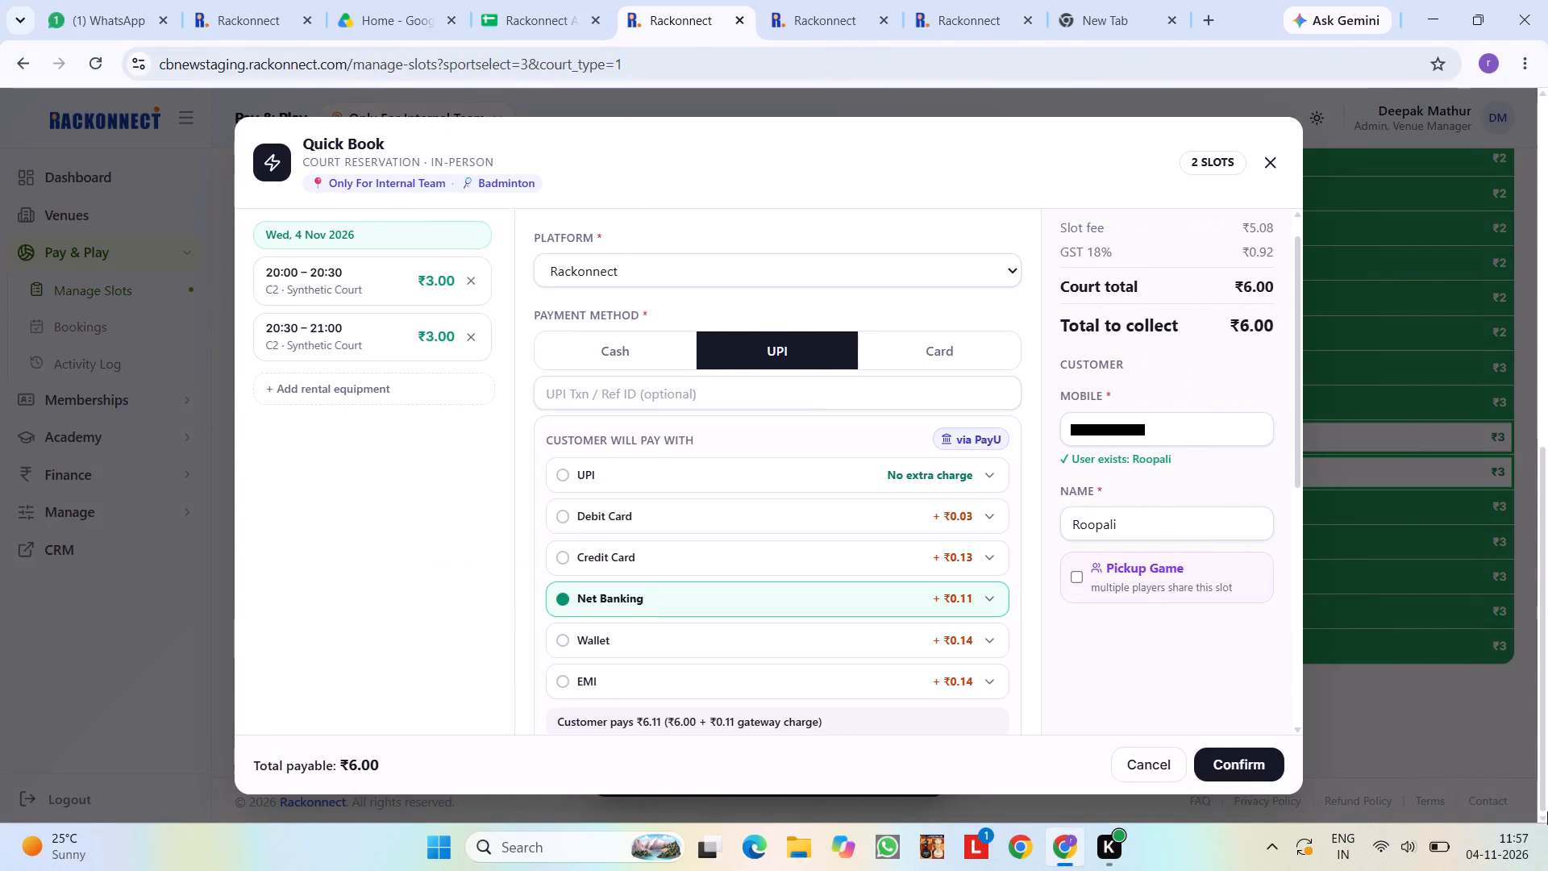
# Clear the pending system notifications and return to the Quick Book form.
pyautogui.click(1471, 853)
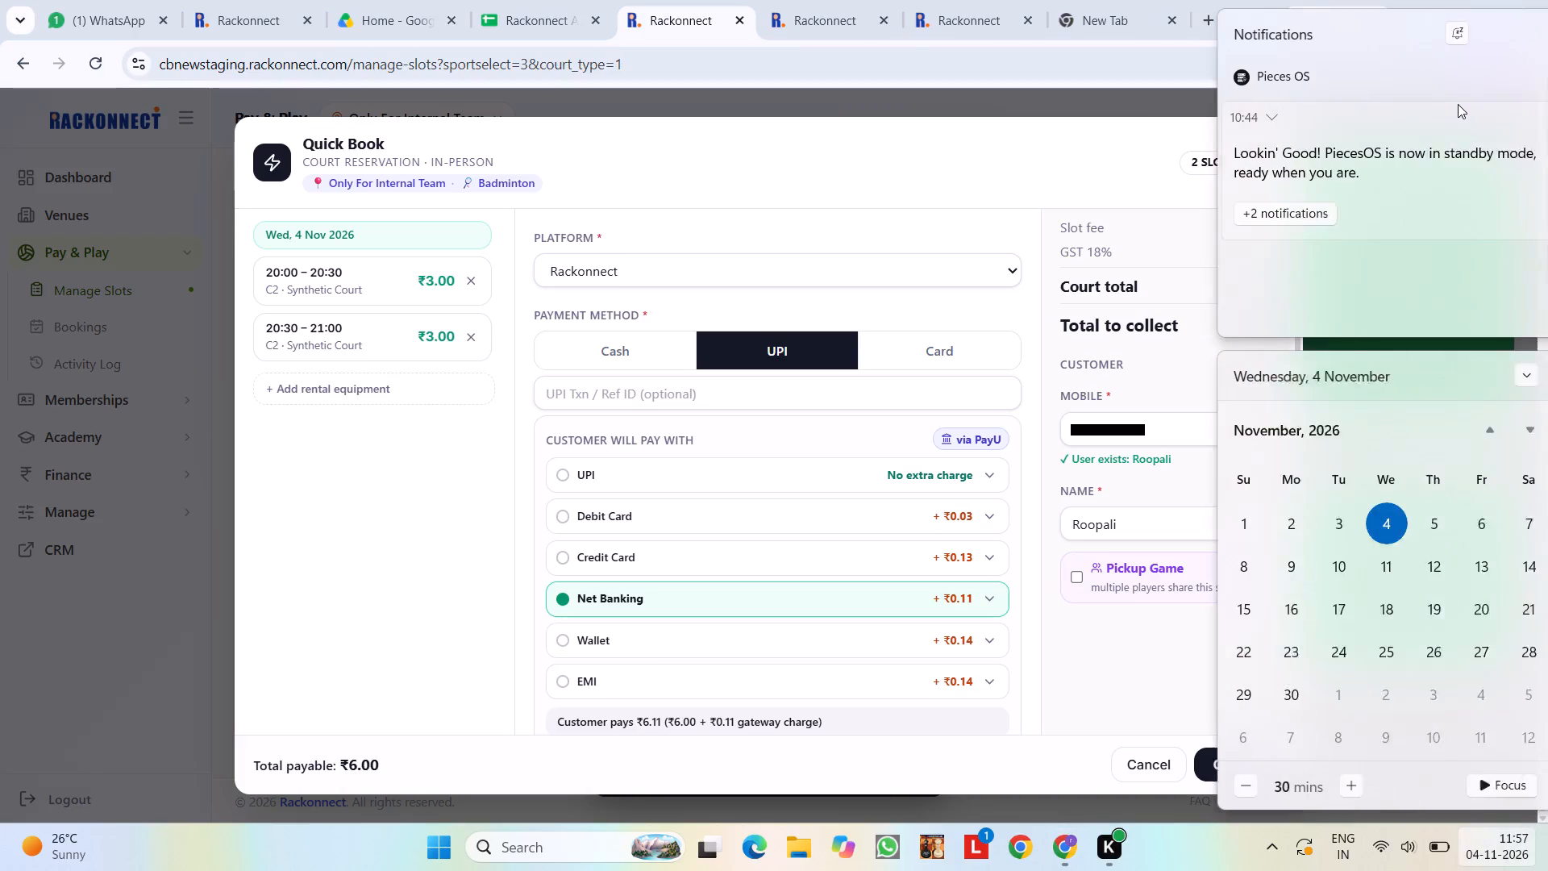
pyautogui.click(1479, 27)
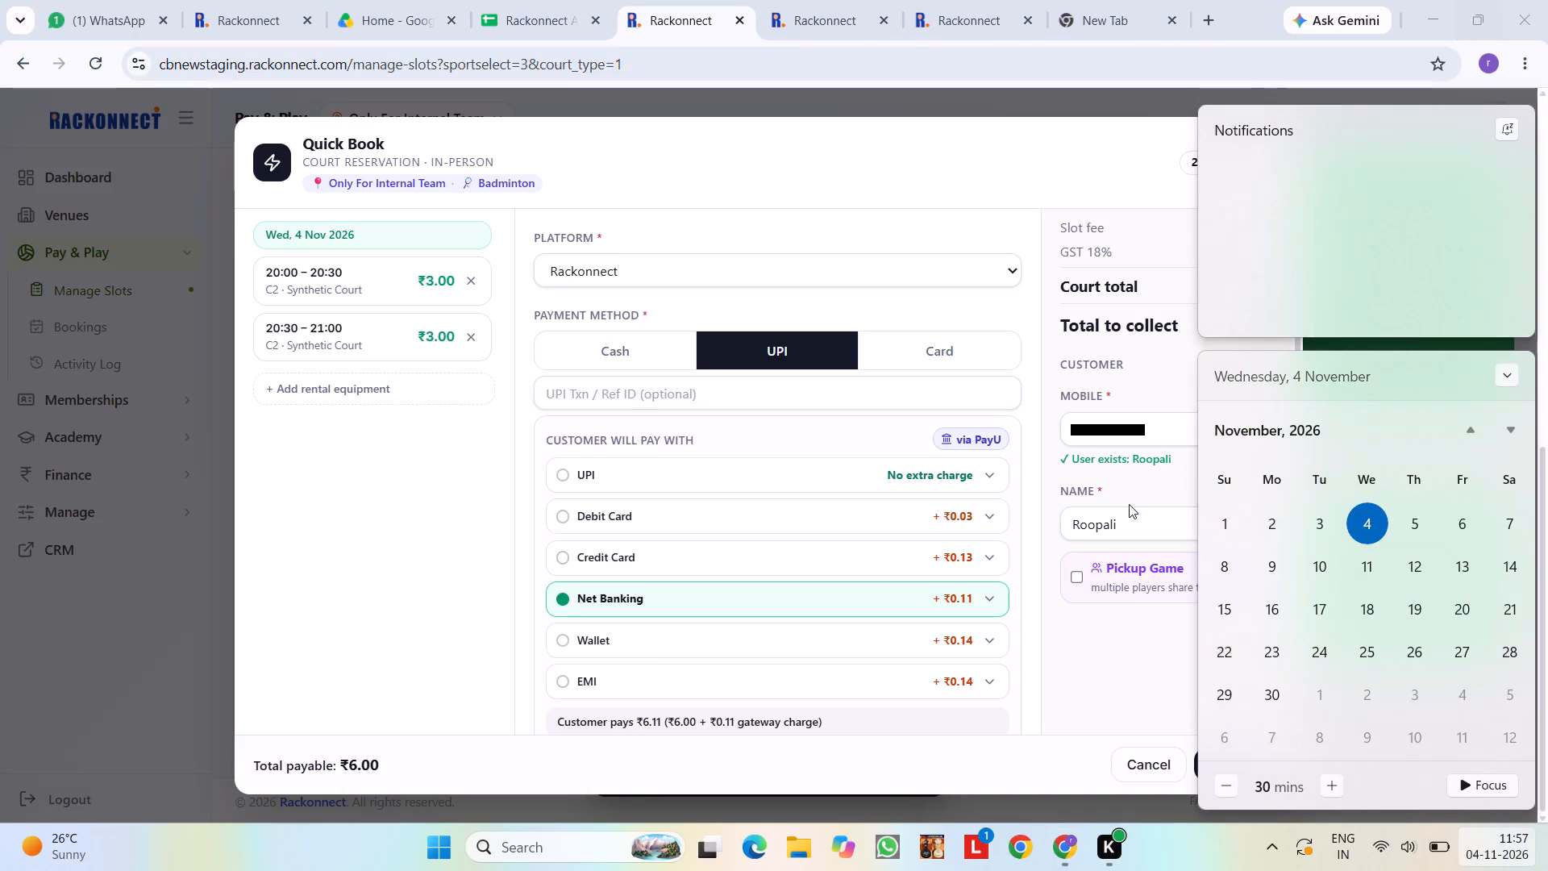
pyautogui.click(1044, 604)
# Capture the browser window with the Quick Book form and its Net Banking charge again as a screenshot.
pyautogui.press('shift+super+s')
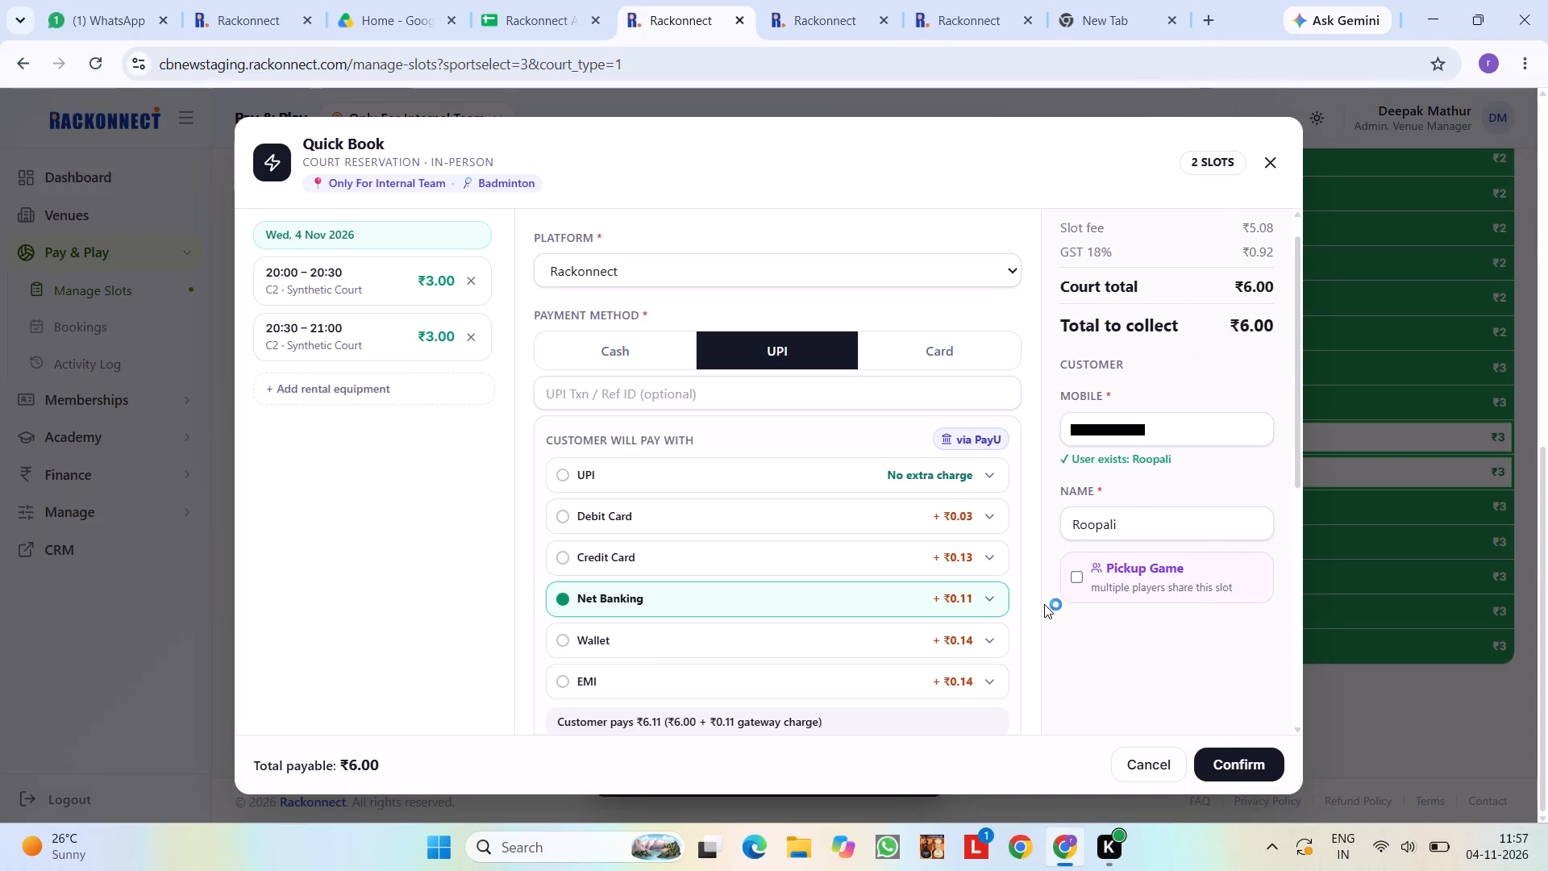
pyautogui.moveTo(0, 36); pyautogui.dragTo(1547, 833)
pyautogui.hscroll(2, 1270, 773)
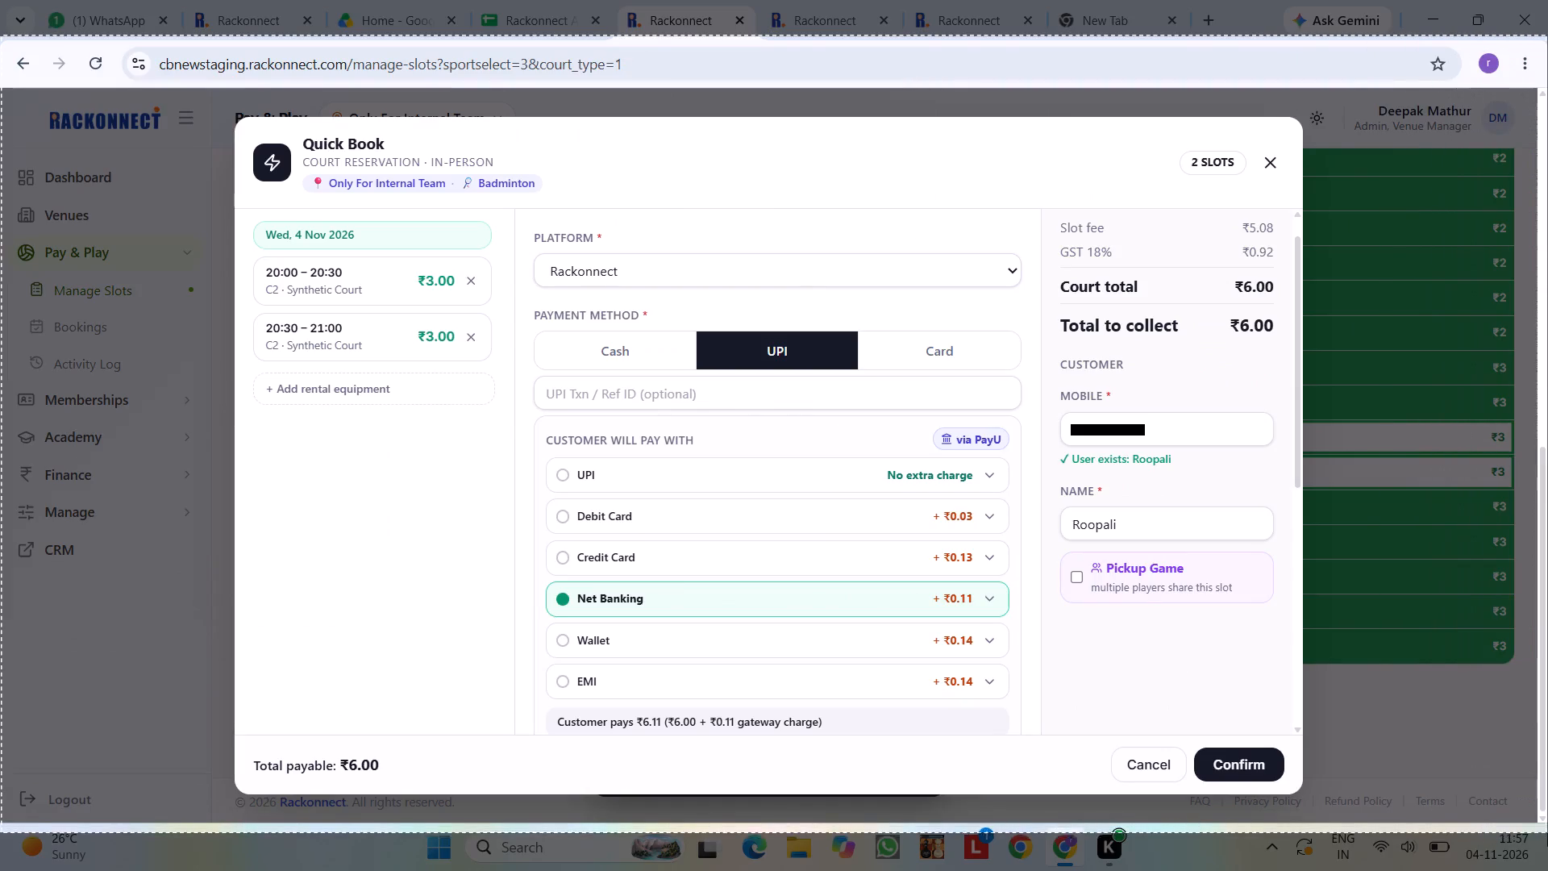
pyautogui.moveTo(1547, 833); pyautogui.dragTo(1547, 835)
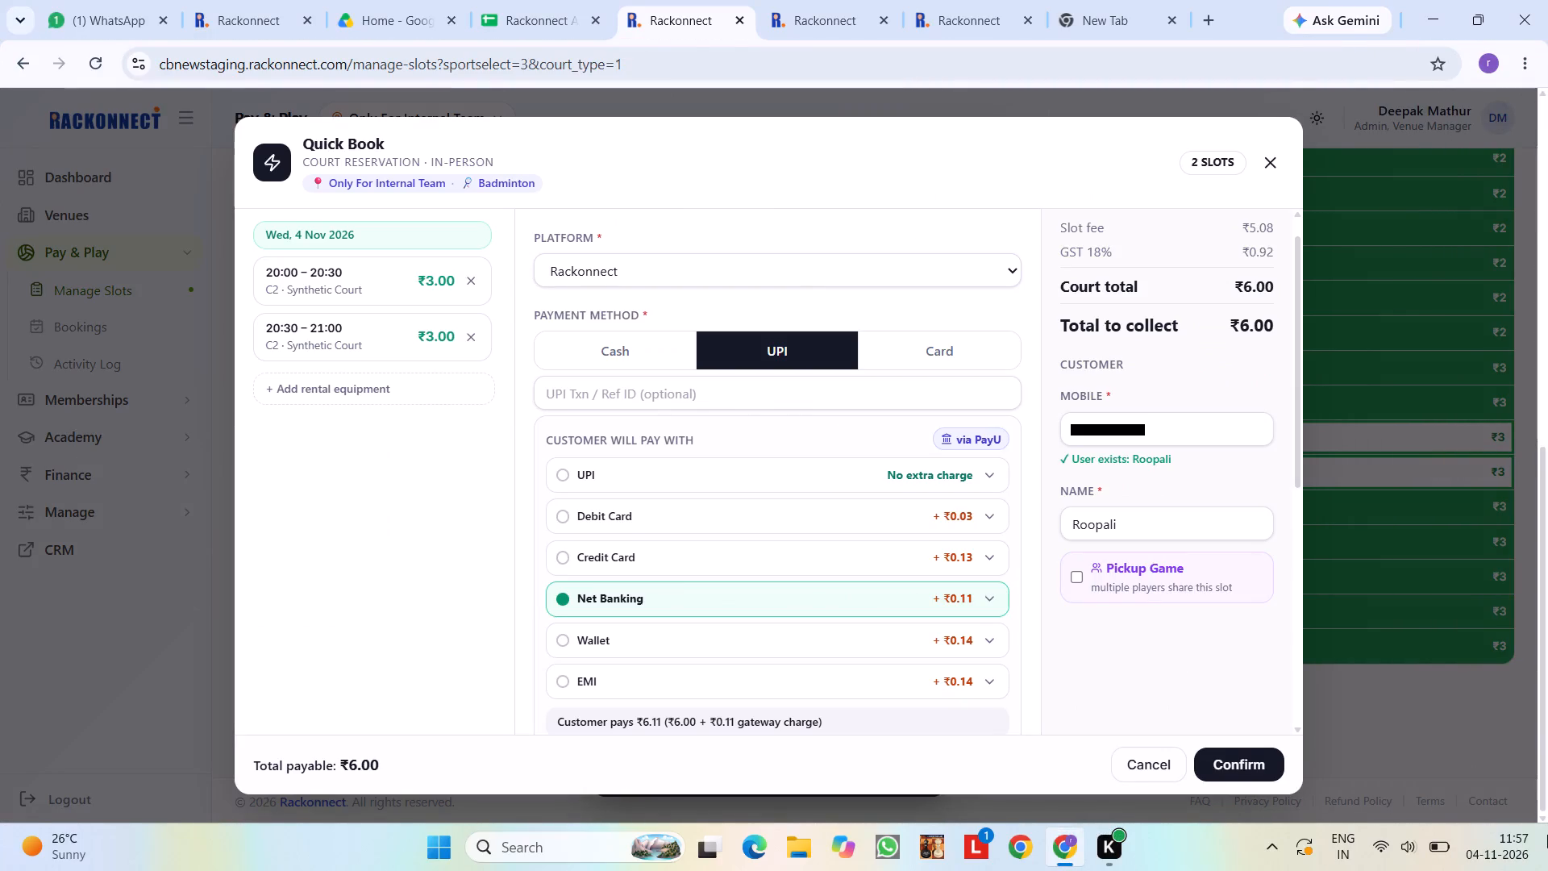
pyautogui.press('shift+super+s')
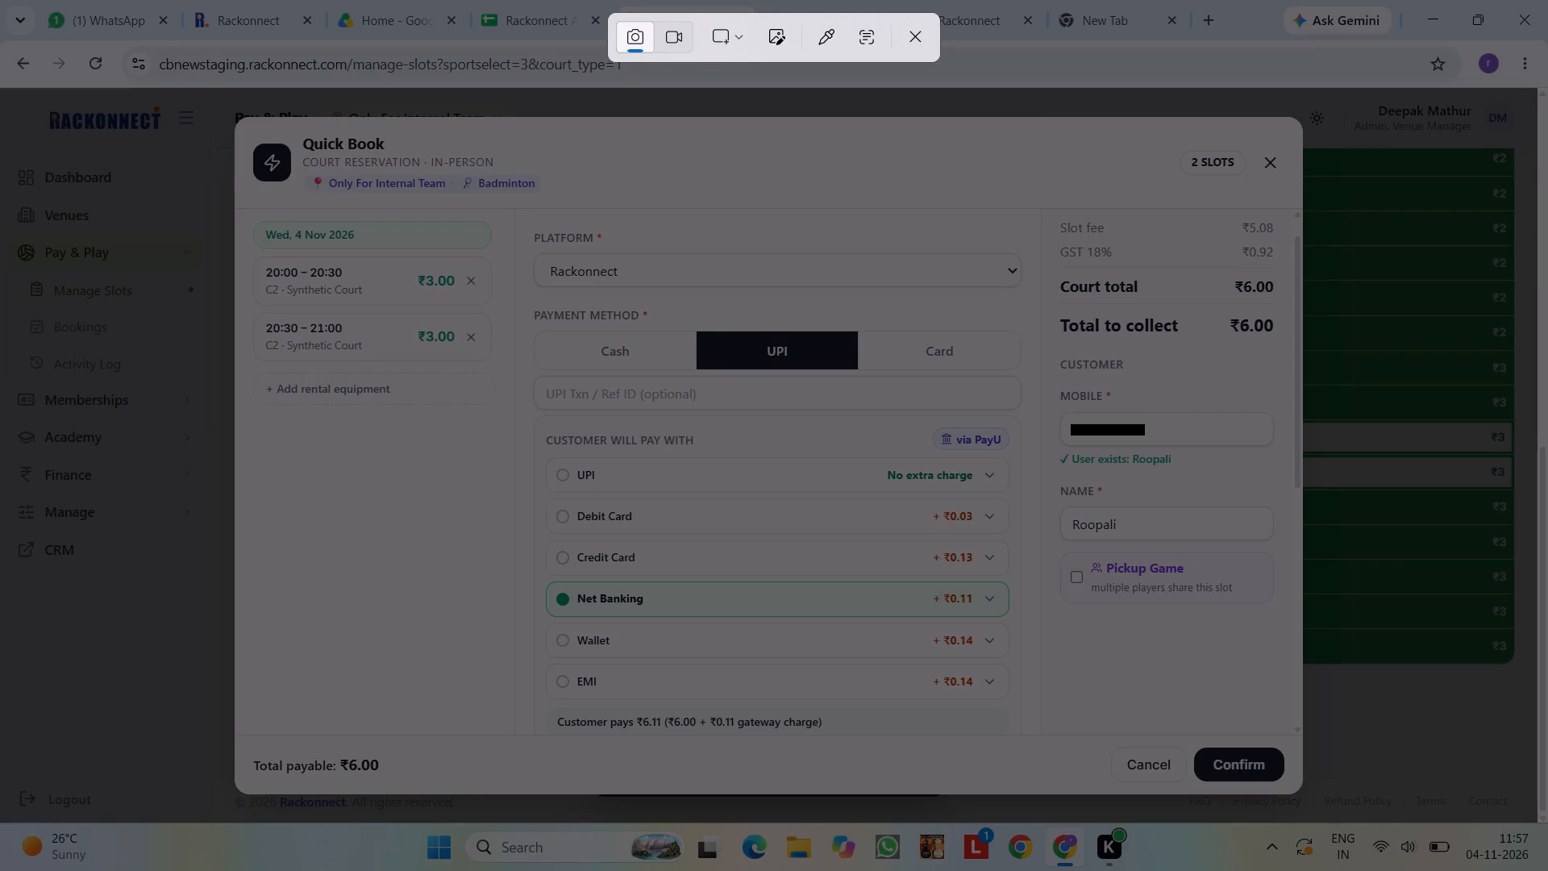
pyautogui.moveTo(0, 30); pyautogui.dragTo(1547, 831)
pyautogui.hscroll(2, 216, 220)
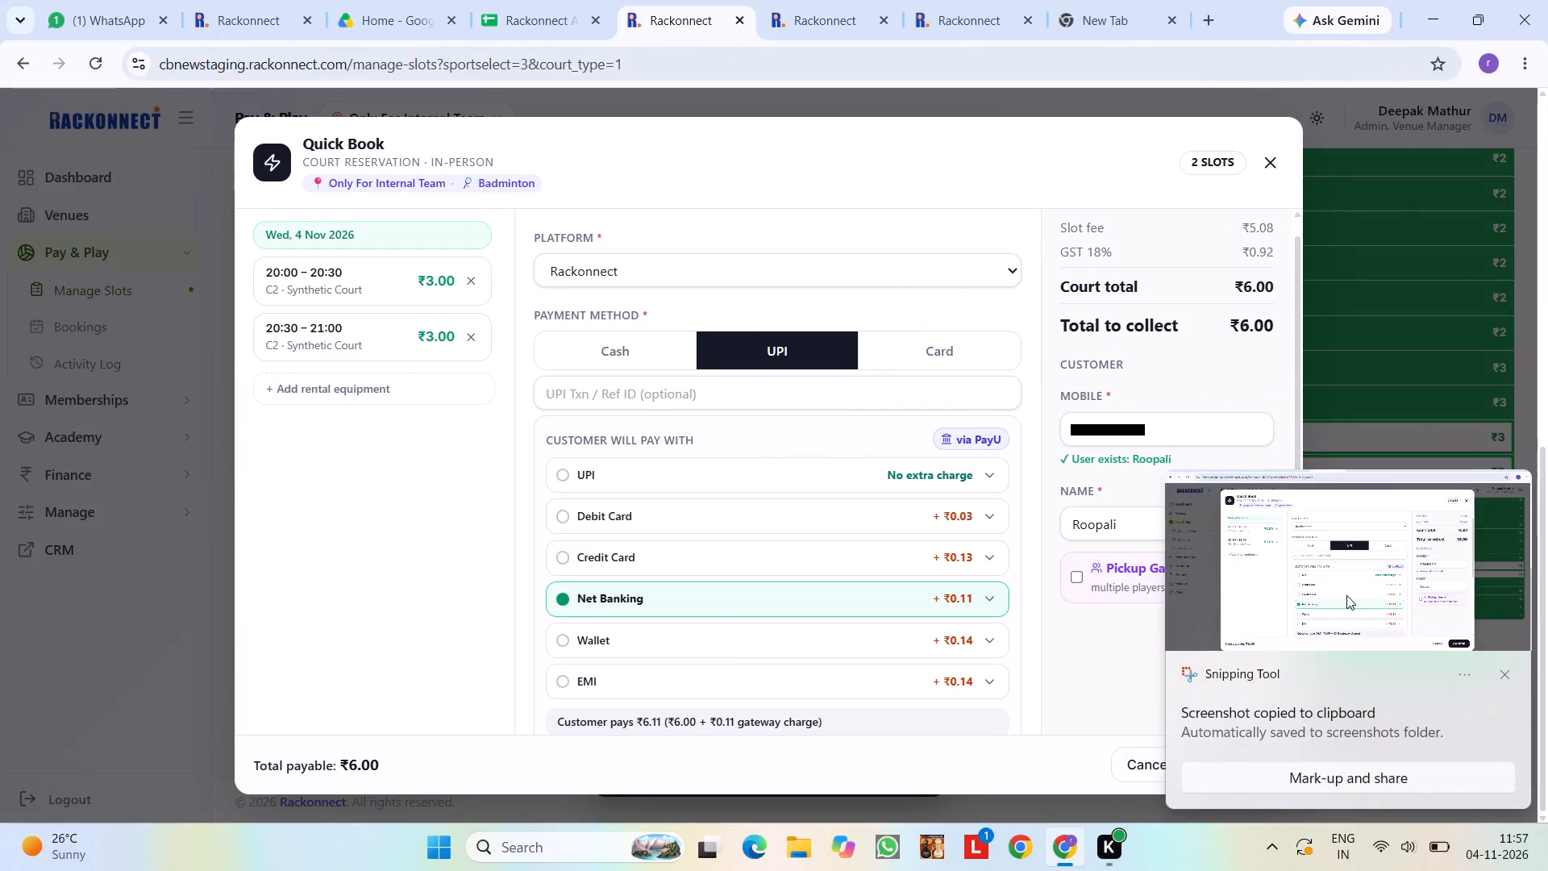
# Open the screenshot for mark-up and outline the customer-pays line, the total payable and the fee summary with red rectangles.
pyautogui.click(1346, 595)
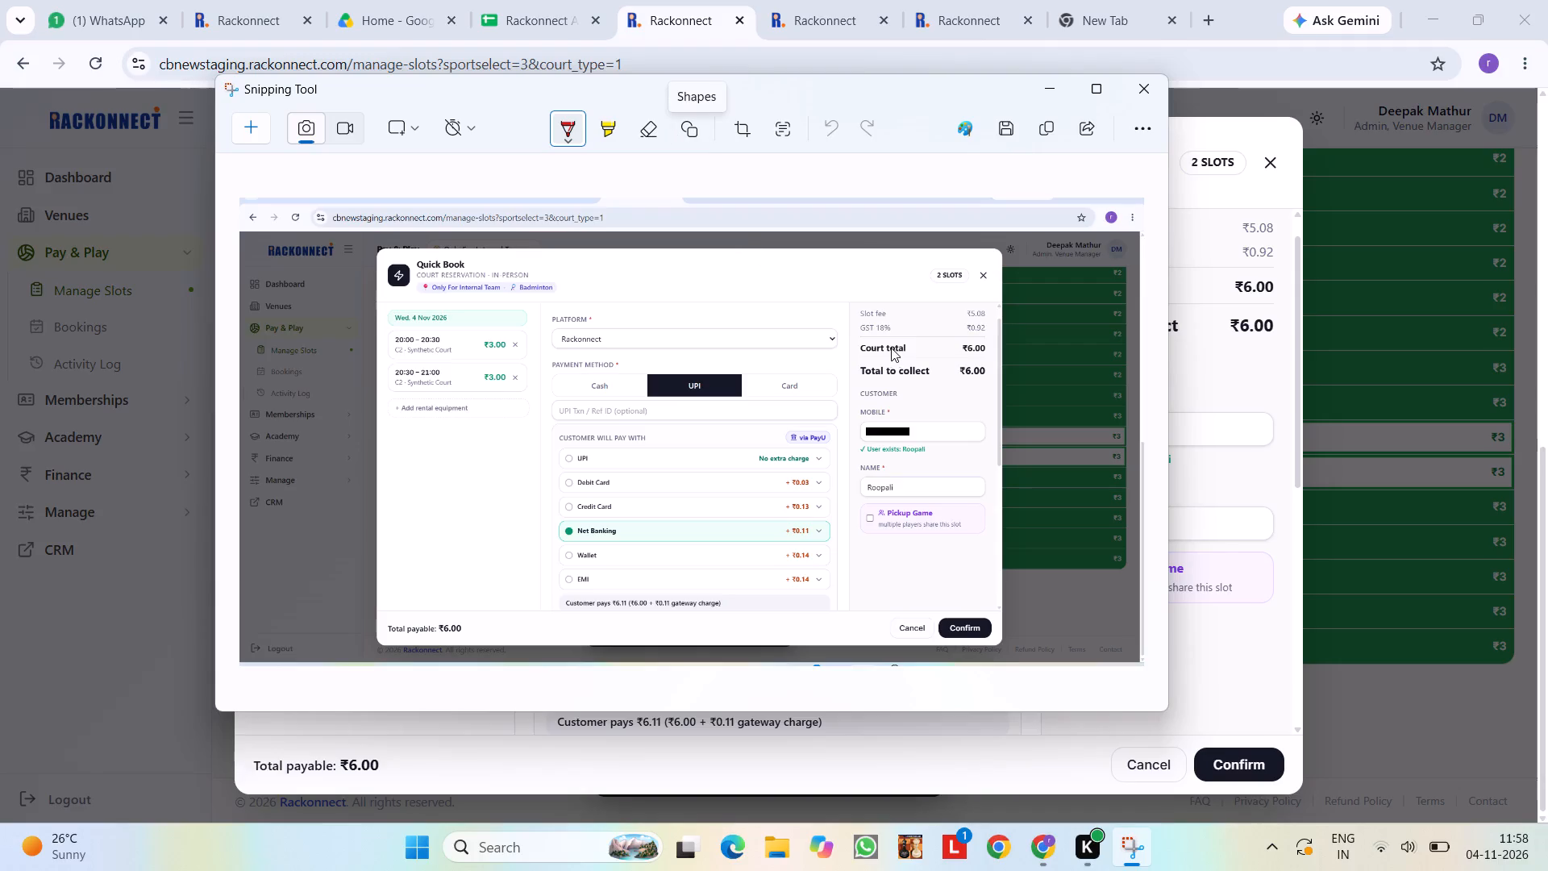
pyautogui.click(683, 125)
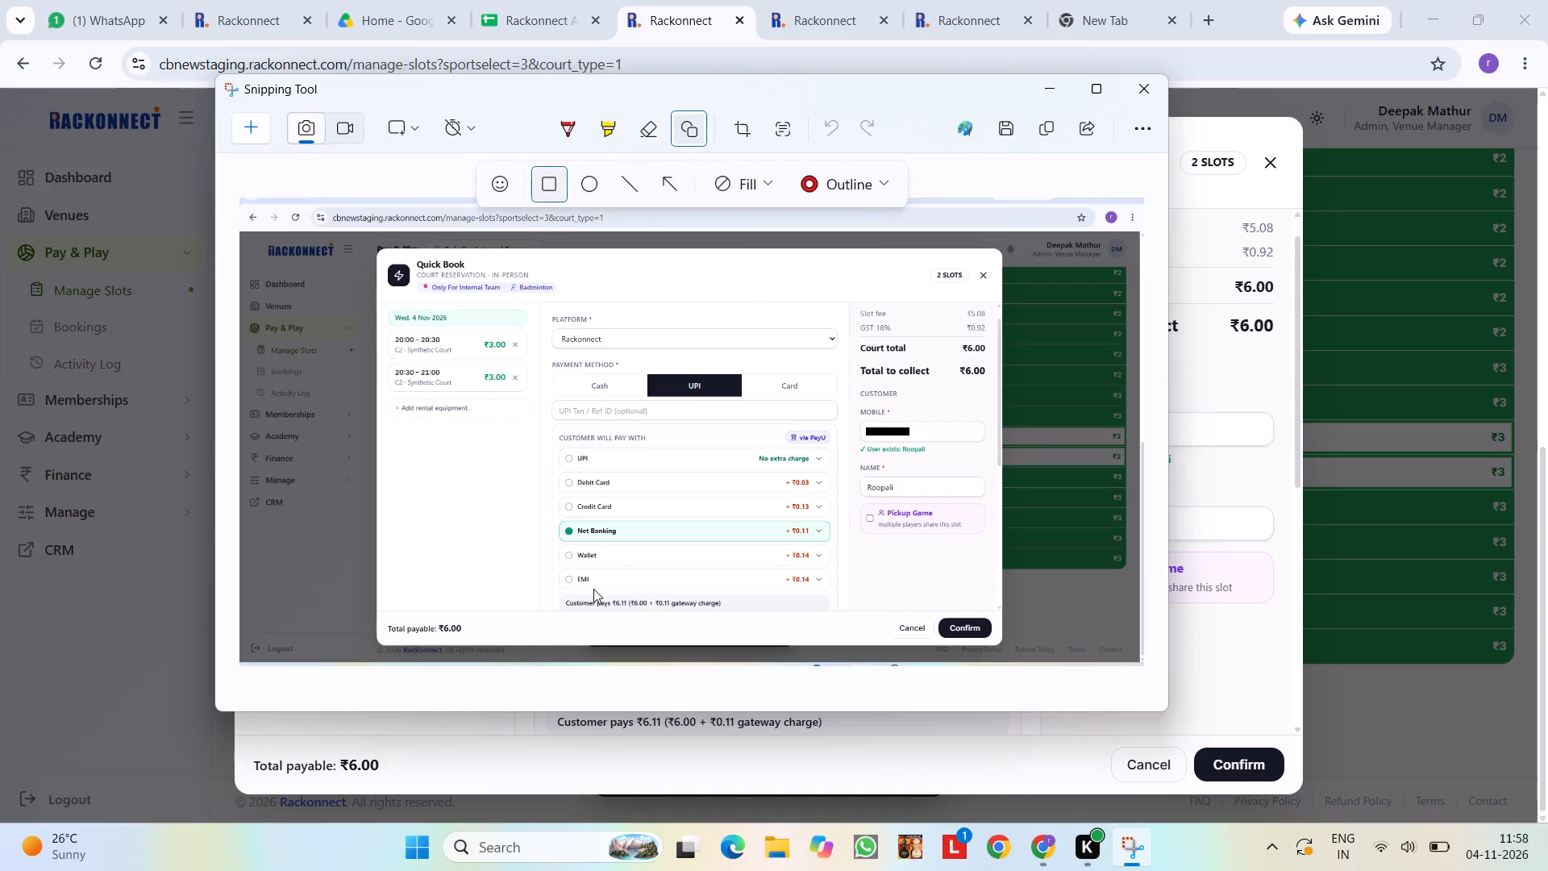
pyautogui.moveTo(560, 593); pyautogui.dragTo(729, 624)
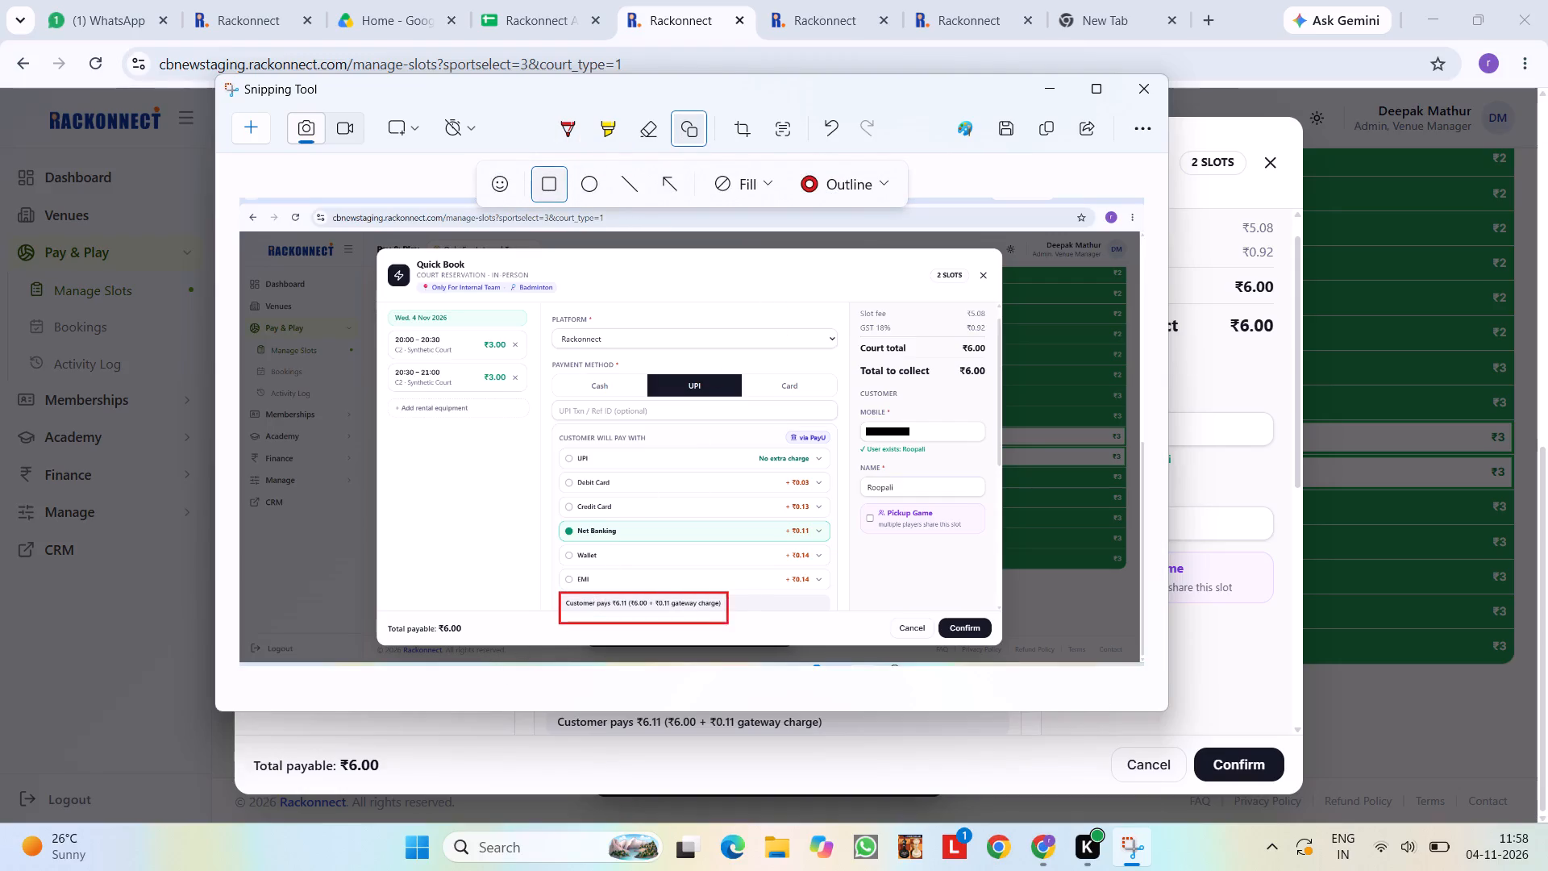
pyautogui.moveTo(729, 624); pyautogui.dragTo(821, 616)
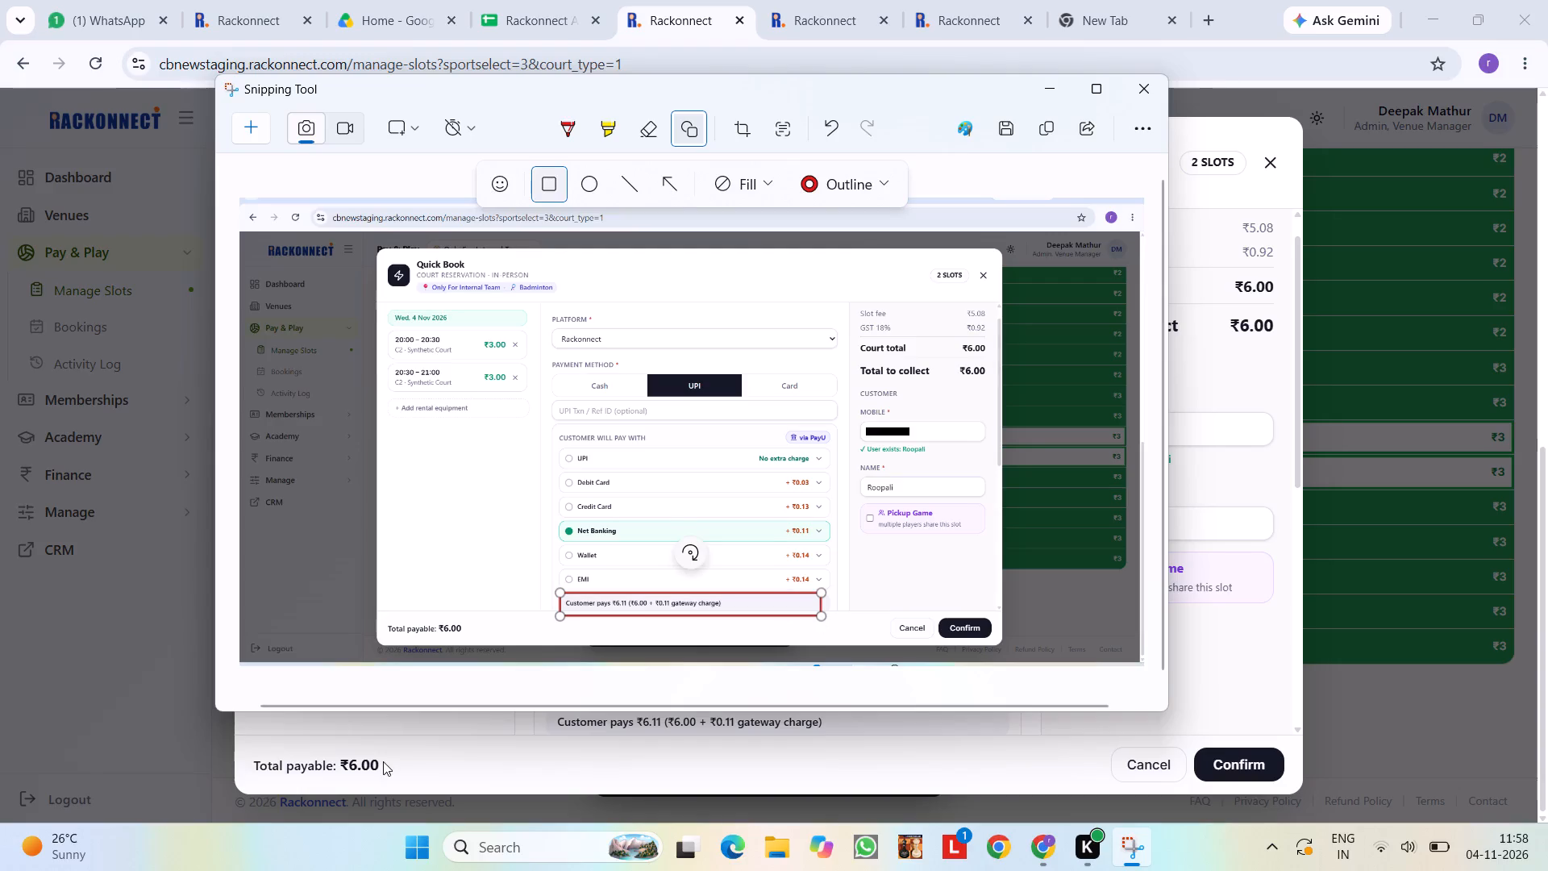
pyautogui.moveTo(381, 614); pyautogui.dragTo(477, 642)
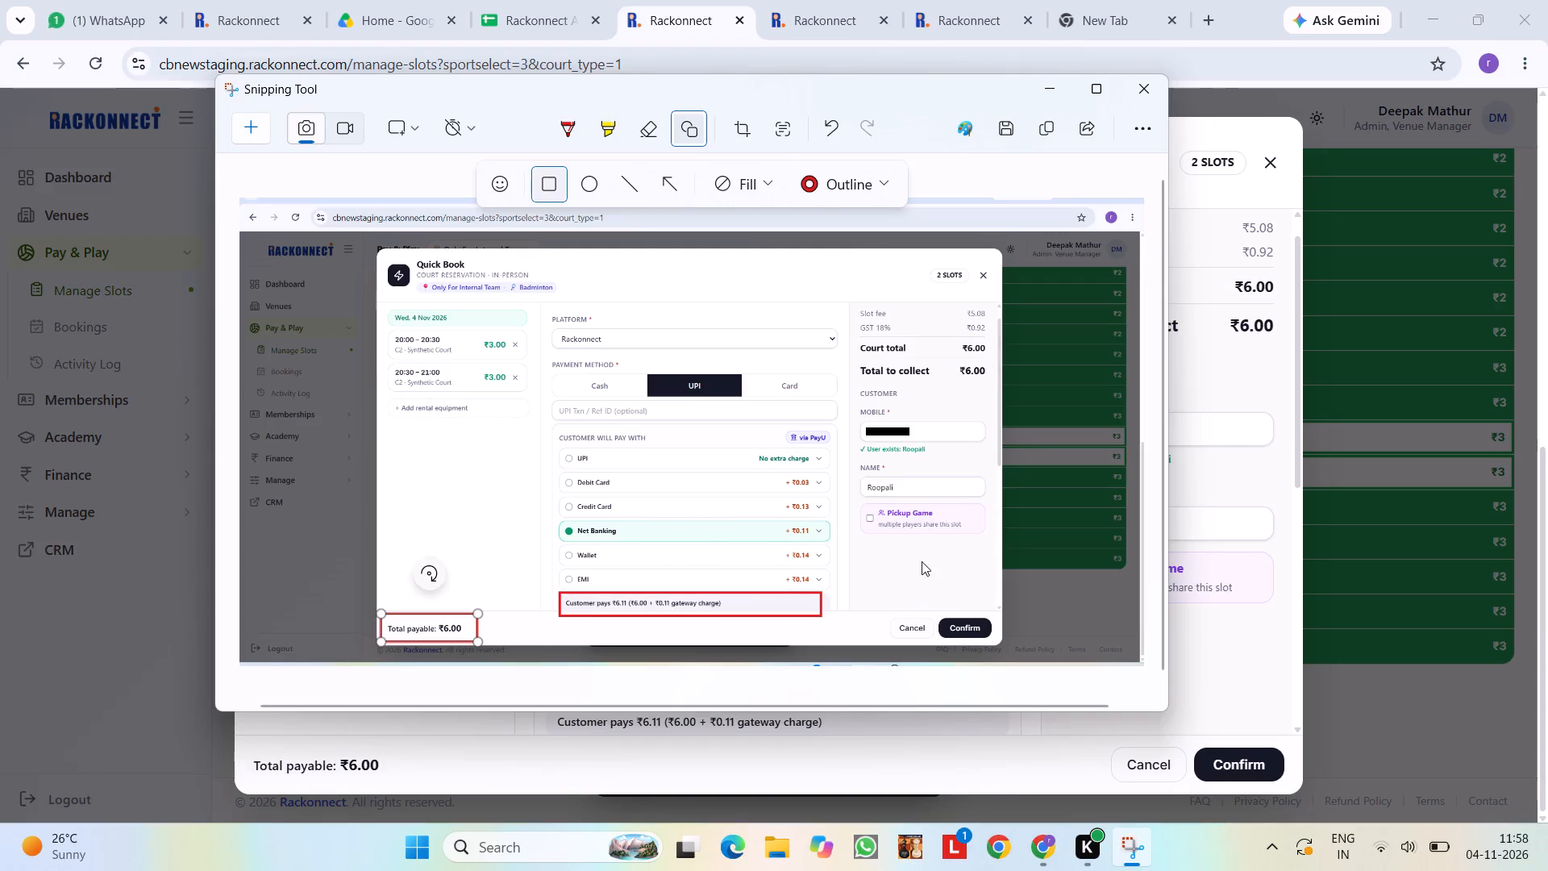
pyautogui.click(922, 561)
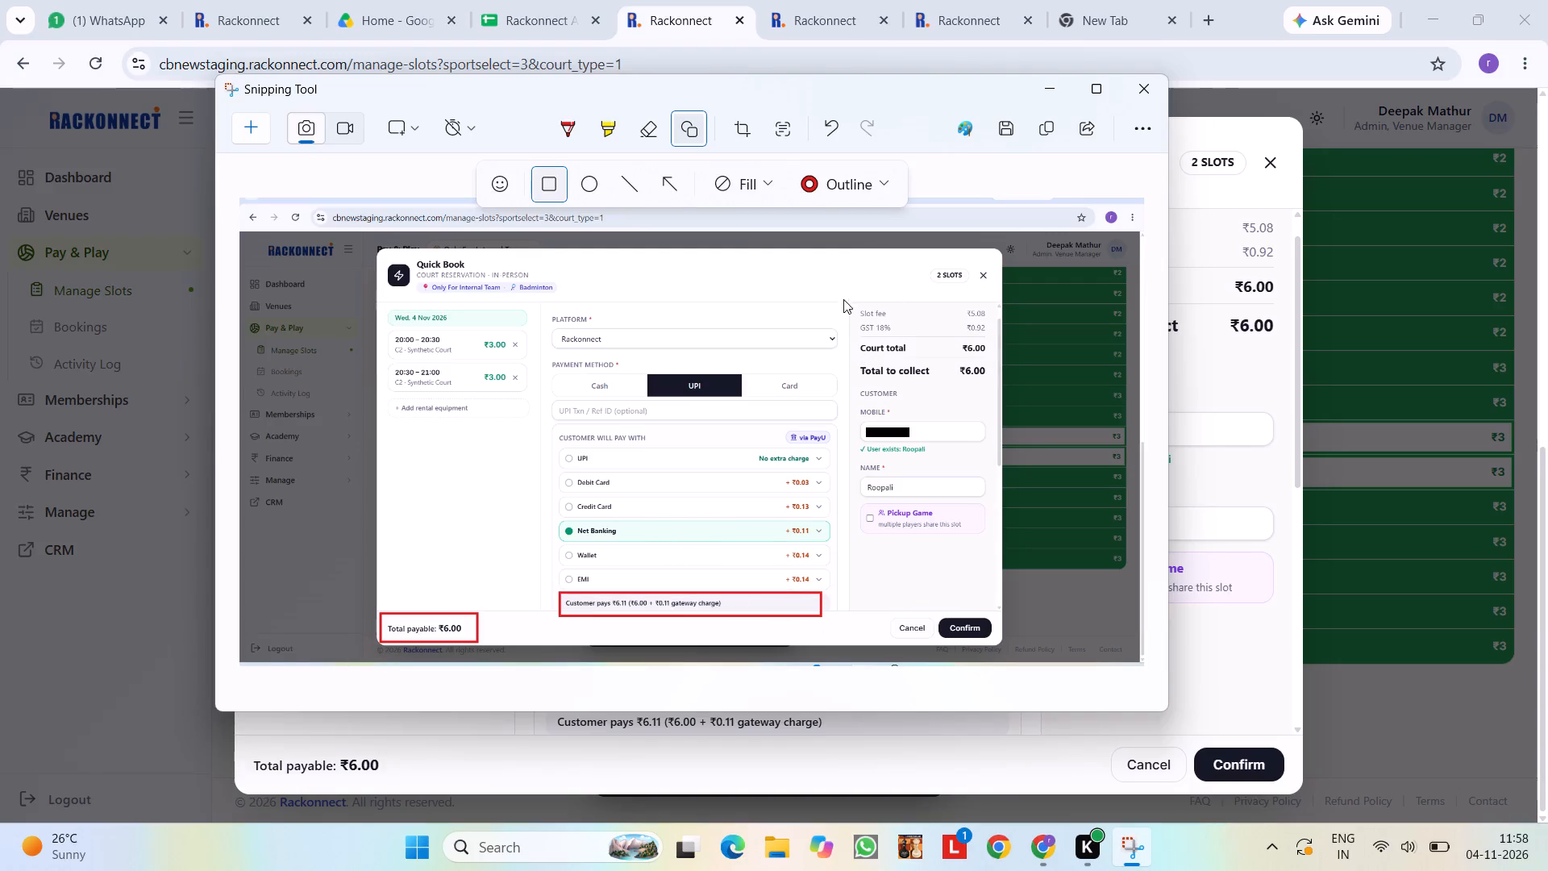
pyautogui.moveTo(847, 290); pyautogui.dragTo(990, 385)
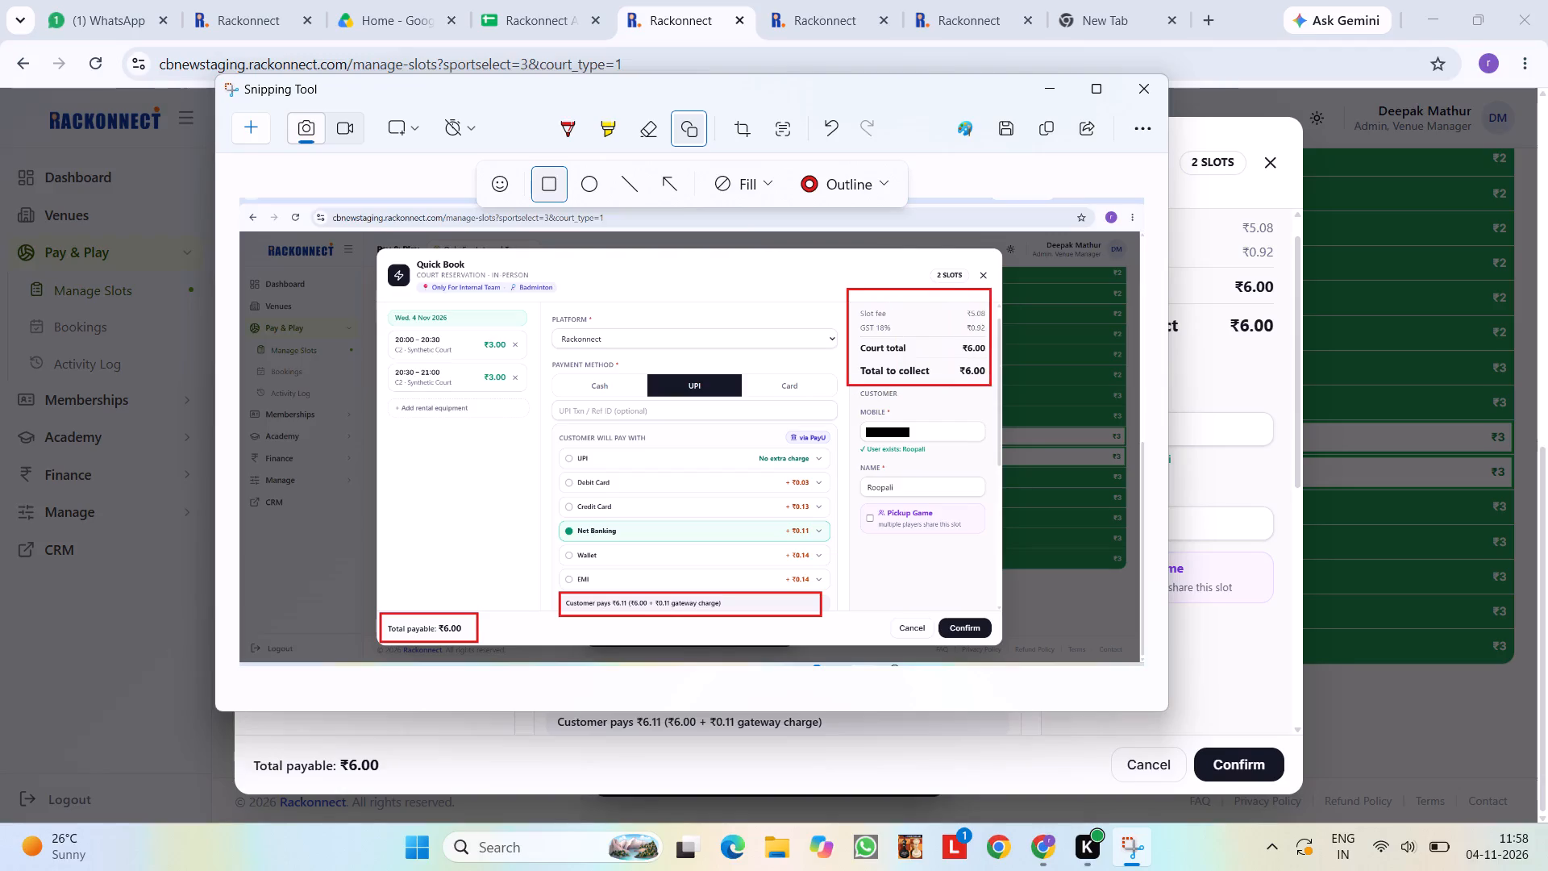
# Draw a red arrow on the screenshot from the outlined customer-pays line to the outlined total payable, and set the annotated image aside.
pyautogui.moveTo(990, 385); pyautogui.dragTo(991, 385)
pyautogui.click(913, 525)
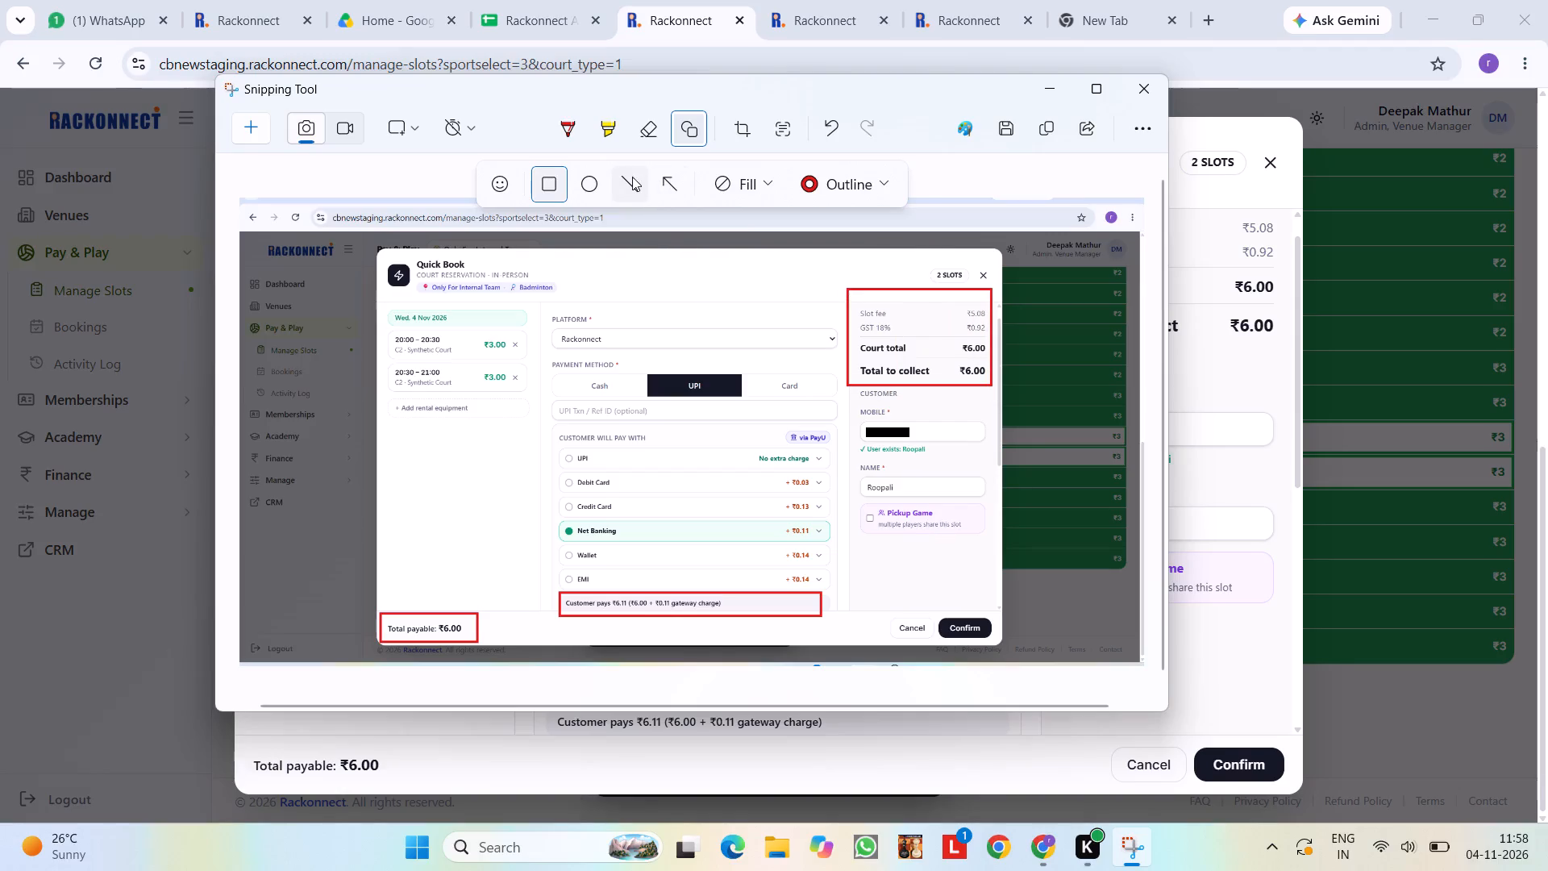
pyautogui.click(654, 181)
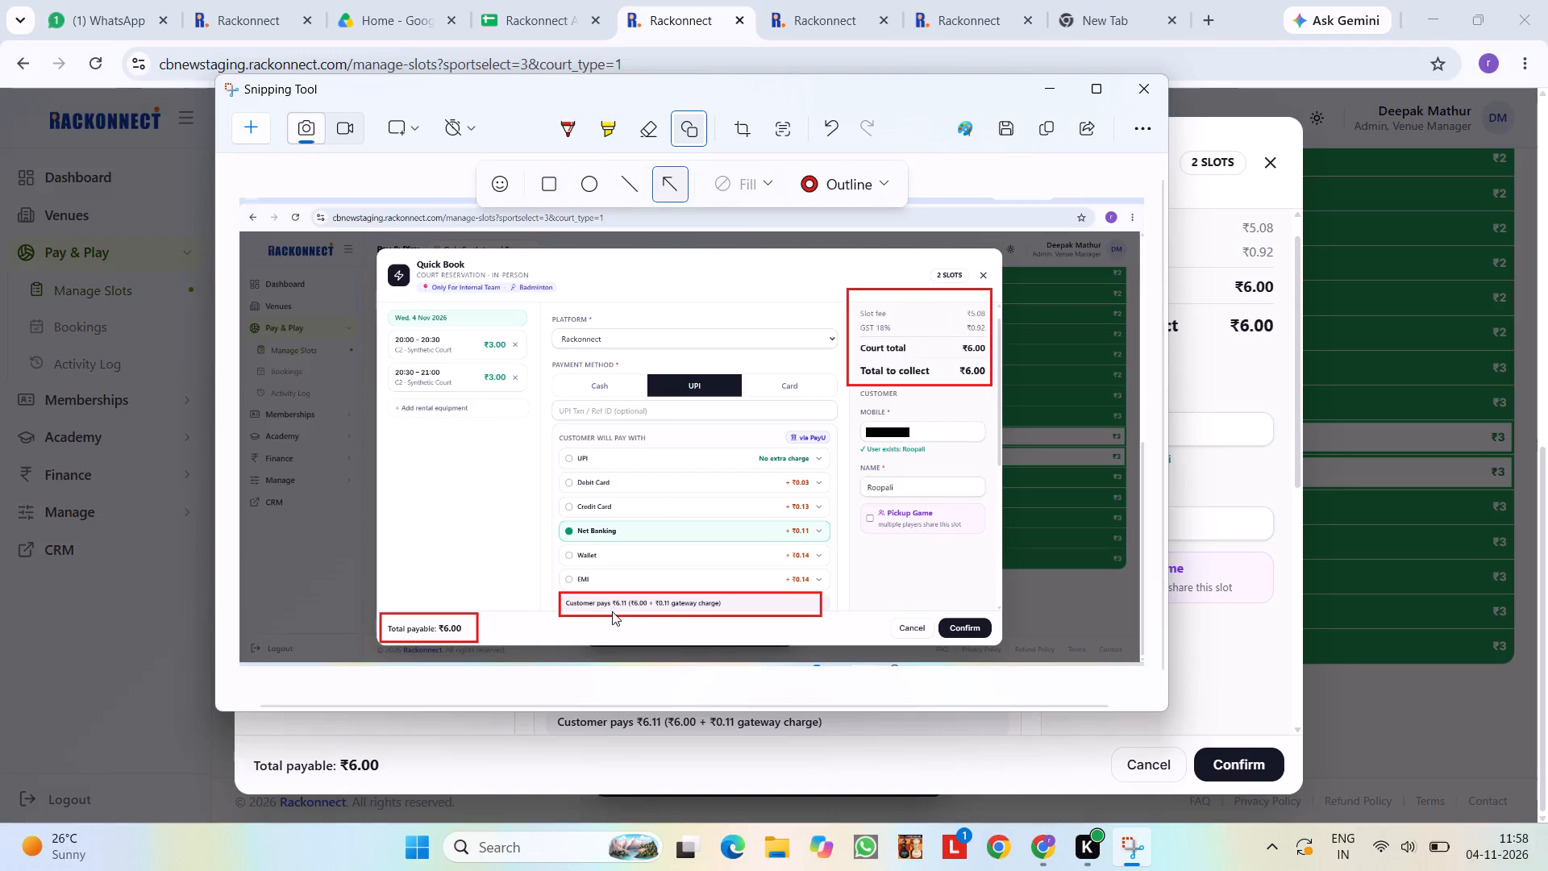
pyautogui.moveTo(612, 611); pyautogui.dragTo(478, 627)
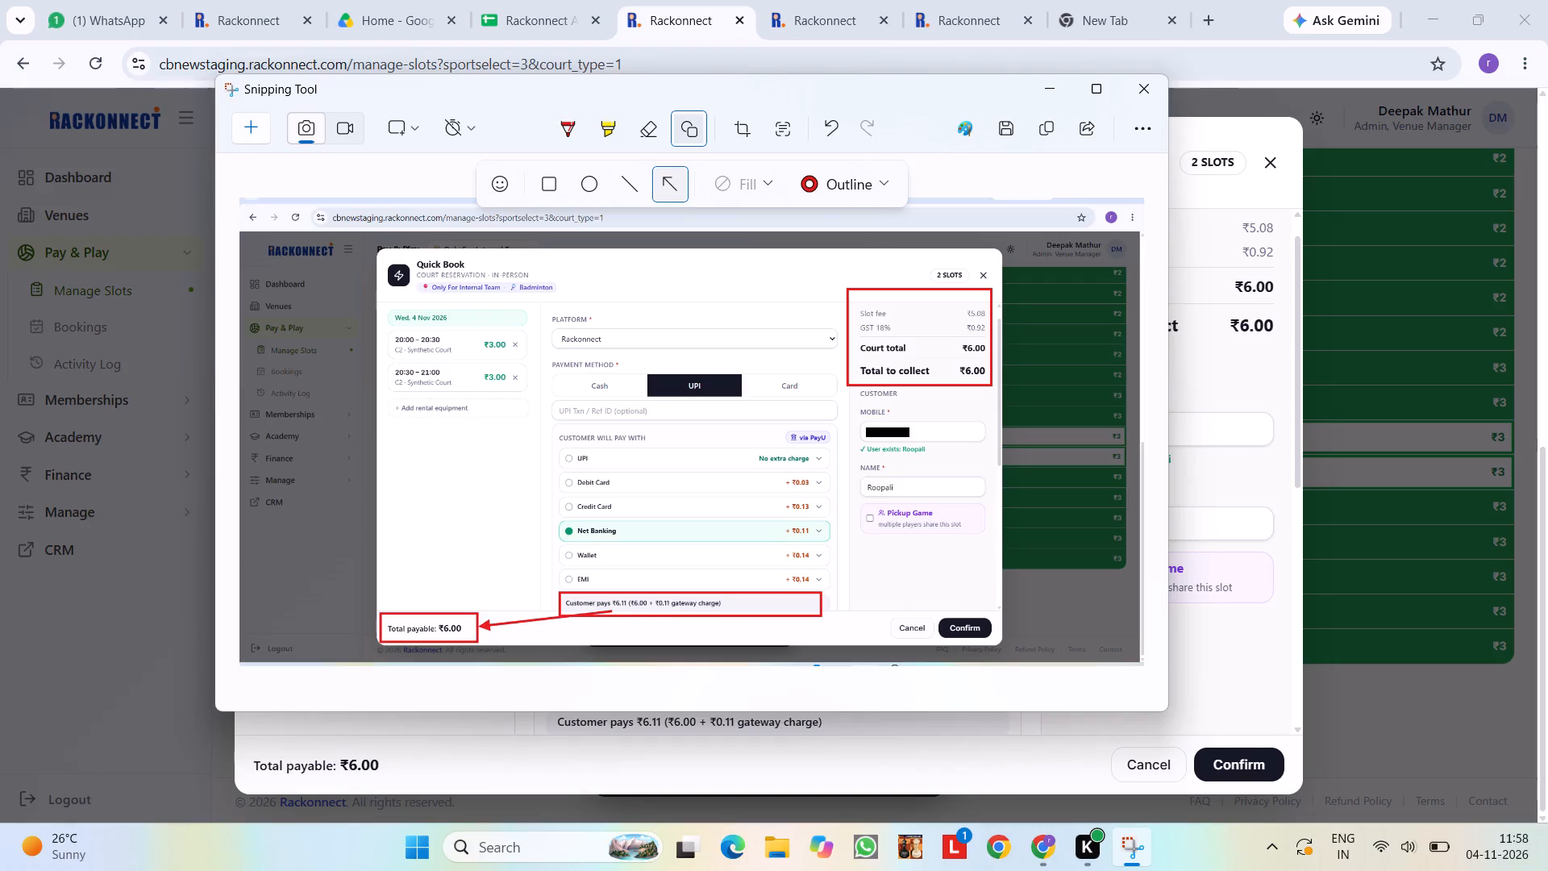
pyautogui.moveTo(478, 627); pyautogui.dragTo(481, 629)
pyautogui.click(614, 636)
pyautogui.click(1045, 98)
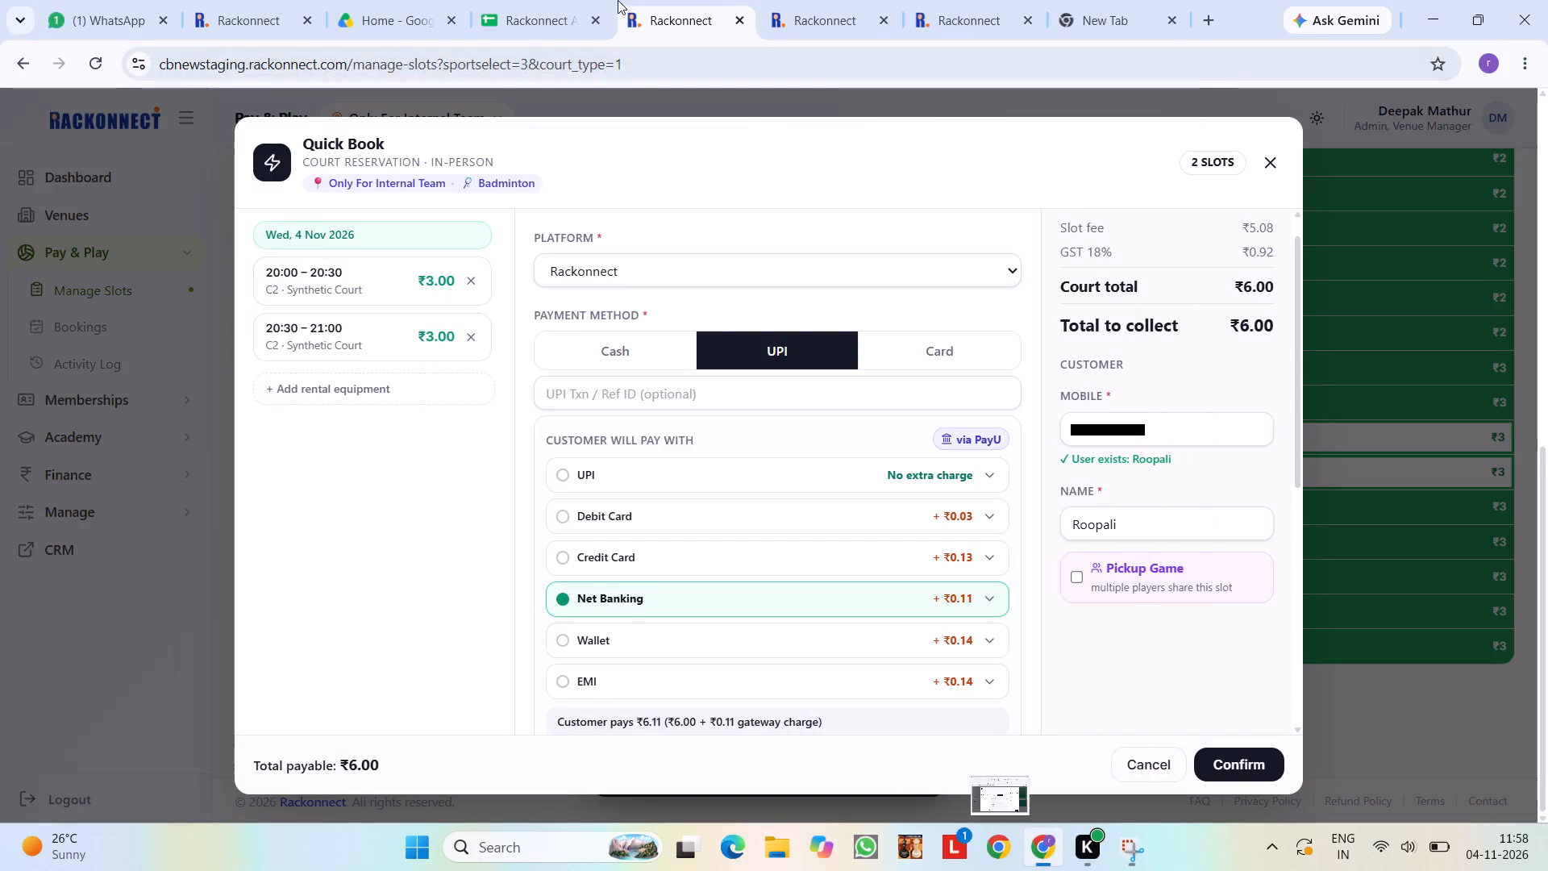
# Copy the Manage Slots page URL from the Quick Book page into the Module Name cell of bug row 338 in the bug sheet.
pyautogui.click(557, 0)
pyautogui.scroll(3, 549, 543)
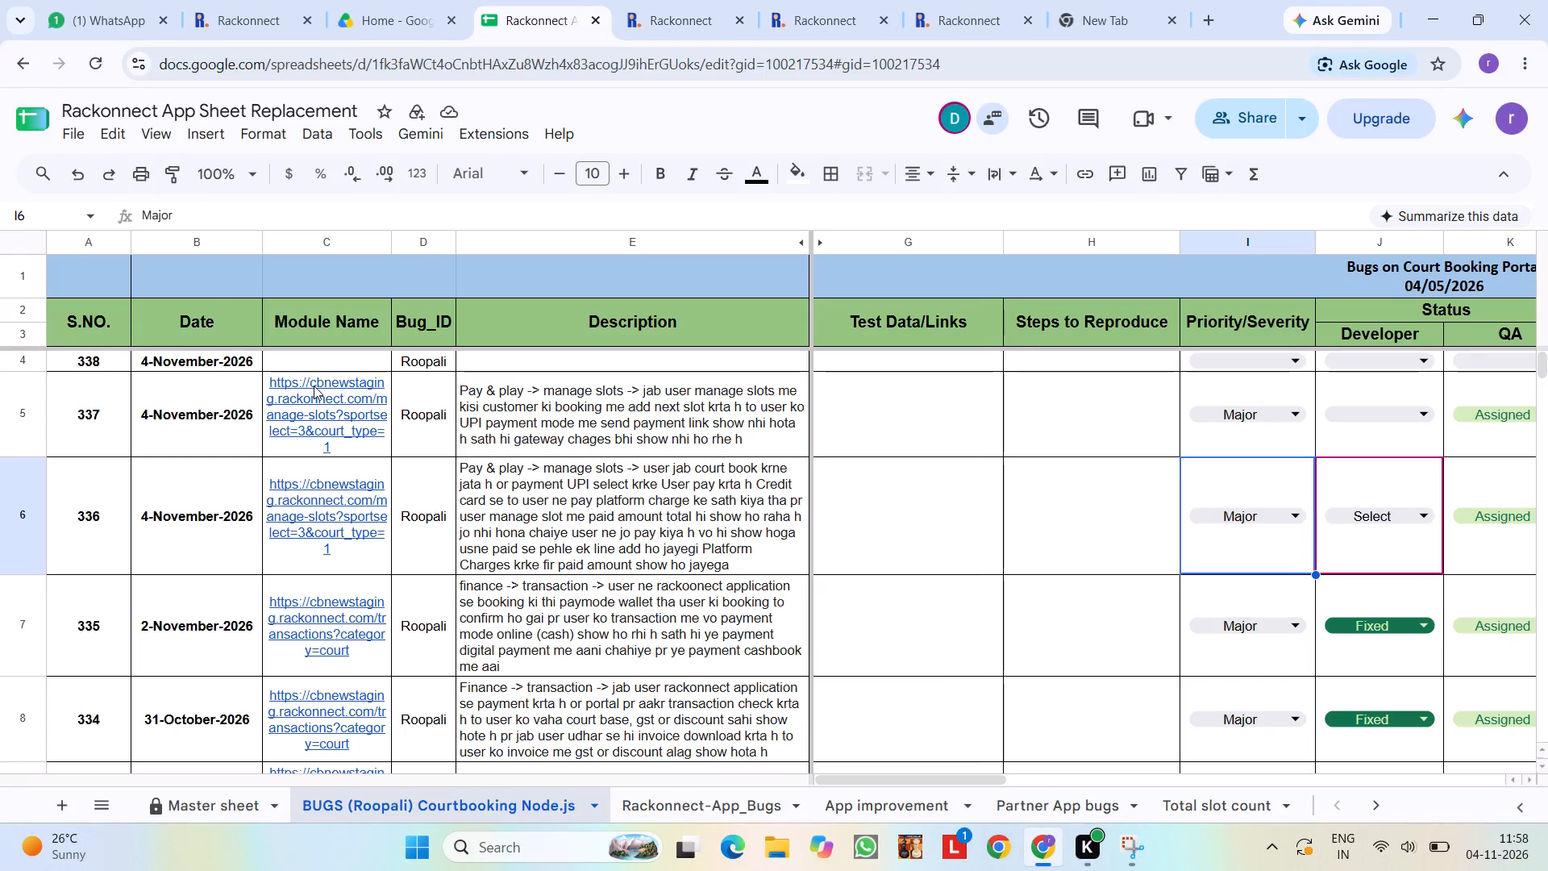
pyautogui.click(348, 356)
pyautogui.click(597, 0)
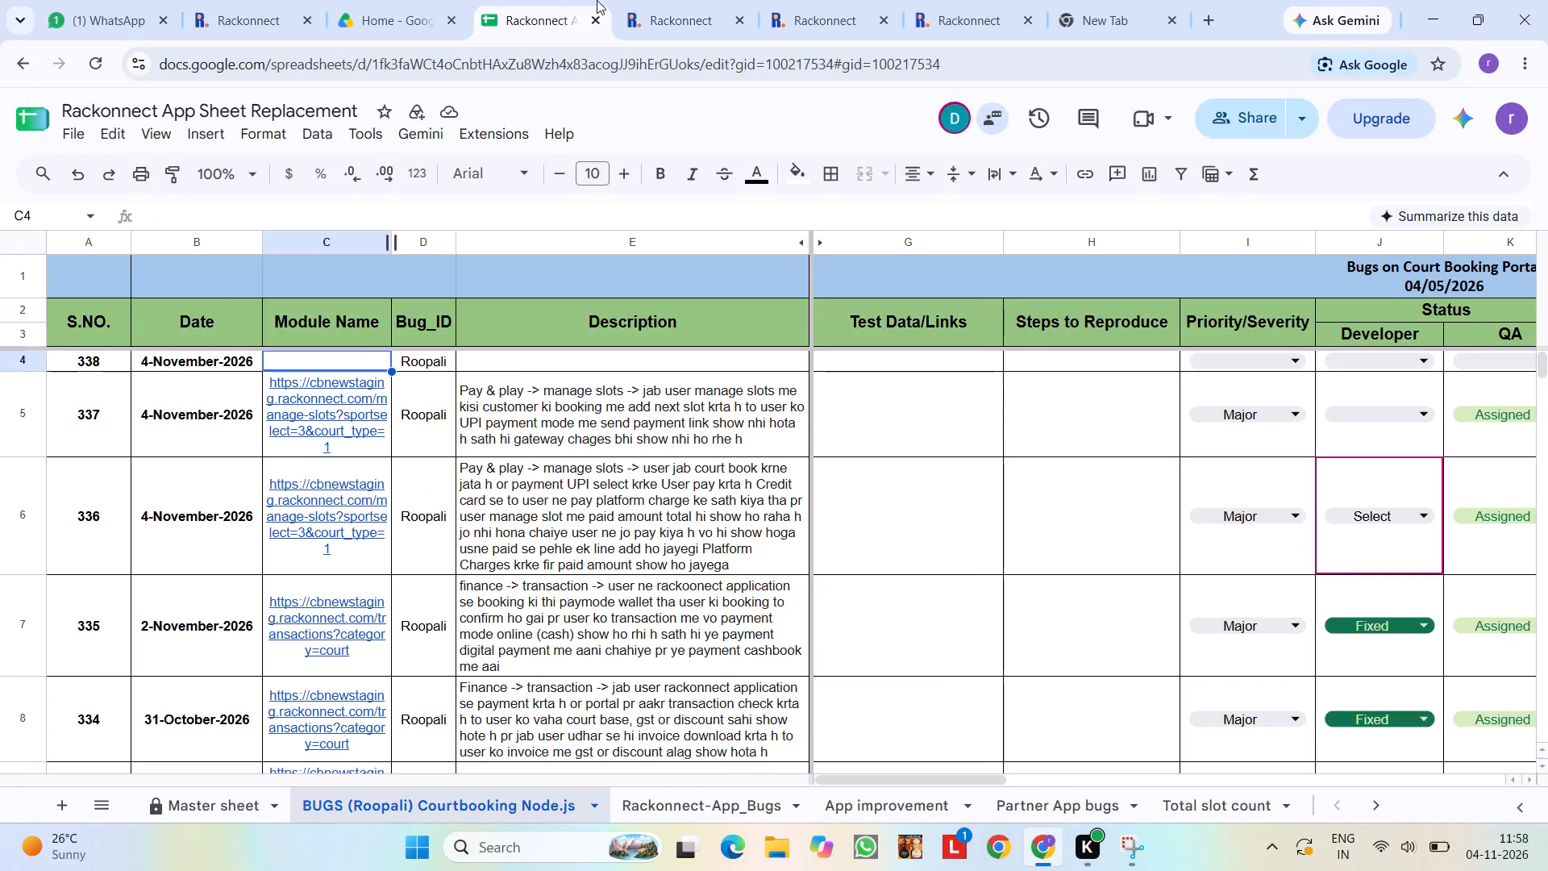
pyautogui.click(631, 2)
pyautogui.tripleClick(630, 54)
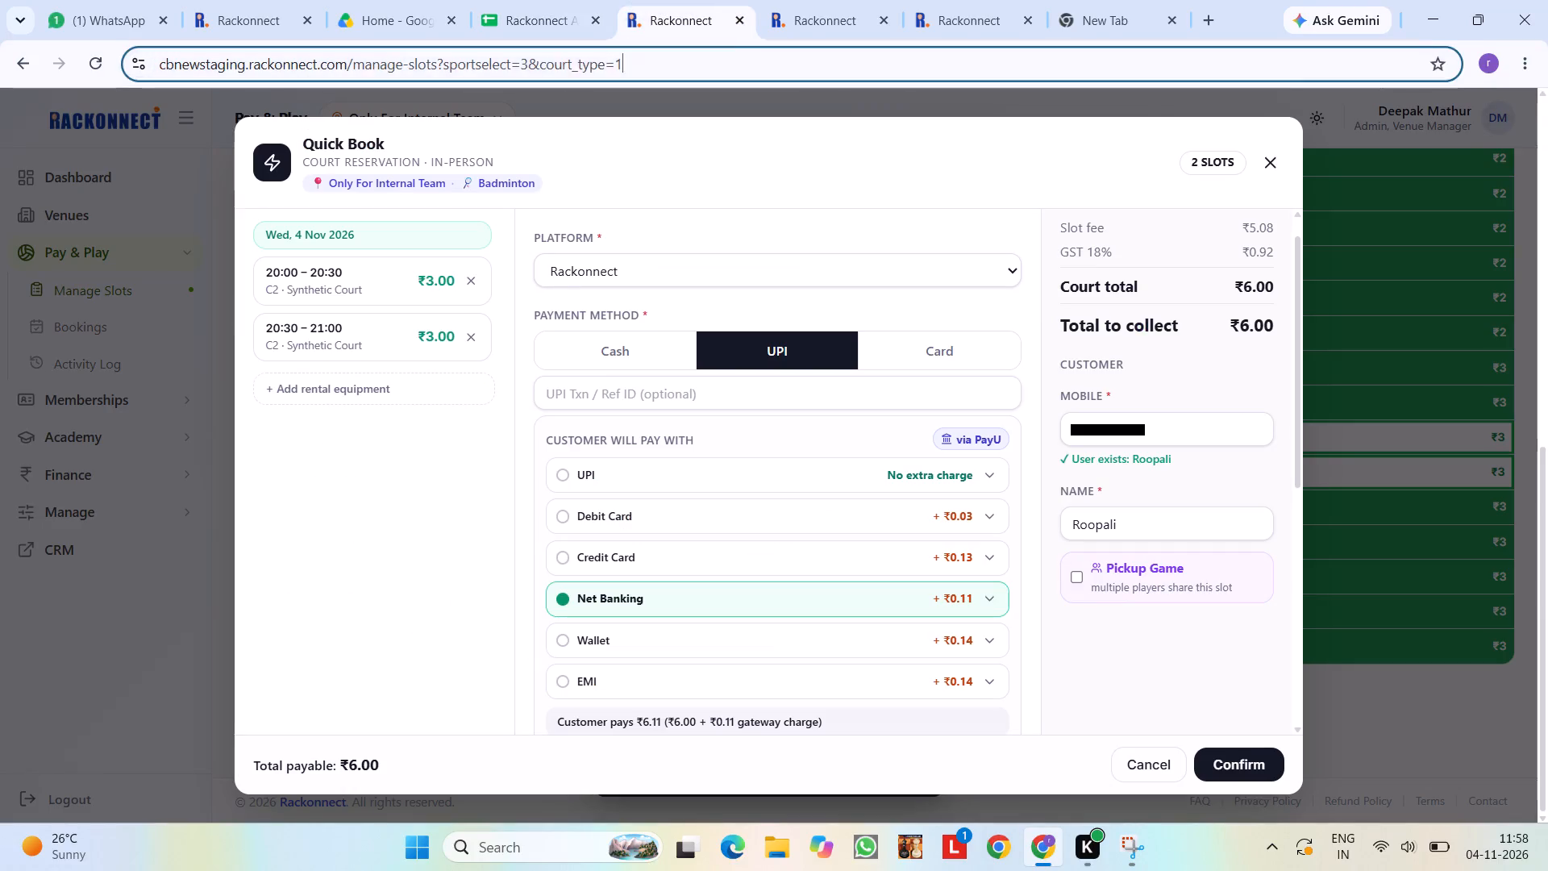
pyautogui.hotkey('ctrl', 'c')
pyautogui.hotkey('ctrl', 'c')
pyautogui.click(531, 0)
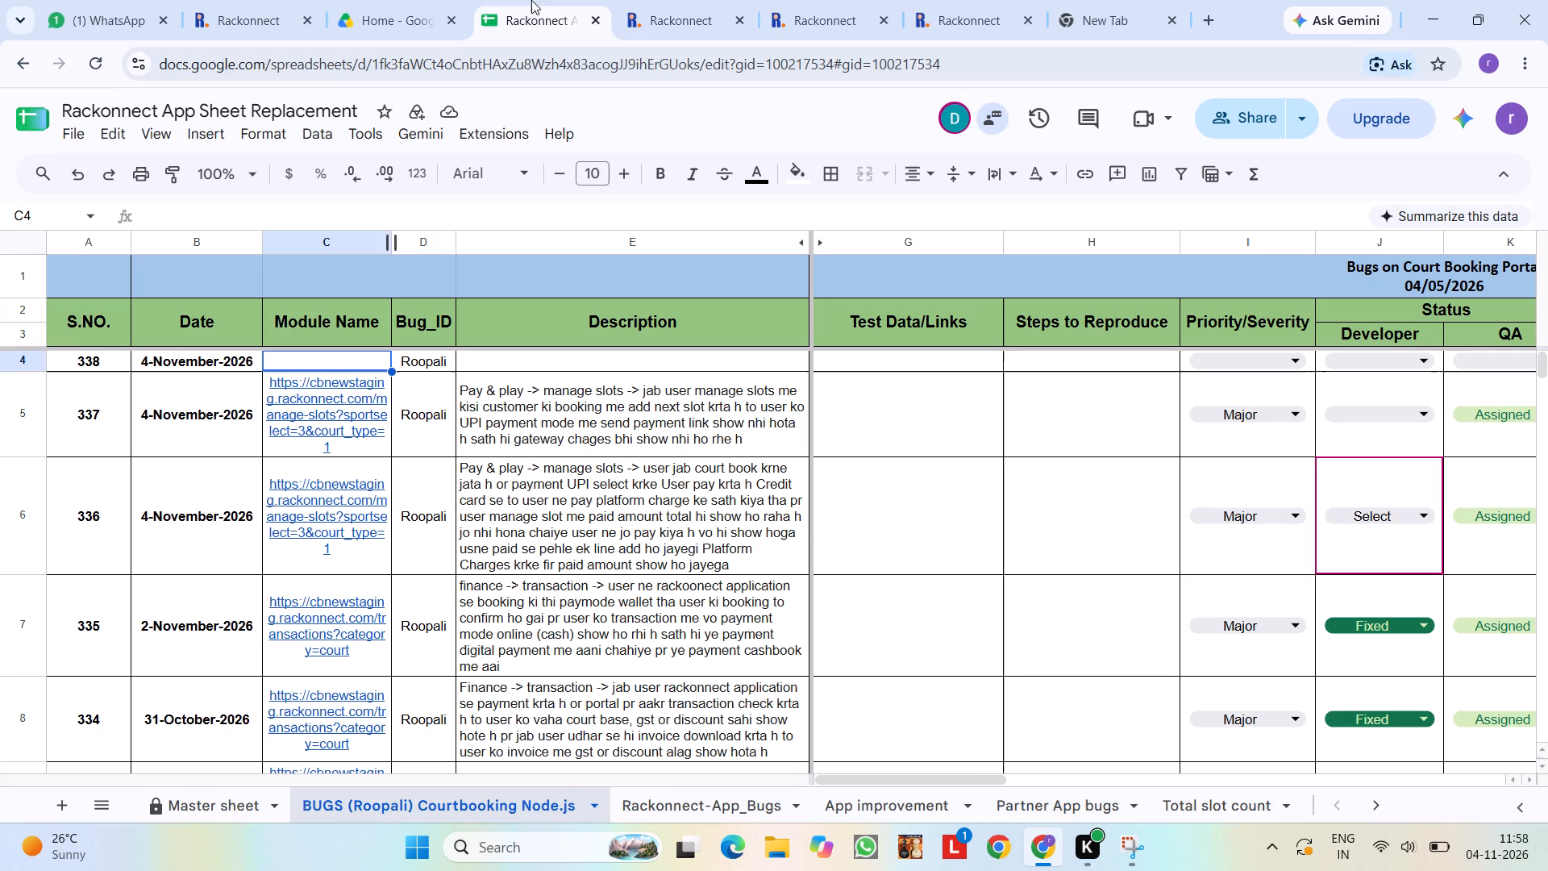
pyautogui.hotkey('ctrl', 'v')
# Start the description of bug 338 with "Pay & play -> manage slots ->".
pyautogui.doubleClick(539, 387)
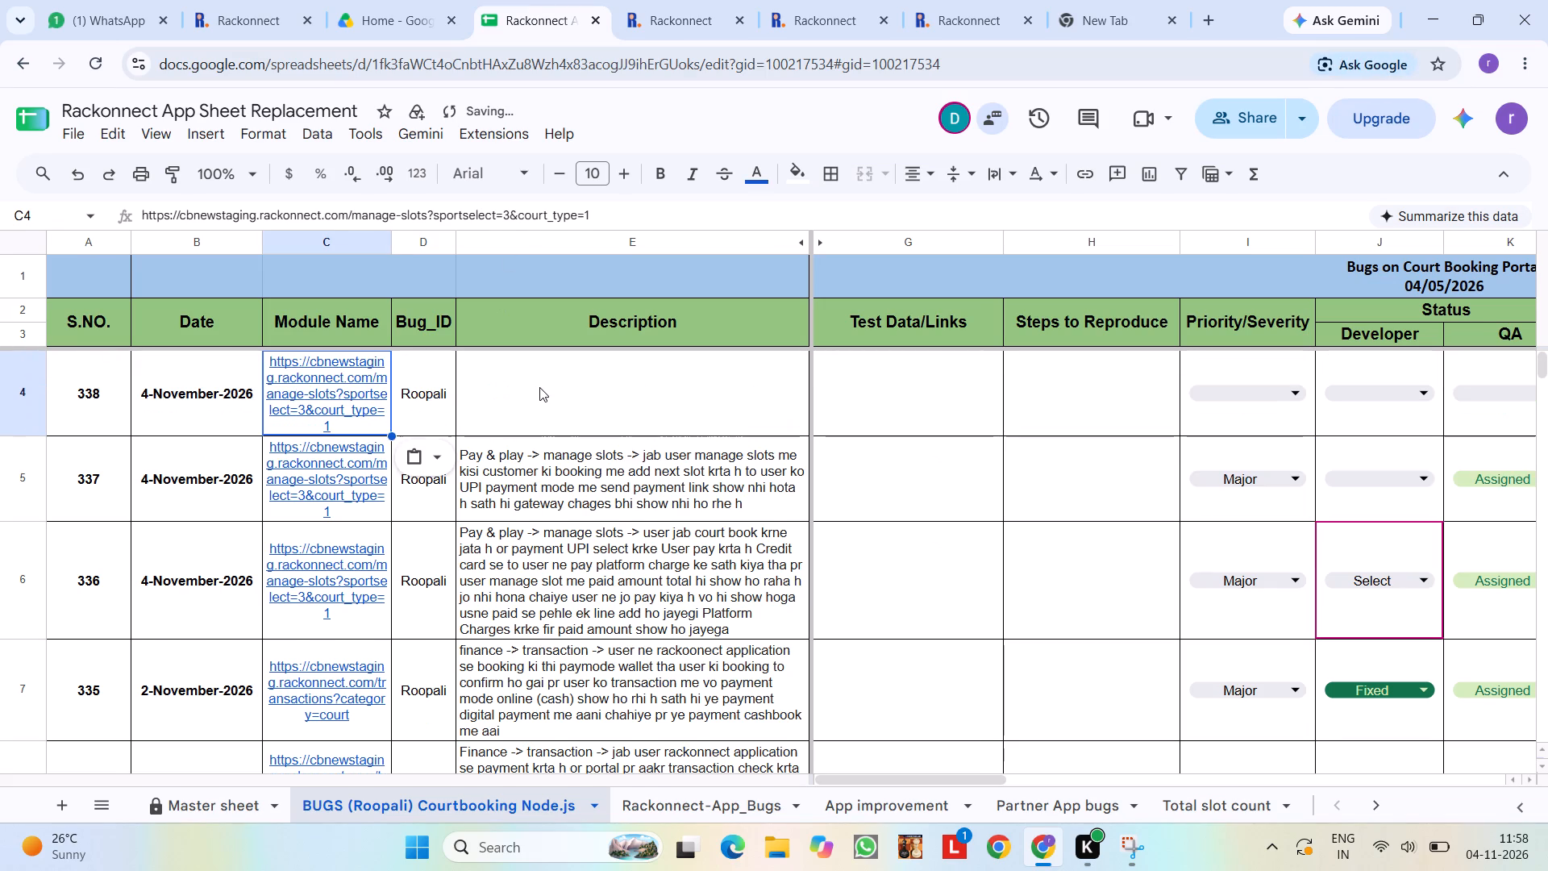
pyautogui.write('Pay')
pyautogui.press('space')
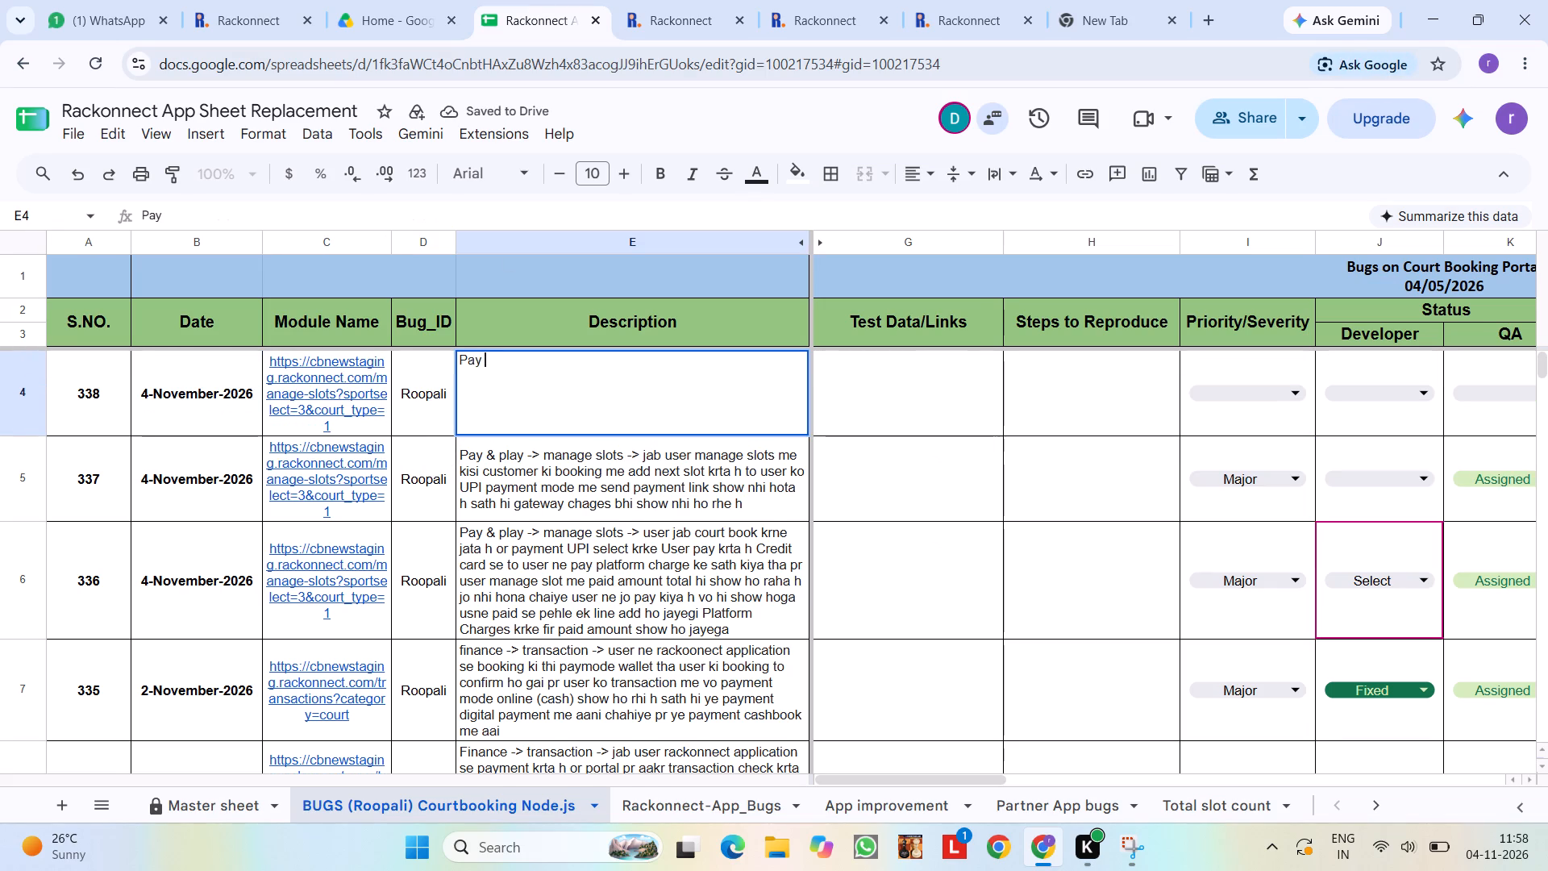
pyautogui.write('& paly')
pyautogui.press('space')
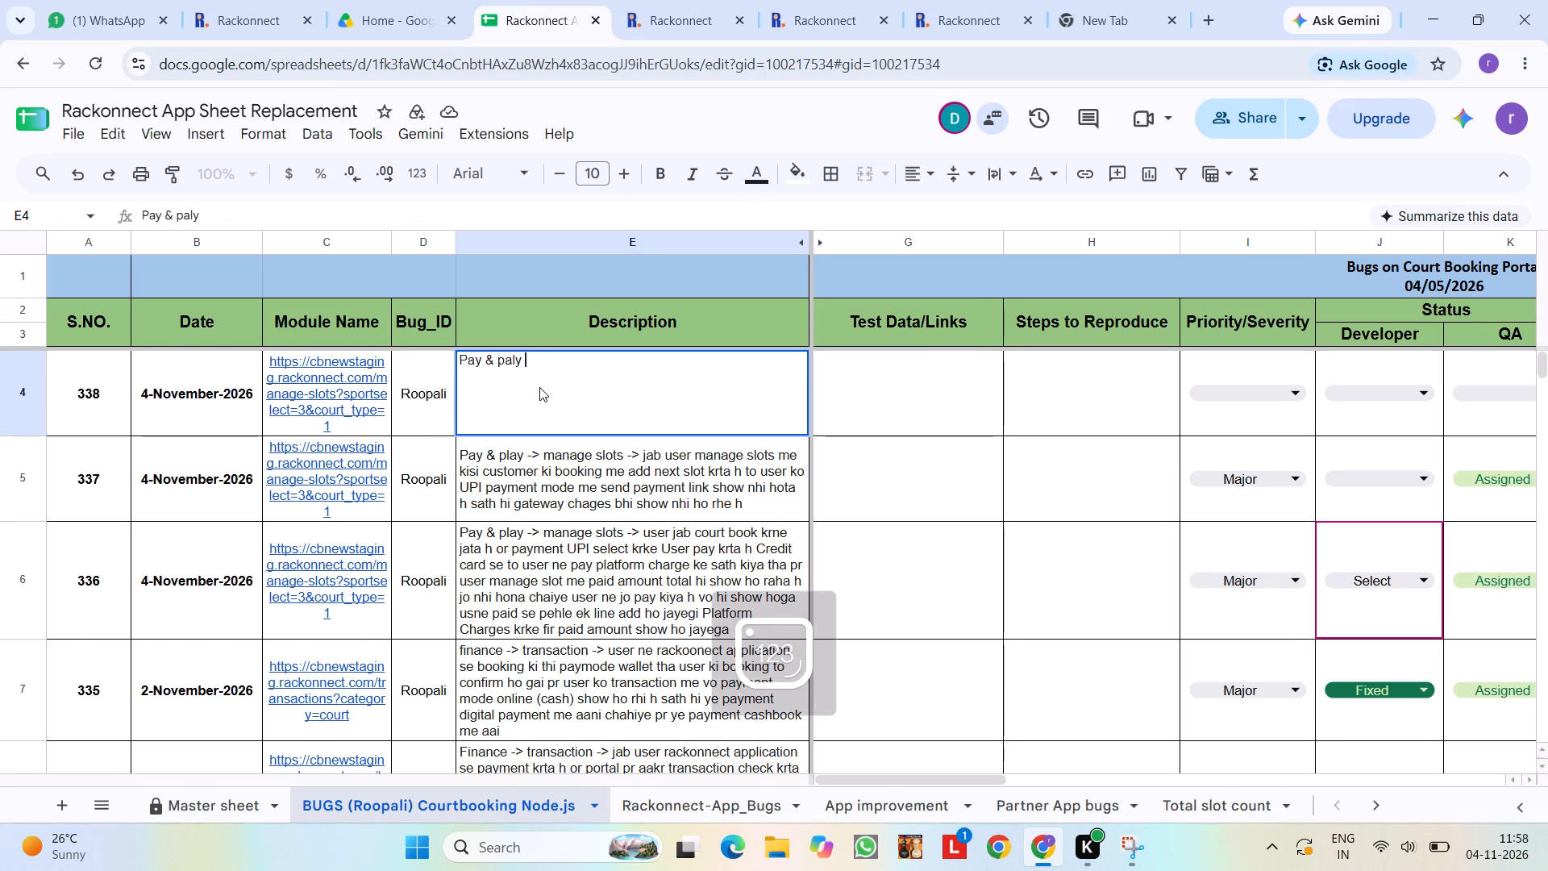
pyautogui.press('BackSpace')
pyautogui.press('BackSpace')
pyautogui.press('BackSpace')
pyautogui.press('BackSpace')
pyautogui.write('lay -> mna')
pyautogui.press('BackSpace')
pyautogui.press('BackSpace')
pyautogui.write('anage slots ->')
pyautogui.press('space')
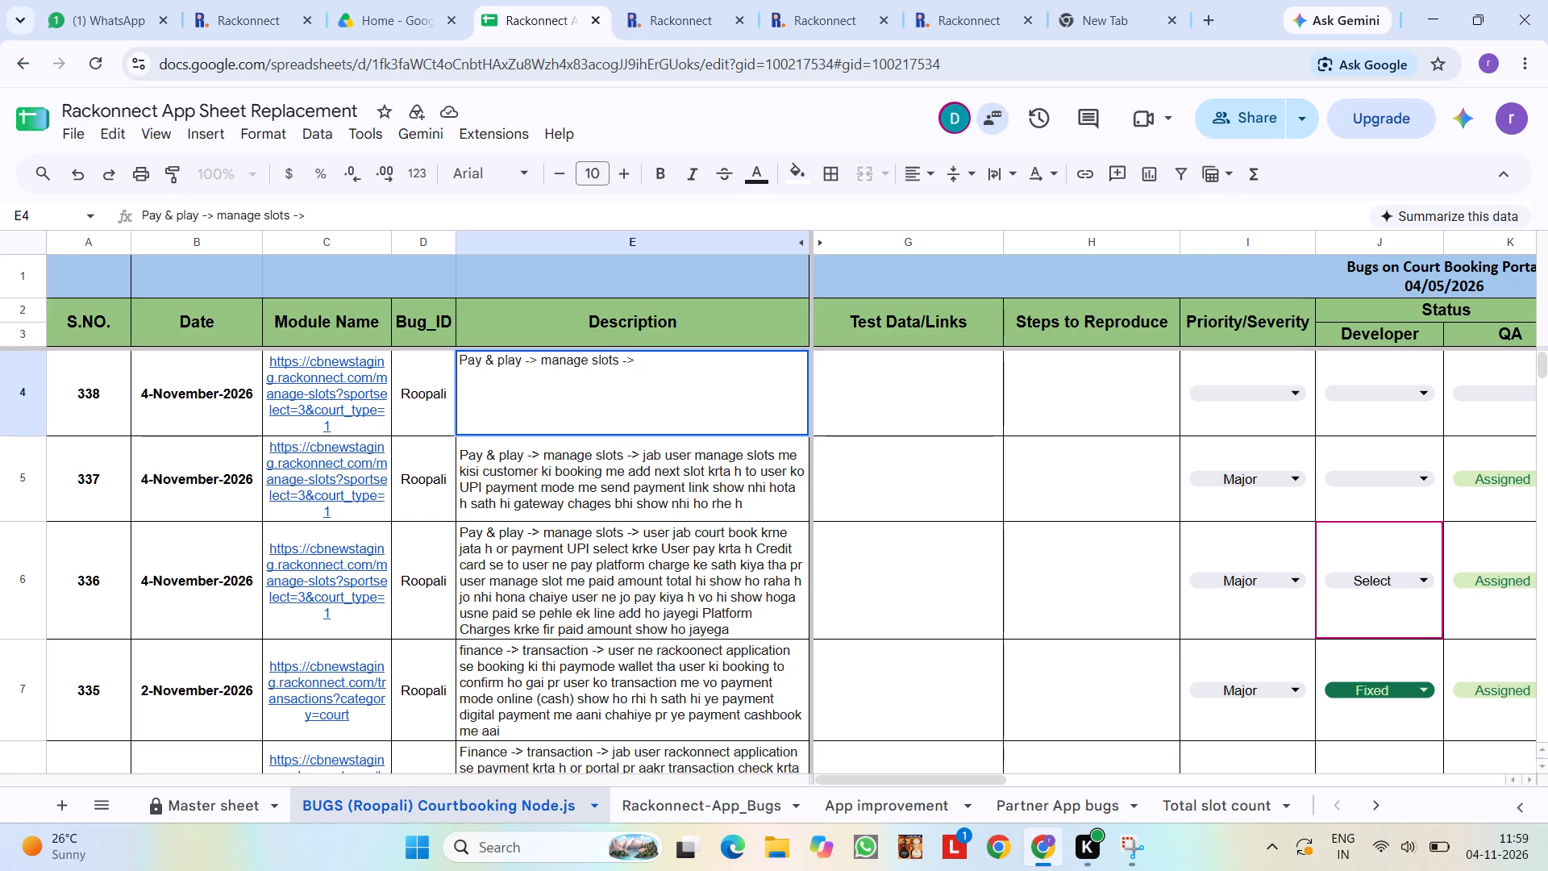
# Continue bug 338's description with "jab user court book krne jata h or payment mode".
pyautogui.write('jab')
pyautogui.press('space')
pyautogui.write('user payment')
pyautogui.press('space')
pyautogui.press('BackSpace')
pyautogui.press('BackSpace')
pyautogui.press('BackSpace')
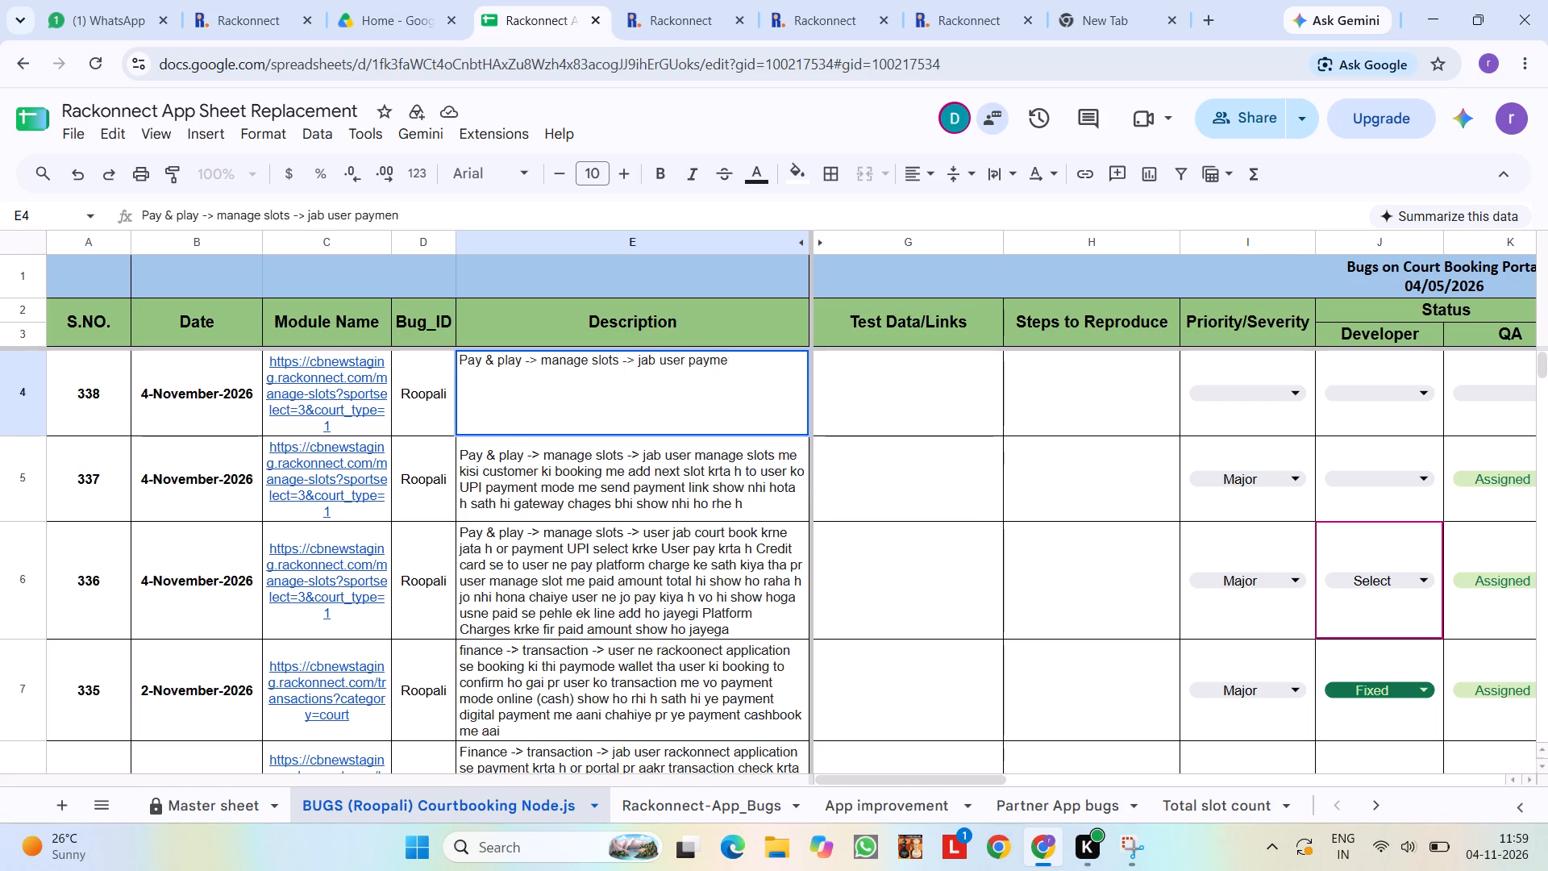
pyautogui.press('BackSpace')
pyautogui.press('BackSpace')
pyautogui.press('BackSpace')
pyautogui.press('BackSpace')
pyautogui.press('BackSpace')
pyautogui.write('court book krne jata h to')
pyautogui.press('space')
pyautogui.press('BackSpace')
pyautogui.press('BackSpace')
pyautogui.press('BackSpace')
pyautogui.write('or payment')
pyautogui.press('space')
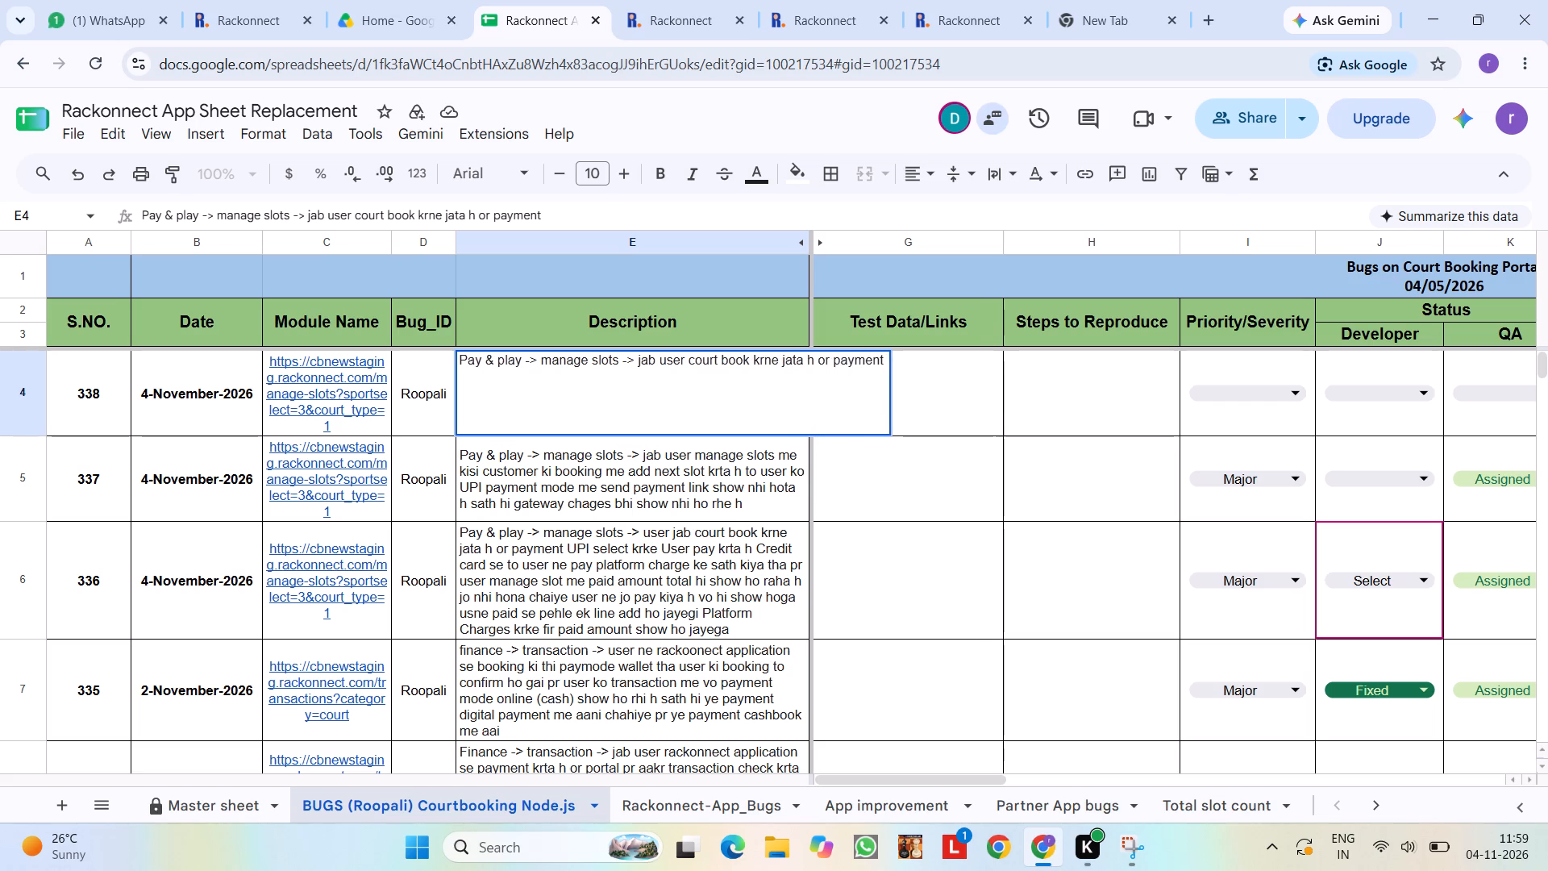
pyautogui.press('m')
pyautogui.write('ode')
pyautogui.press('space')
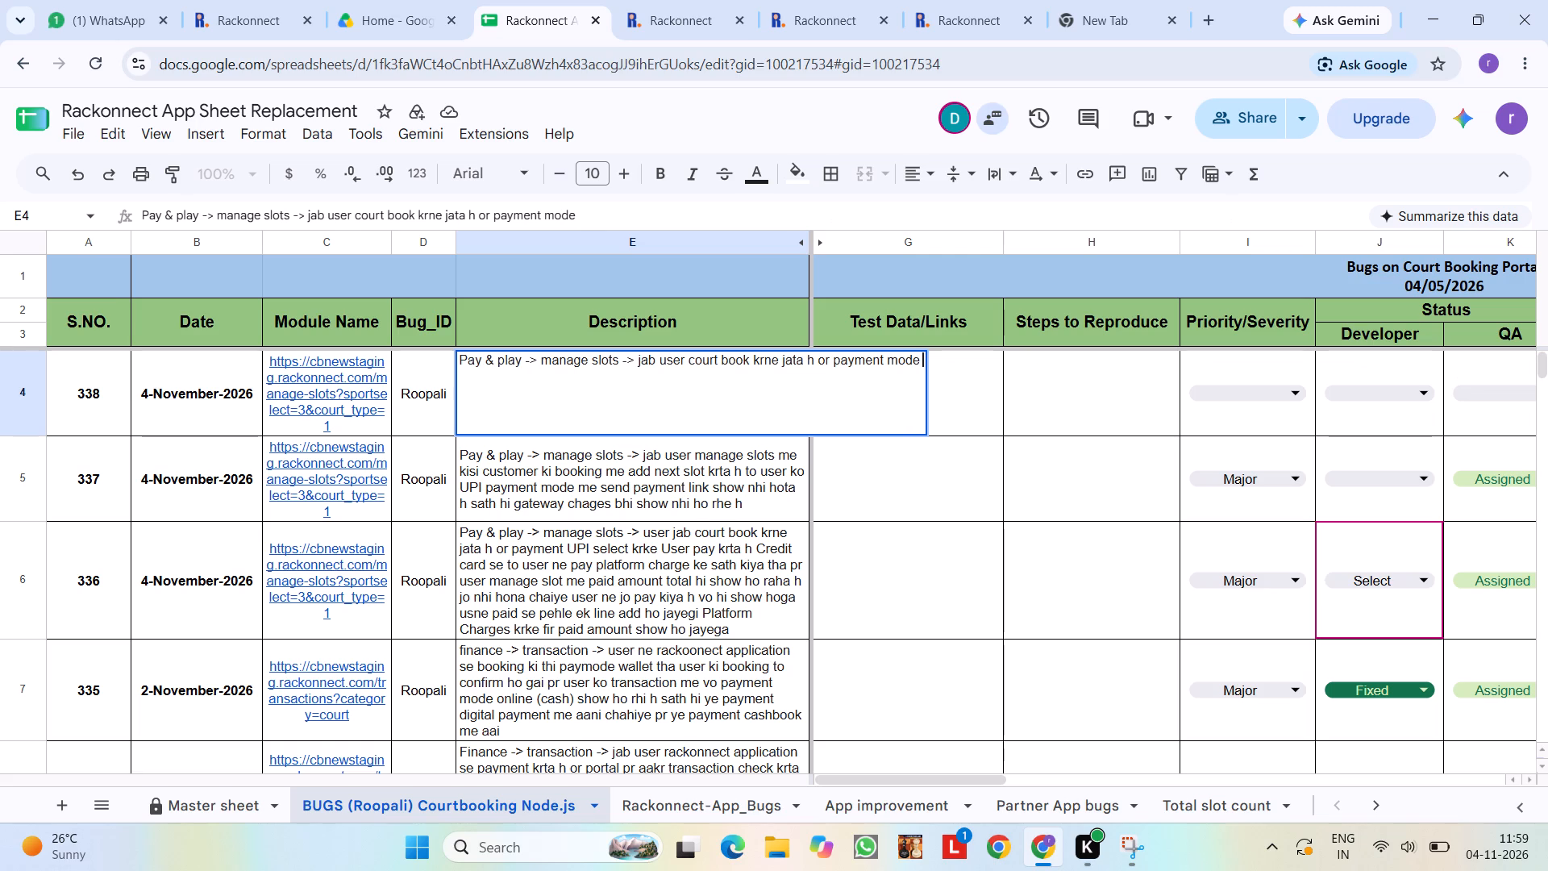
# Extend bug 338's description with "UPI select krta h to user".
pyautogui.write('UPI selelct')
pyautogui.press('space')
pyautogui.press('BackSpace')
pyautogui.press('BackSpace')
pyautogui.press('BackSpace')
pyautogui.press('BackSpace')
pyautogui.write('ct krts h')
pyautogui.press('space')
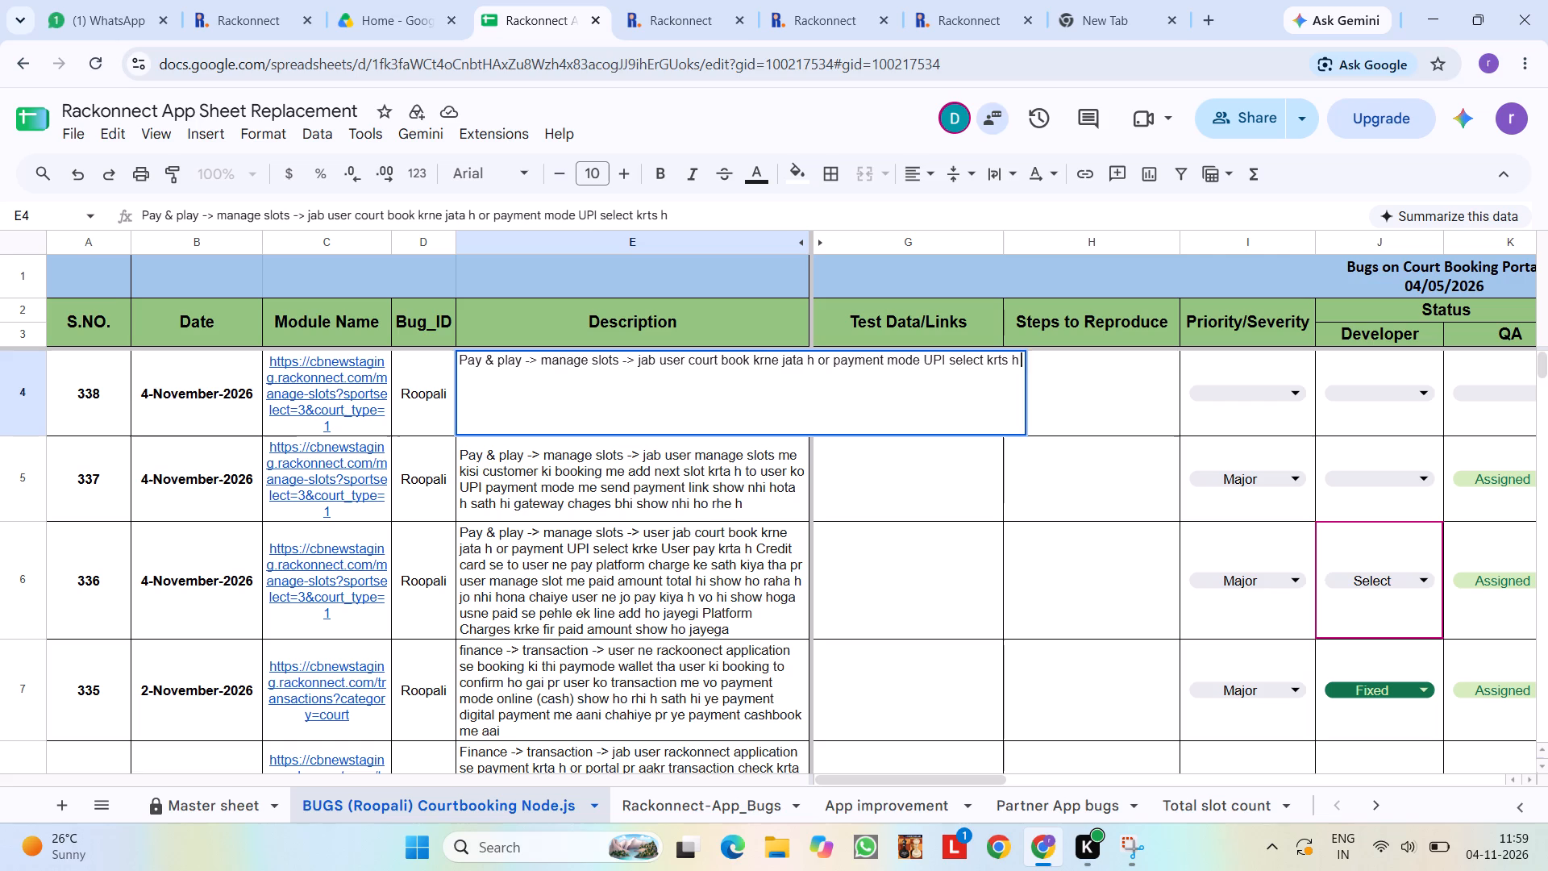
pyautogui.press('BackSpace')
pyautogui.press('BackSpace')
pyautogui.press('BackSpace')
pyautogui.press('BackSpace')
pyautogui.write('a h to ue')
pyautogui.press('BackSpace')
pyautogui.write('ser ko')
pyautogui.press('space')
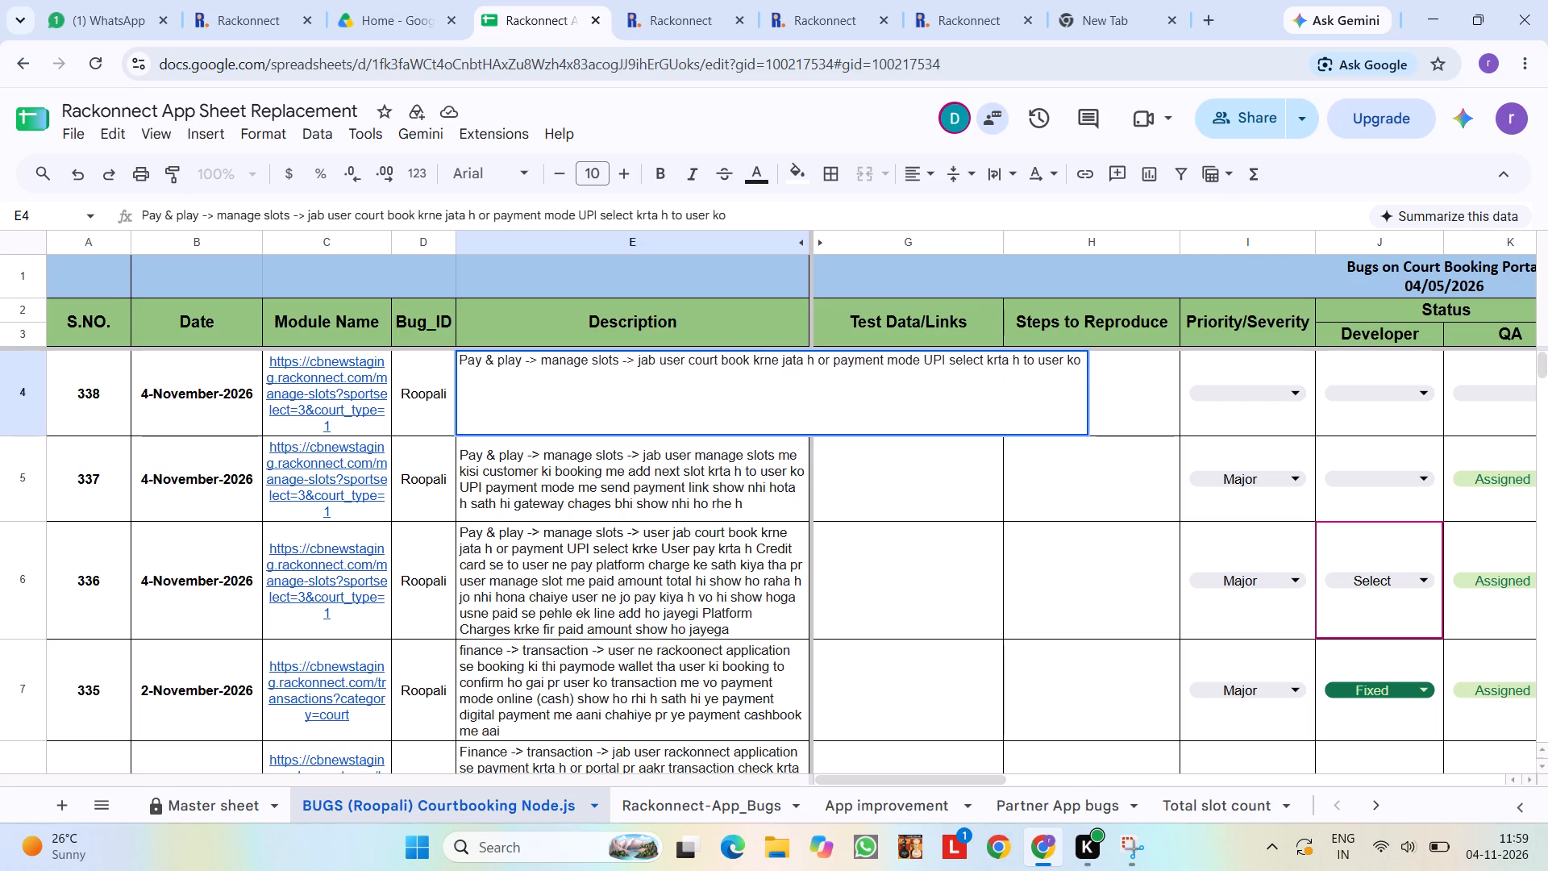
pyautogui.press('BackSpace')
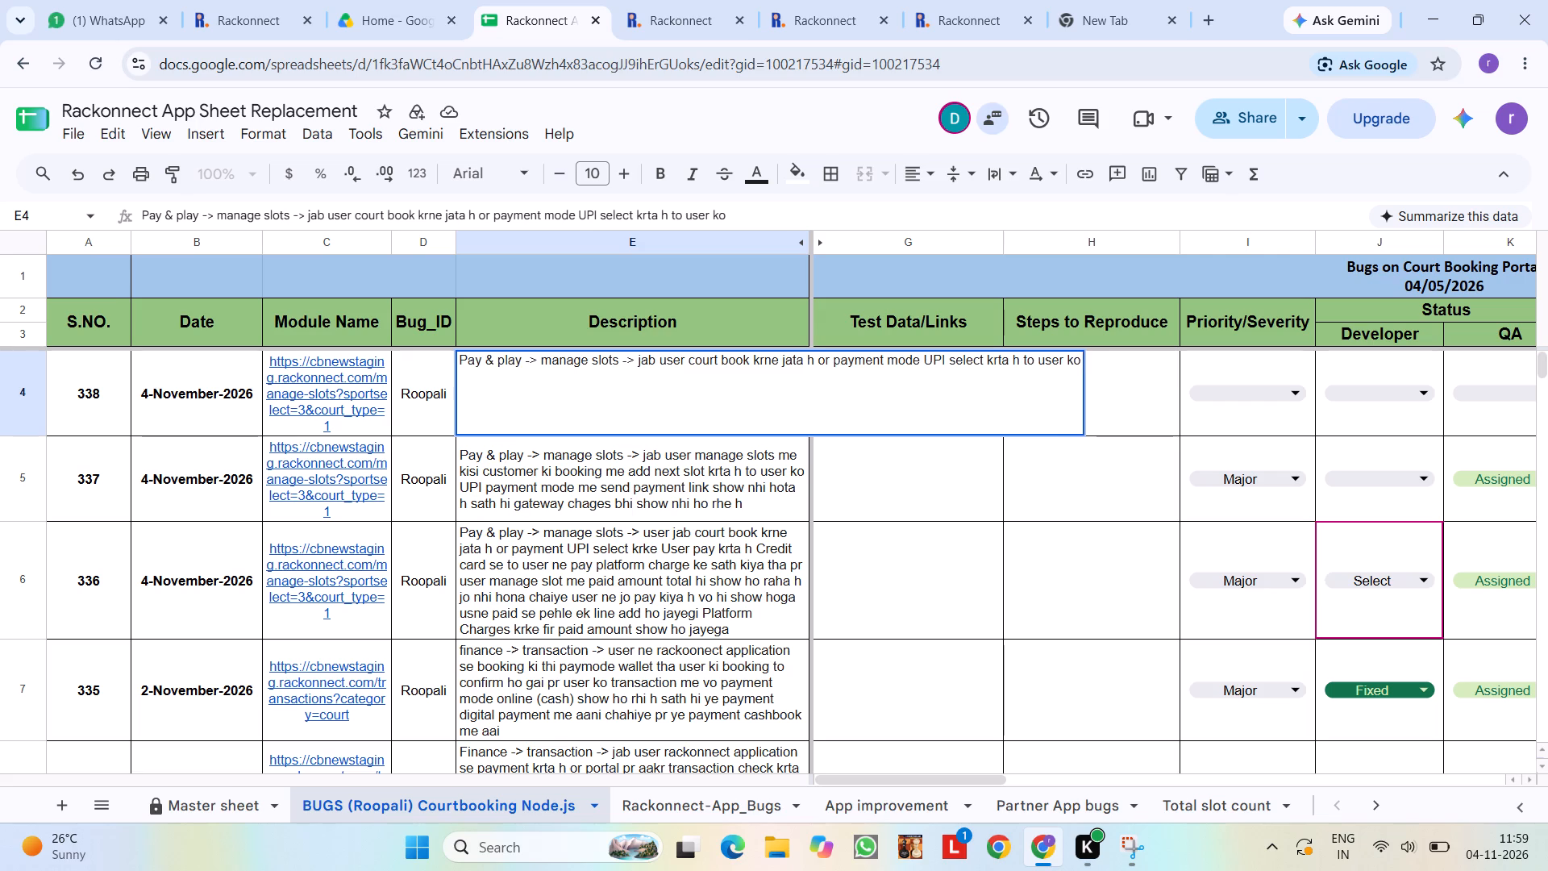
pyautogui.press('BackSpace')
pyautogui.press('BackSpace')
# Add "jis payment ke throw" to the end of bug 338's description.
pyautogui.write('jis pauym')
pyautogui.press('BackSpace')
pyautogui.press('BackSpace')
pyautogui.press('BackSpace')
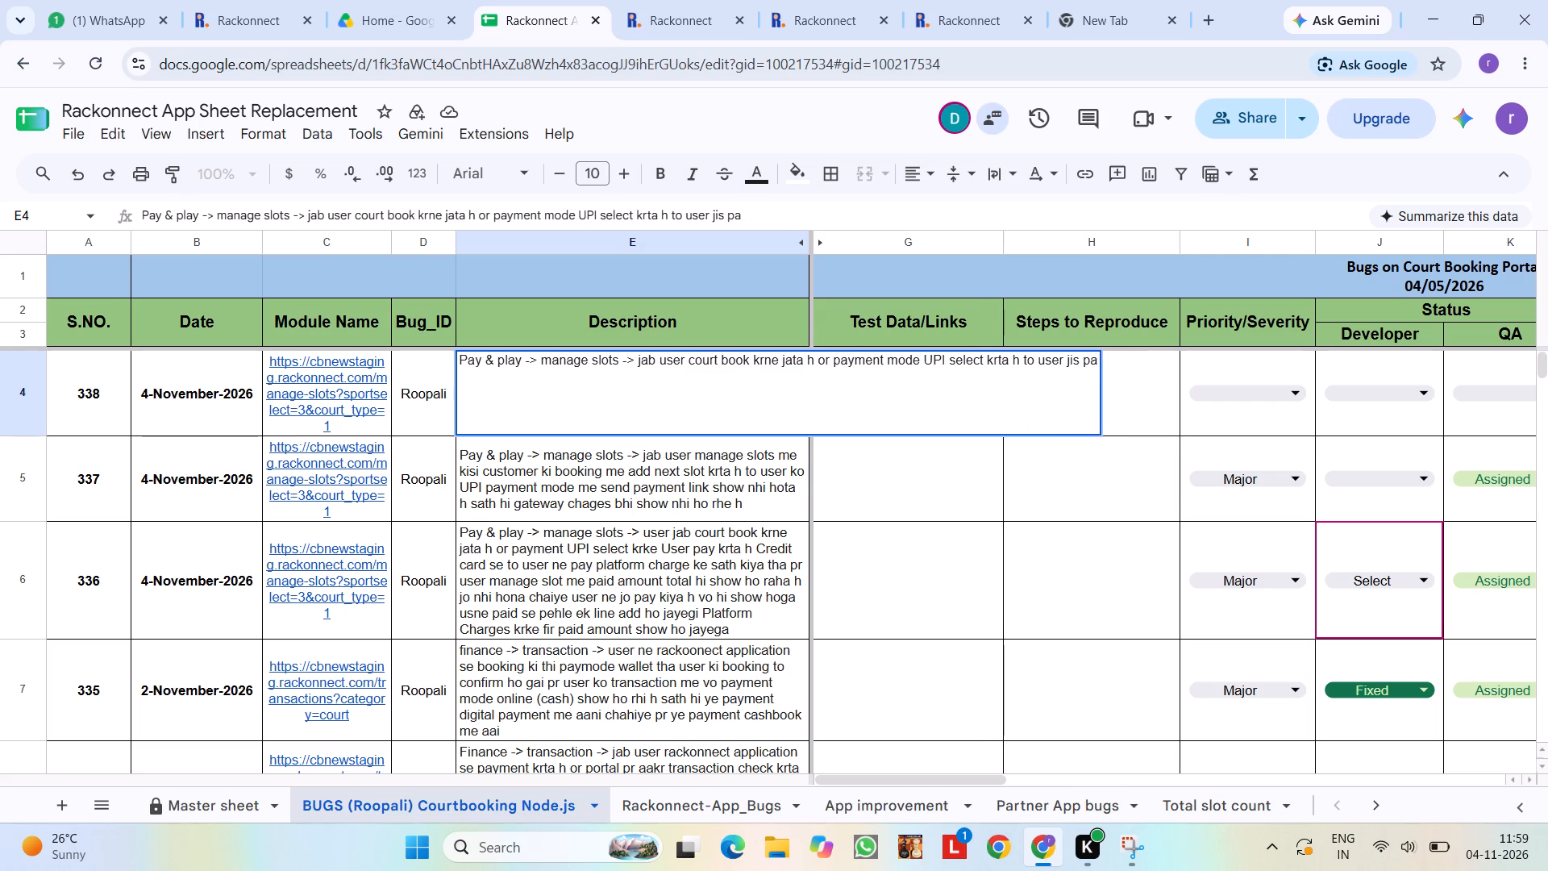
pyautogui.press('y')
pyautogui.write('ment ke throw')
pyautogui.press('space')
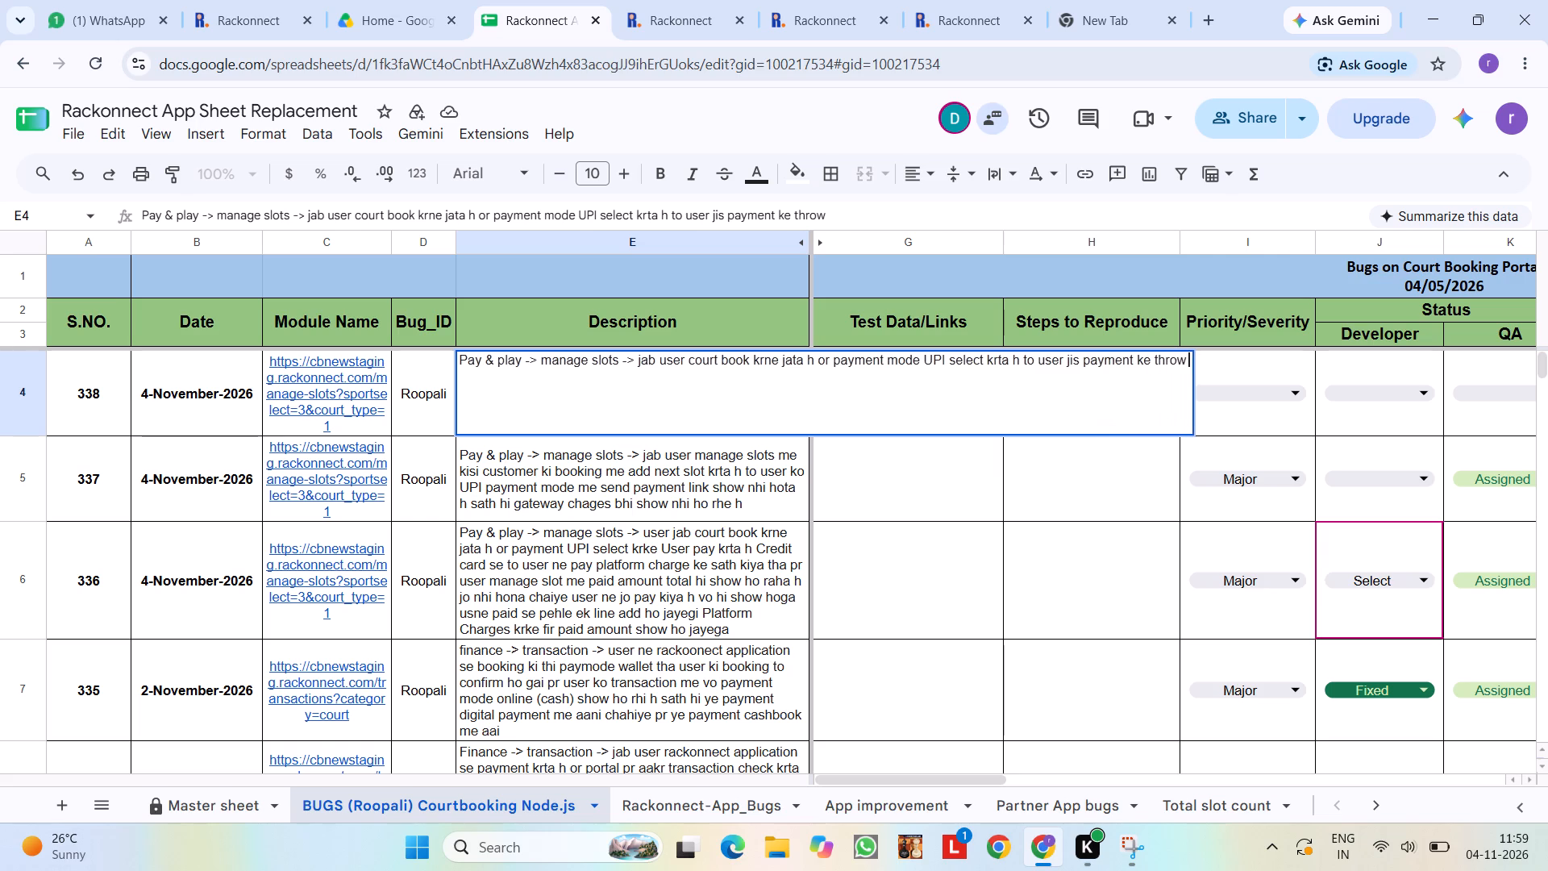
# Check the Quick Book form's payment wording, and insert "gateway" before "ke throw" in bug 338's description.
pyautogui.click(742, 0)
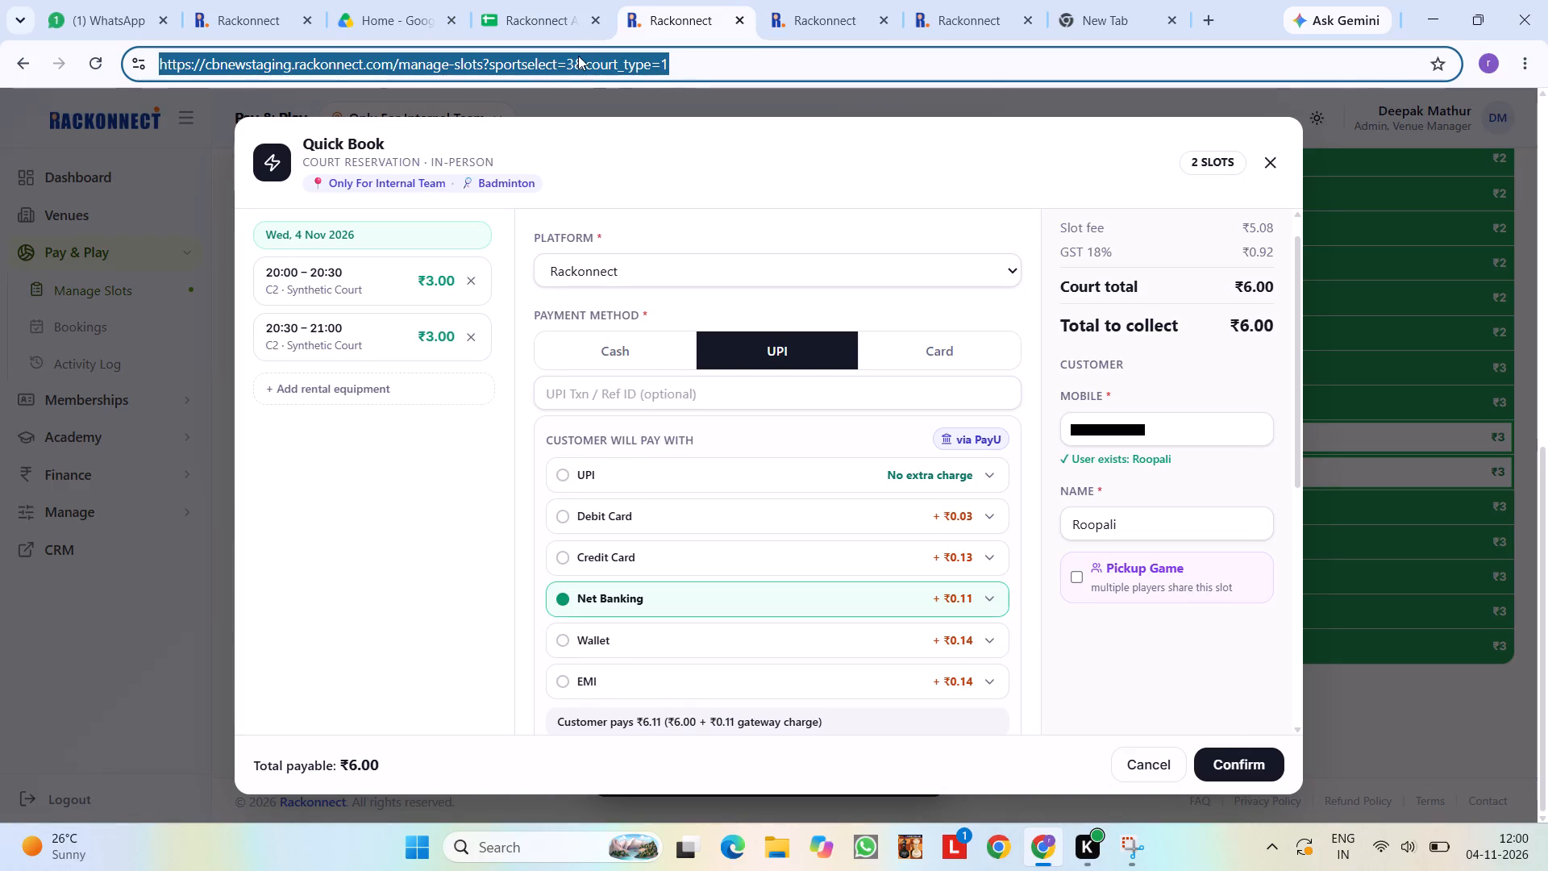
pyautogui.click(492, 0)
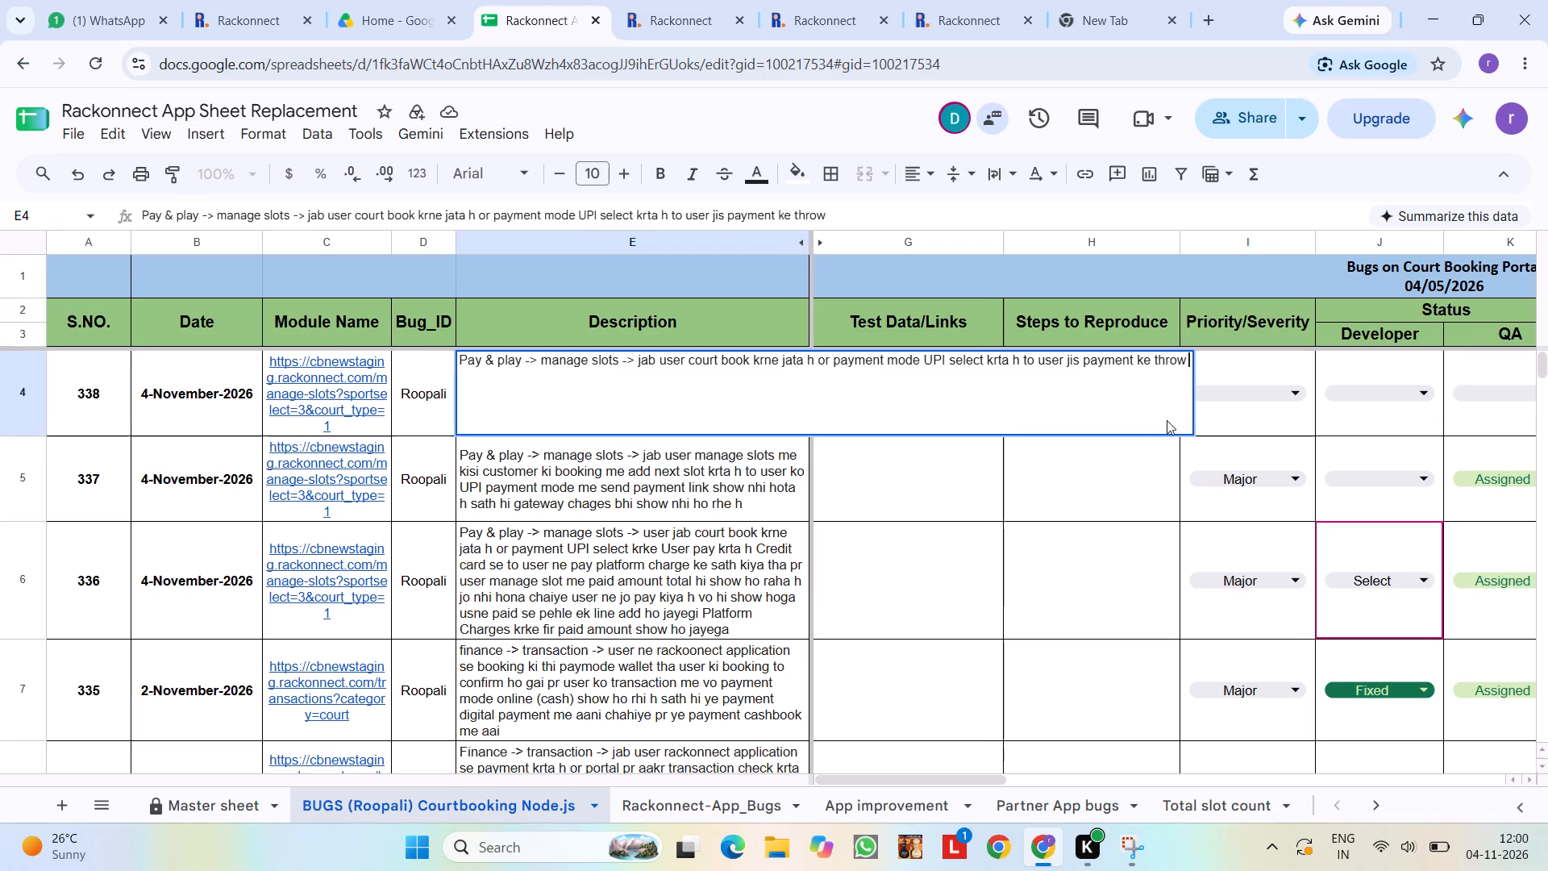
pyautogui.click(1134, 362)
pyautogui.press('space')
pyautogui.write('gate')
pyautogui.write('way')
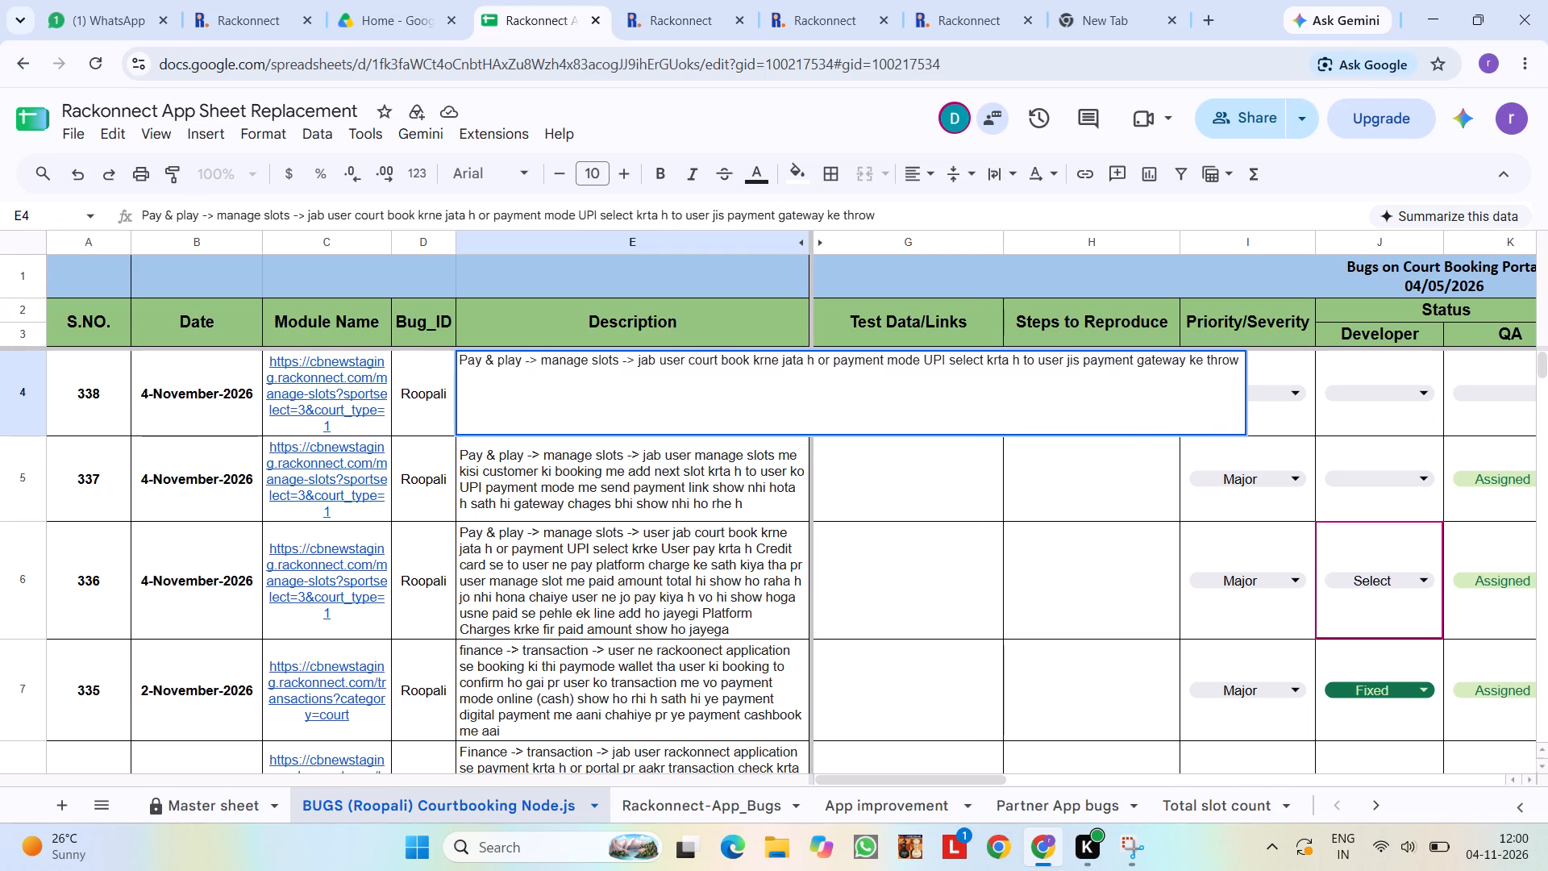
# Append "payment kr raha h" after "ke throw" at the end of bug 338's description.
pyautogui.press('Right')
pyautogui.press('Right')
pyautogui.press('Right')
pyautogui.press('Right')
pyautogui.press('Right')
pyautogui.press('Right')
pyautogui.press('Right')
pyautogui.press('Right')
pyautogui.press('Right')
pyautogui.press('Right')
pyautogui.press('Right')
pyautogui.press('Right')
pyautogui.press('Right')
pyautogui.press('Right')
pyautogui.press('Right')
pyautogui.press('Right')
pyautogui.press('Right')
pyautogui.press('Right')
pyautogui.write('payment')
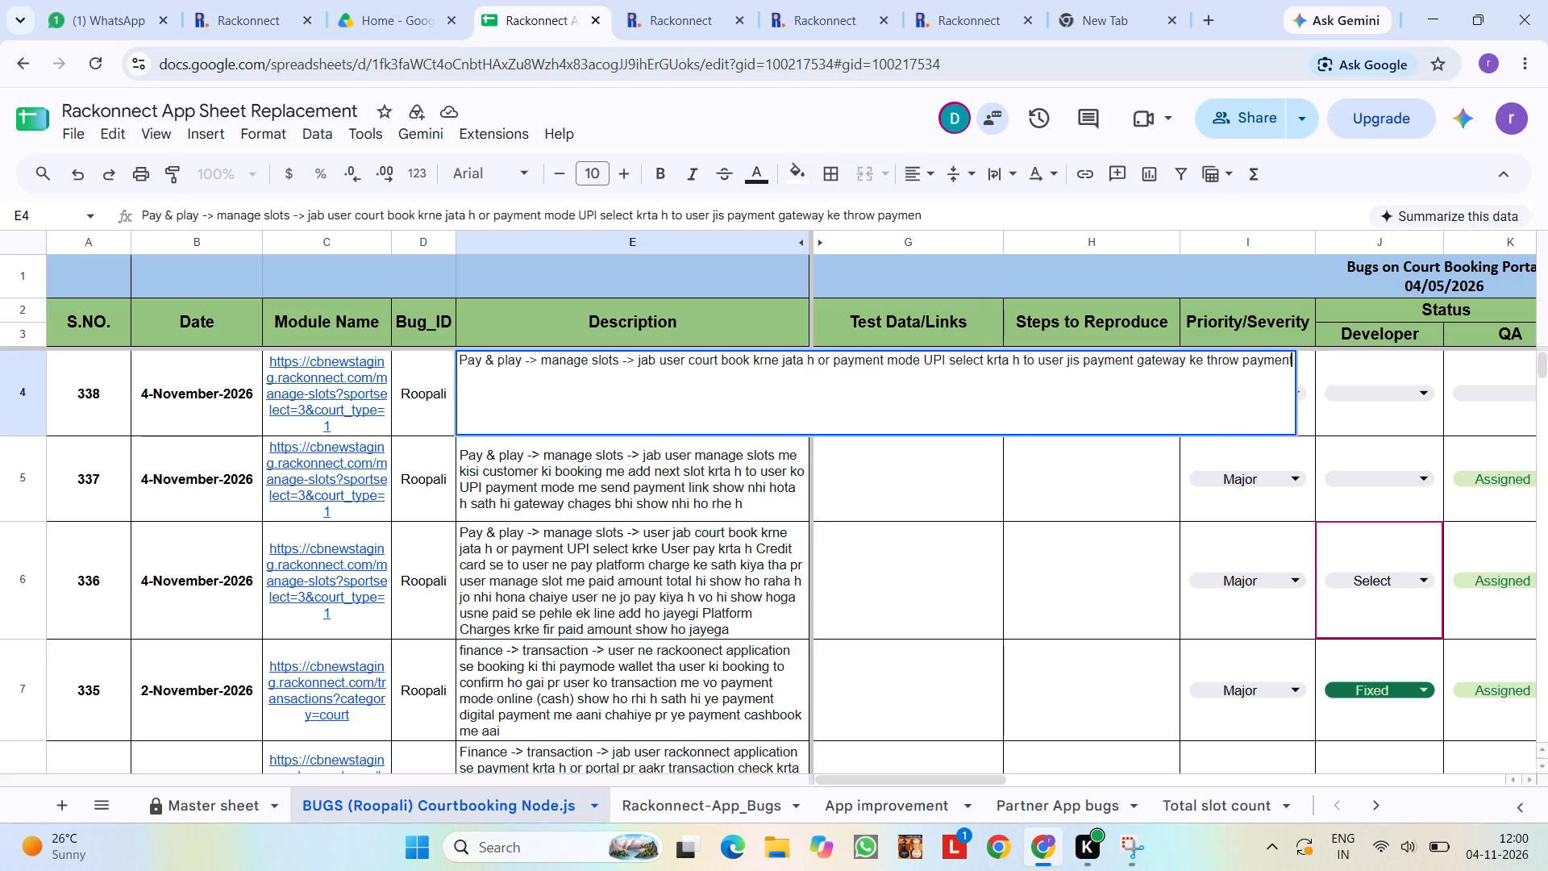
pyautogui.press('space')
pyautogui.write('krt')
pyautogui.press('BackSpace')
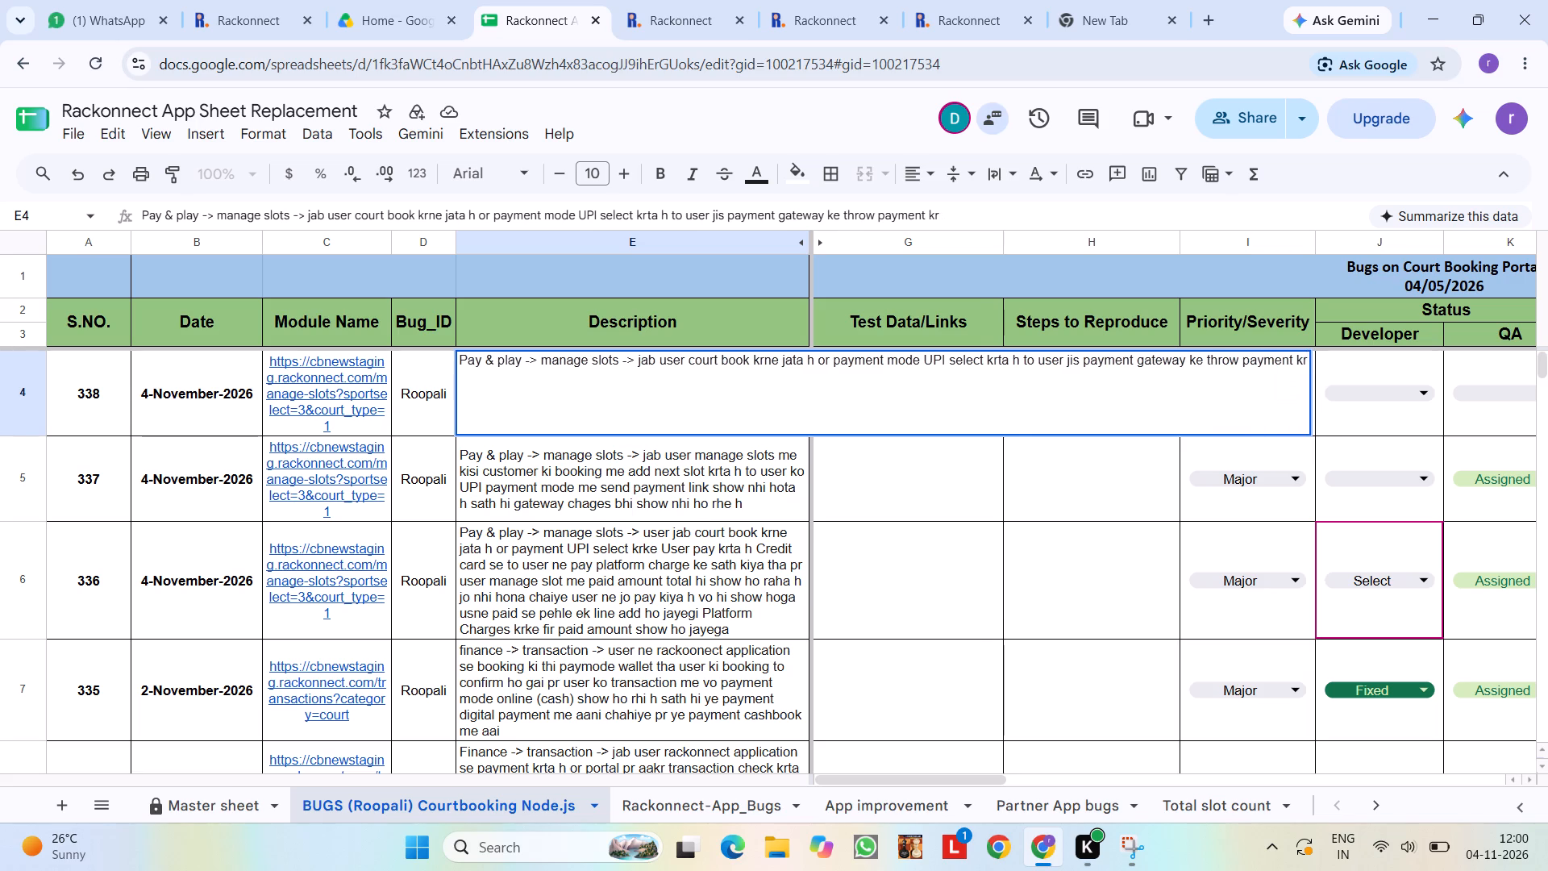
pyautogui.press('space')
pyautogui.write('raha h')
pyautogui.press('space')
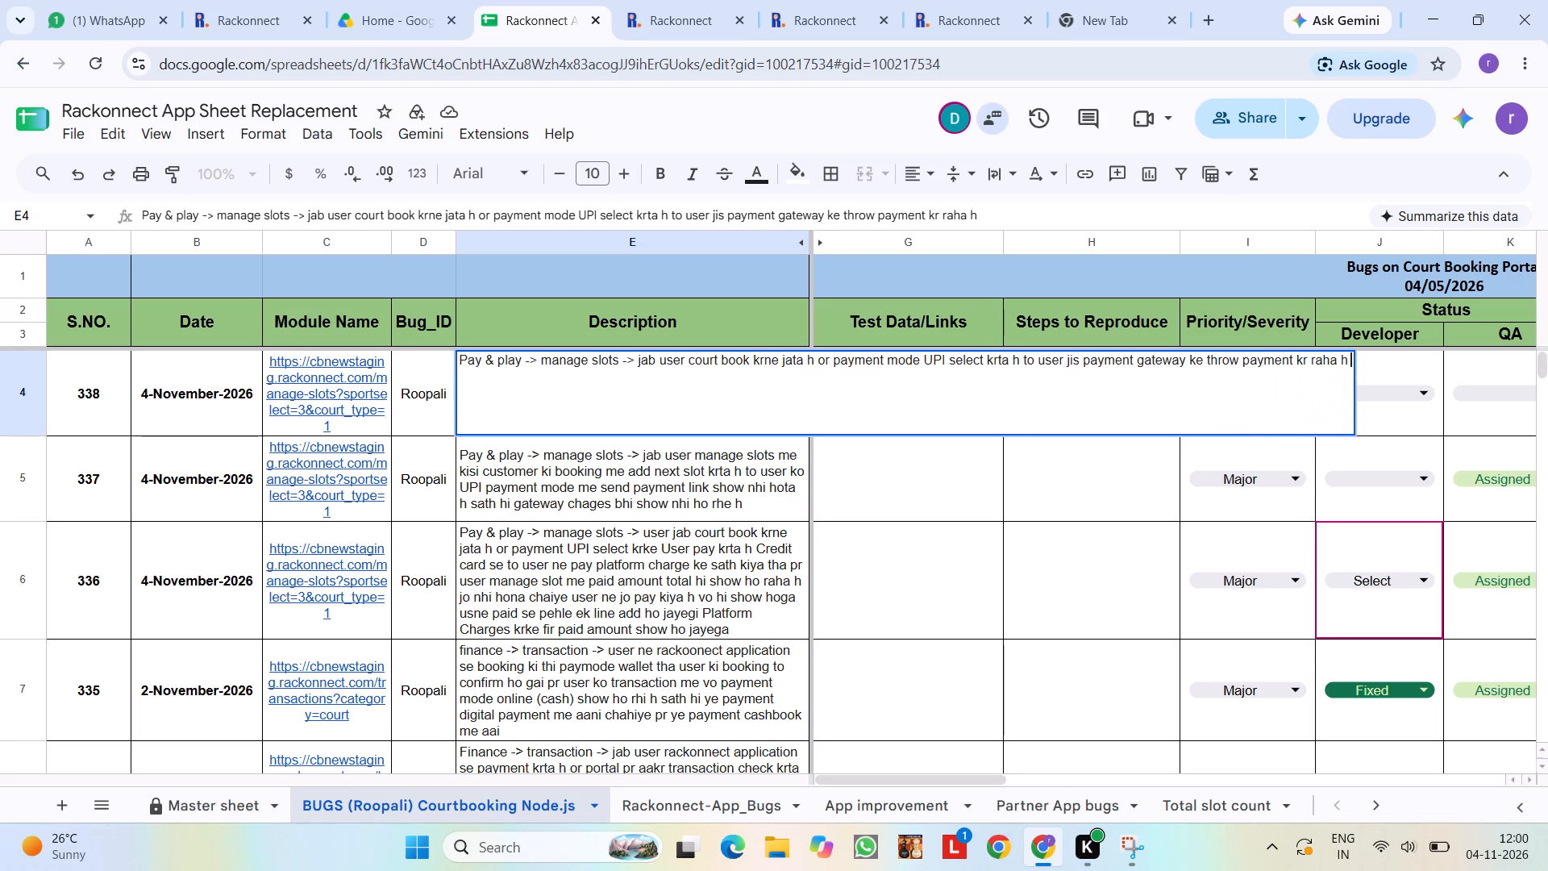
pyautogui.press('n')
pyautogui.press('BackSpace')
# Append "usse select krta h to bottom me jo total" to the end of bug 338's description.
pyautogui.write('usse select krta h to')
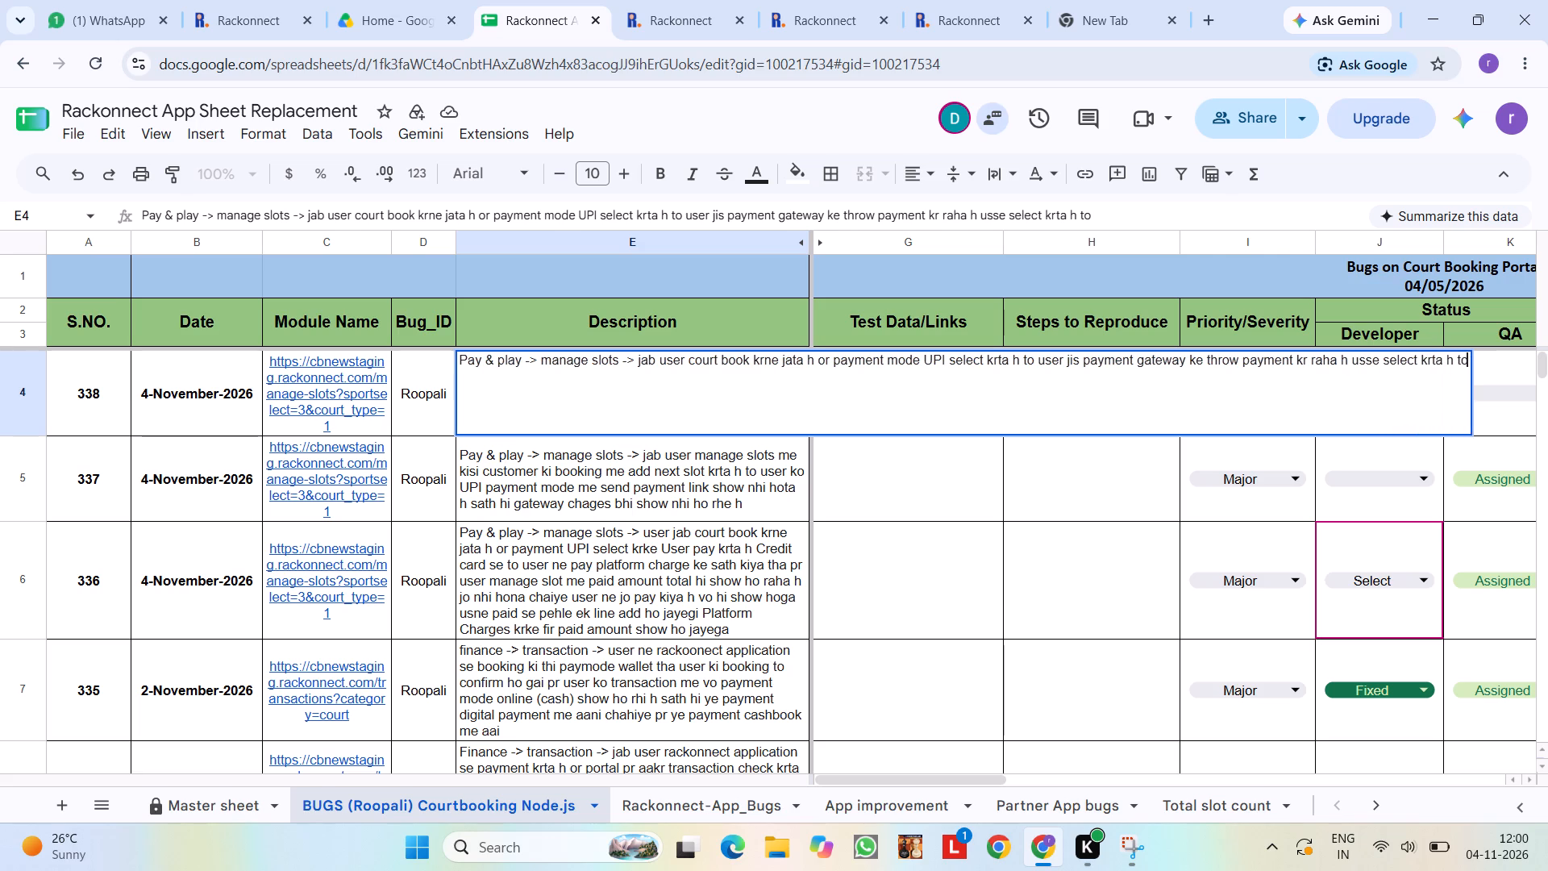
pyautogui.press('space')
pyautogui.write('ni')
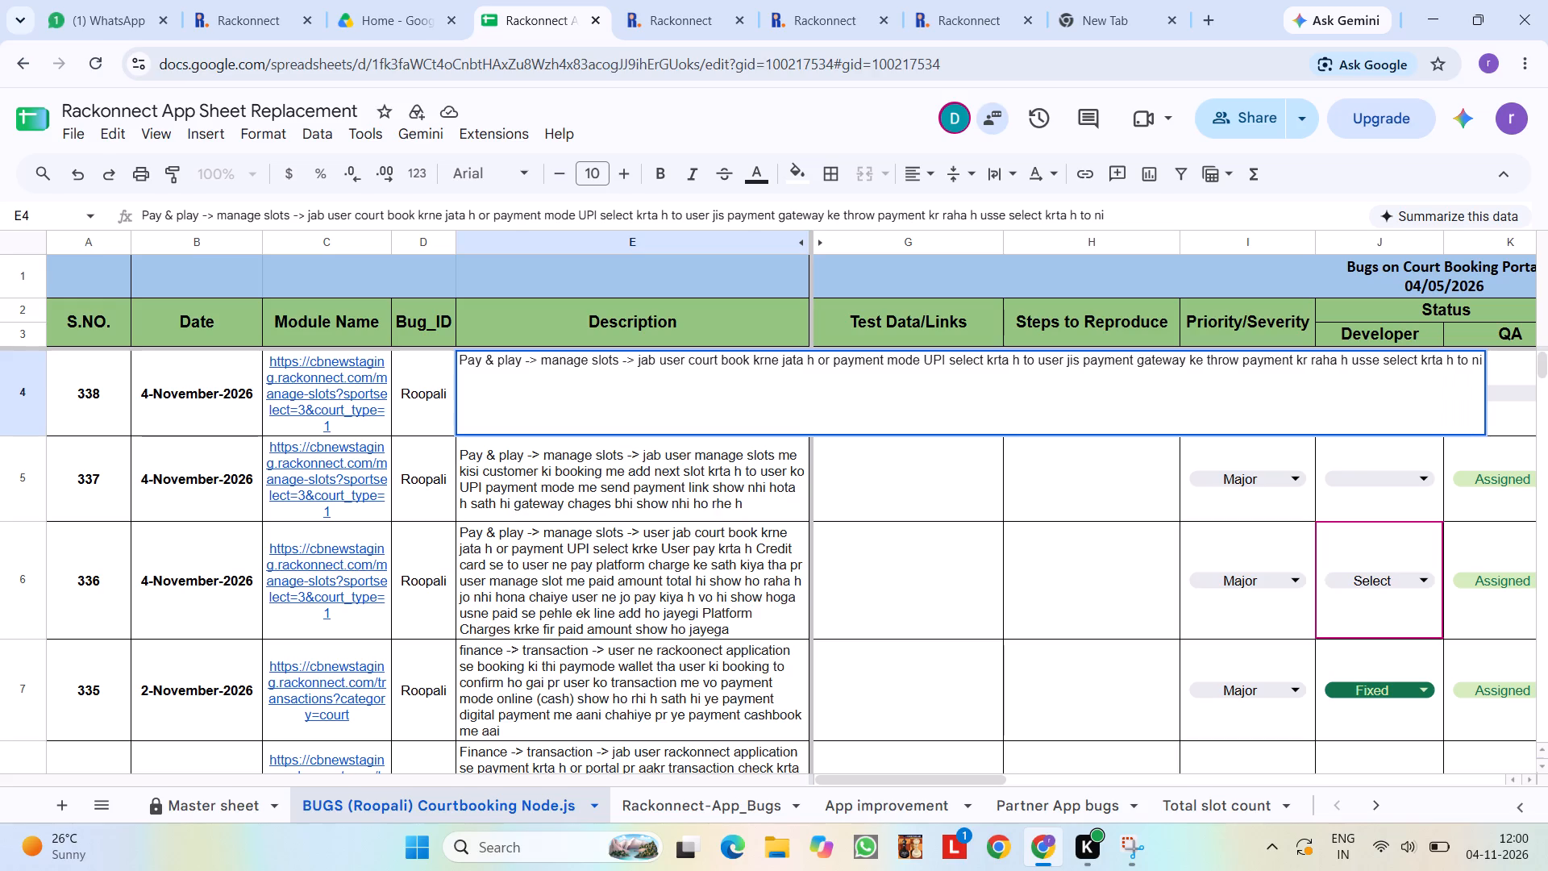
pyautogui.press('BackSpace')
pyautogui.press('BackSpace')
pyautogui.write('botton')
pyautogui.press('BackSpace')
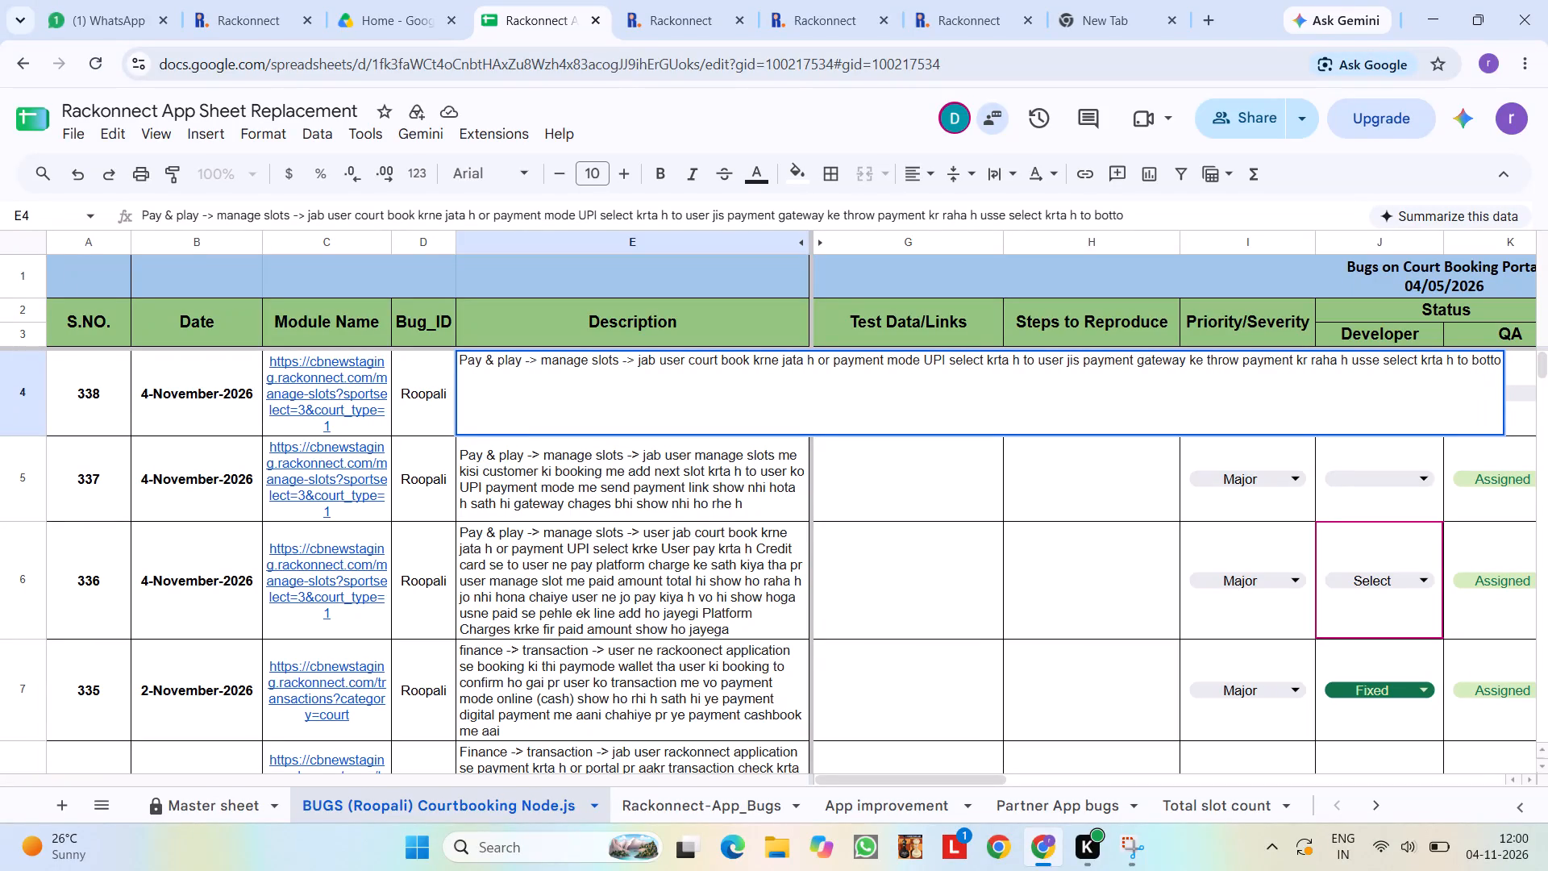
pyautogui.write('m me')
pyautogui.press('space')
pyautogui.write('jo')
pyautogui.press('space')
pyautogui.write('tot')
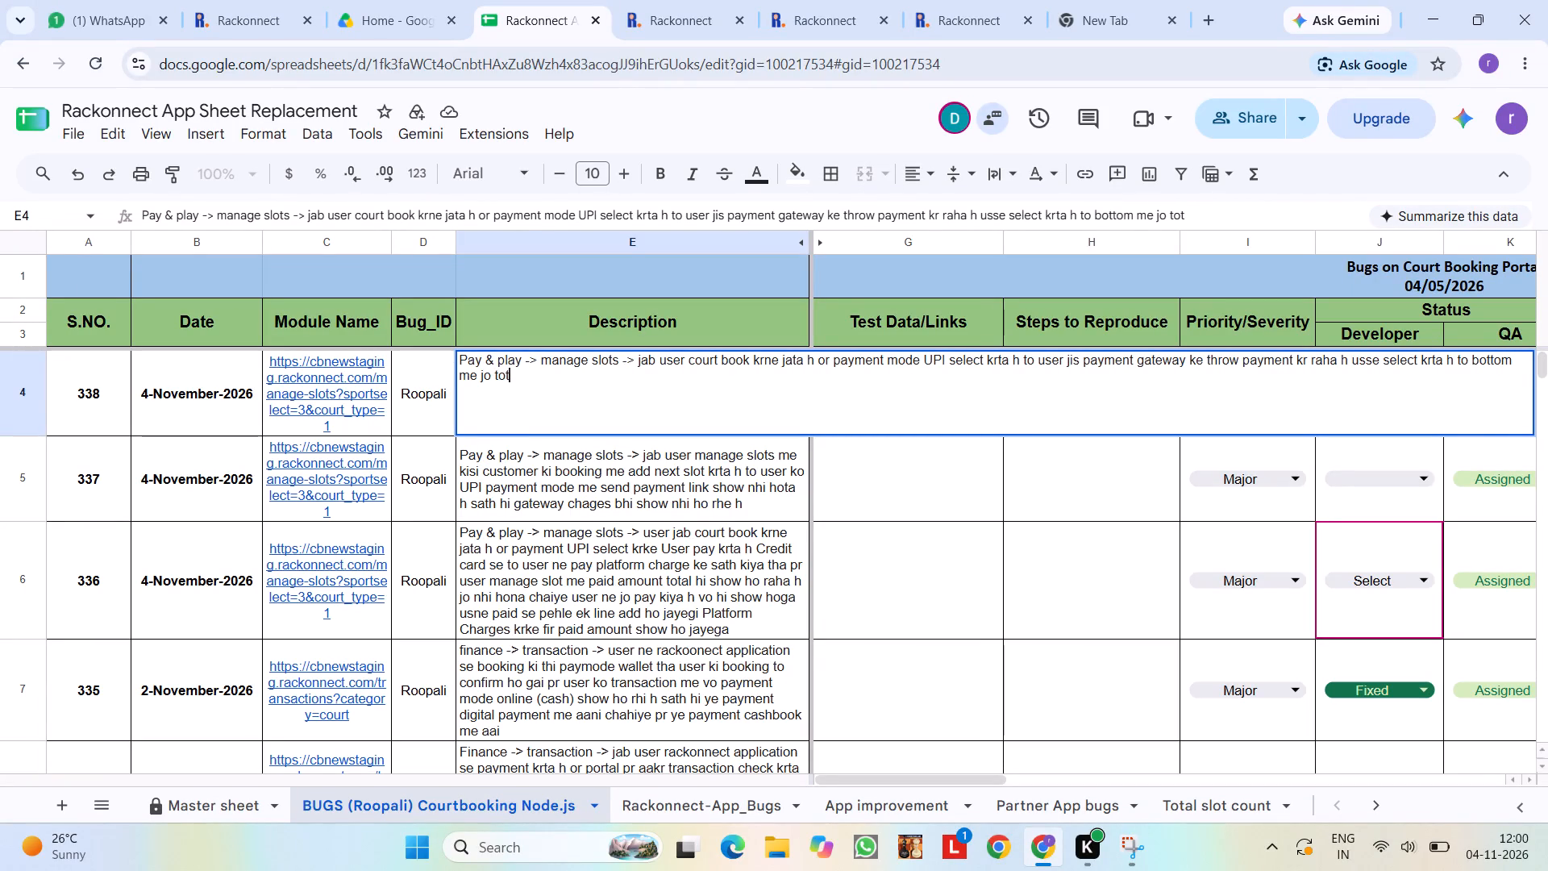
pyautogui.write('al')
pyautogui.press('space')
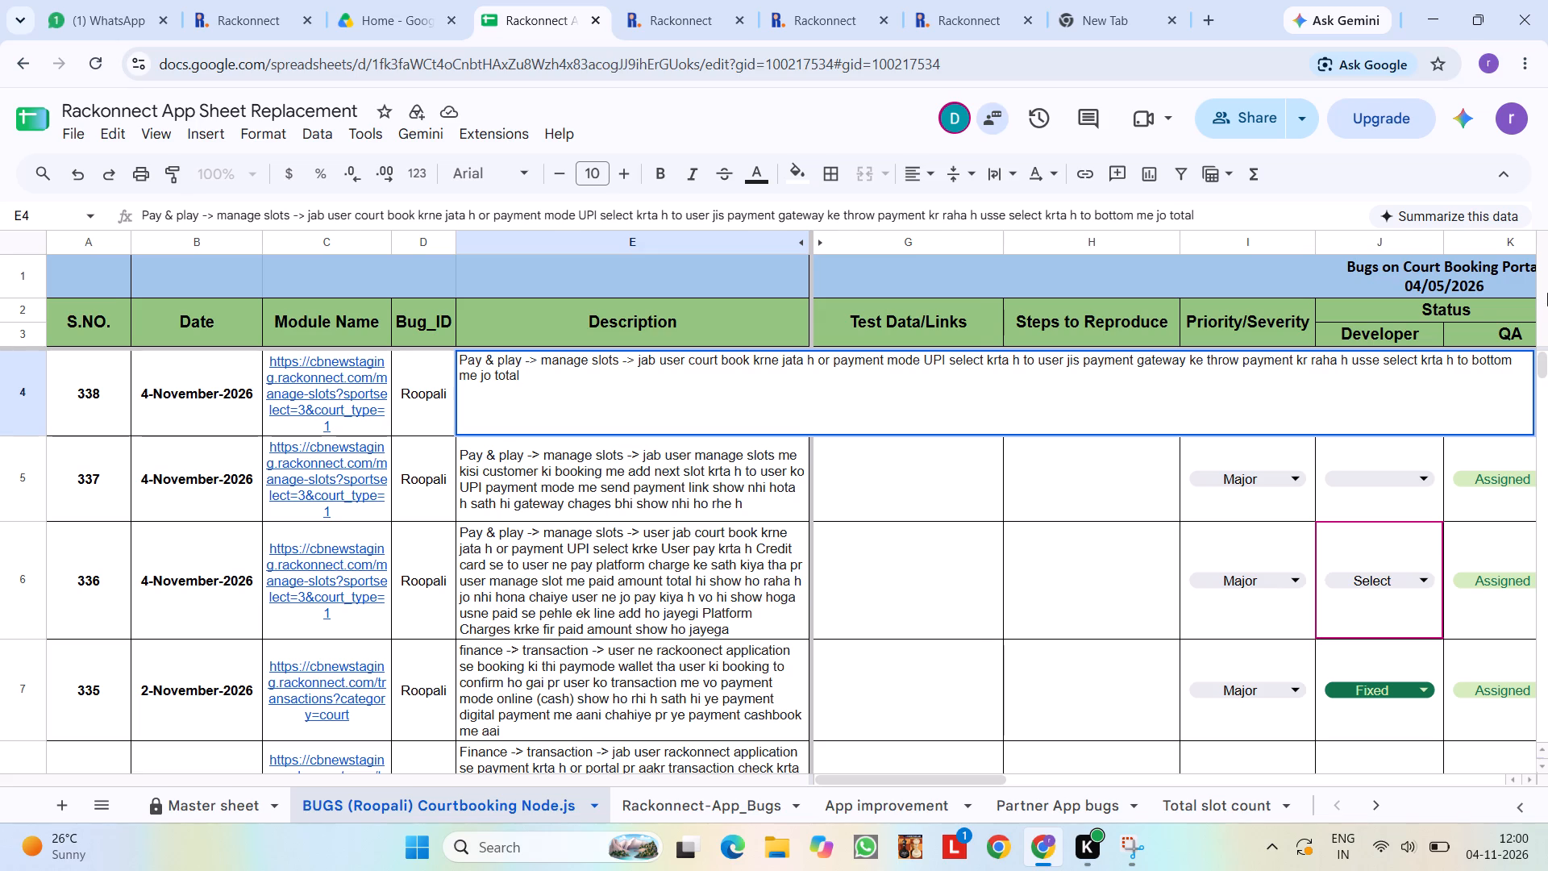
# Insert "left" after "bottom" in bug 338's description.
pyautogui.click(1521, 354)
pyautogui.write('left')
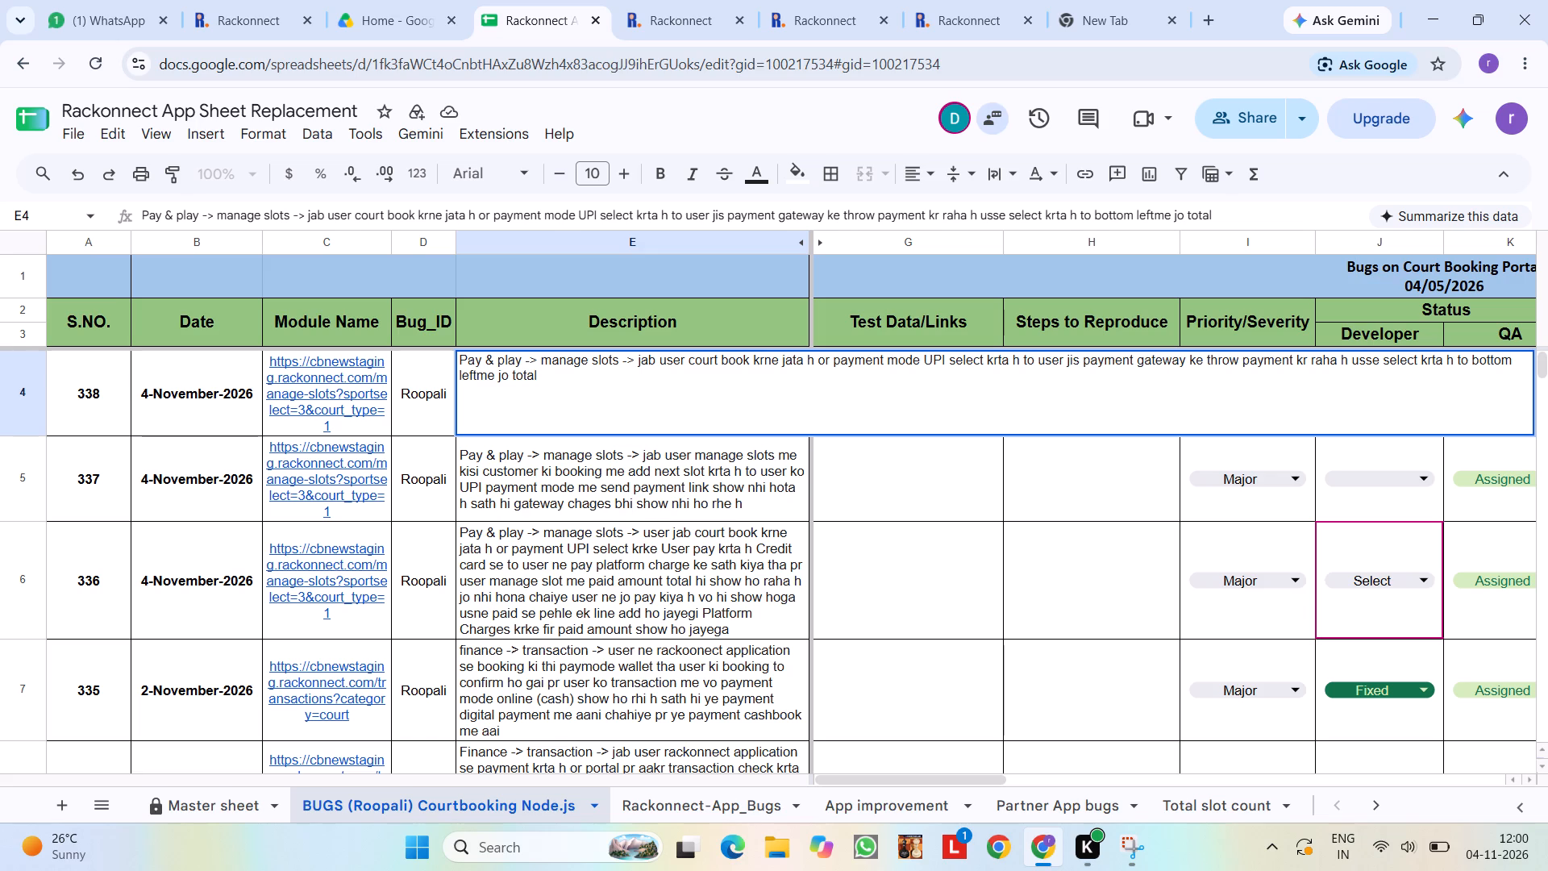
pyautogui.press('space')
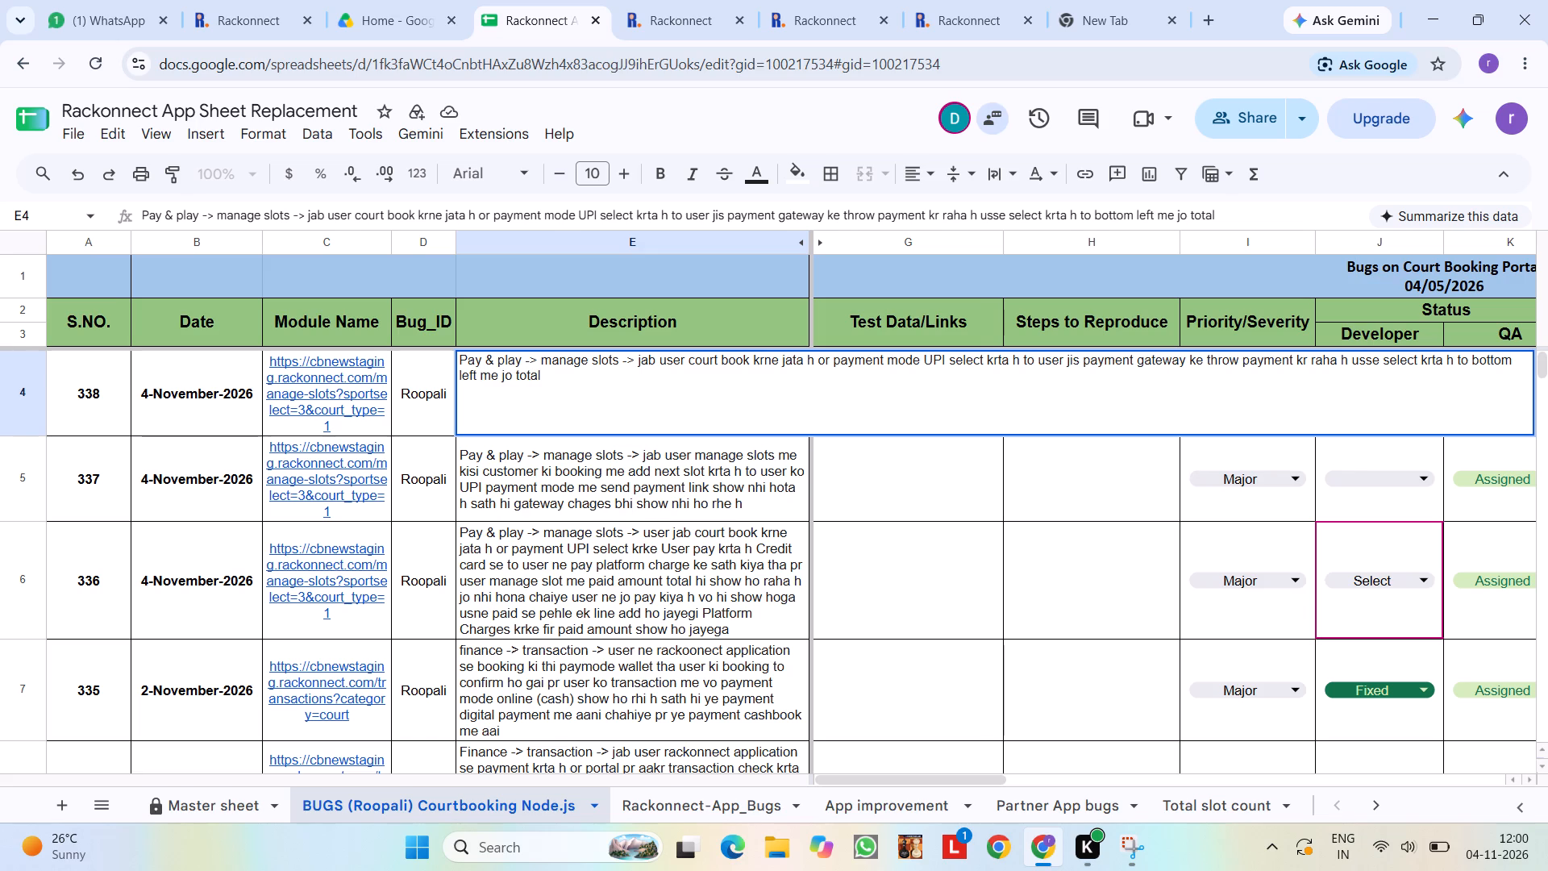
# Copy the "Total payable" label from the Quick Book form and replace the final "total" in bug 338's description with it.
pyautogui.click(1167, 375)
pyautogui.click(614, 0)
pyautogui.click(685, 1)
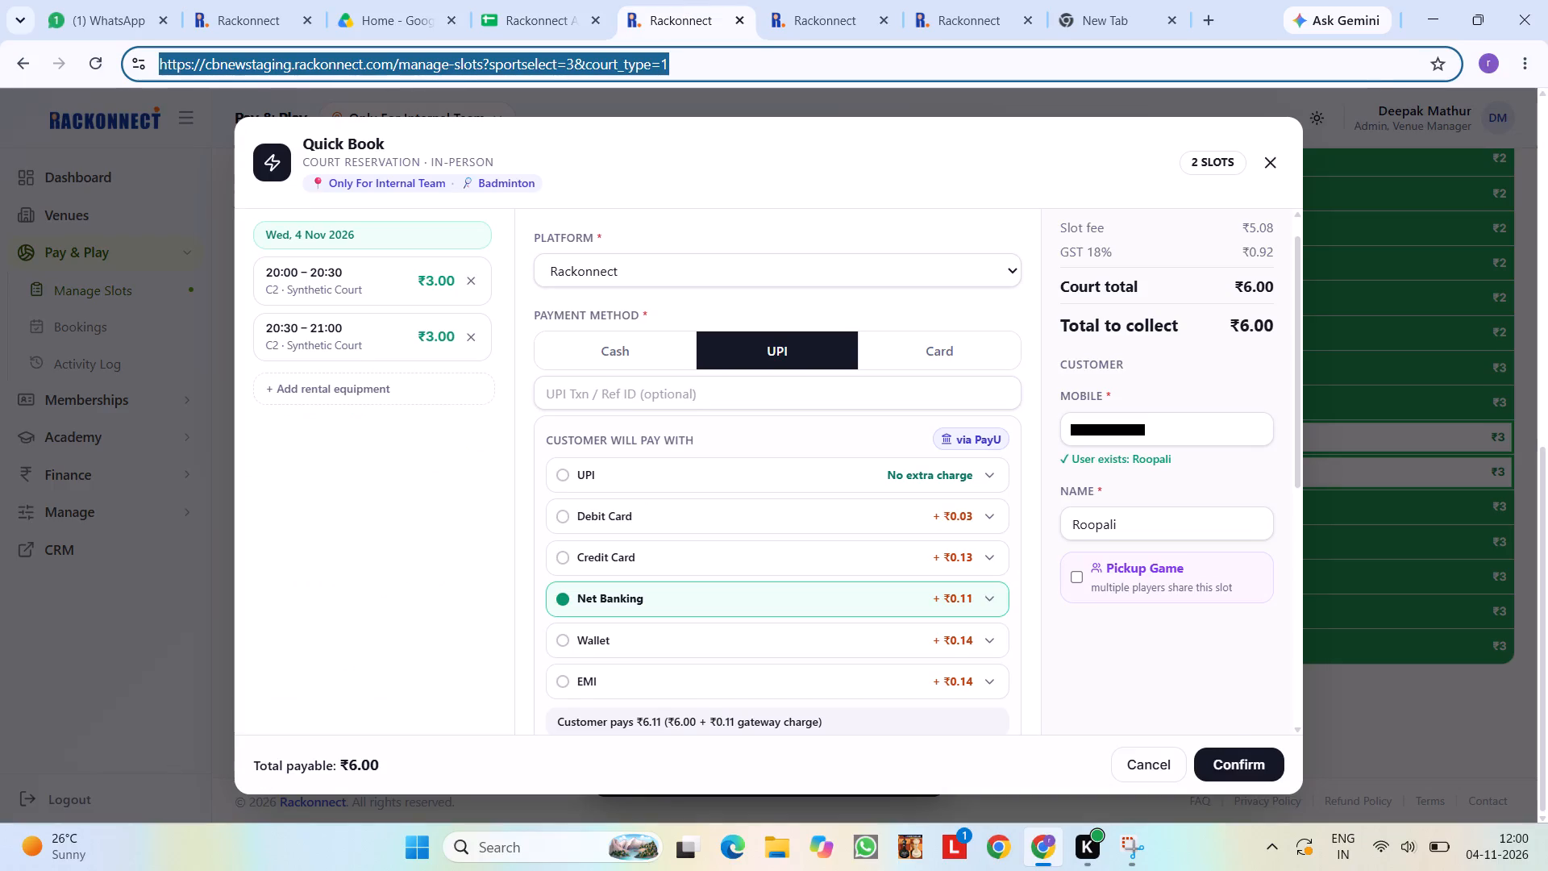
pyautogui.moveTo(258, 759); pyautogui.dragTo(268, 761)
pyautogui.moveTo(253, 762); pyautogui.dragTo(273, 763)
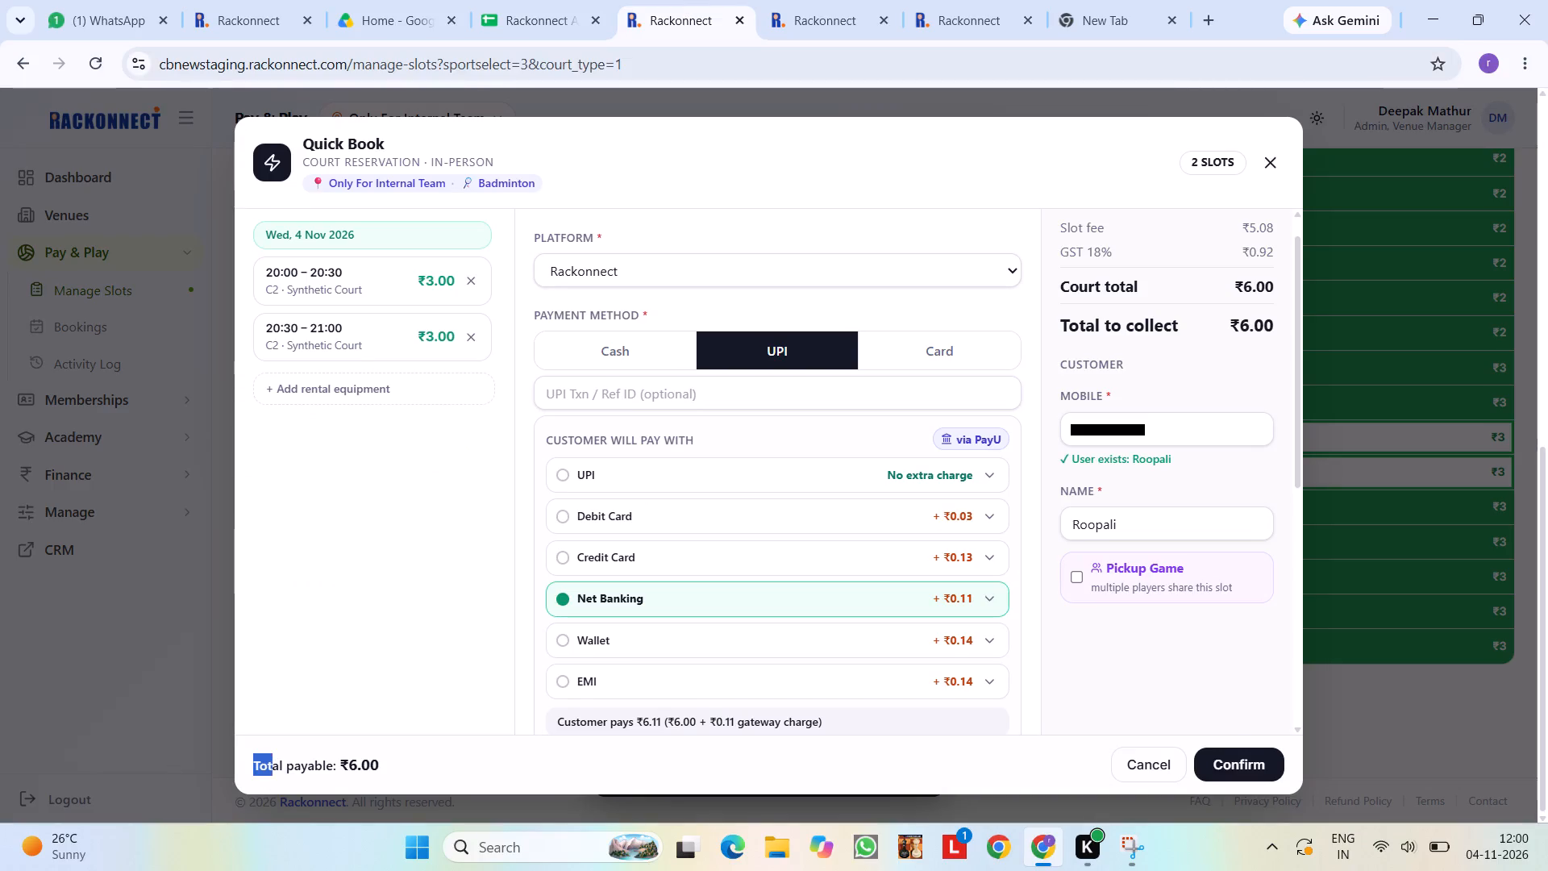
pyautogui.moveTo(273, 763); pyautogui.dragTo(333, 762)
pyautogui.hotkey('ctrl', 'c')
pyautogui.hotkey('ctrl', 'c')
pyautogui.click(518, 0)
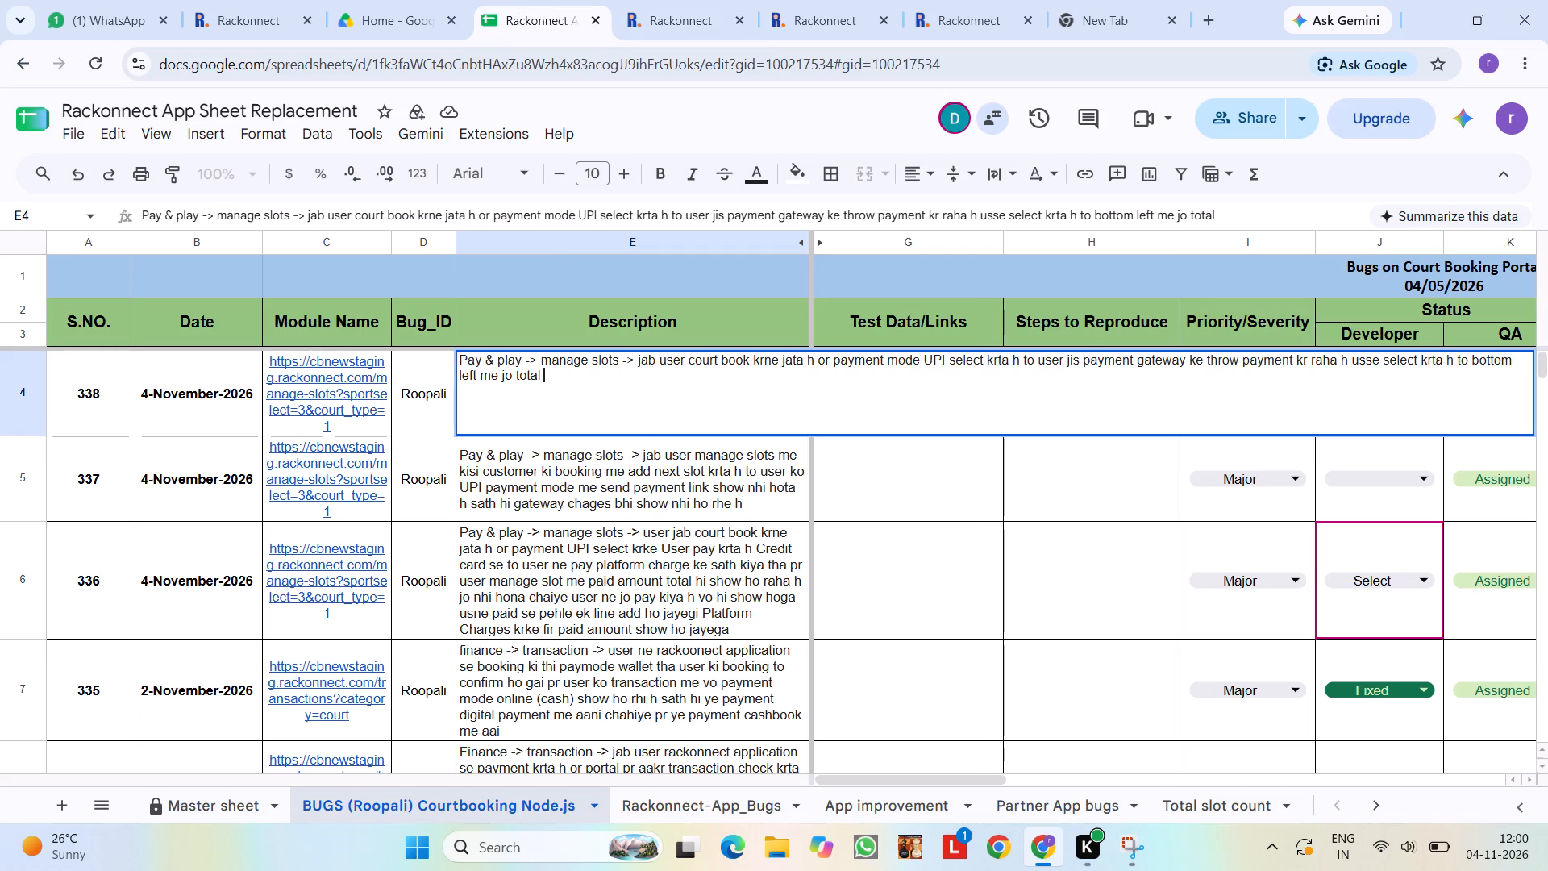
pyautogui.press('BackSpace')
pyautogui.press('BackSpace')
pyautogui.press('BackSpace')
pyautogui.press('BackSpace')
pyautogui.press('BackSpace')
pyautogui.press('BackSpace')
pyautogui.hotkey('ctrl', 'v')
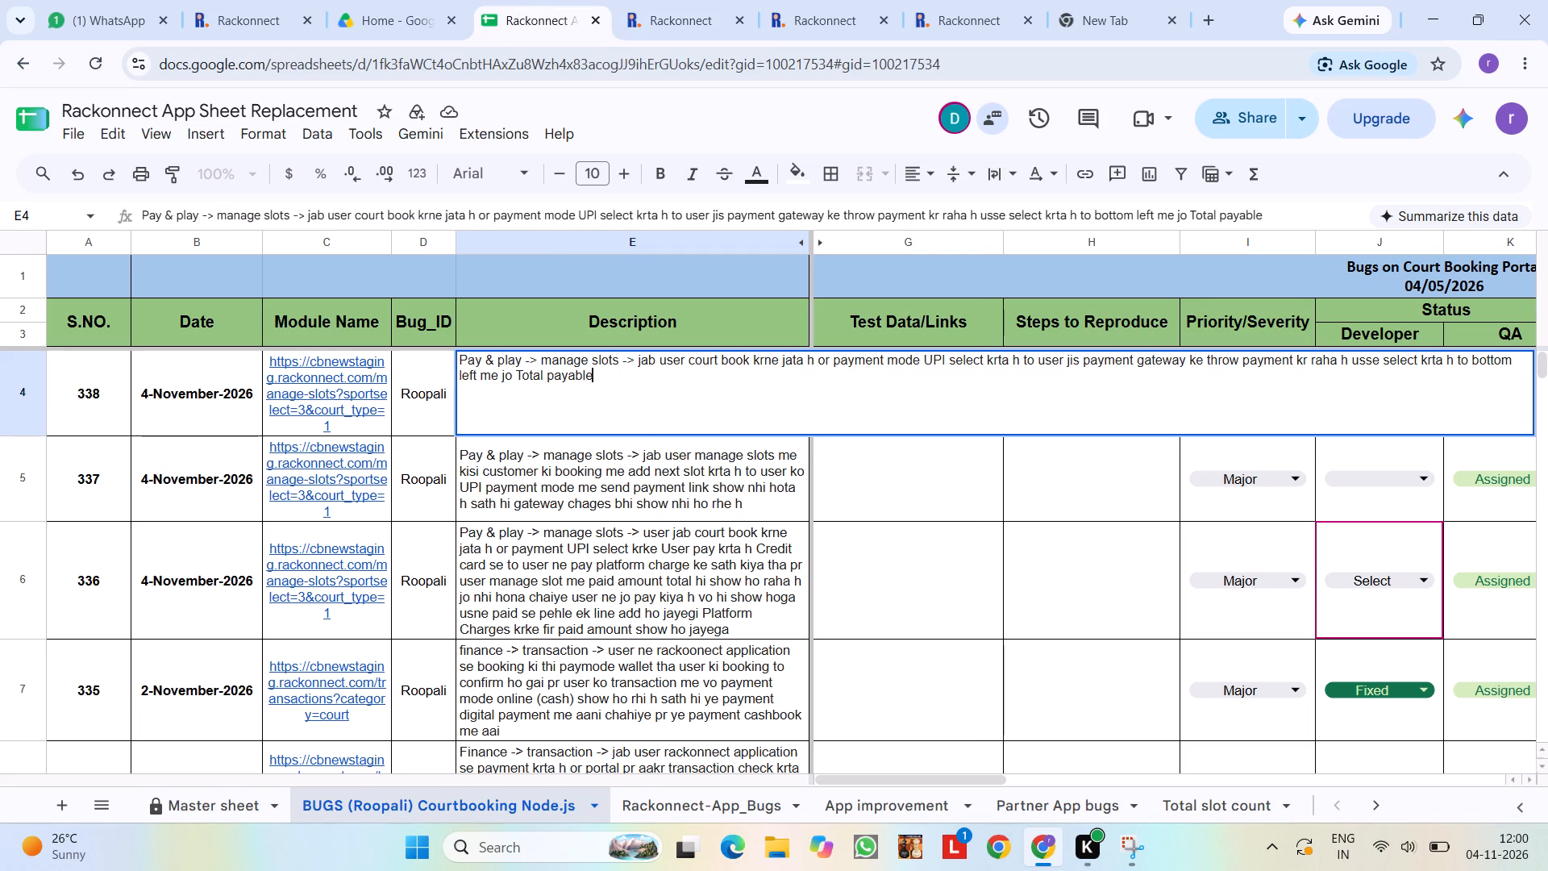
# Append "show ho raha h vo" after "Total payable" in bug 338's description.
pyautogui.press('space')
pyautogui.write('shoe')
pyautogui.press('BackSpace')
pyautogui.write('w ho raha h vo hi')
pyautogui.press('space')
pyautogui.press('BackSpace')
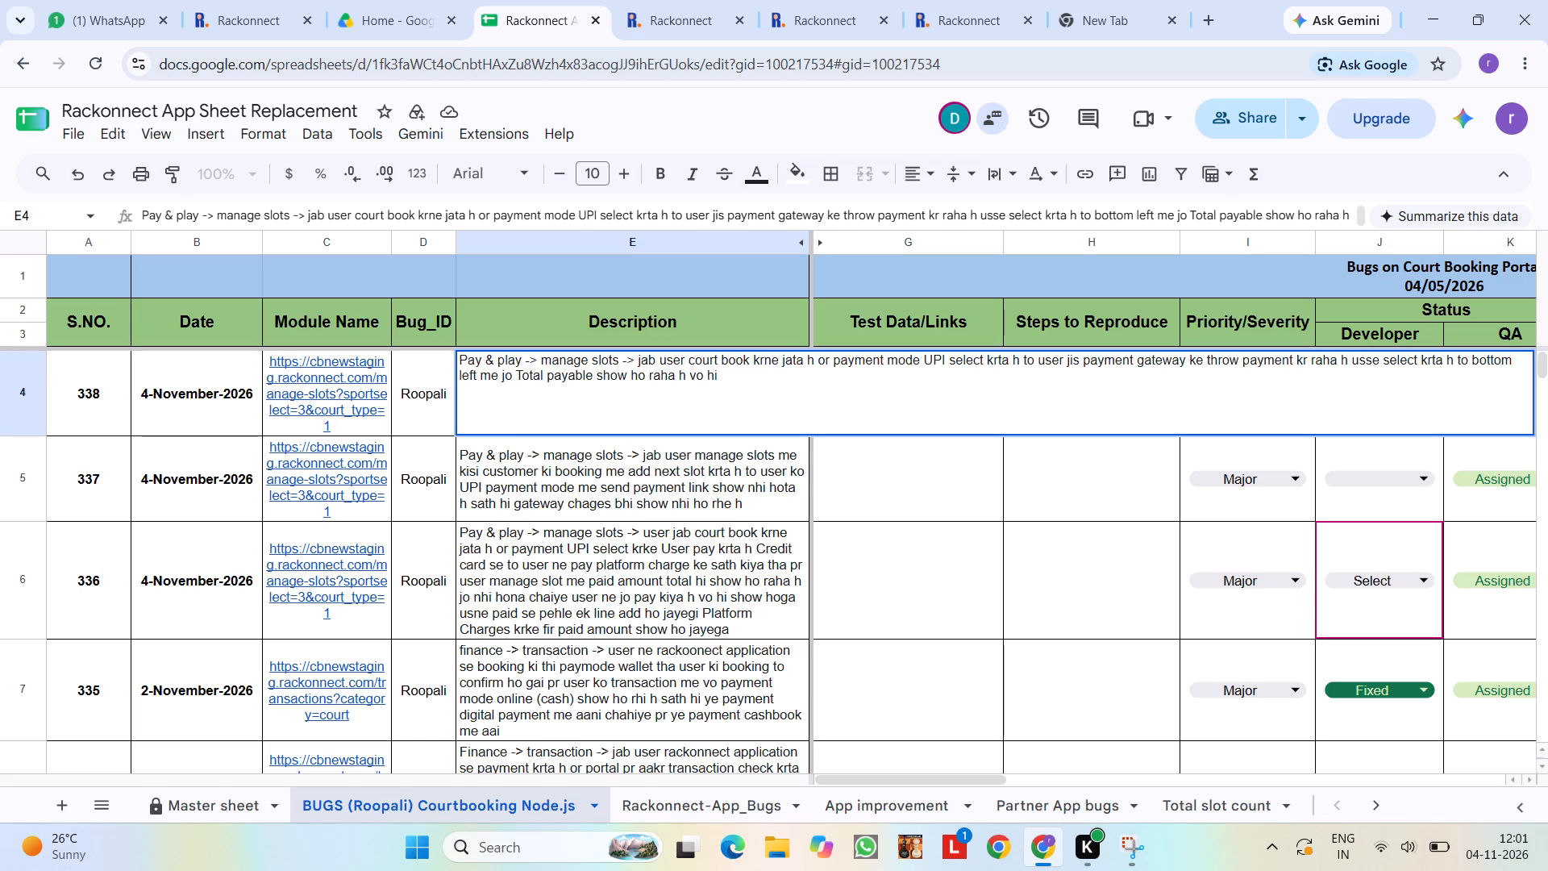
pyautogui.press('BackSpace')
pyautogui.press('BackSpace')
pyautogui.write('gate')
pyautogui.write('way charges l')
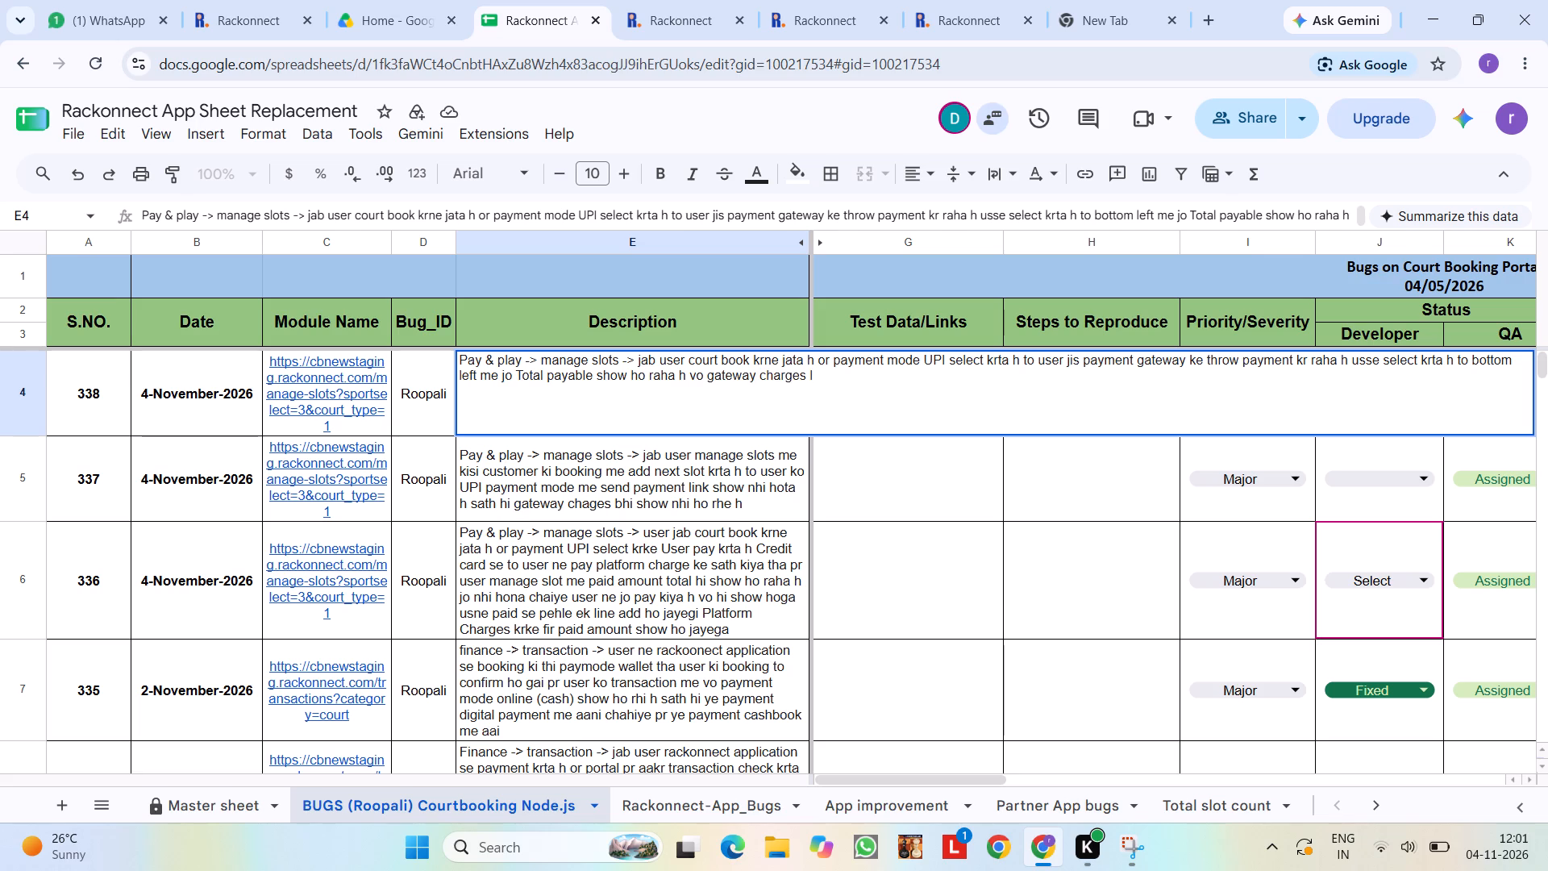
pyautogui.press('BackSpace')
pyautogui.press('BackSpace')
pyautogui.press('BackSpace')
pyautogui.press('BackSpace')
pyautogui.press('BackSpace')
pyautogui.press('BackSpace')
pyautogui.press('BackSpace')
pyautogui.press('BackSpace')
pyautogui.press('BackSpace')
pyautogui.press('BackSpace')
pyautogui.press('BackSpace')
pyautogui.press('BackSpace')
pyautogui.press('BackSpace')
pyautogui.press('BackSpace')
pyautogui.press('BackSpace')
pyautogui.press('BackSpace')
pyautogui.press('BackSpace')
# Append "show hona chahiye jo user pay krega sath hi" to the end of bug 338's description.
pyautogui.write('show hona chaho')
pyautogui.press('BackSpace')
pyautogui.press('BackSpace')
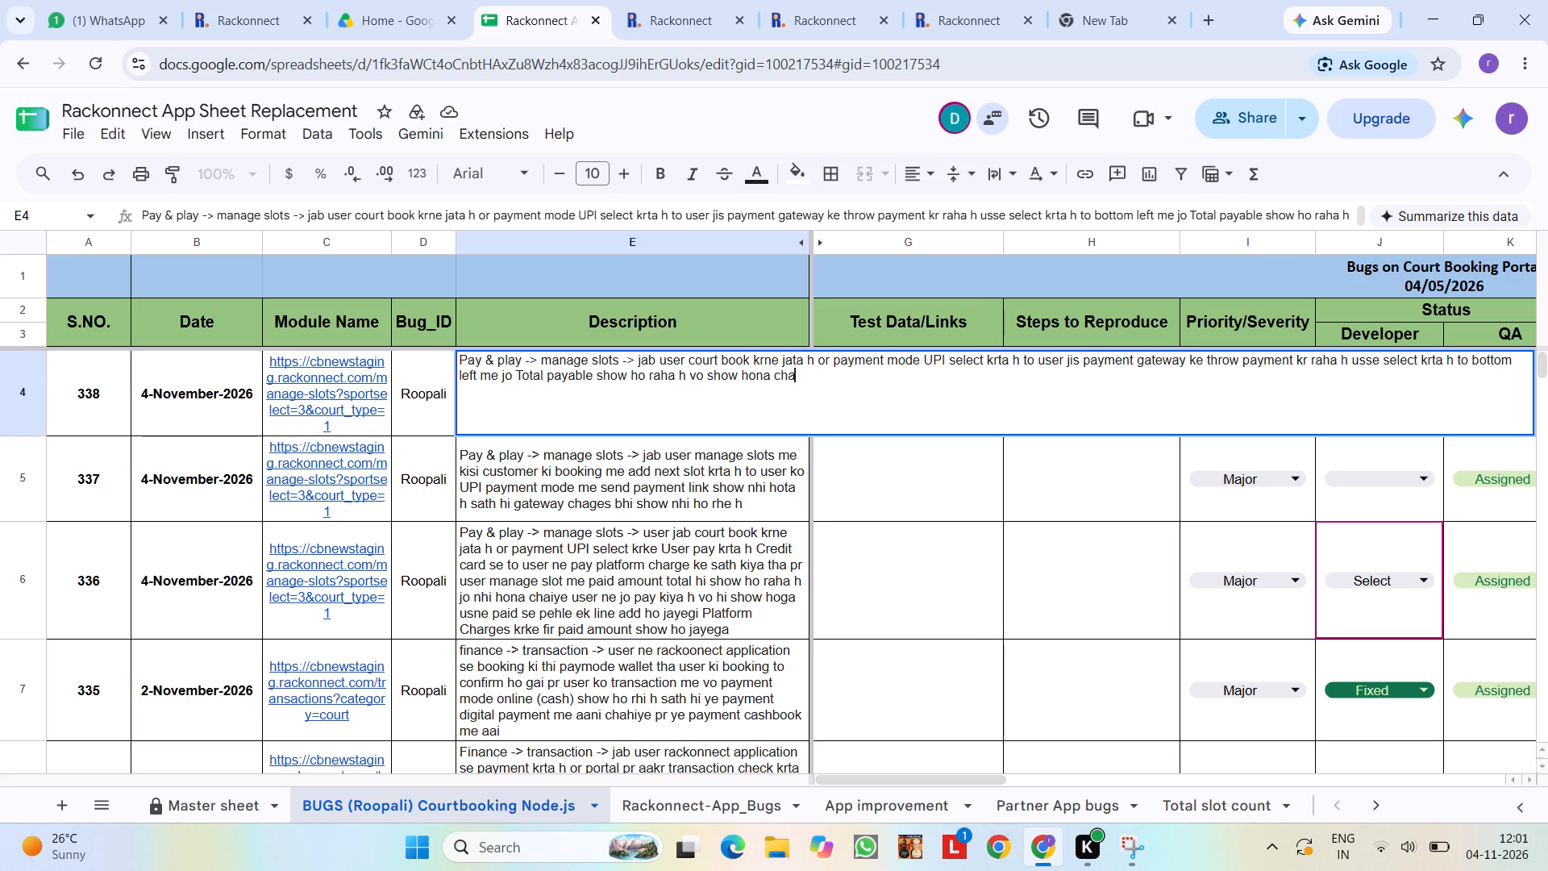
pyautogui.write('hiye jo user pay krt')
pyautogui.press('BackSpace')
pyautogui.write('ega')
pyautogui.press('space')
pyautogui.write('sath hi')
pyautogui.press('space')
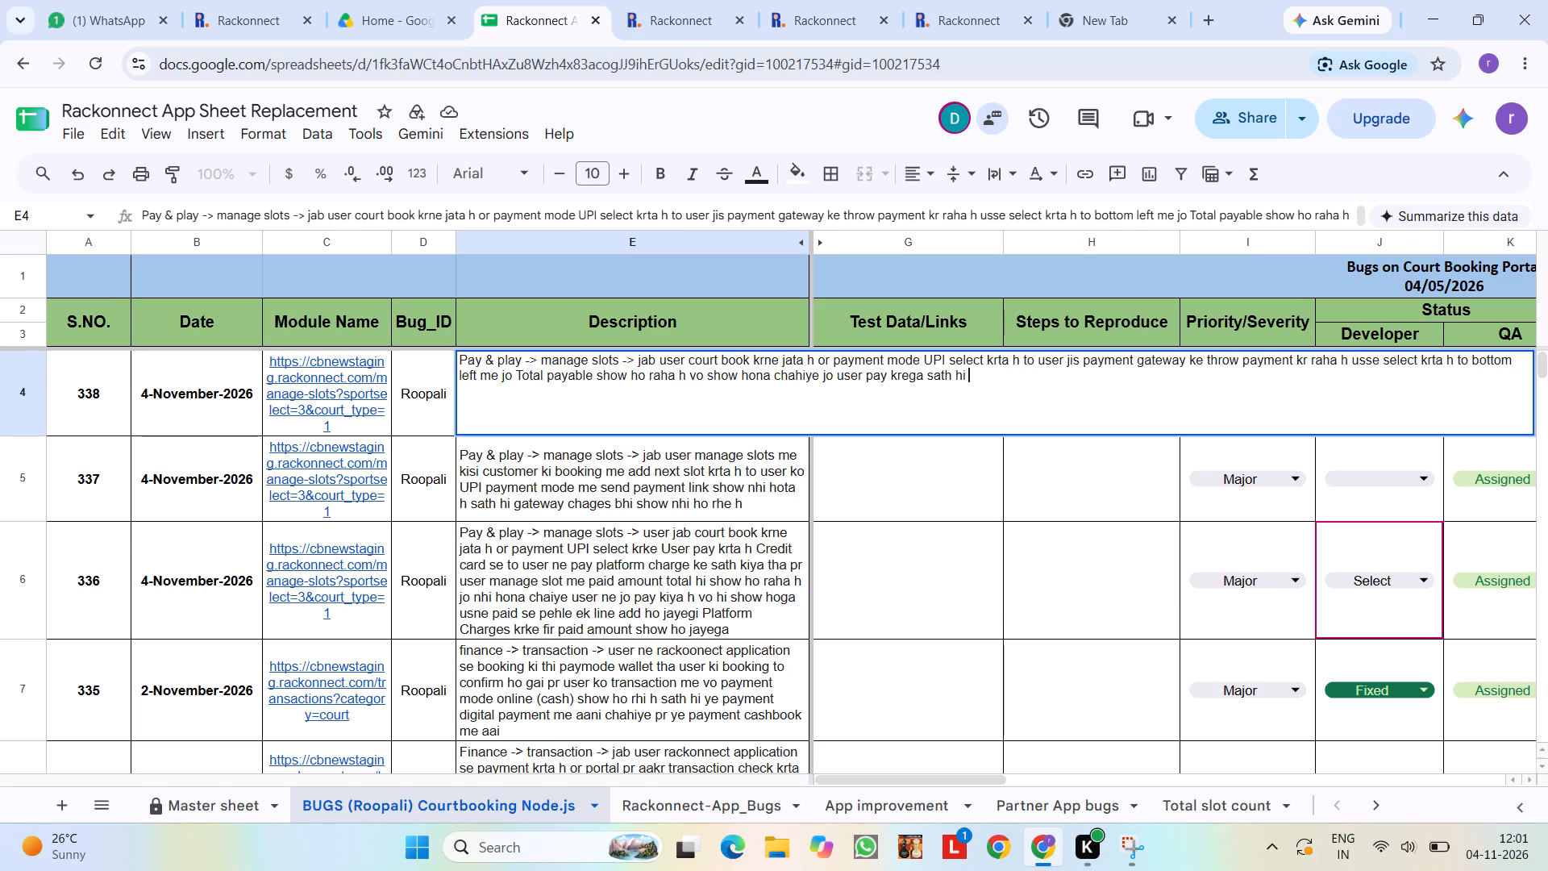
# Append "on right side" to the end of bug 338's description.
pyautogui.write('on')
pyautogui.press('space')
pyautogui.press('BackSpace')
pyautogui.press('BackSpace')
pyautogui.press('BackSpace')
pyautogui.write('on')
pyautogui.press('space')
pyautogui.write('right')
pyautogui.press('space')
pyautogui.write('side')
pyautogui.press('space')
# Copy the "Summary" heading from the Quick Book form and add it after "on right side" in bug 338's description.
pyautogui.click(670, 0)
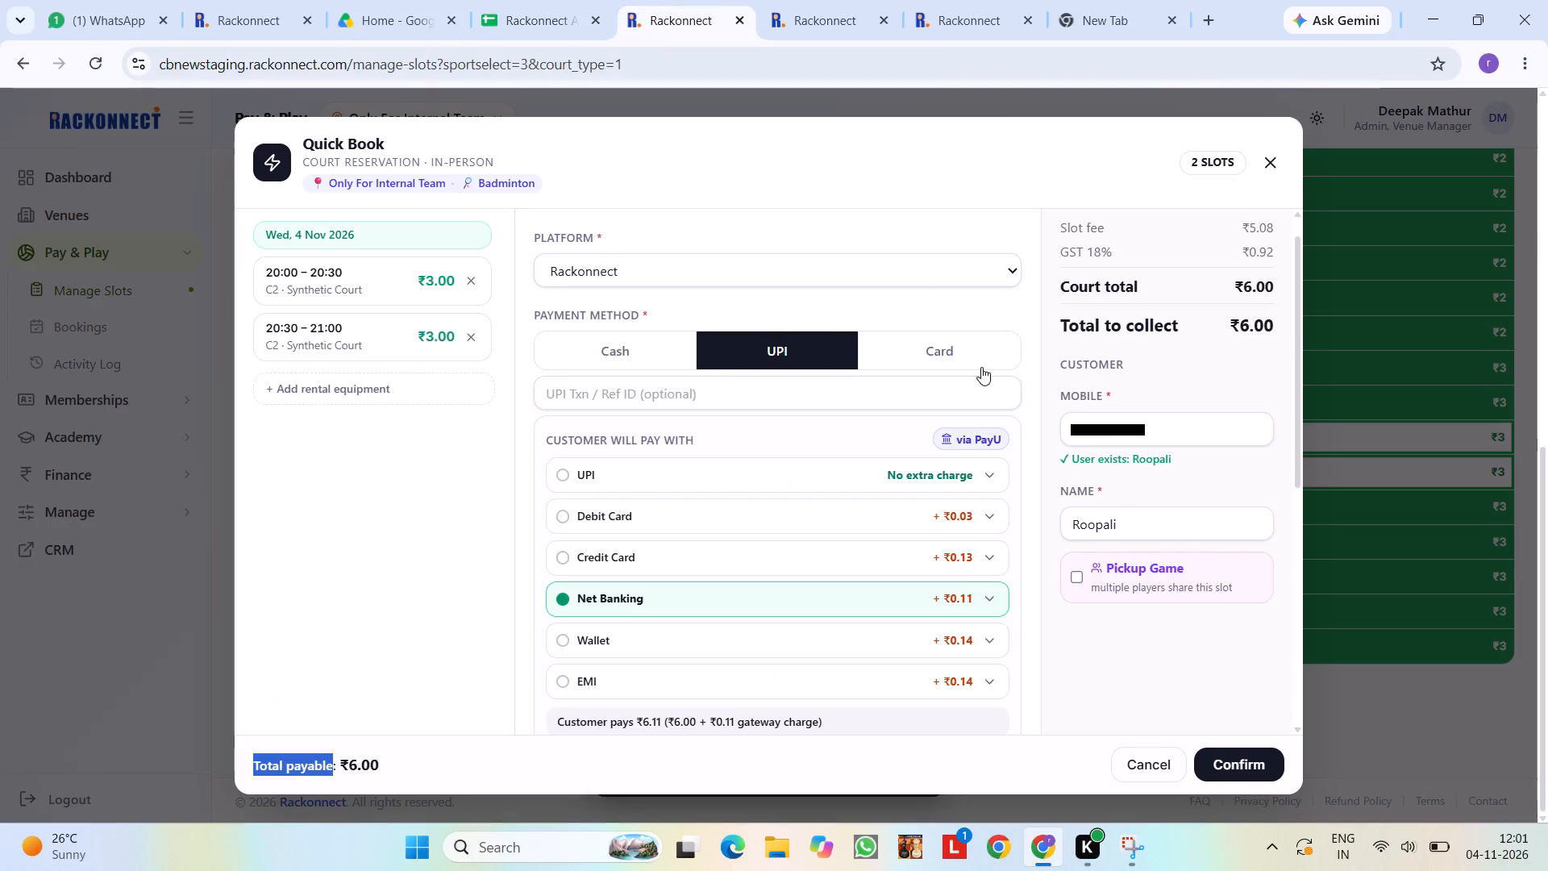
pyautogui.scroll(4, 1062, 336)
pyautogui.moveTo(1055, 232); pyautogui.dragTo(1130, 238)
pyautogui.hotkey('ctrl', 'c')
pyautogui.hotkey('ctrl', 'c')
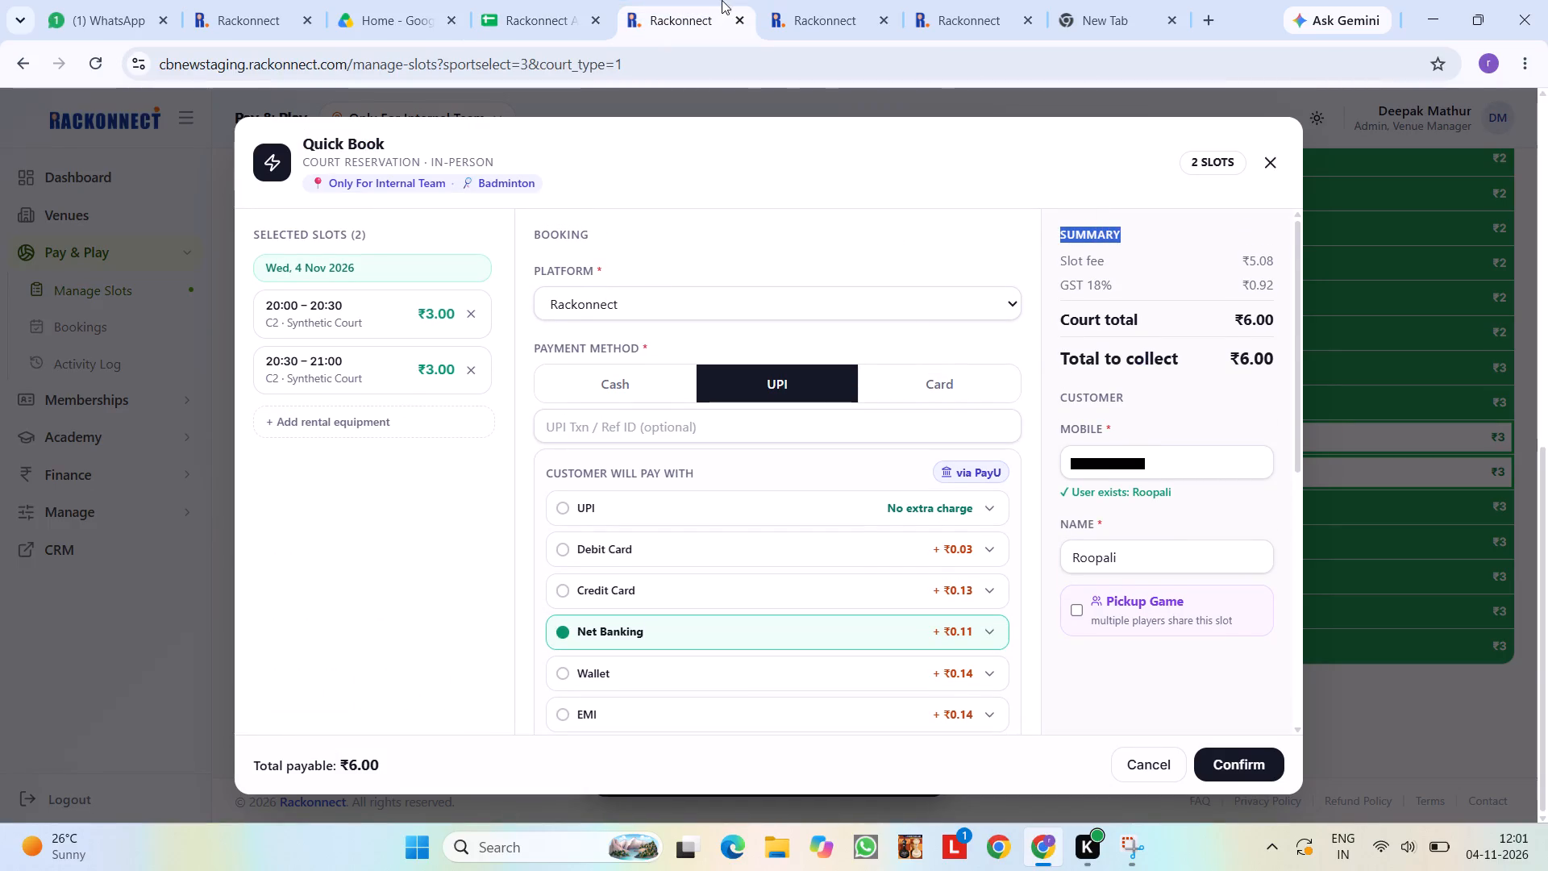
pyautogui.click(529, 0)
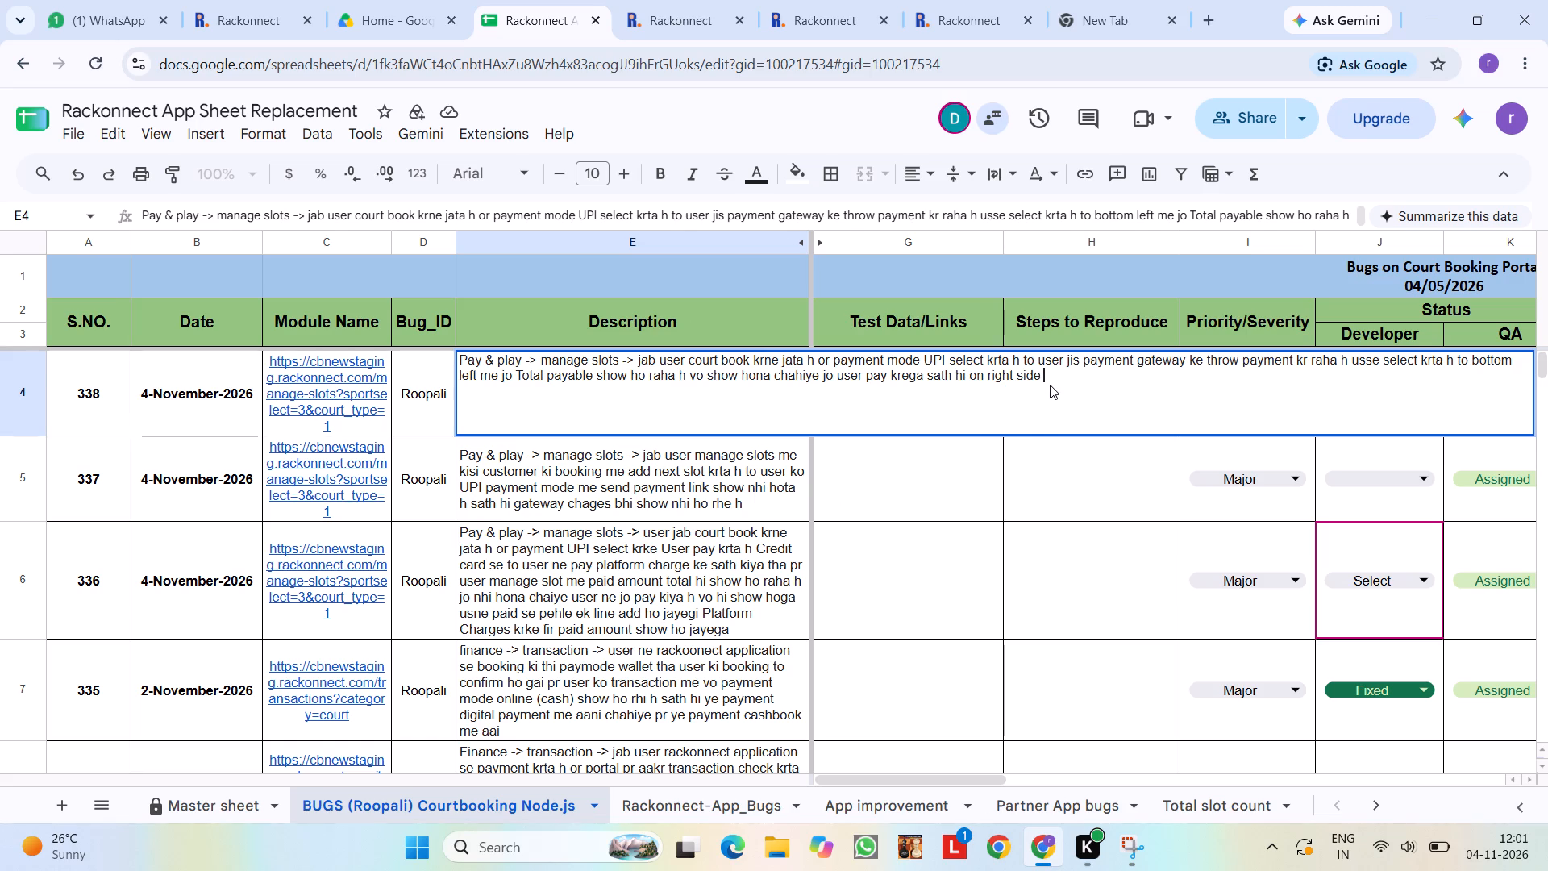
pyautogui.hotkey('ctrl', 'v')
pyautogui.press('space')
pyautogui.write('su')
pyautogui.press('BackSpace')
pyautogui.press('BackSpace')
pyautogui.press('BackSpace')
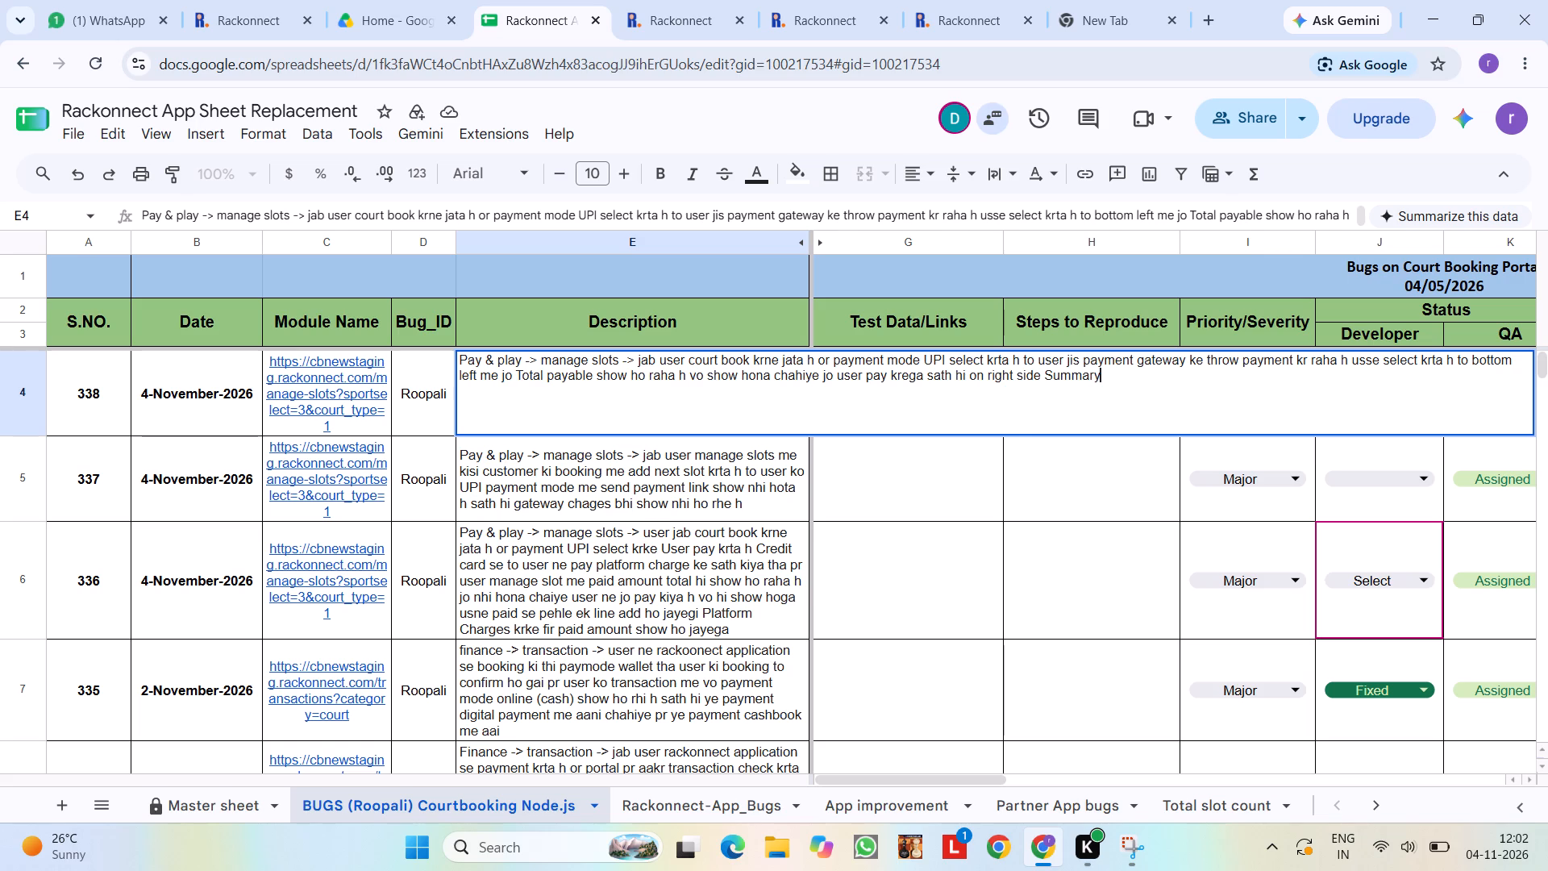
pyautogui.click(1042, 377)
pyautogui.write('payment')
pyautogui.press('space')
# Append "show ho rhi h usme bhi" after "payment Summary" in bug 338's description.
pyautogui.click(1188, 377)
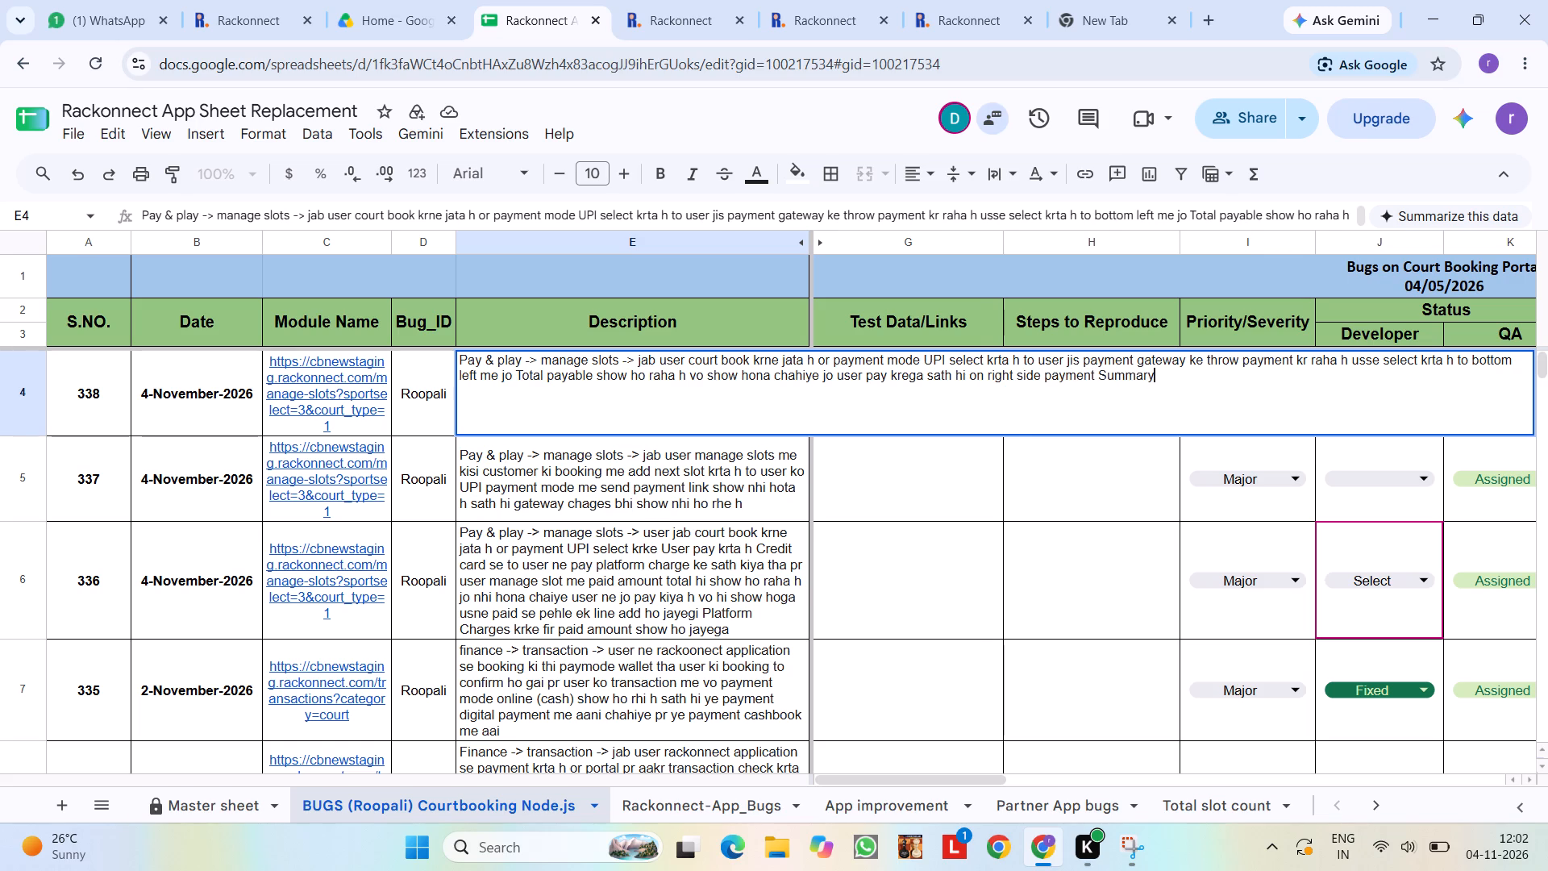
pyautogui.press('space')
pyautogui.write('show ho rhi h vi')
pyautogui.press('space')
pyautogui.press('BackSpace')
pyautogui.press('BackSpace')
pyautogui.write('o')
pyautogui.press('space')
pyautogui.write('bhi')
pyautogui.press('space')
pyautogui.press('BackSpace')
pyautogui.press('BackSpace')
pyautogui.press('BackSpace')
pyautogui.press('BackSpace')
pyautogui.press('BackSpace')
pyautogui.press('BackSpace')
pyautogui.press('BackSpace')
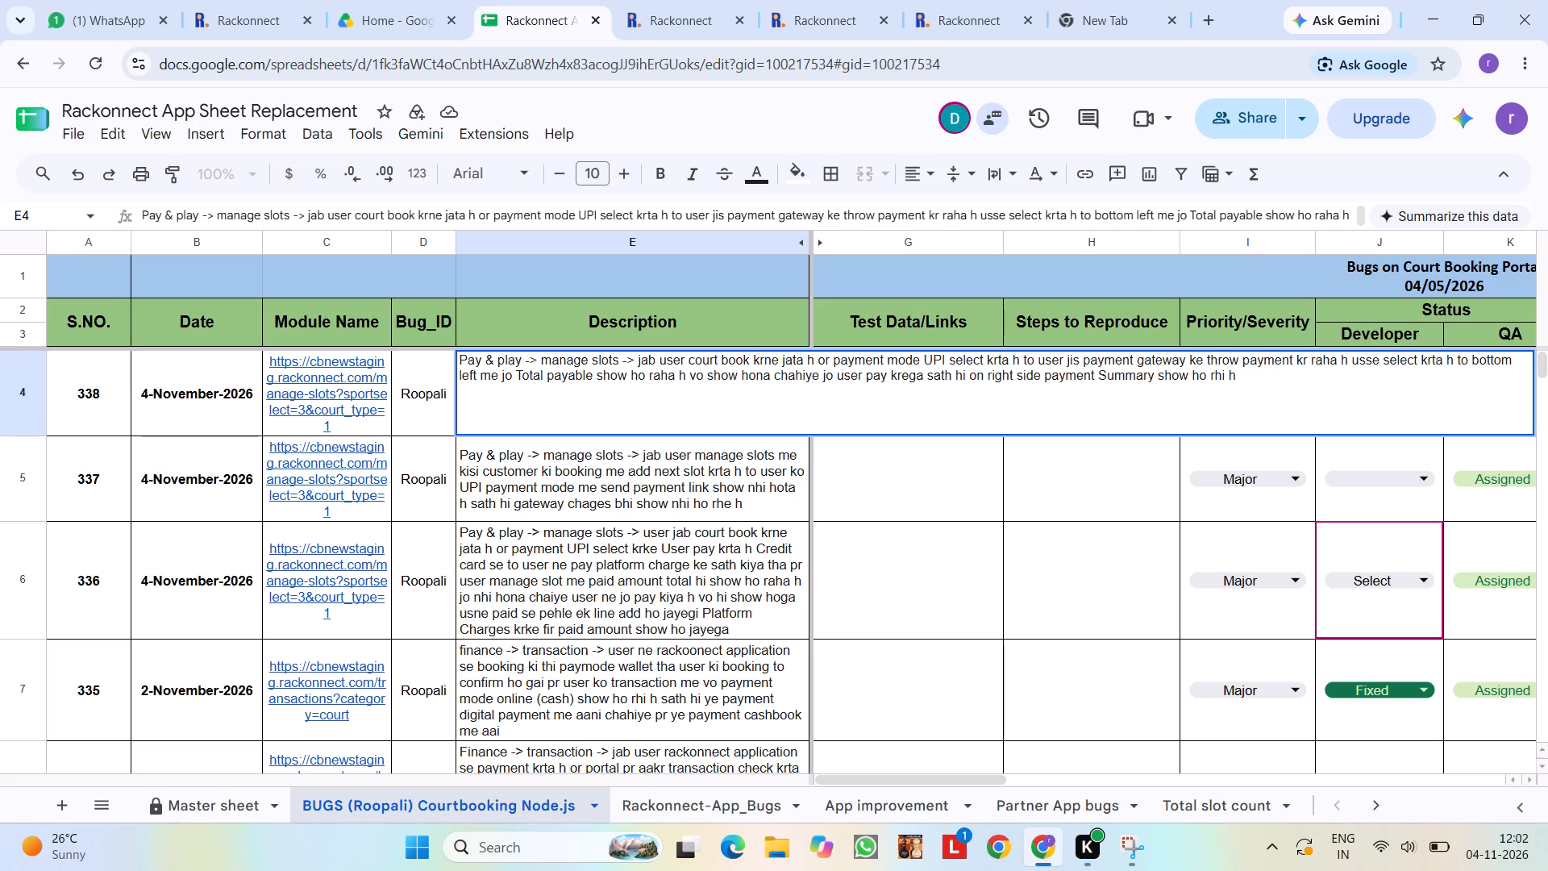
pyautogui.write('usme')
pyautogui.press('space')
pyautogui.write('bhi')
pyautogui.press('space')
# Copy the "Total to collect" label from the Quick Book summary and add it to the end of bug 338's description.
pyautogui.click(698, 0)
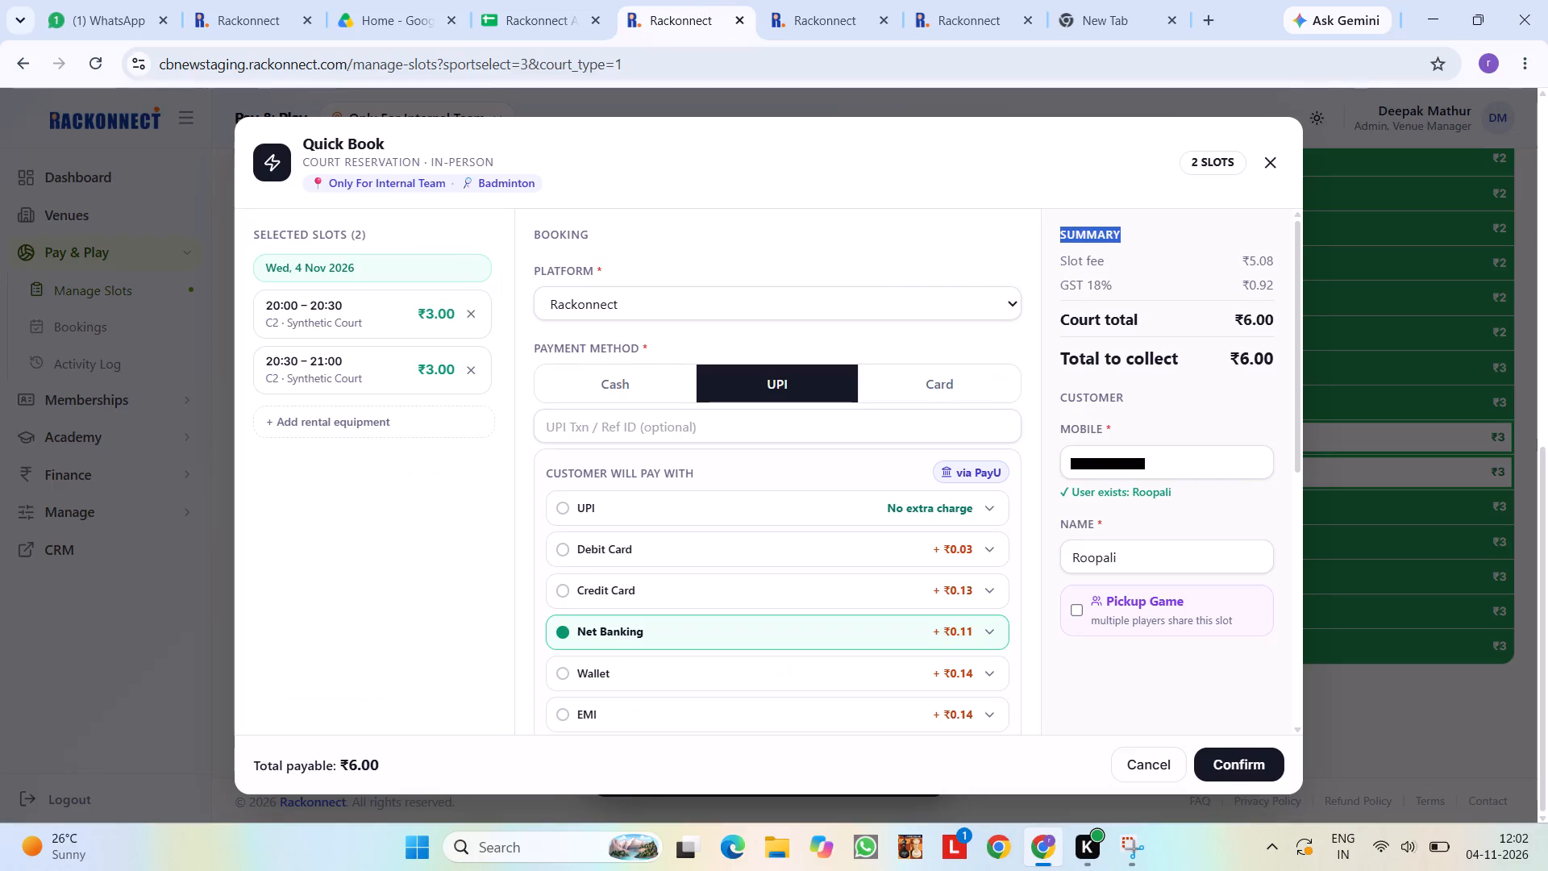
pyautogui.moveTo(1063, 358); pyautogui.dragTo(1278, 360)
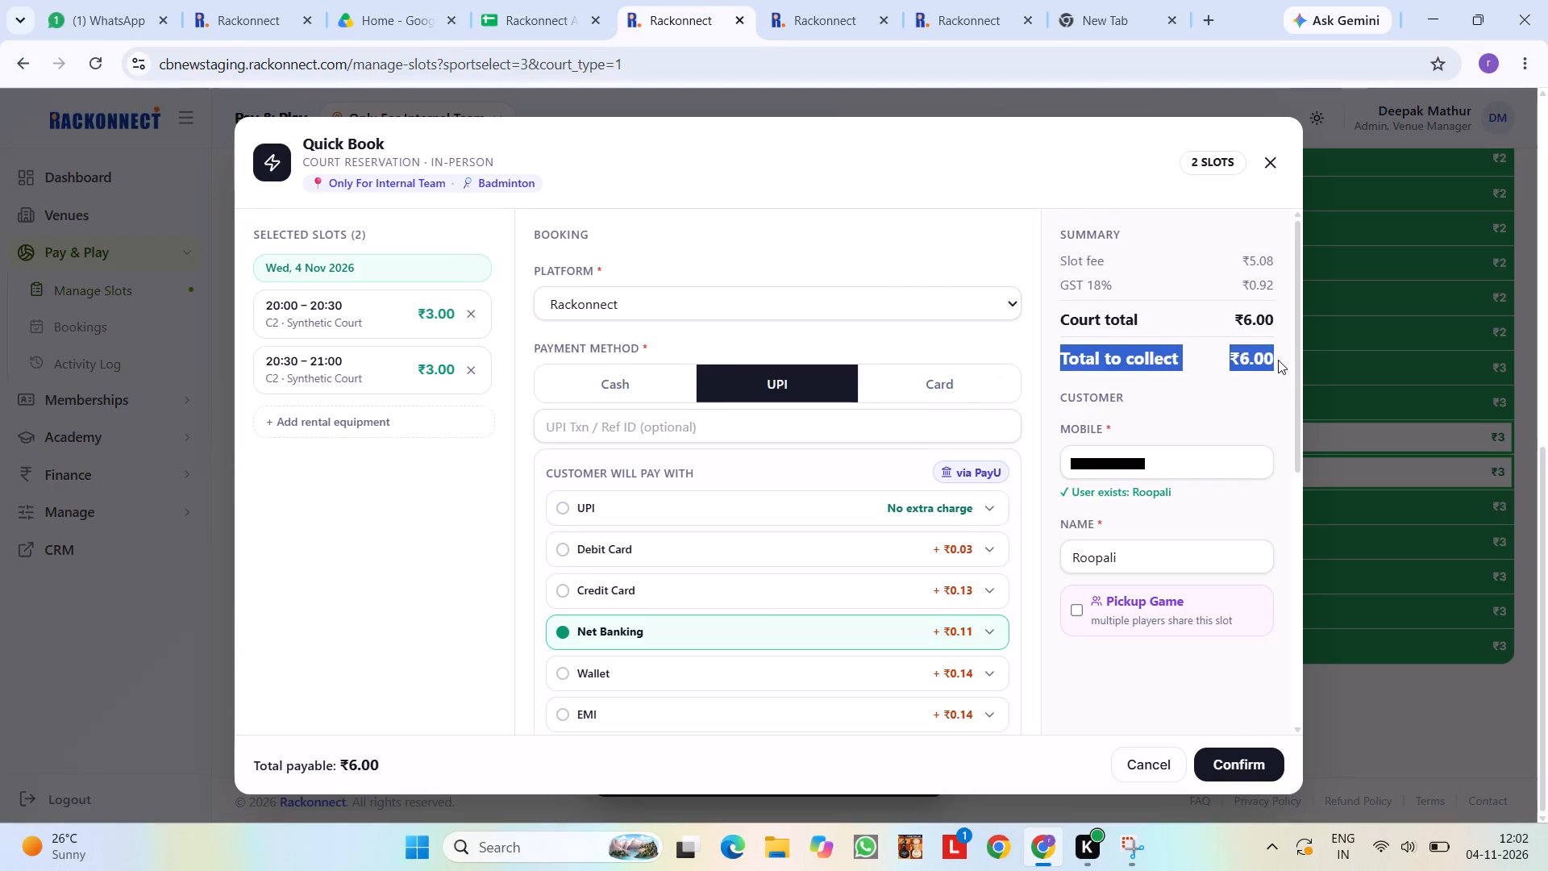
pyautogui.moveTo(1278, 360); pyautogui.dragTo(1178, 360)
pyautogui.hotkey('ctrl', 'c')
pyautogui.hotkey('ctrl', 'c')
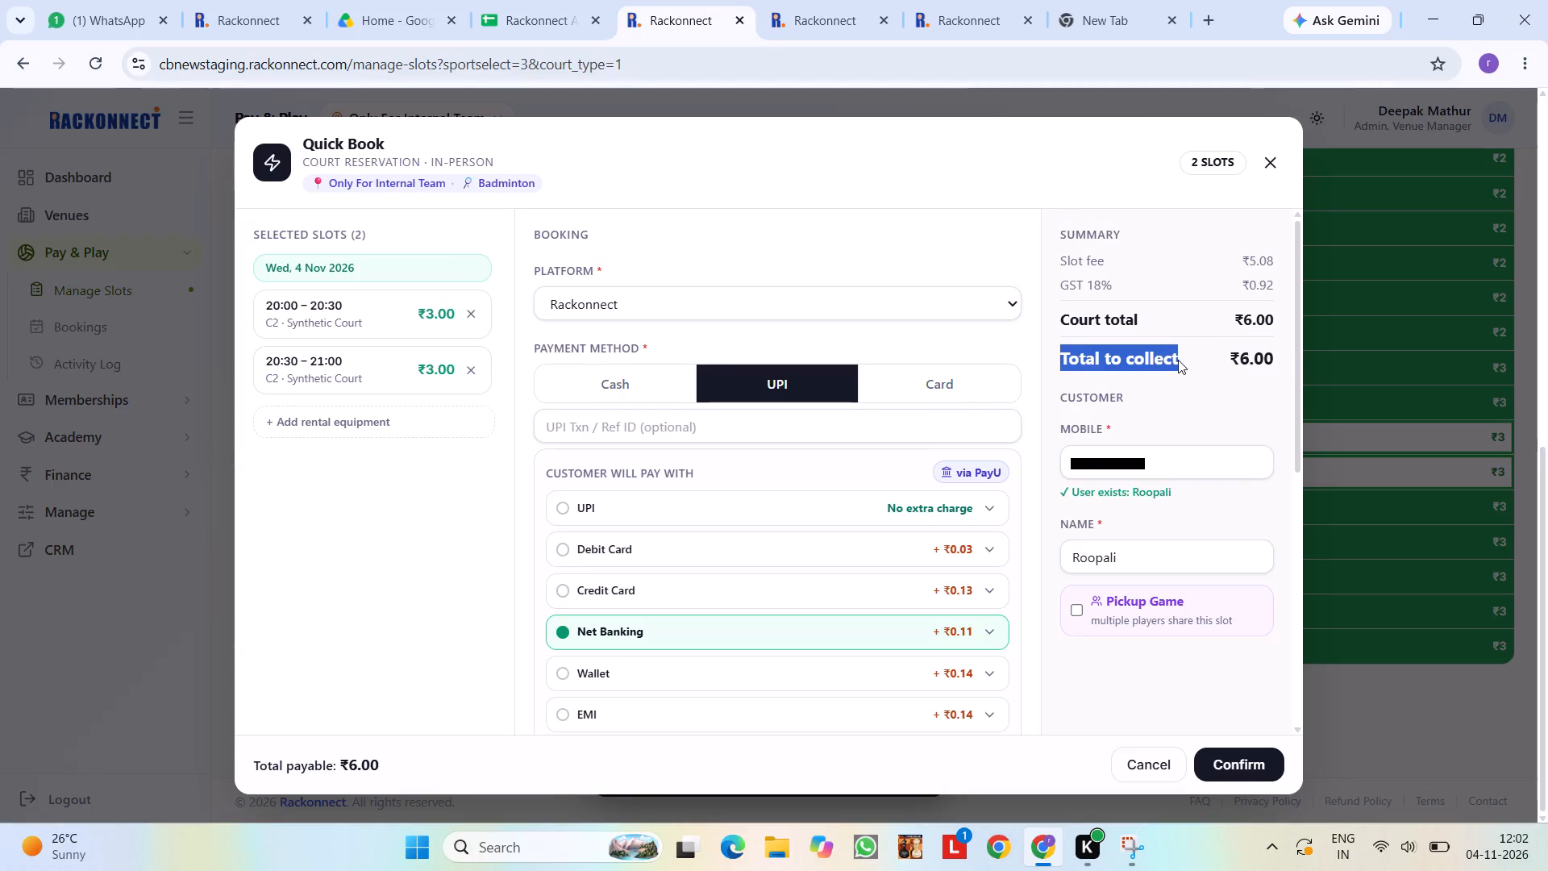
pyautogui.click(809, 1)
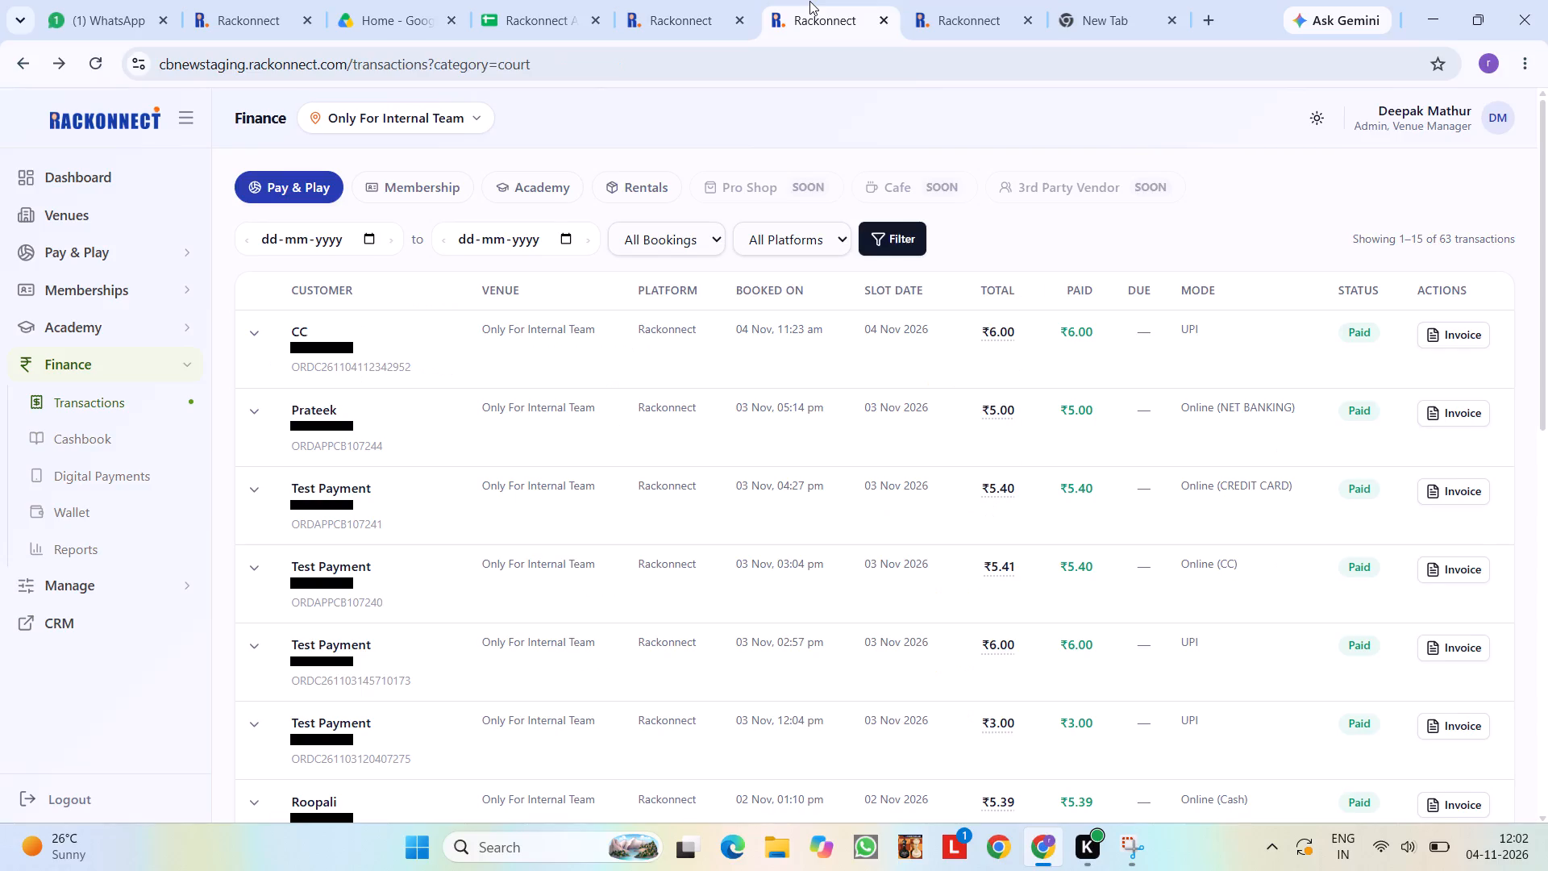
pyautogui.click(530, 0)
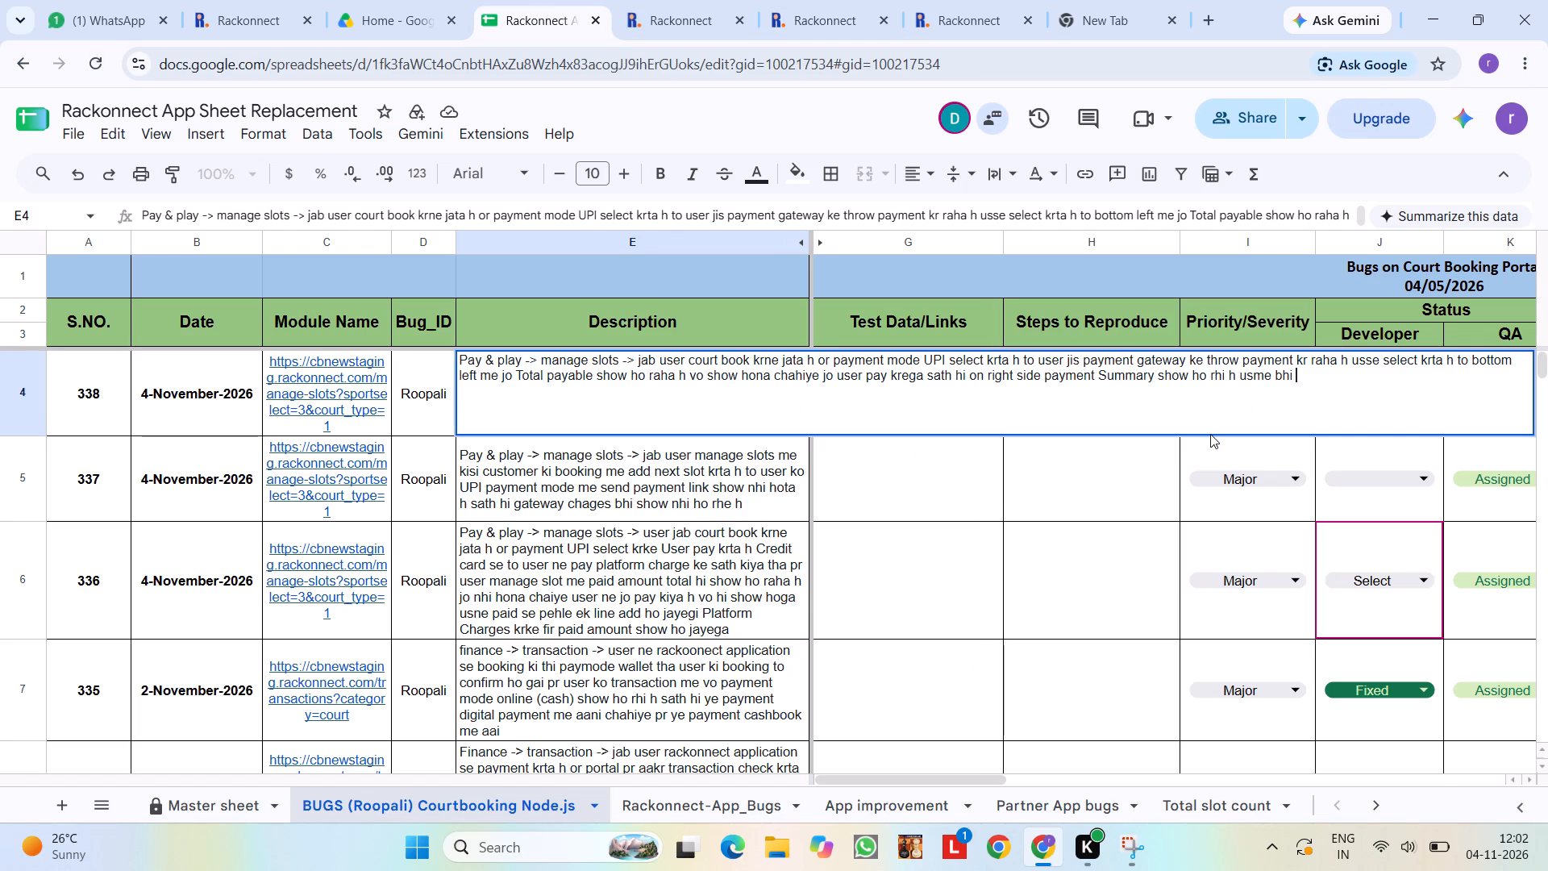
pyautogui.hotkey('ctrl', 'v')
# Append "me total amount show hoga" after "Total to collect" in bug 338's description.
pyautogui.press('space')
pyautogui.write('me')
pyautogui.press('space')
pyautogui.write('toto')
pyautogui.press('BackSpace')
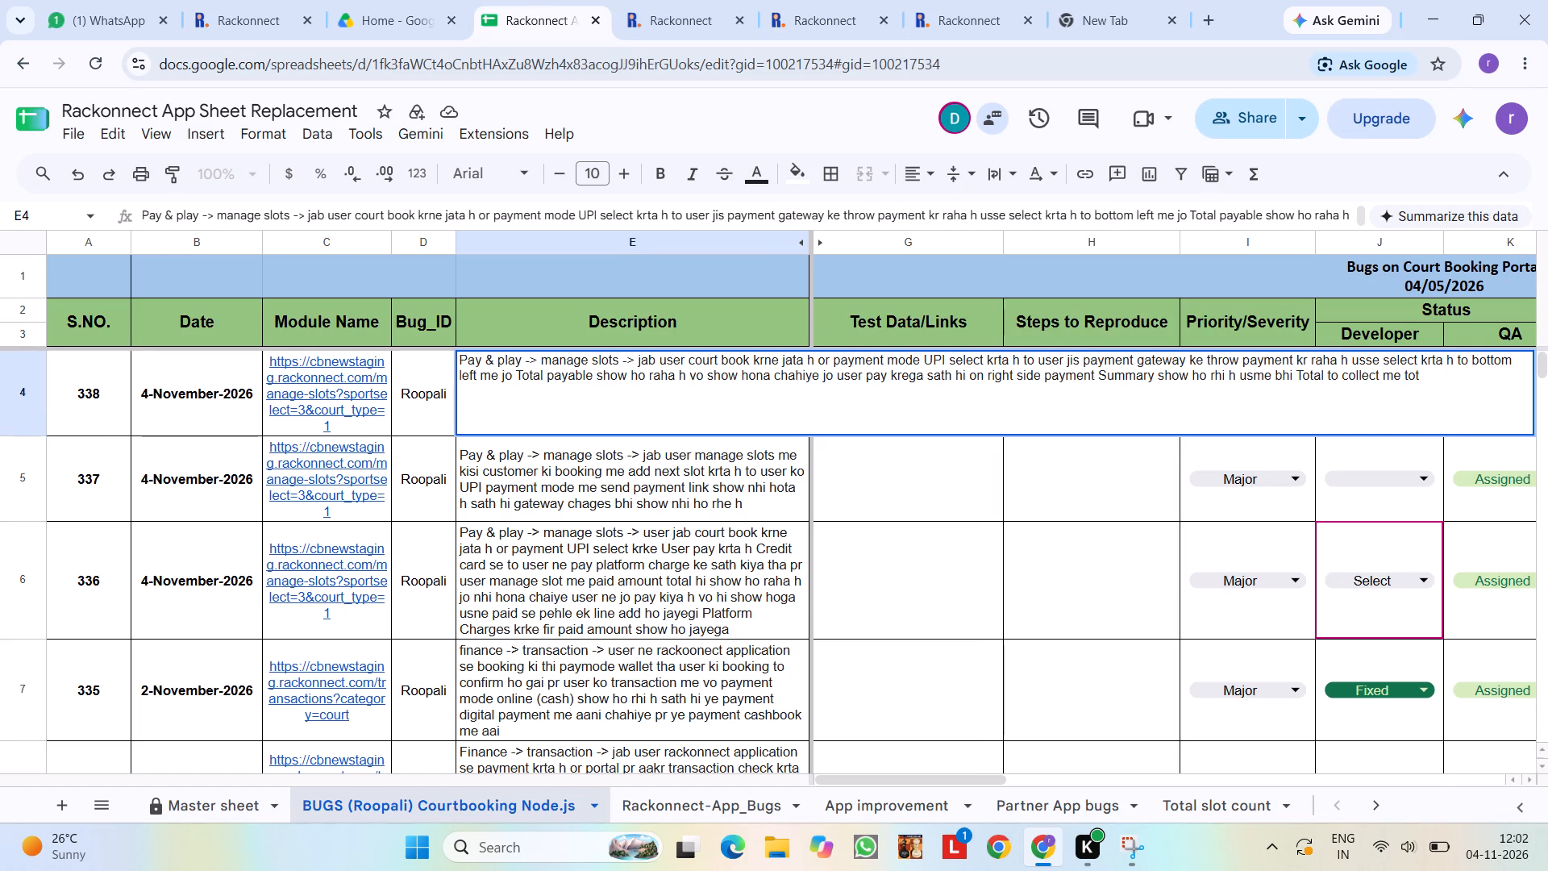
pyautogui.write('al amount shoe')
pyautogui.press('space')
pyautogui.press('BackSpace')
pyautogui.press('BackSpace')
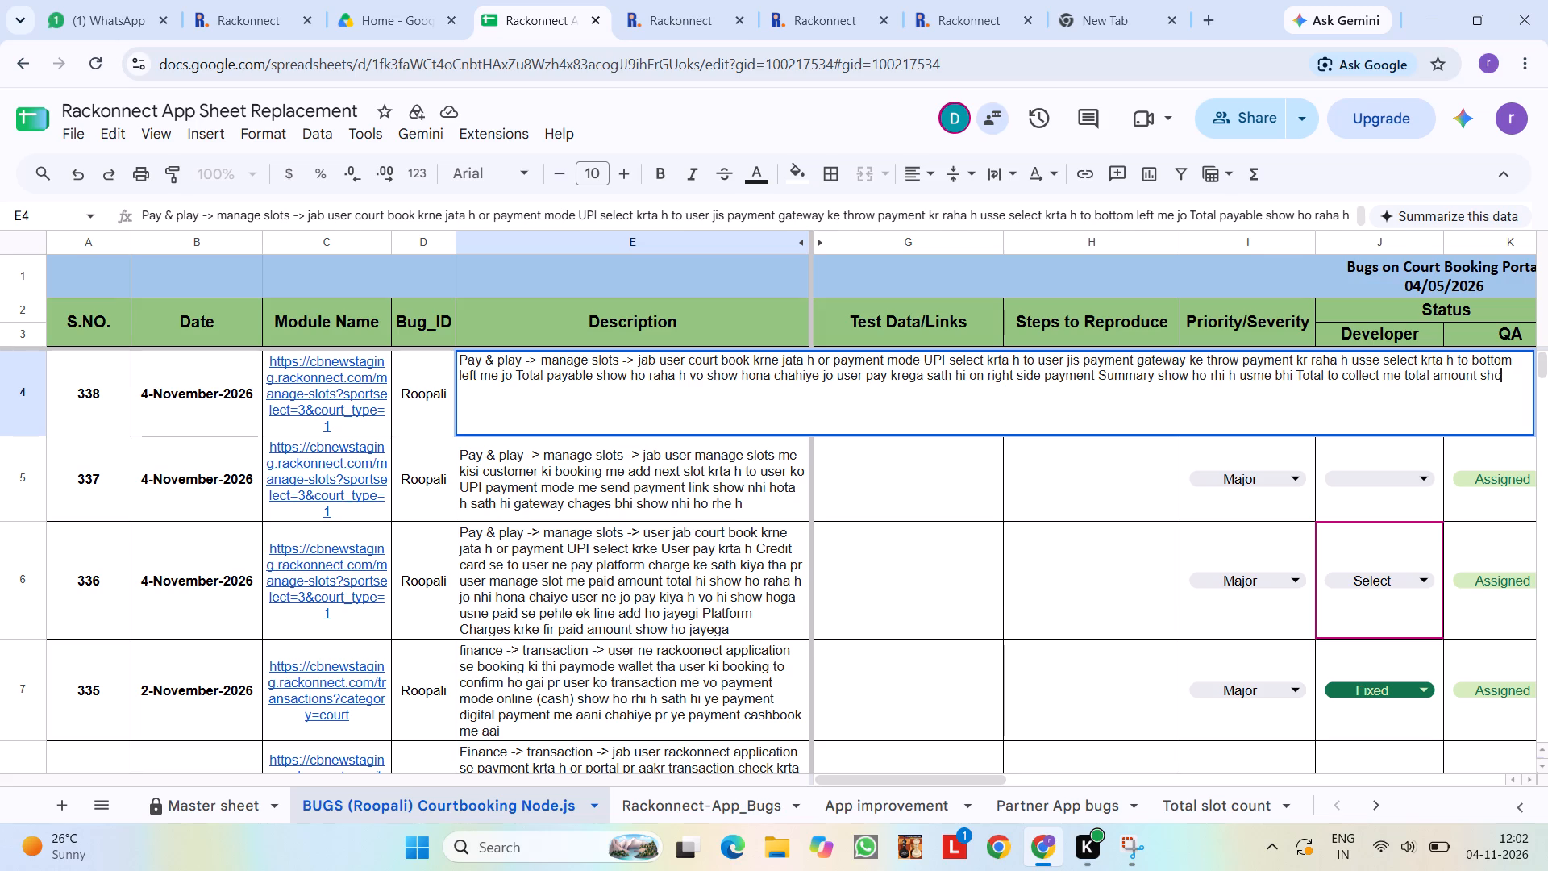
pyautogui.write('w hot')
pyautogui.press('BackSpace')
pyautogui.write('ga h')
pyautogui.press('space')
pyautogui.press('BackSpace')
pyautogui.press('BackSpace')
# Finish bug 338's description with "usse pehle gateway charges add hote hue show ho jayenge" and commit the cell.
pyautogui.write('usse pehpe')
pyautogui.press('space')
pyautogui.press('BackSpace')
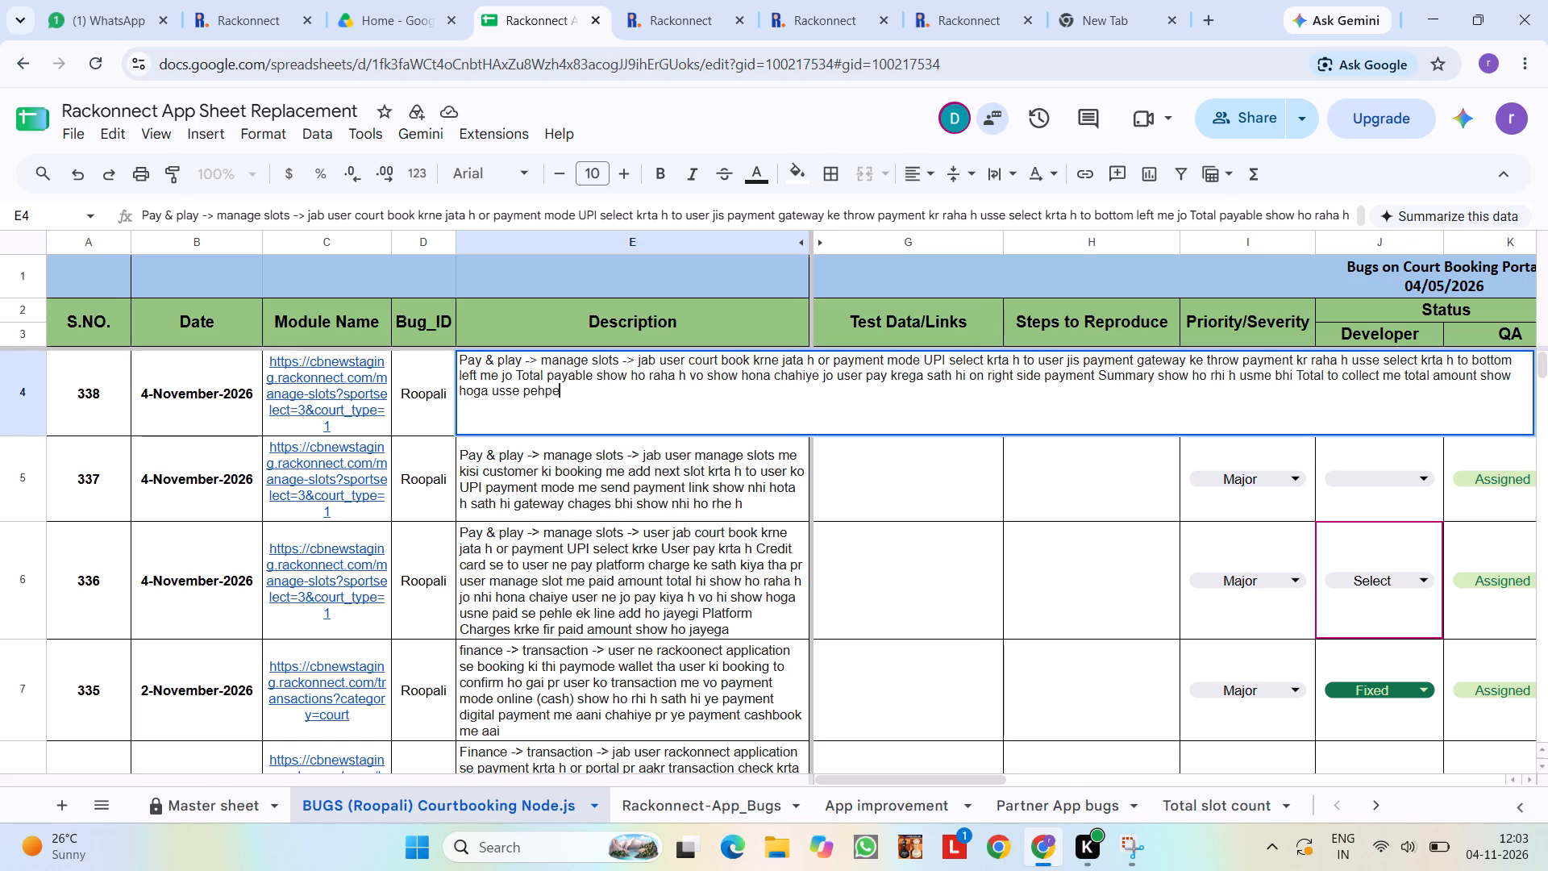
pyautogui.press('BackSpace')
pyautogui.press('BackSpace')
pyautogui.write('le')
pyautogui.press('space')
pyautogui.write('gateway')
pyautogui.press('space')
pyautogui.write('charges add hote hue show ho')
pyautogui.press('space')
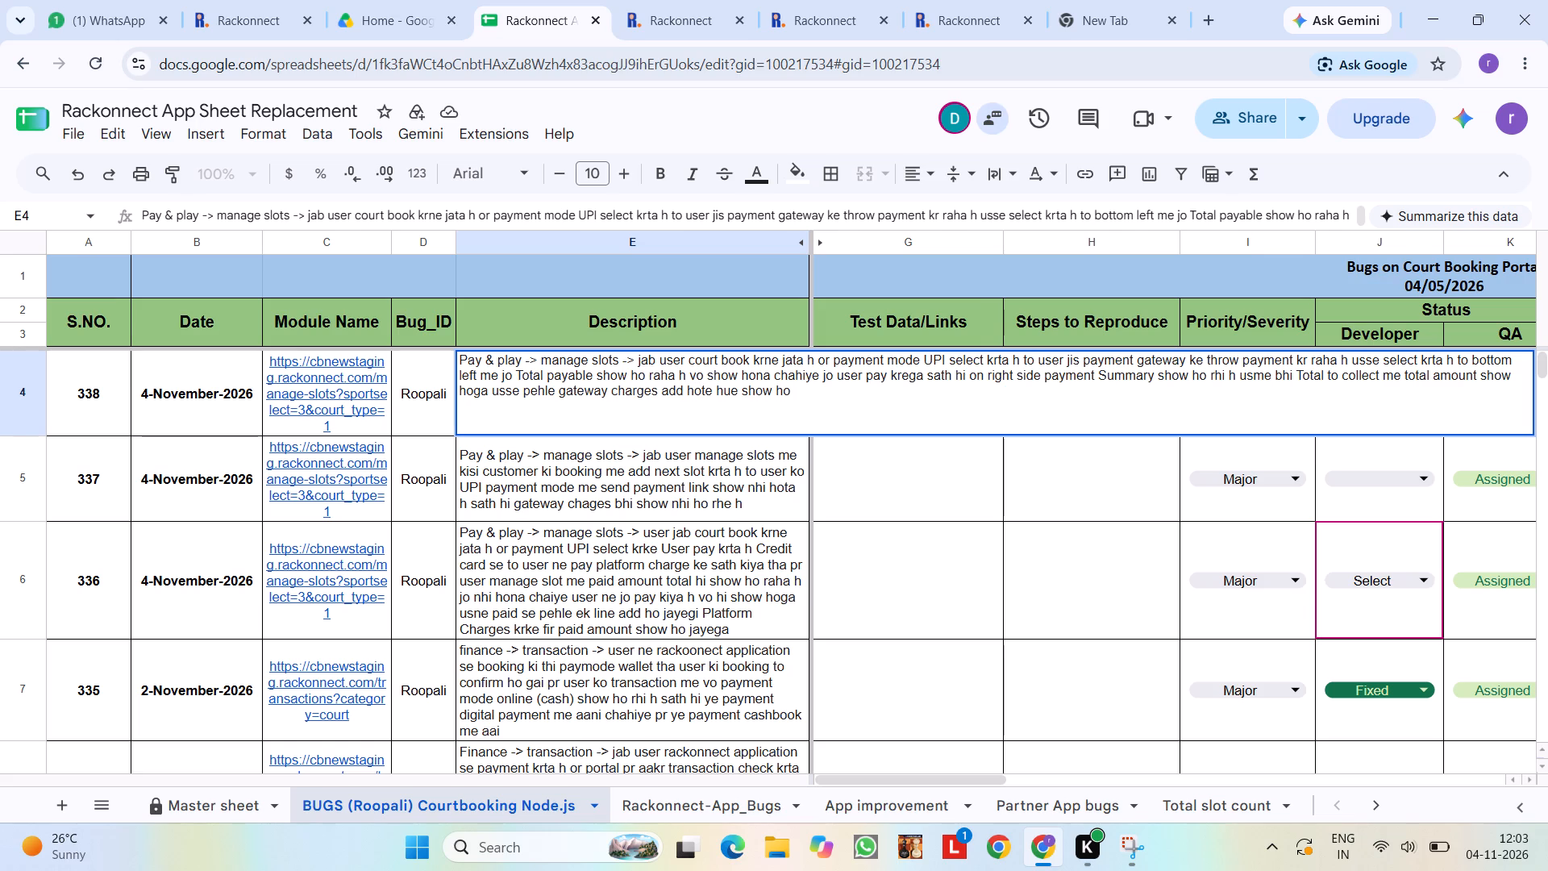
pyautogui.write('jayenge')
pyautogui.press('space')
pyautogui.press('Return')
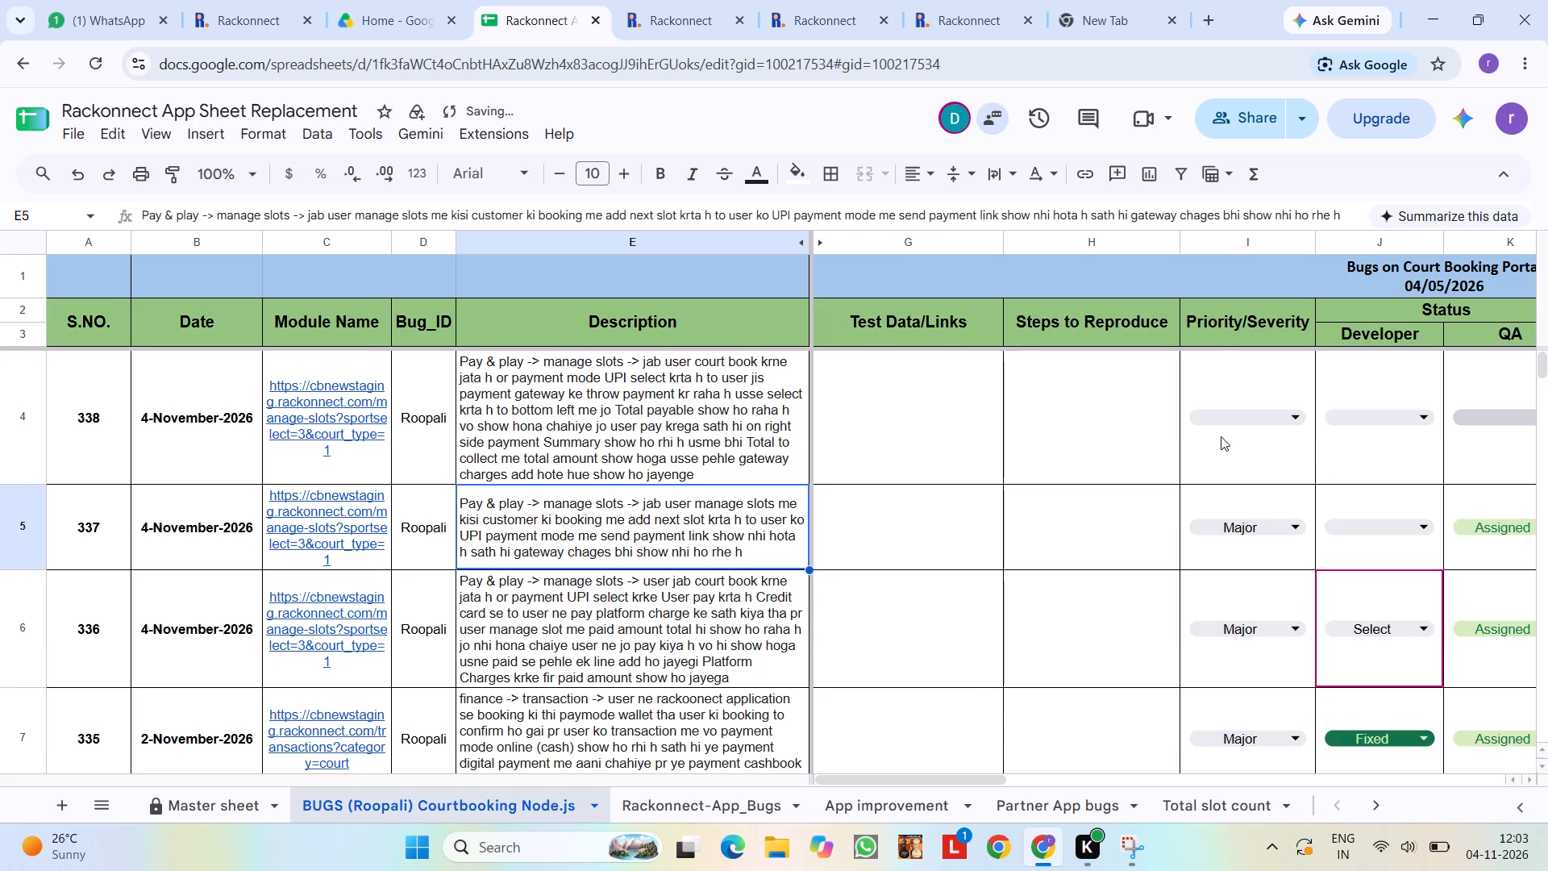
# Set bug 338's Priority/Severity to High.
pyautogui.click(1225, 420)
pyautogui.click(1217, 527)
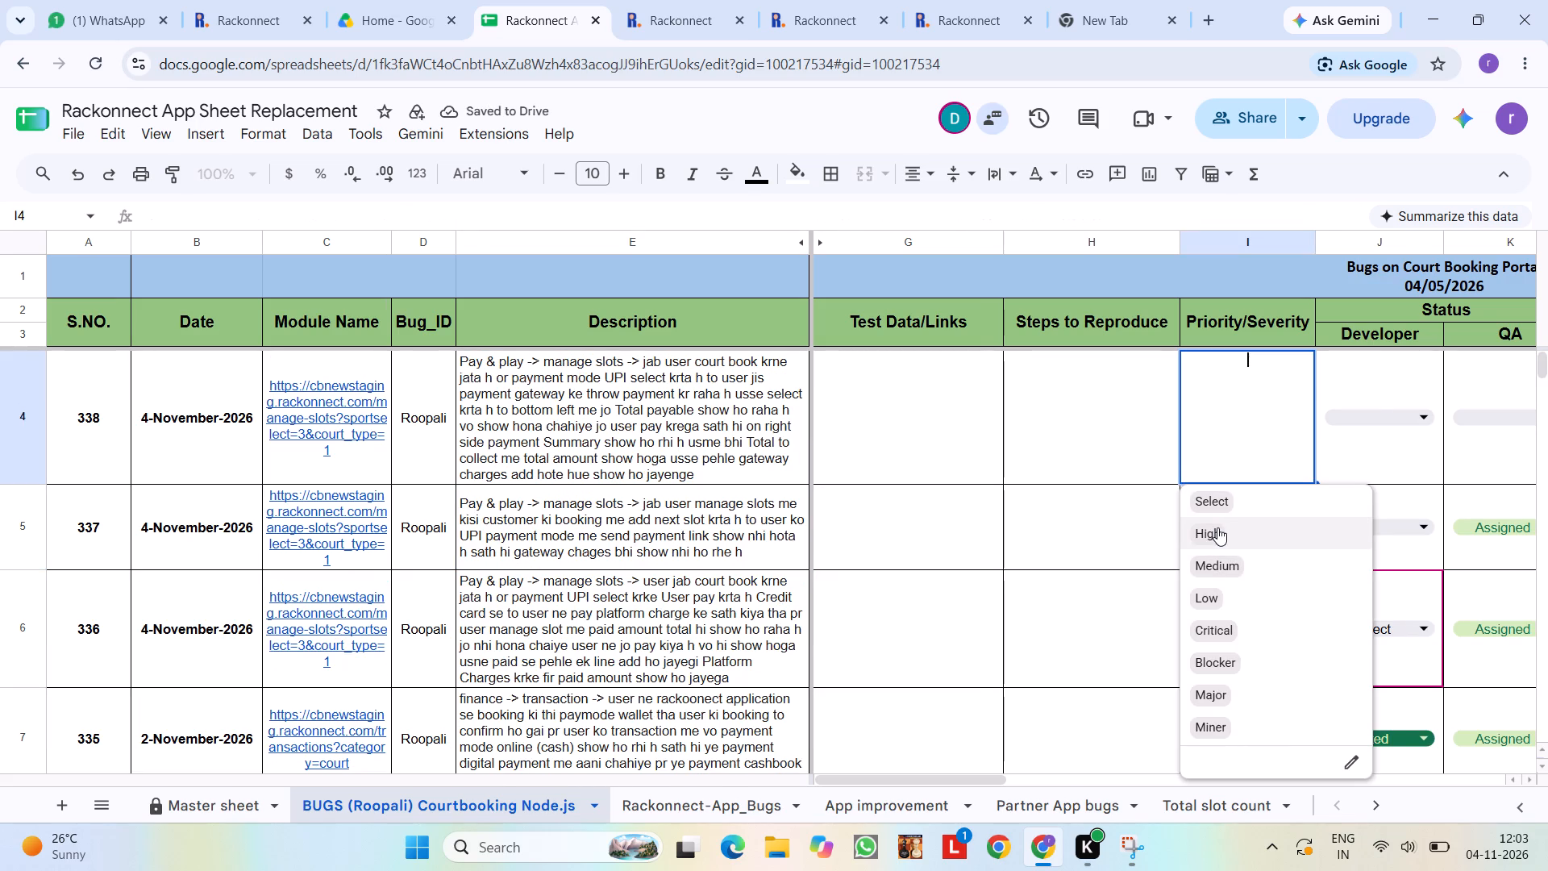
# Set bug 338's QA status to Assigned.
pyautogui.moveTo(1504, 417); pyautogui.dragTo(1467, 524)
pyautogui.click(1467, 524)
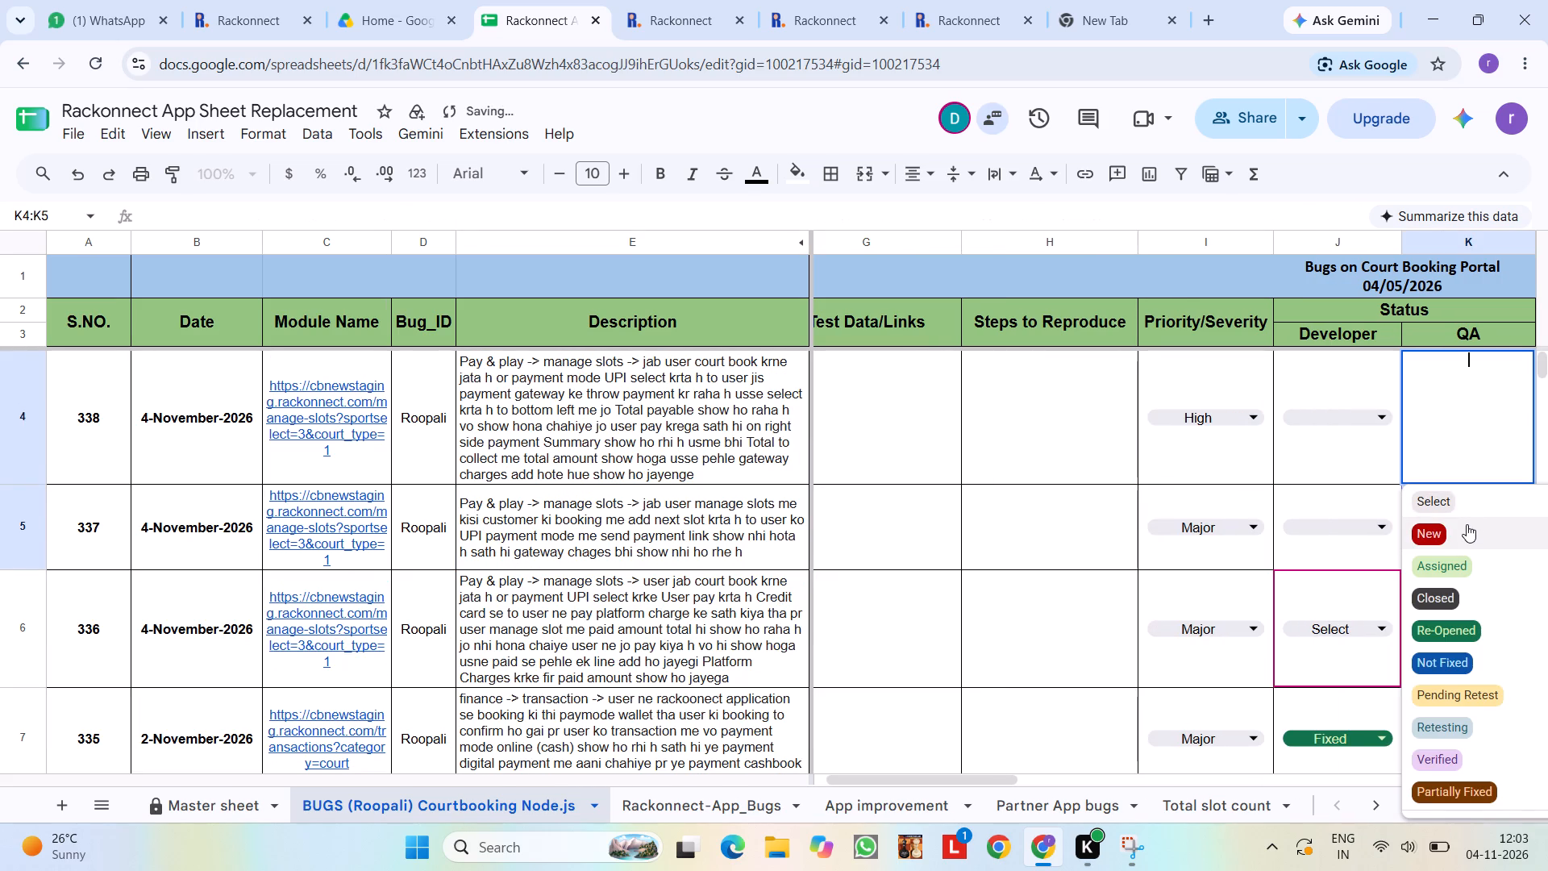
pyautogui.click(1471, 419)
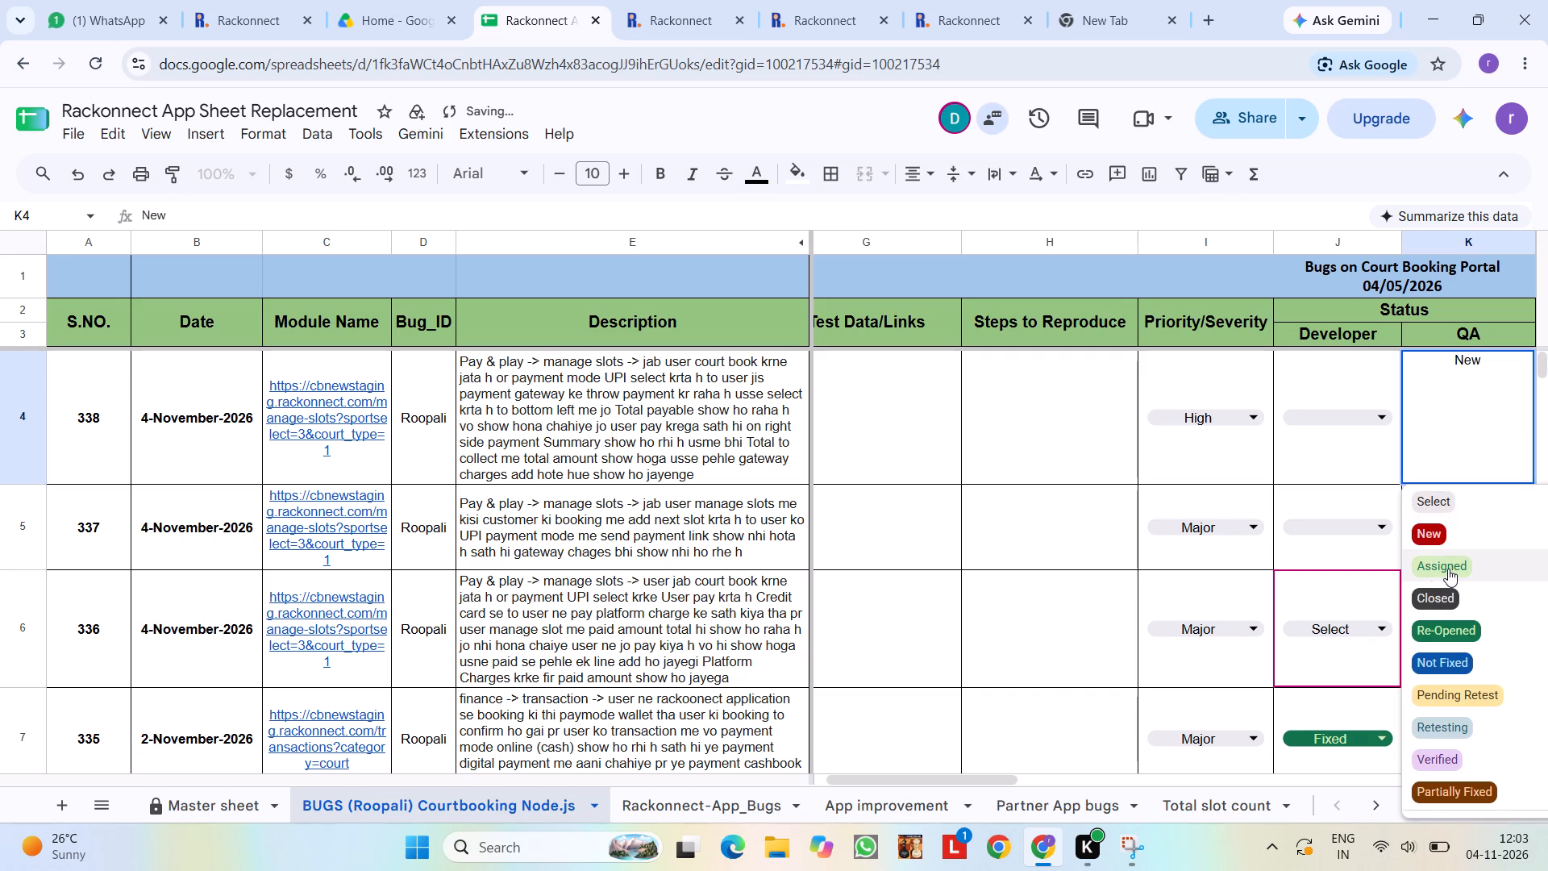
pyautogui.click(1448, 569)
# Set bug 338's Dev/Live value to Dev.
pyautogui.hscroll(-3, 1448, 569)
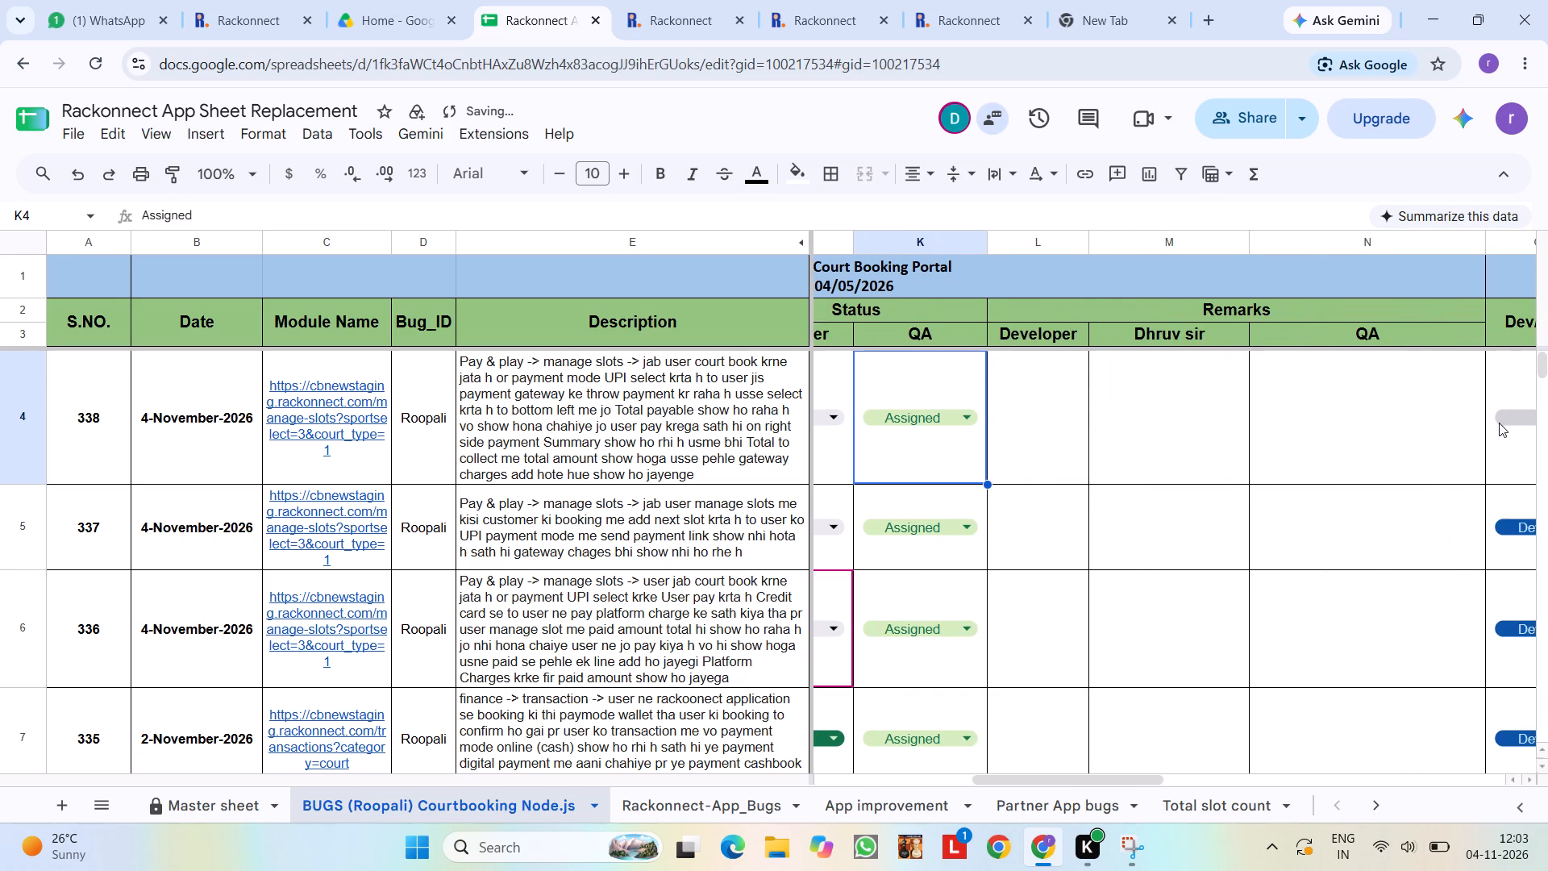
pyautogui.click(1508, 416)
pyautogui.click(1463, 506)
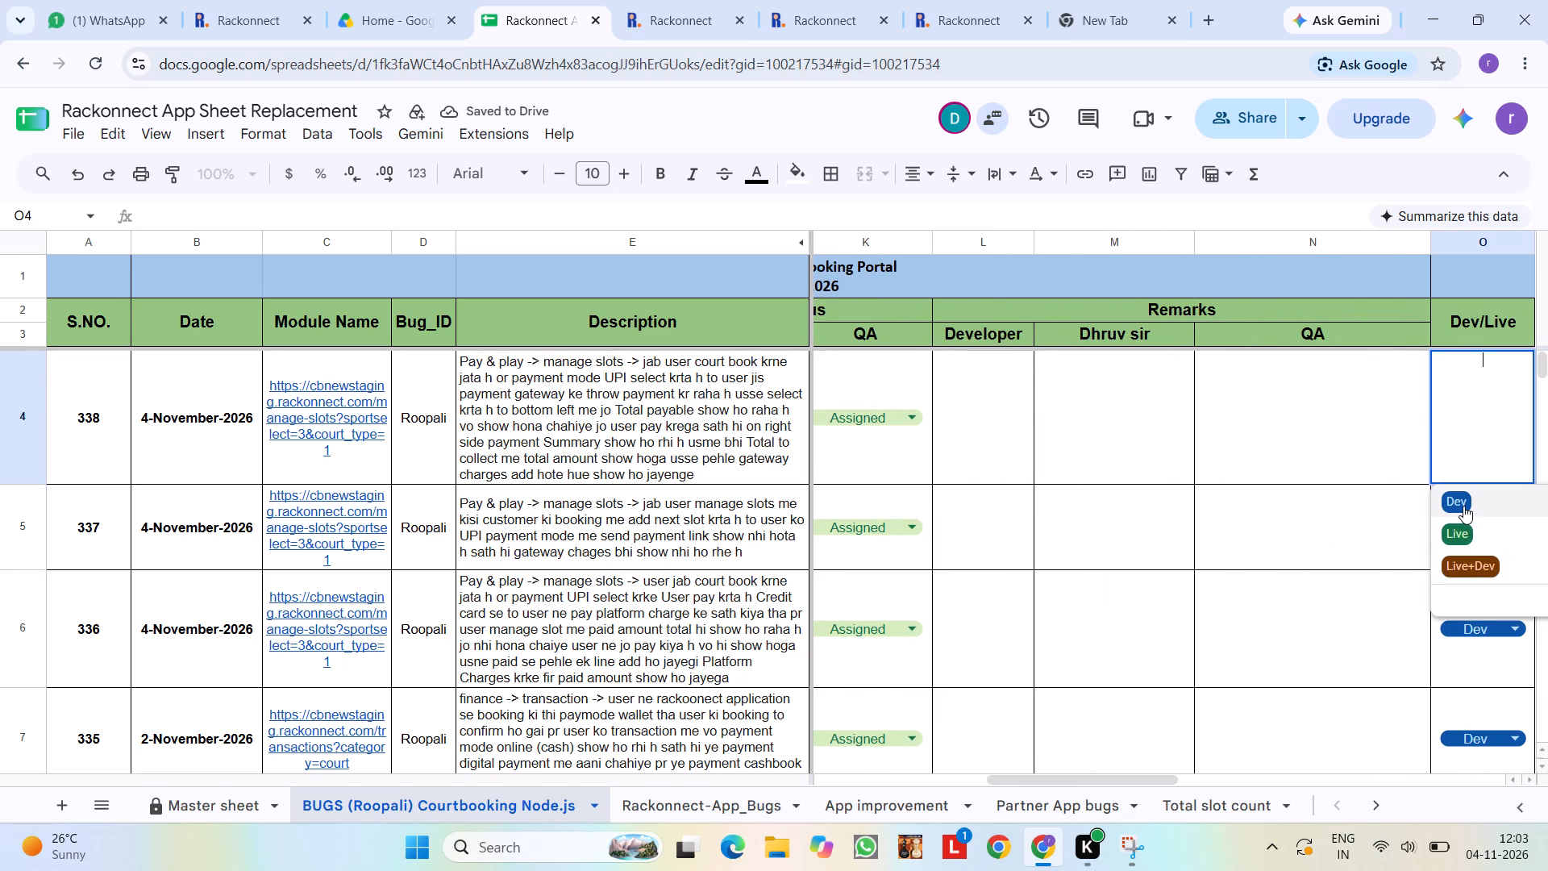
# Insert two empty rows above bug 338's row.
pyautogui.hscroll(10, 1463, 506)
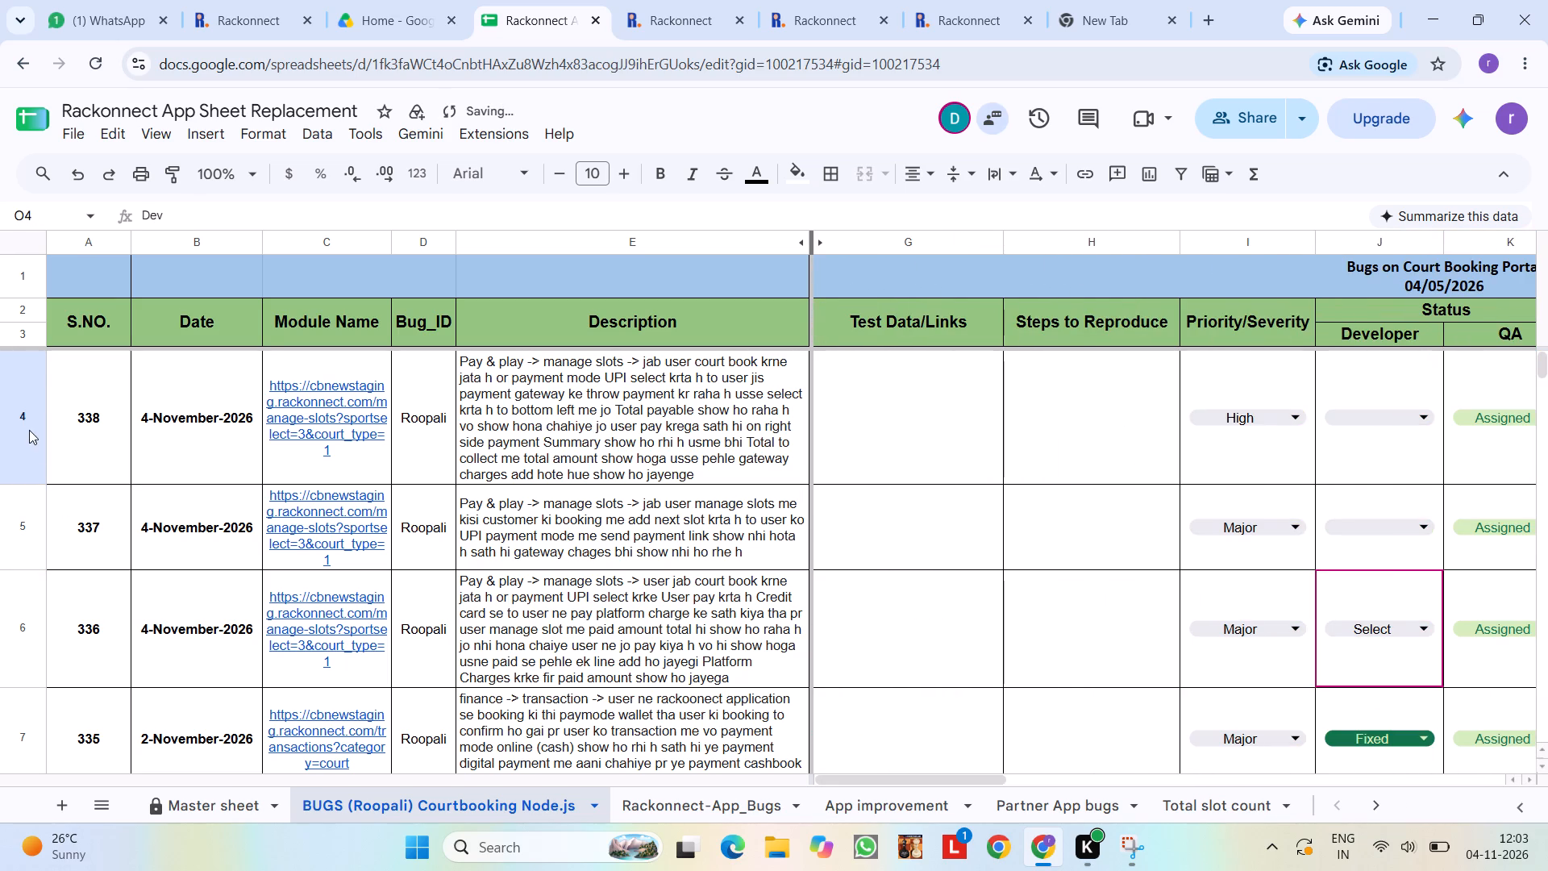
pyautogui.moveTo(29, 430); pyautogui.dragTo(49, 516)
pyautogui.rightClick(49, 516)
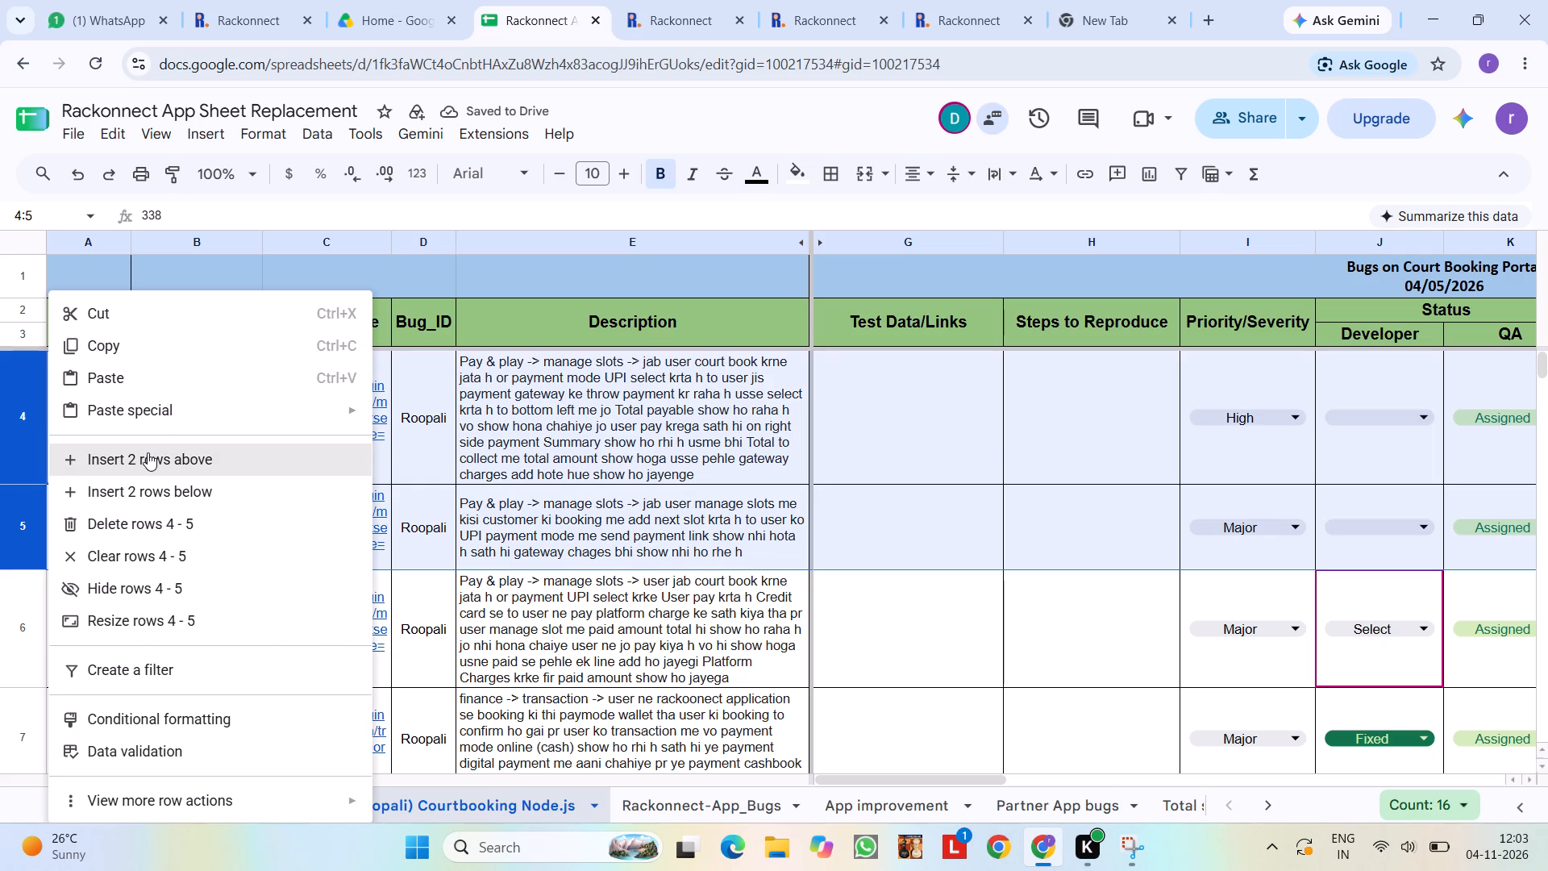
pyautogui.click(148, 452)
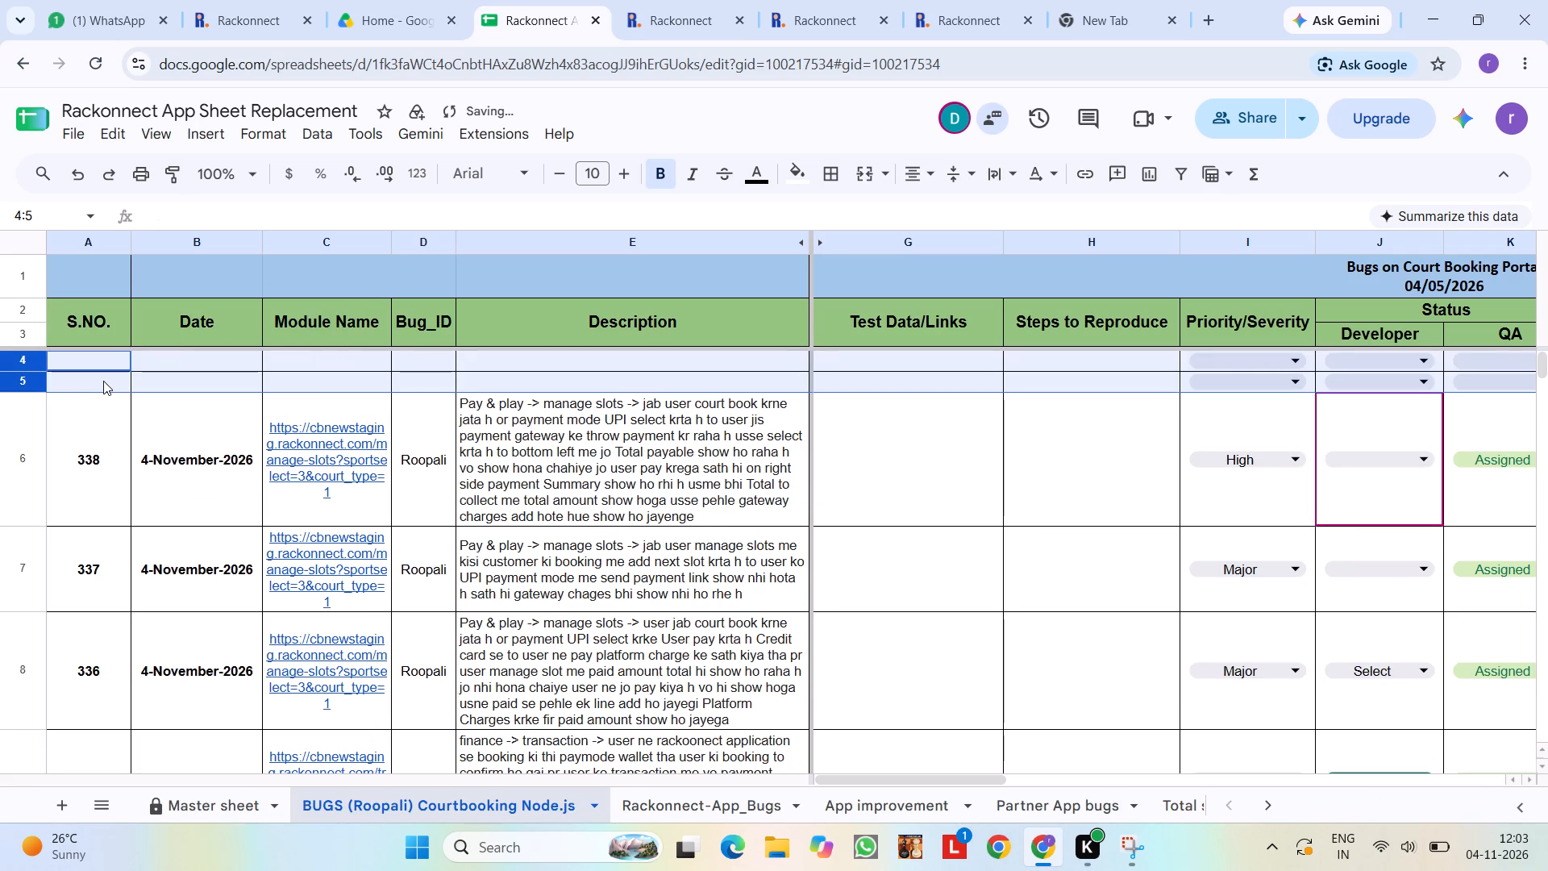
# Number the two new rows 339 and 340 in the S.NO. column, with 340 in the upper row.
pyautogui.click(102, 380)
pyautogui.write('339')
pyautogui.press('Up')
pyautogui.write('340')
# Copy bug 338's date, 4-November-2026, into the Date cells of rows 339 and 340.
pyautogui.click(208, 473)
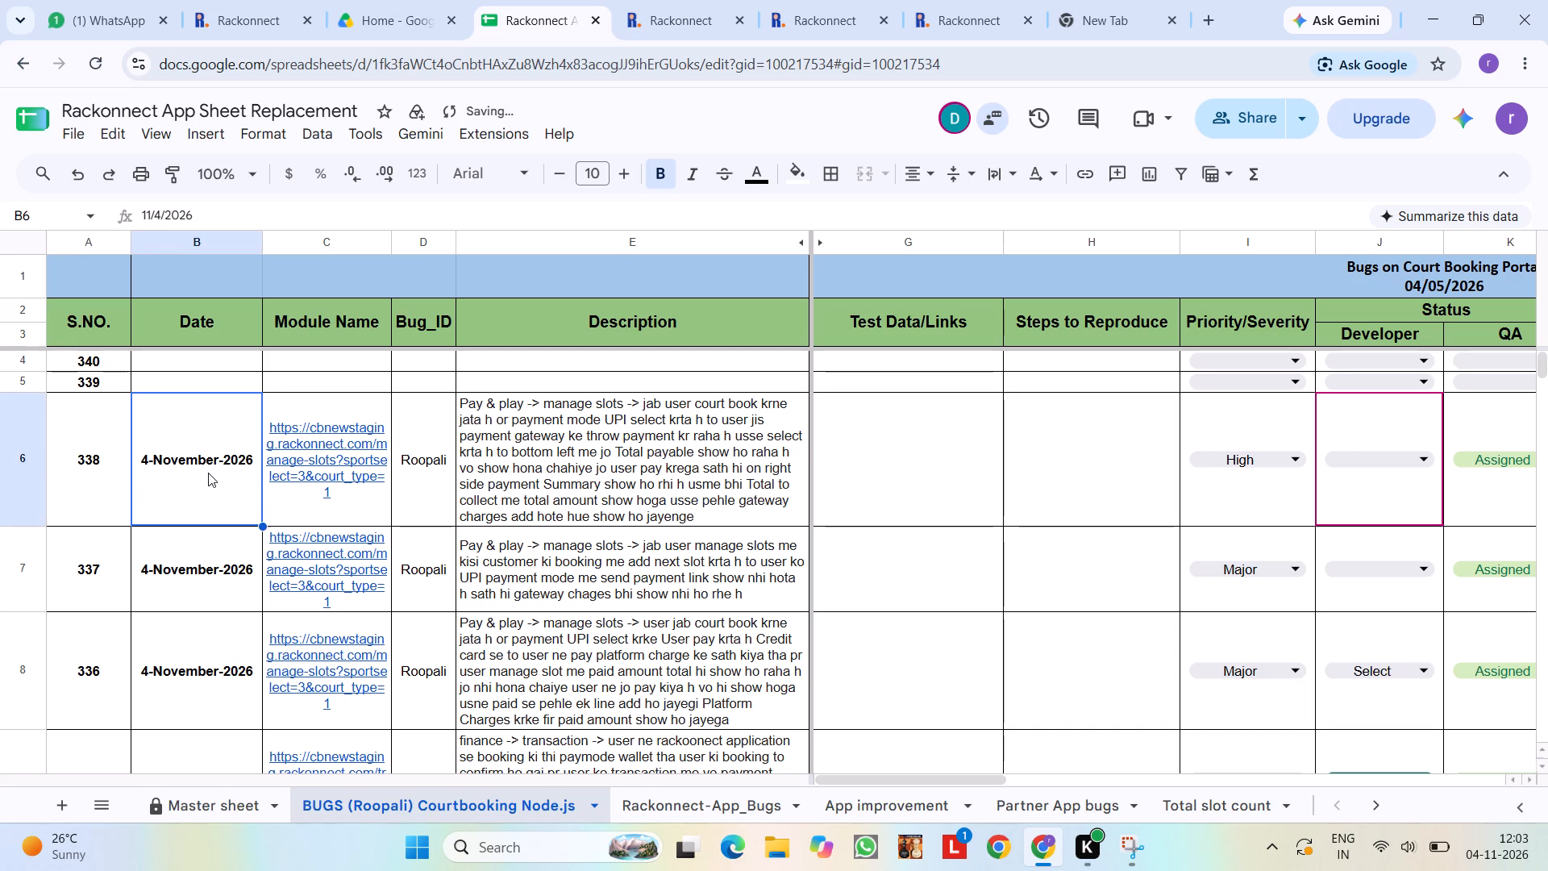
pyautogui.hotkey('ctrl', 'c')
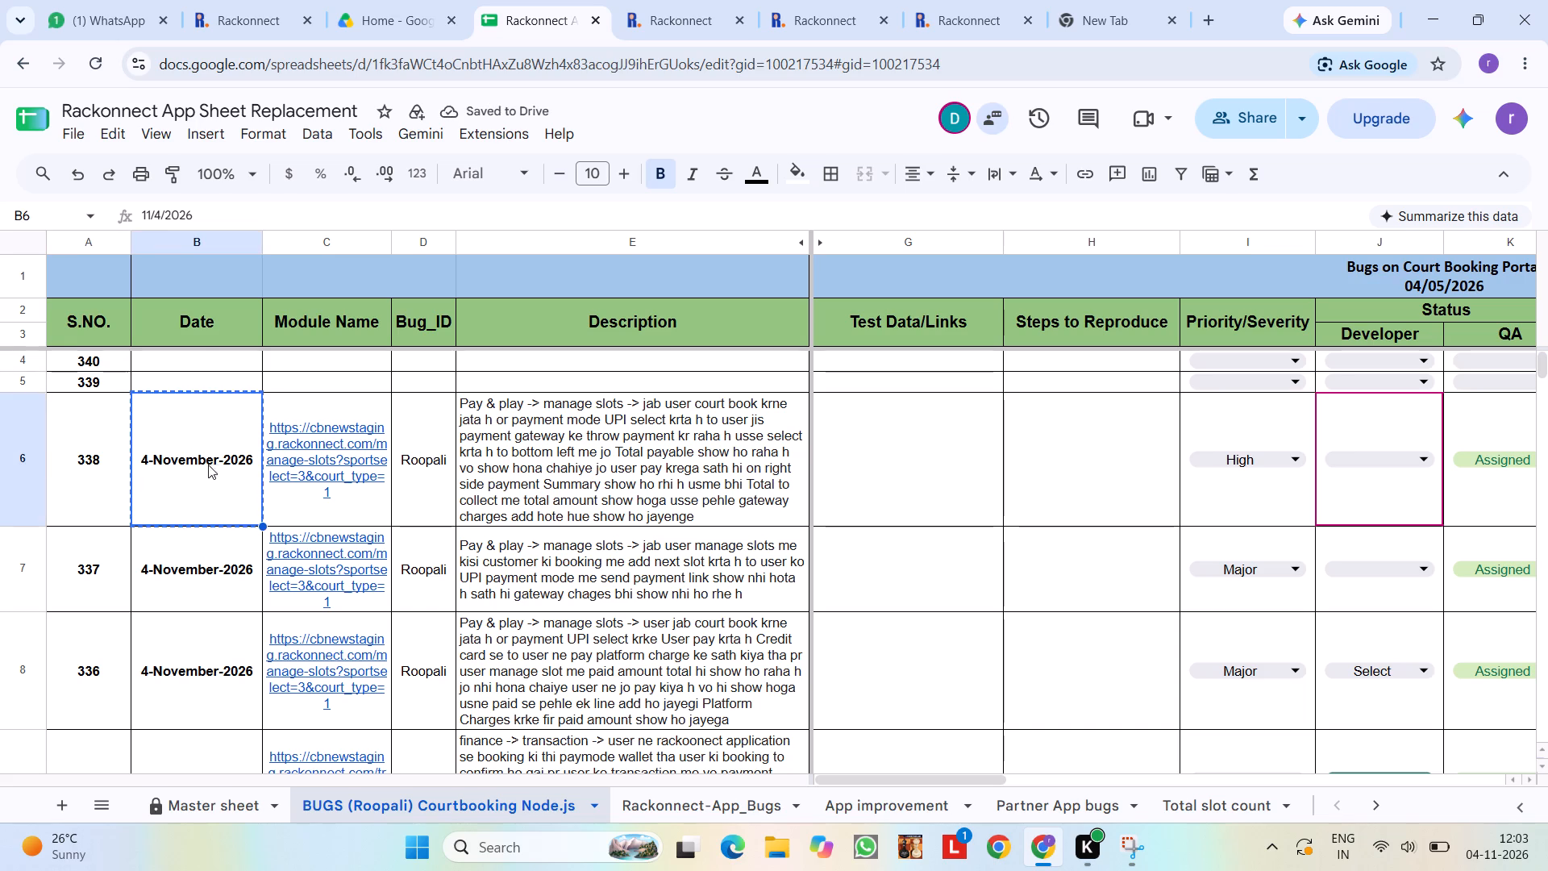
pyautogui.moveTo(202, 352); pyautogui.dragTo(206, 379)
pyautogui.hotkey('ctrl', 'v')
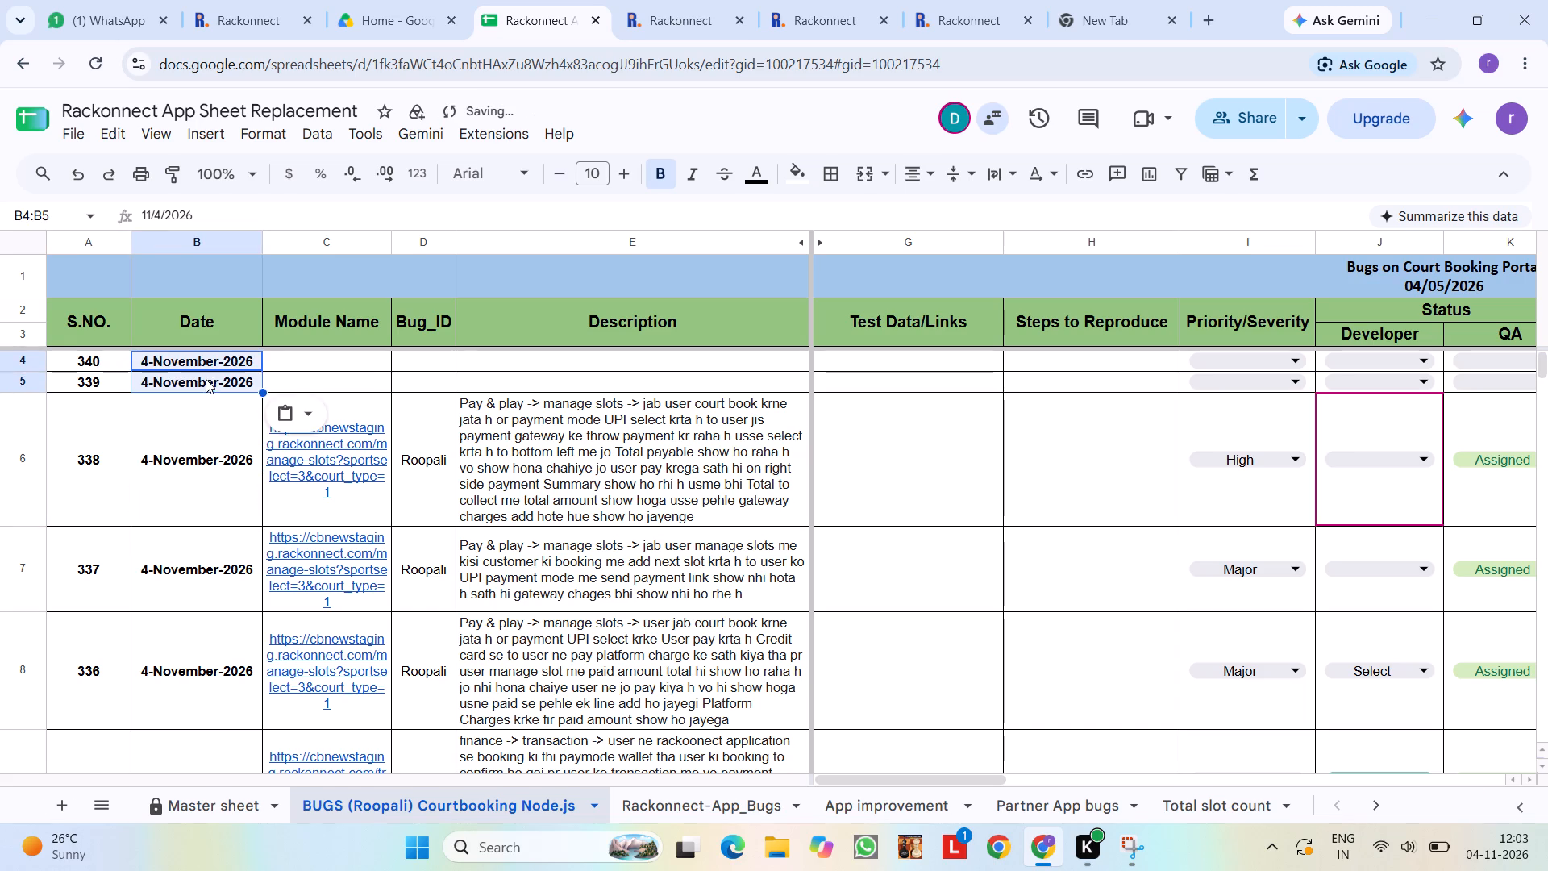
# Copy bug 338's Bug_ID entry into the Bug_ID cells of bugs 339 and 340.
pyautogui.click(406, 480)
pyautogui.hotkey('ctrl', 'c')
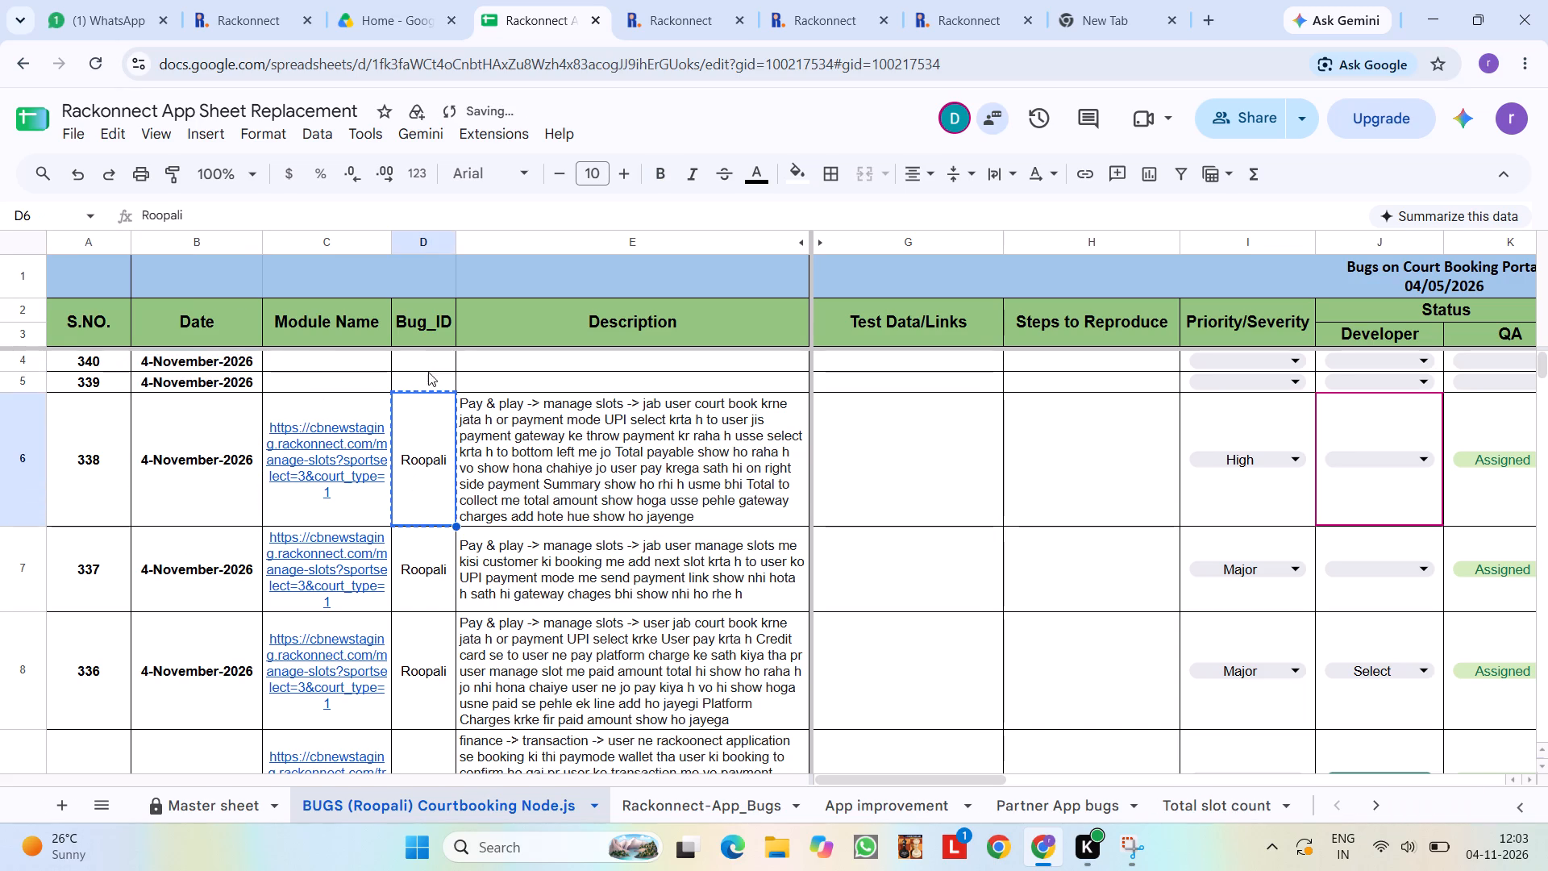
pyautogui.moveTo(423, 365); pyautogui.dragTo(427, 385)
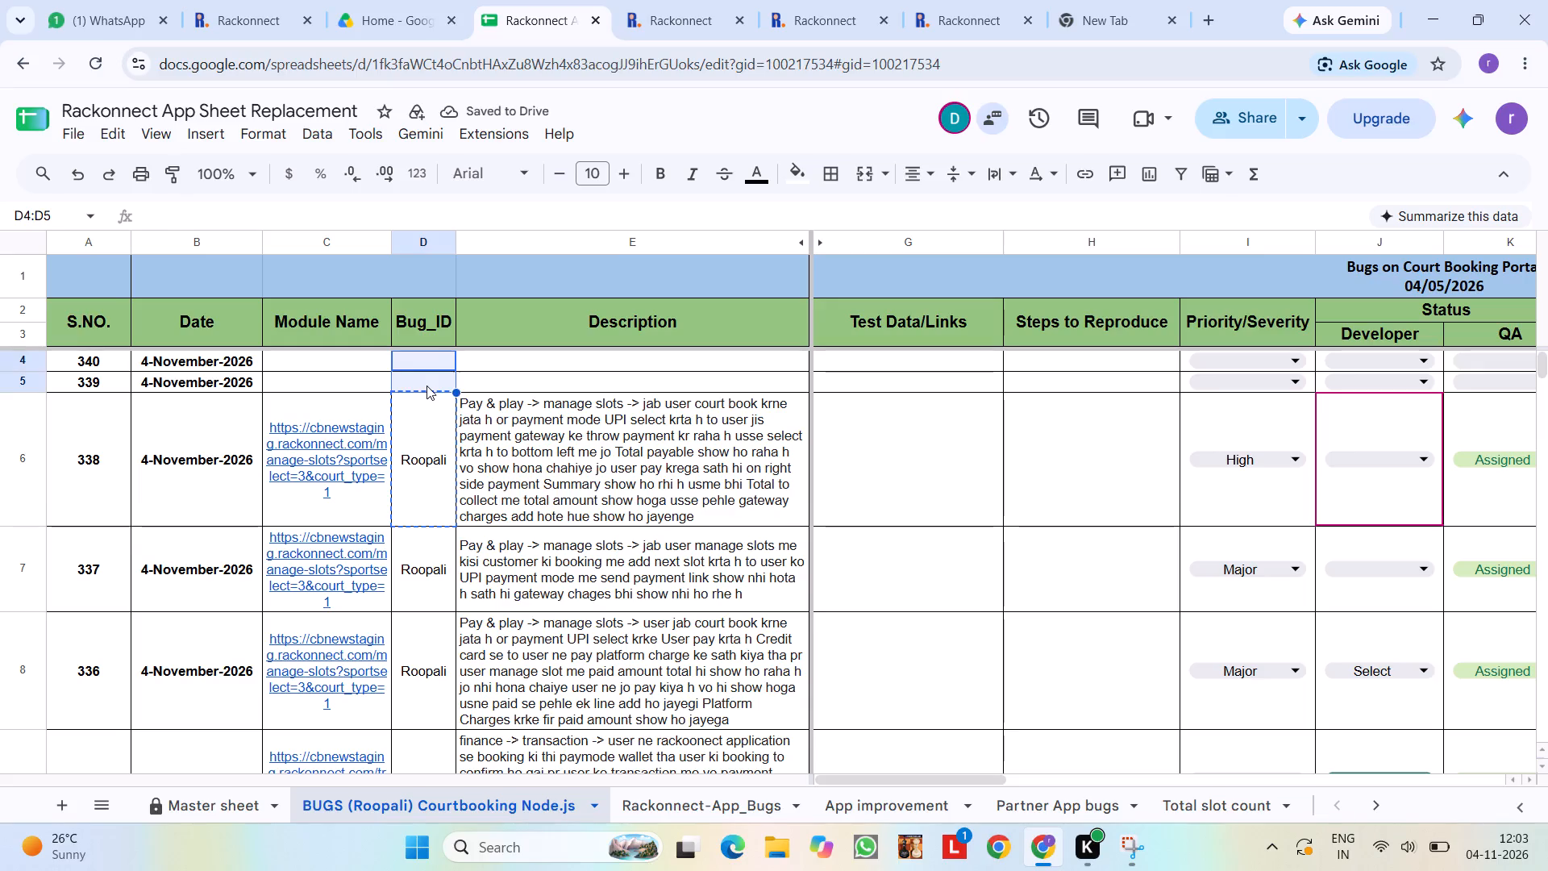
pyautogui.hotkey('ctrl', 'v')
# Switch to Snipping Tool and copy the annotated Quick Book screenshot.
pyautogui.click(311, 382)
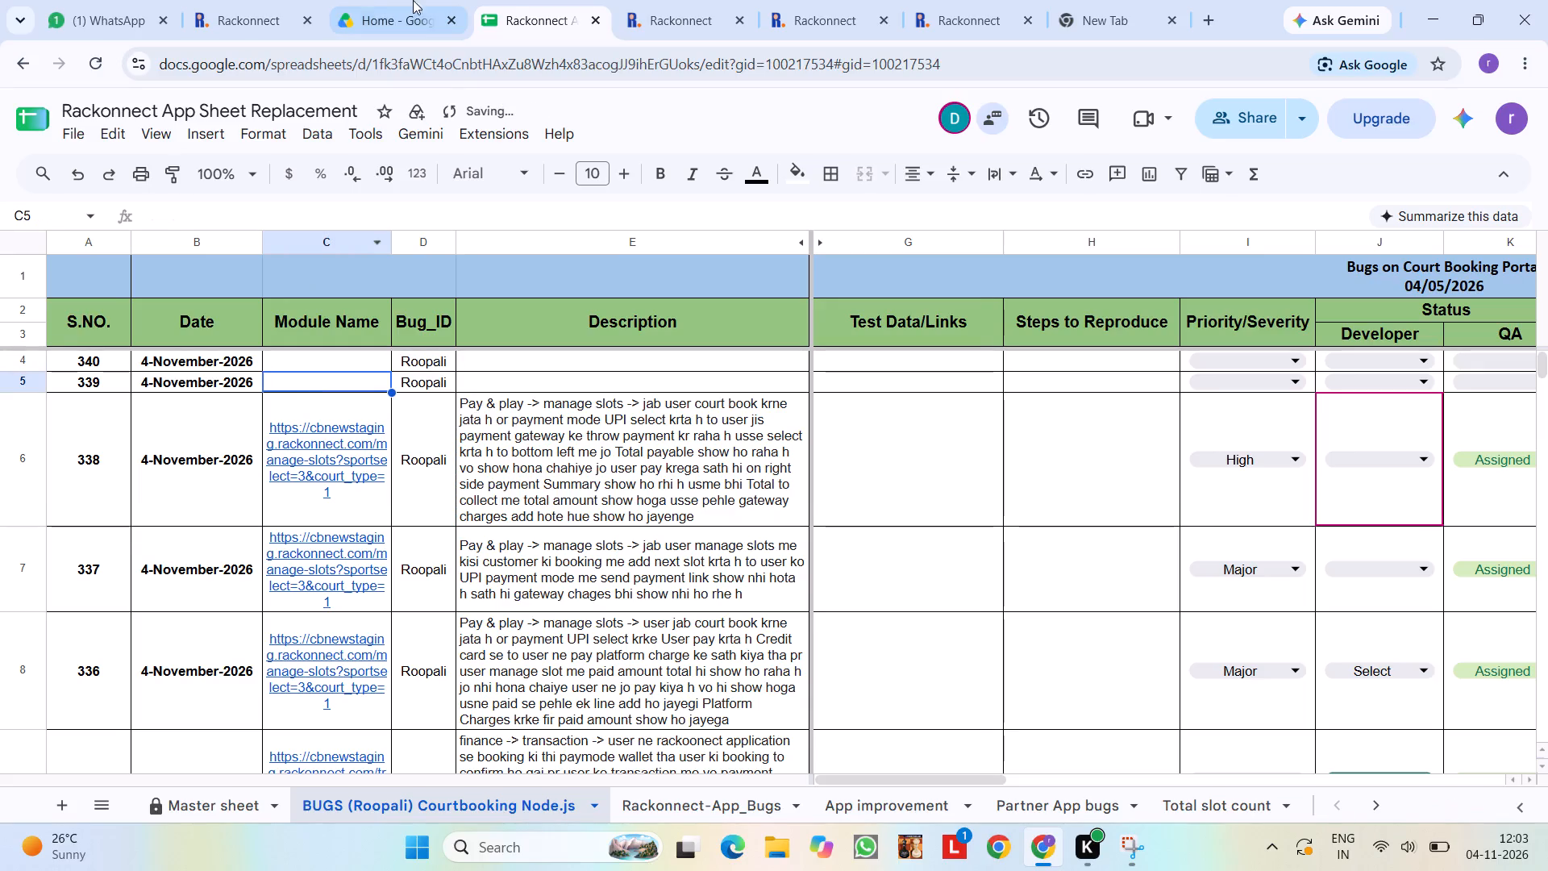
pyautogui.click(1132, 836)
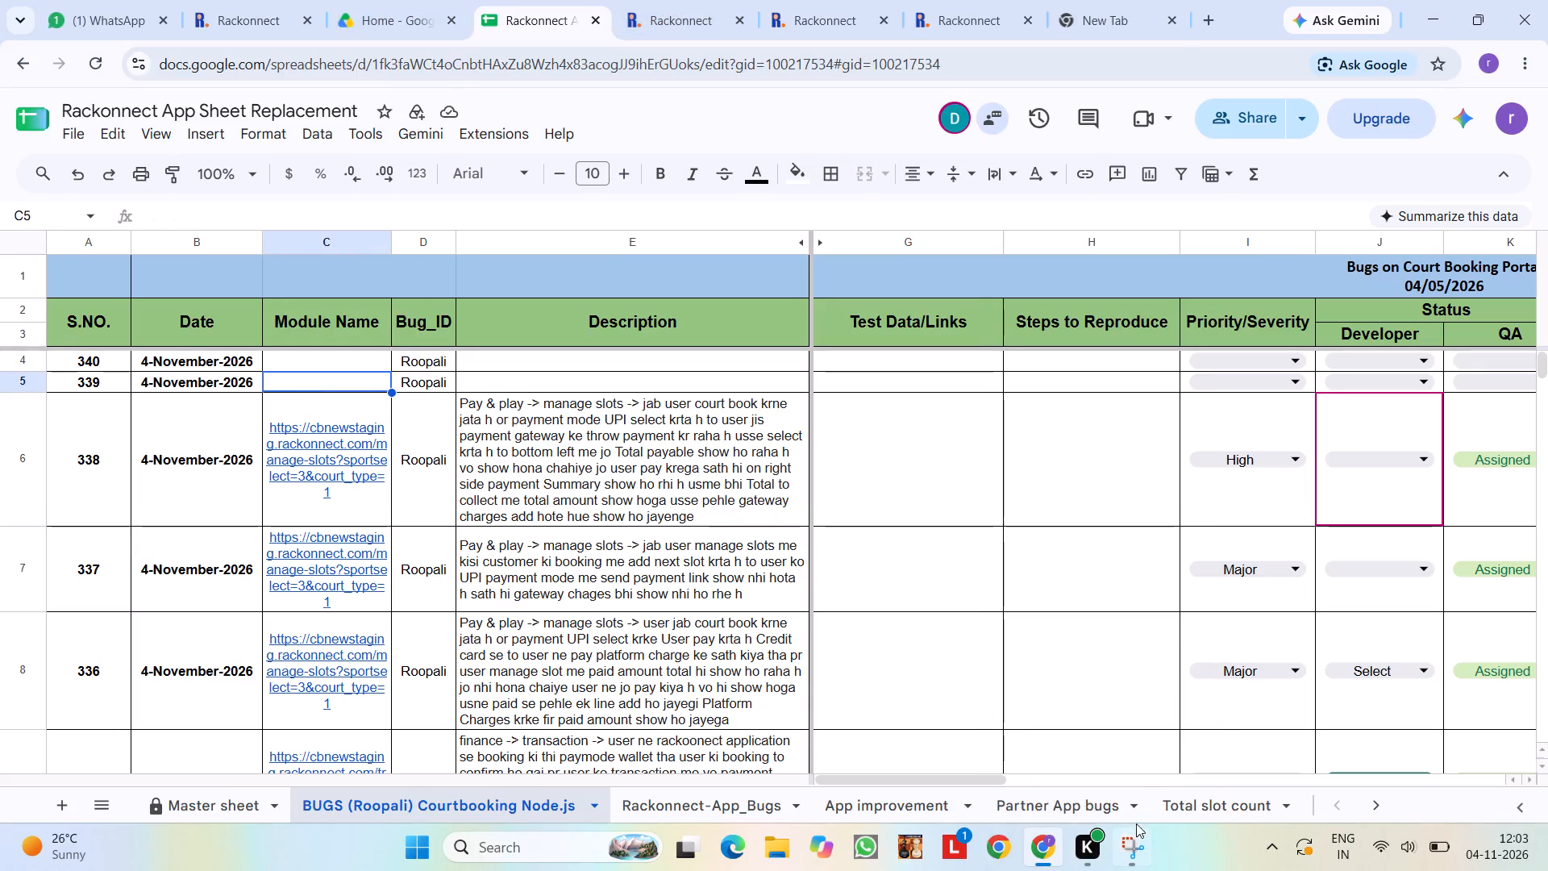
pyautogui.click(1128, 844)
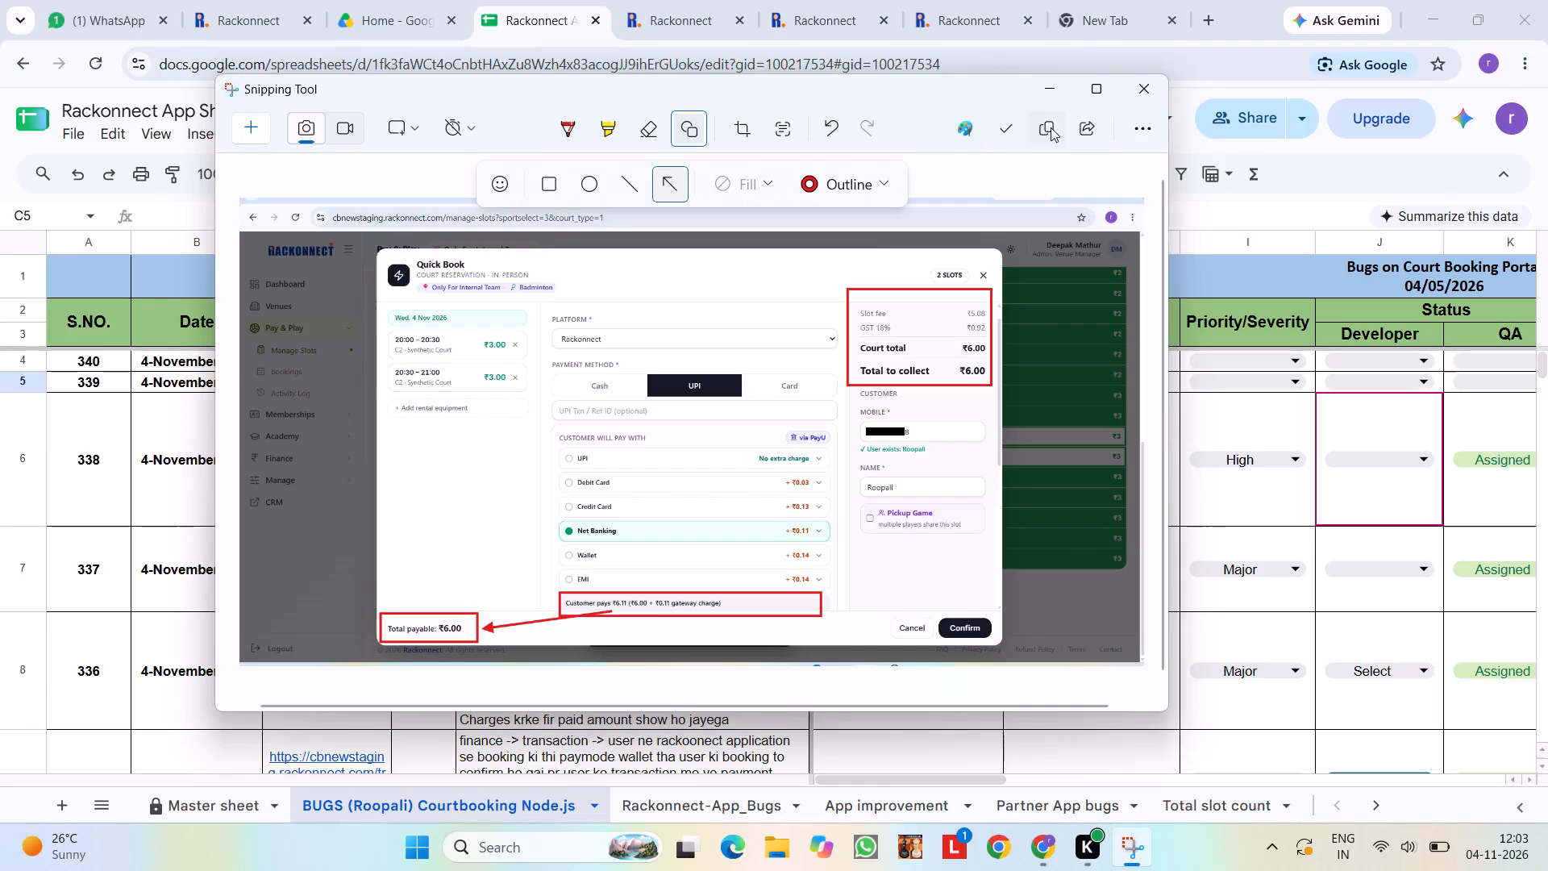
pyautogui.click(1043, 127)
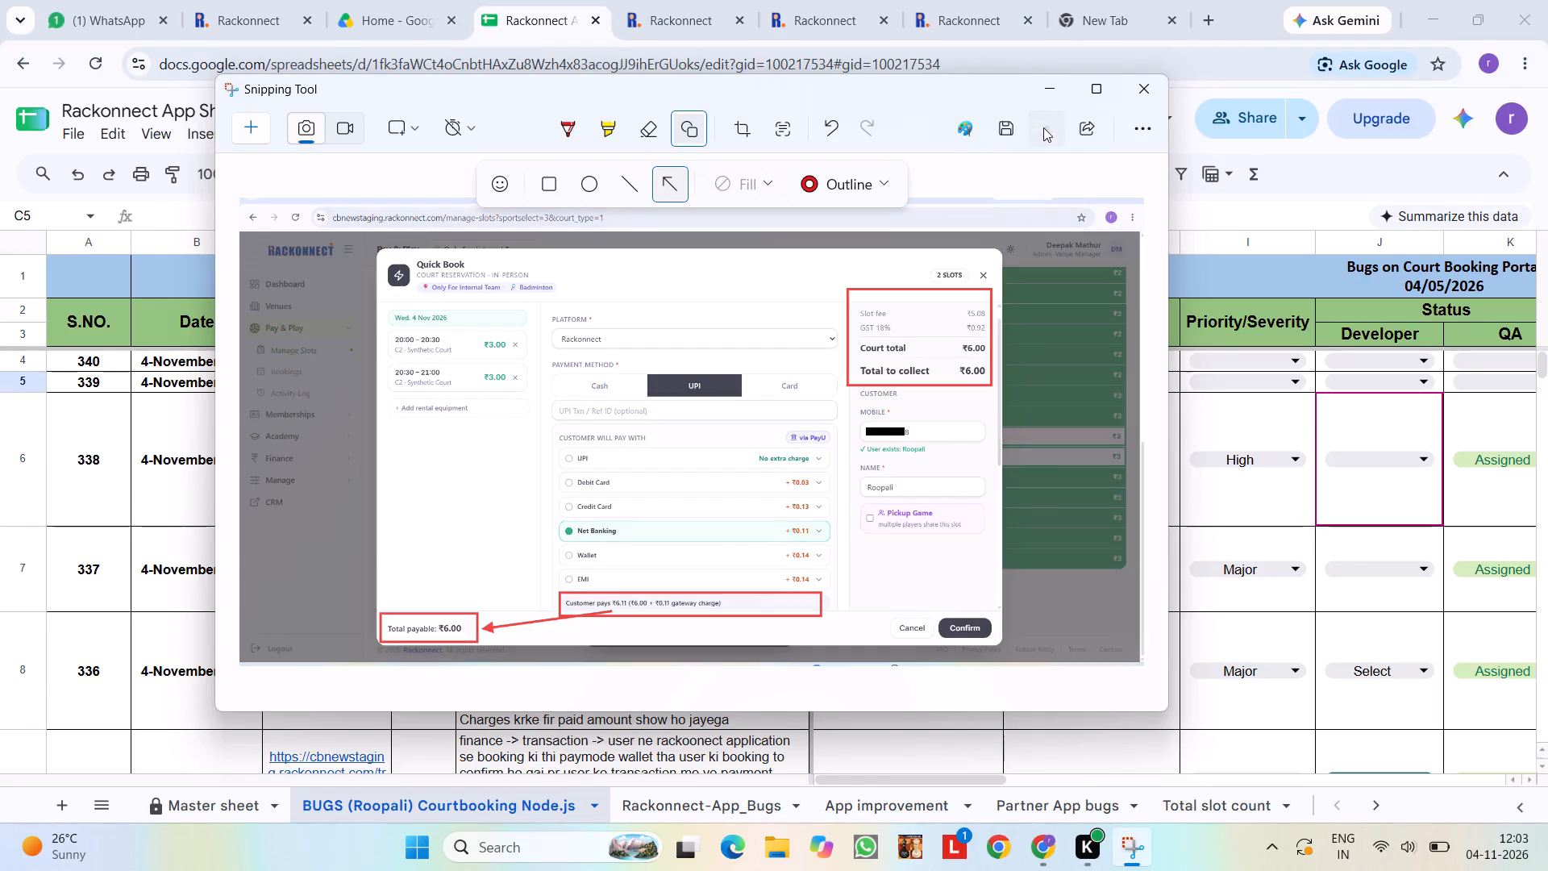
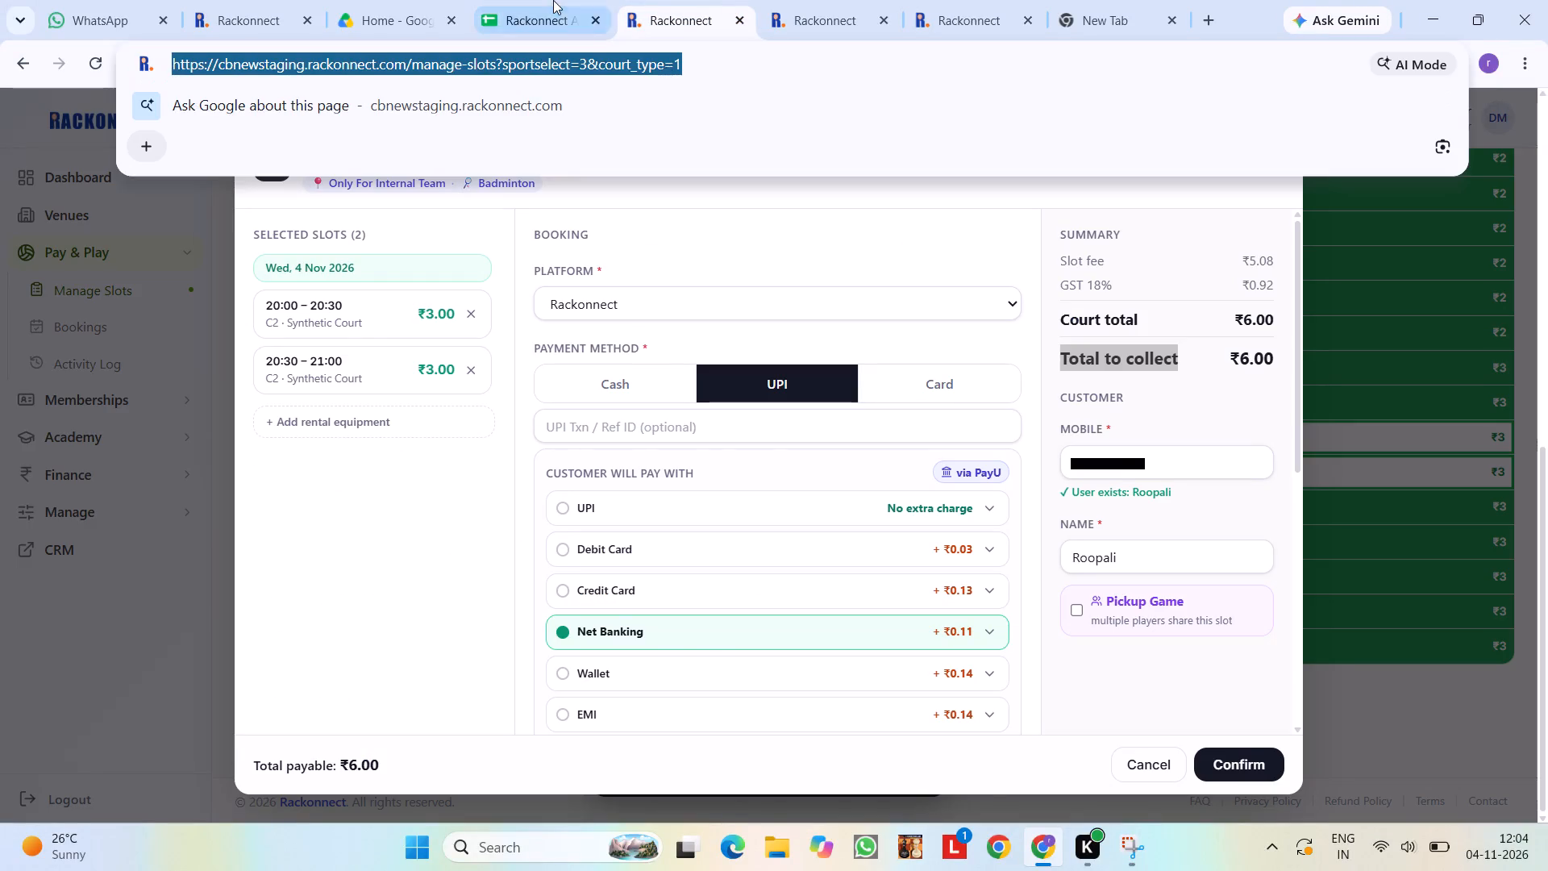
# Switch to the bug sheet and paste the manage-slots URL into bug 339's Module Name cell.
pyautogui.click(553, 0)
pyautogui.hotkey('ctrl', 'v')
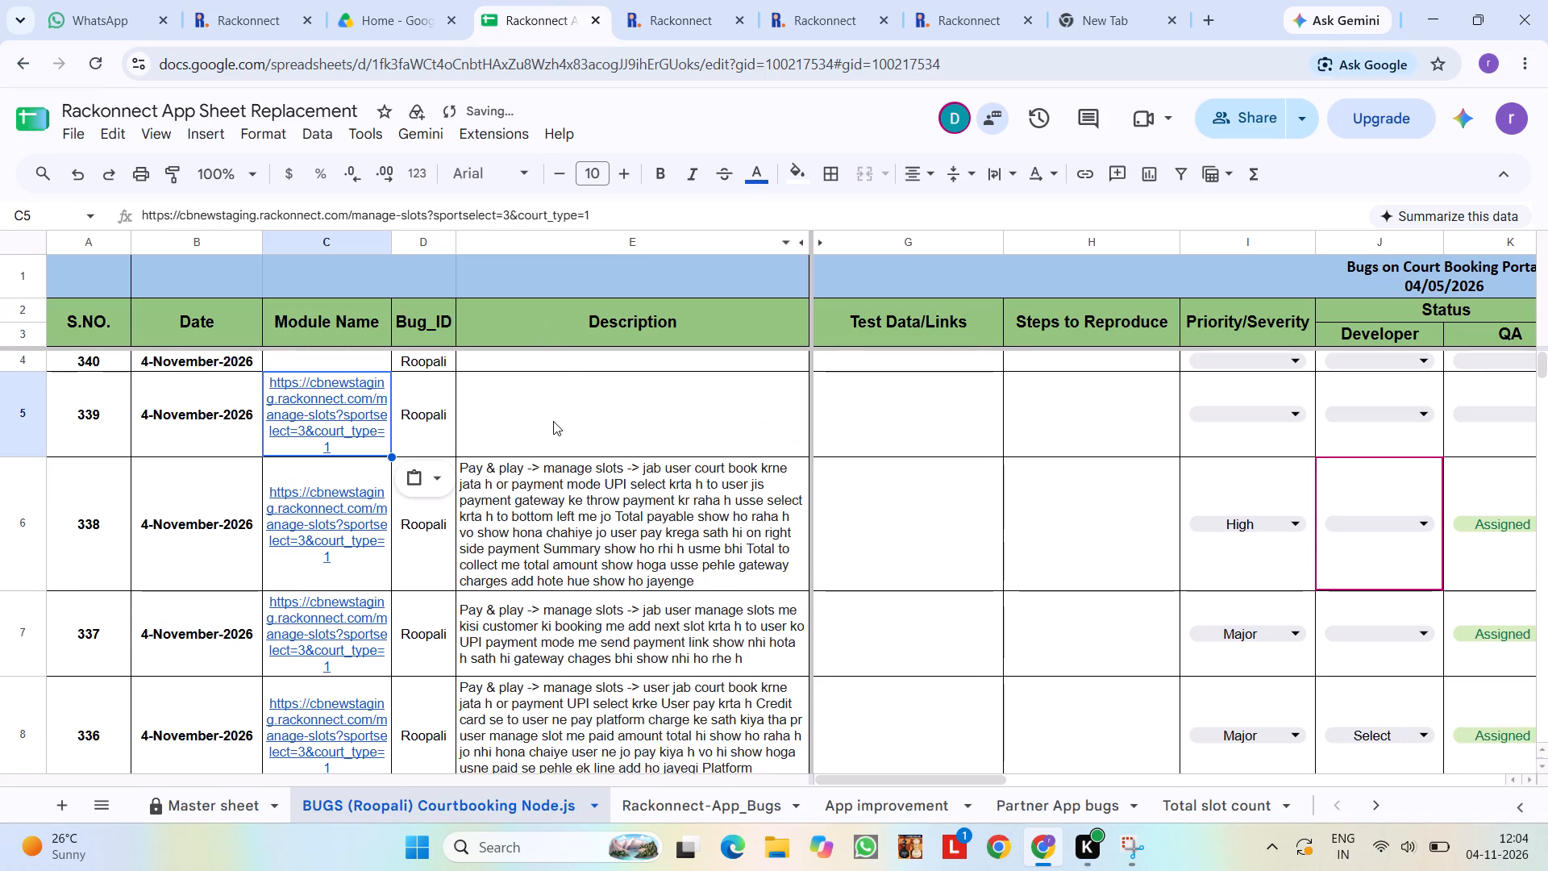
# Begin bug 339's Description with "Pay & play -> manage slots -> user jab portal se booking krta h to user".
pyautogui.doubleClick(553, 421)
pyautogui.write('Pay')
pyautogui.press('space')
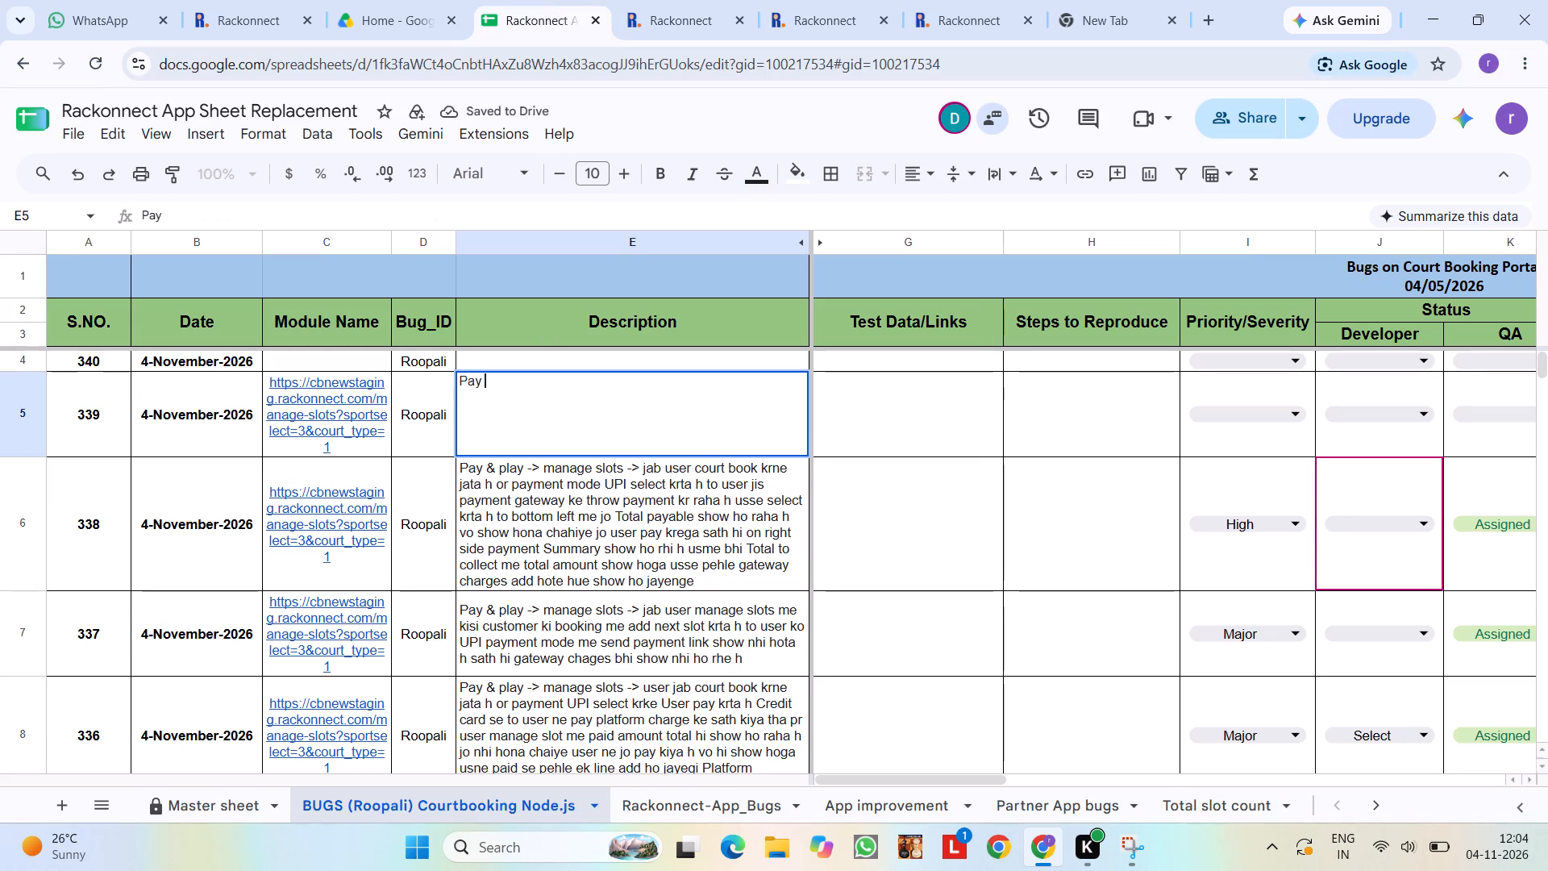
pyautogui.write('& play')
pyautogui.press('space')
pyautogui.write('-> manage sot')
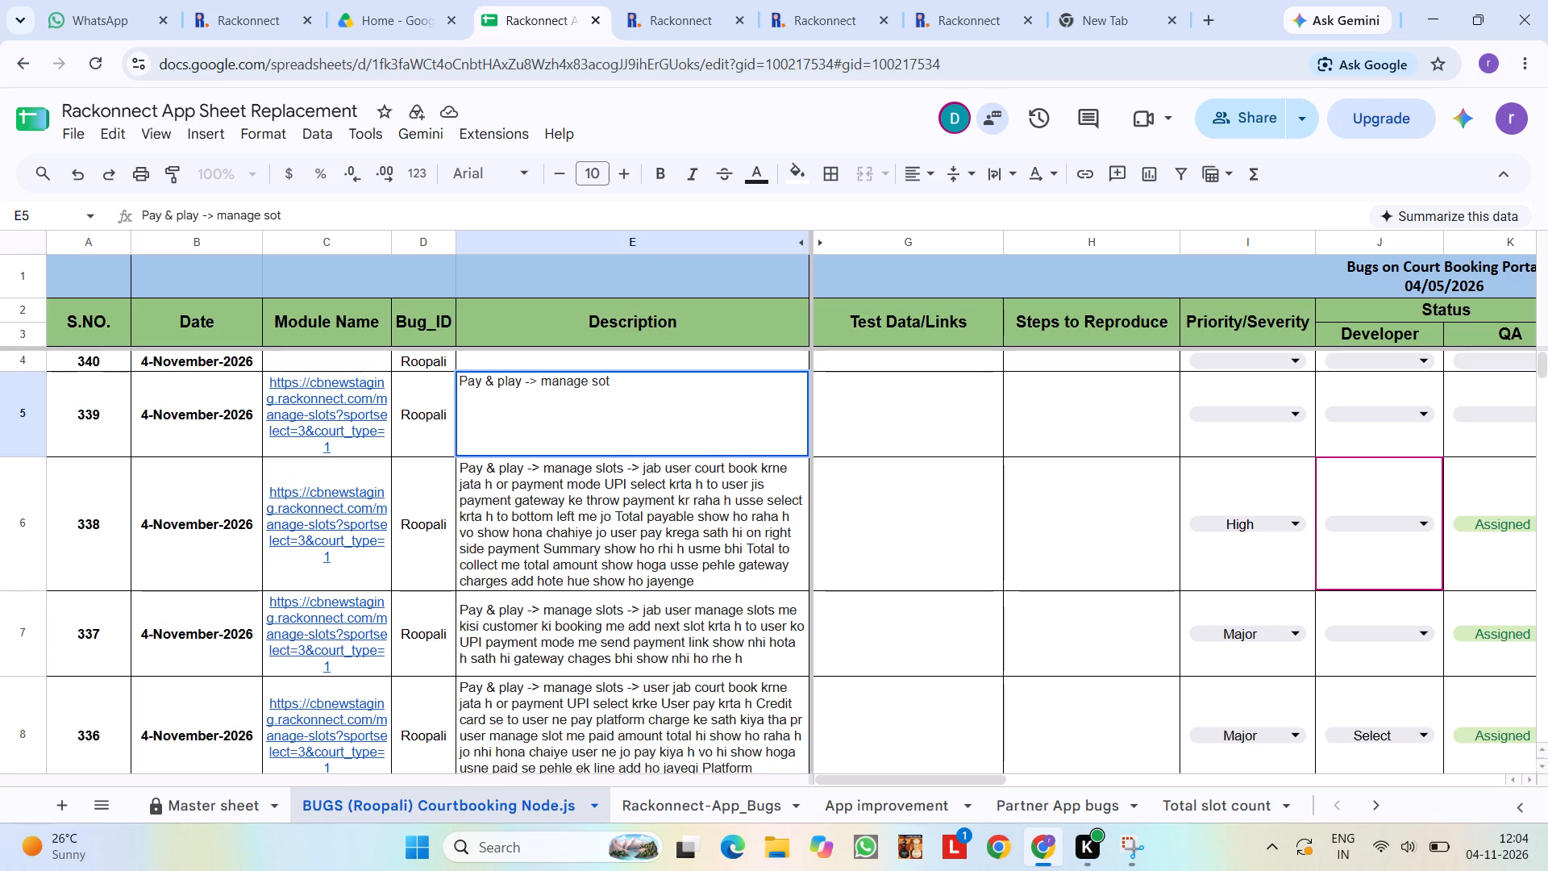
pyautogui.press('BackSpace')
pyautogui.press('BackSpace')
pyautogui.write('lots -> user jab')
pyautogui.press('space')
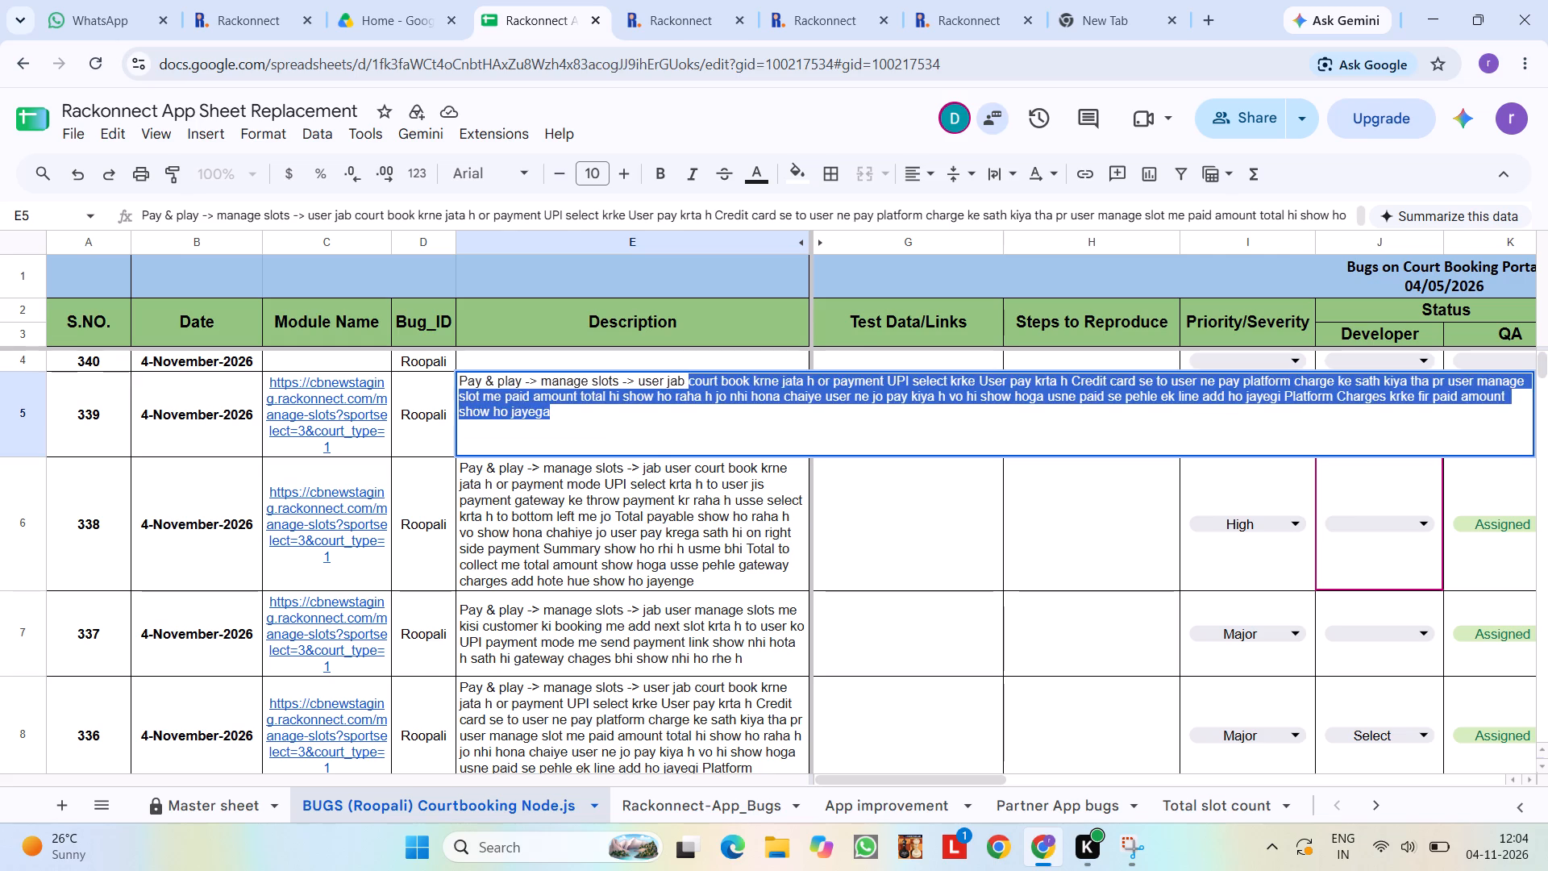
pyautogui.press('c')
pyautogui.press('BackSpace')
pyautogui.press('BackSpace')
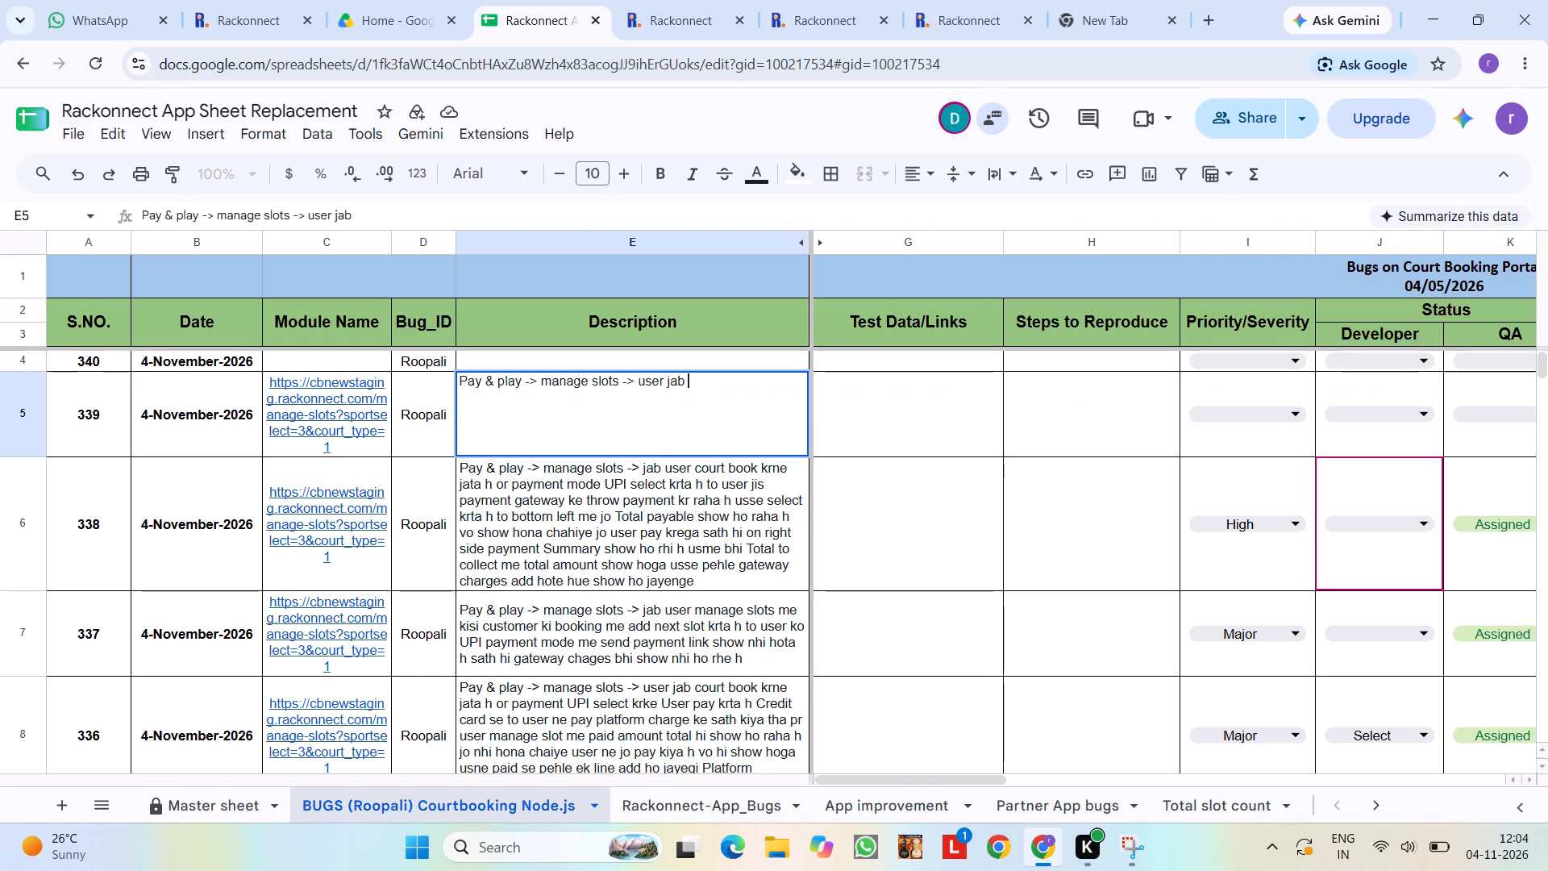
pyautogui.press('c')
pyautogui.press('BackSpace')
pyautogui.press('BackSpace')
pyautogui.write('portal')
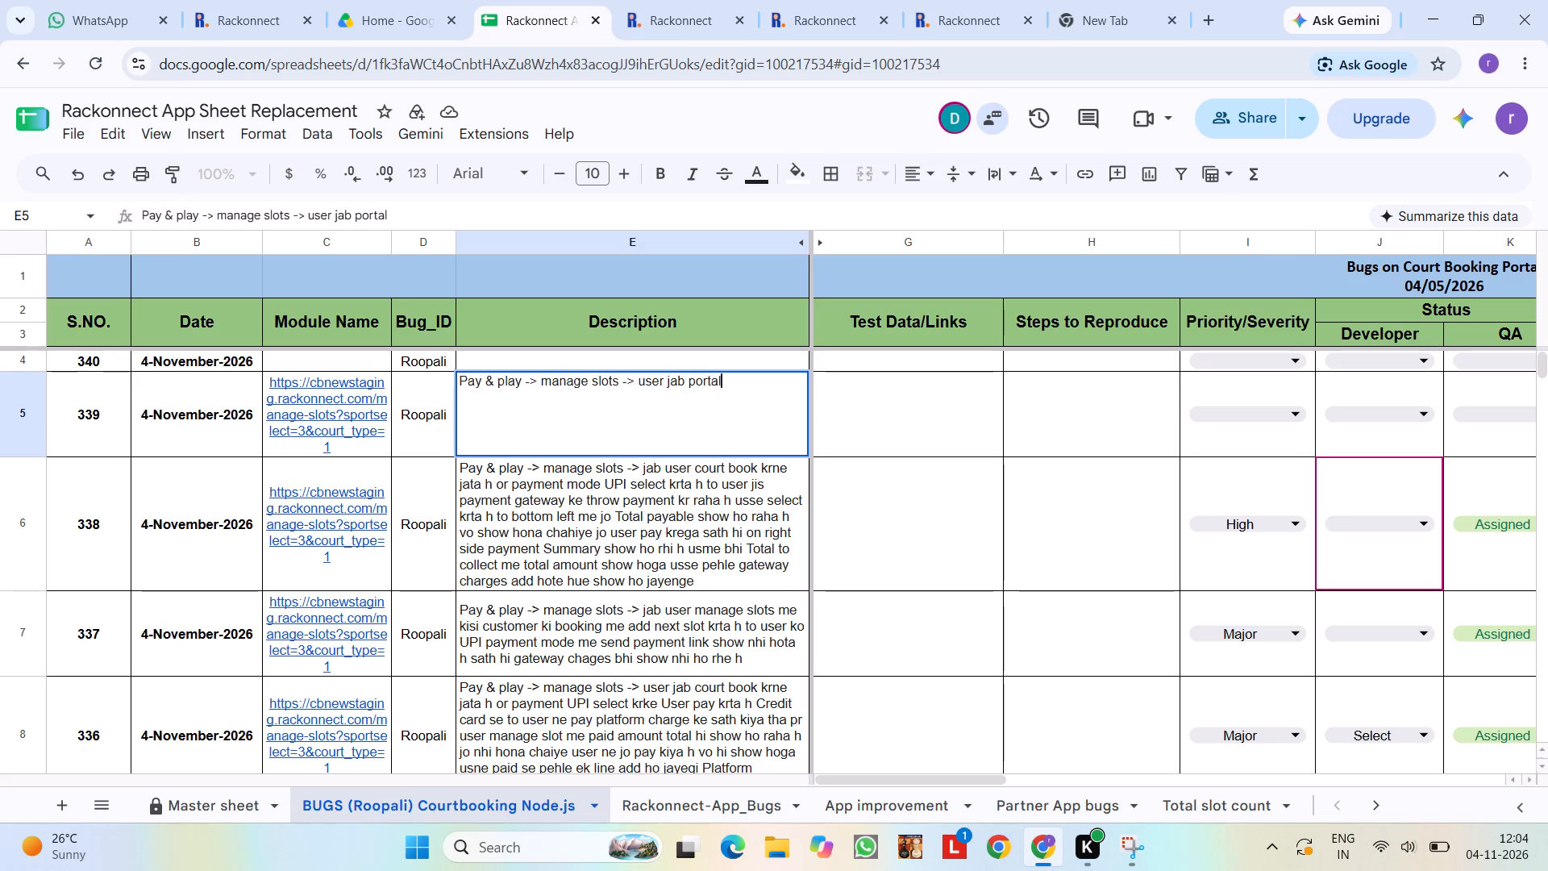
pyautogui.press('space')
pyautogui.write('se')
pyautogui.press('space')
pyautogui.write('booking krta h to user')
# Complete bug 339's Description with "ke phone pr booking confirm ka koi message nhi aata h".
pyautogui.press('space')
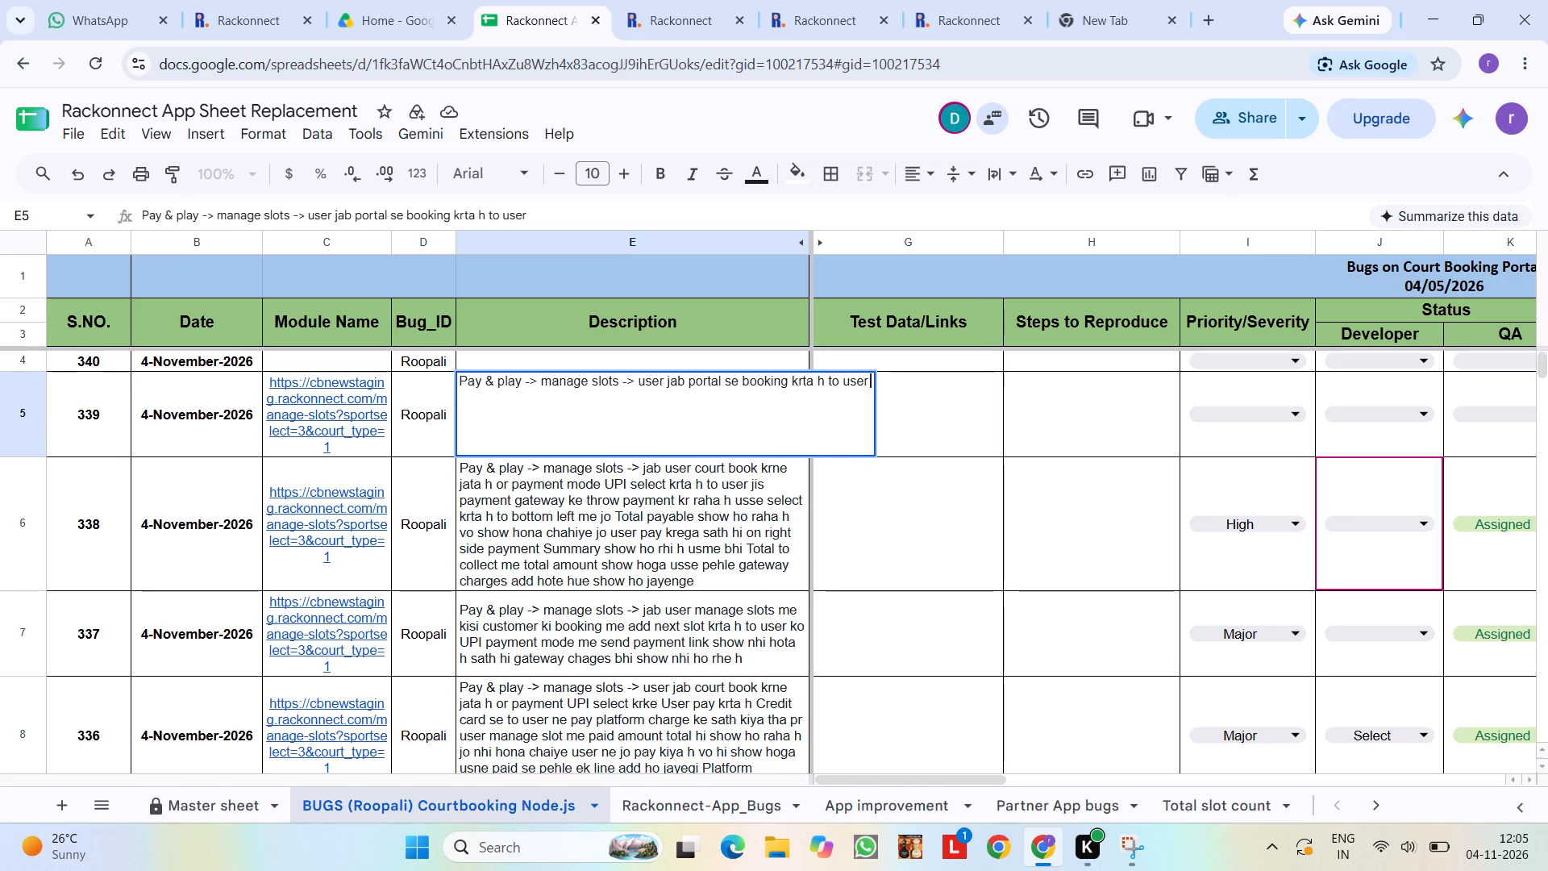
pyautogui.write('ke phone')
pyautogui.press('space')
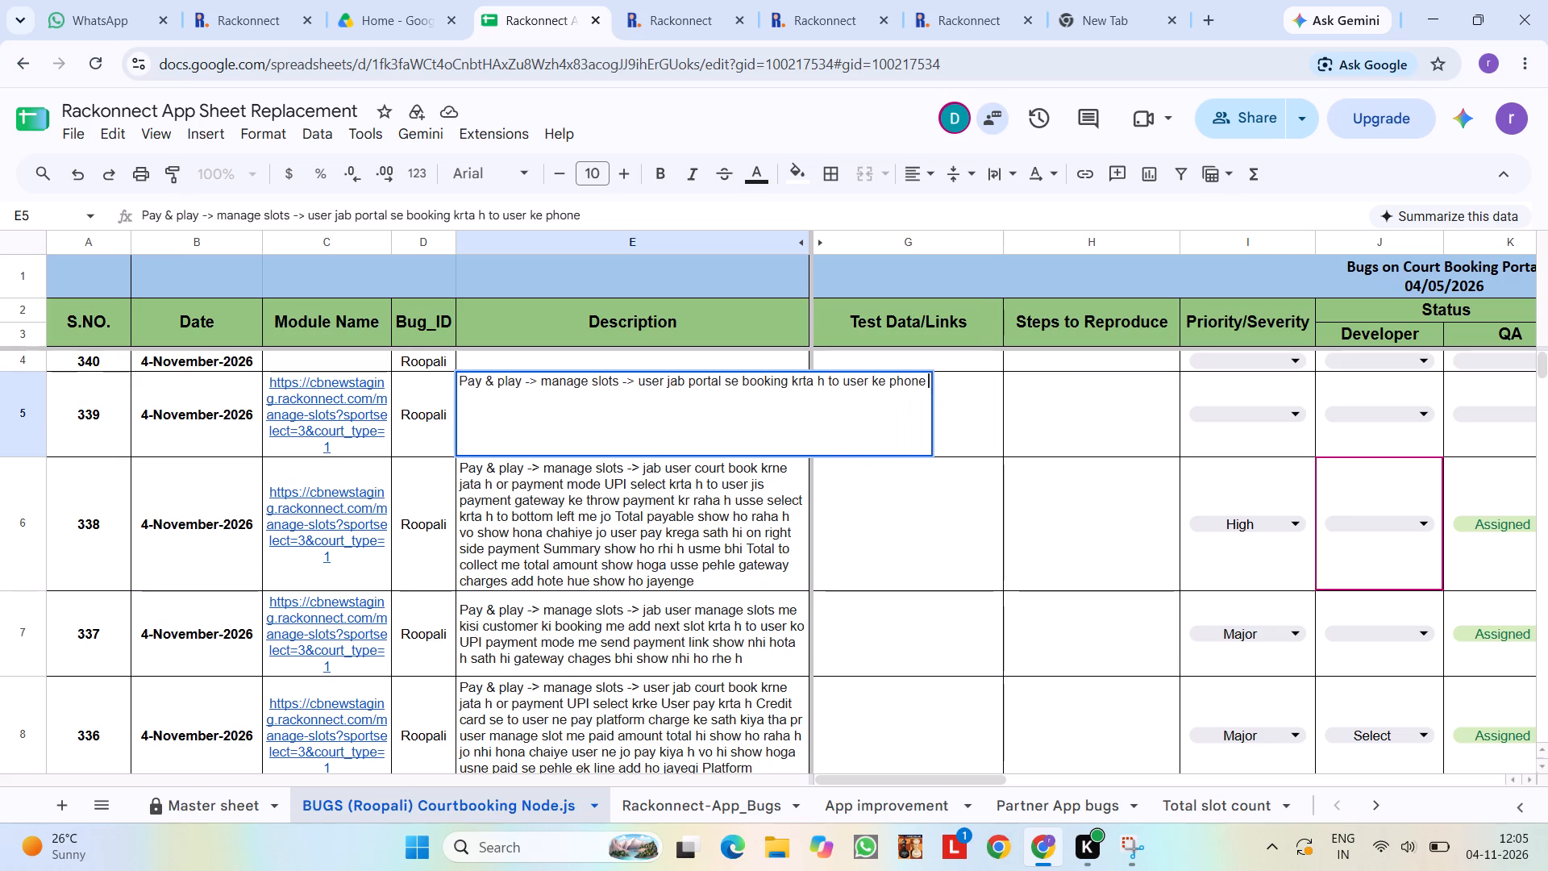
pyautogui.write('pr')
pyautogui.press('space')
pyautogui.write('booking')
pyautogui.press('space')
pyautogui.write('coonfirm ka')
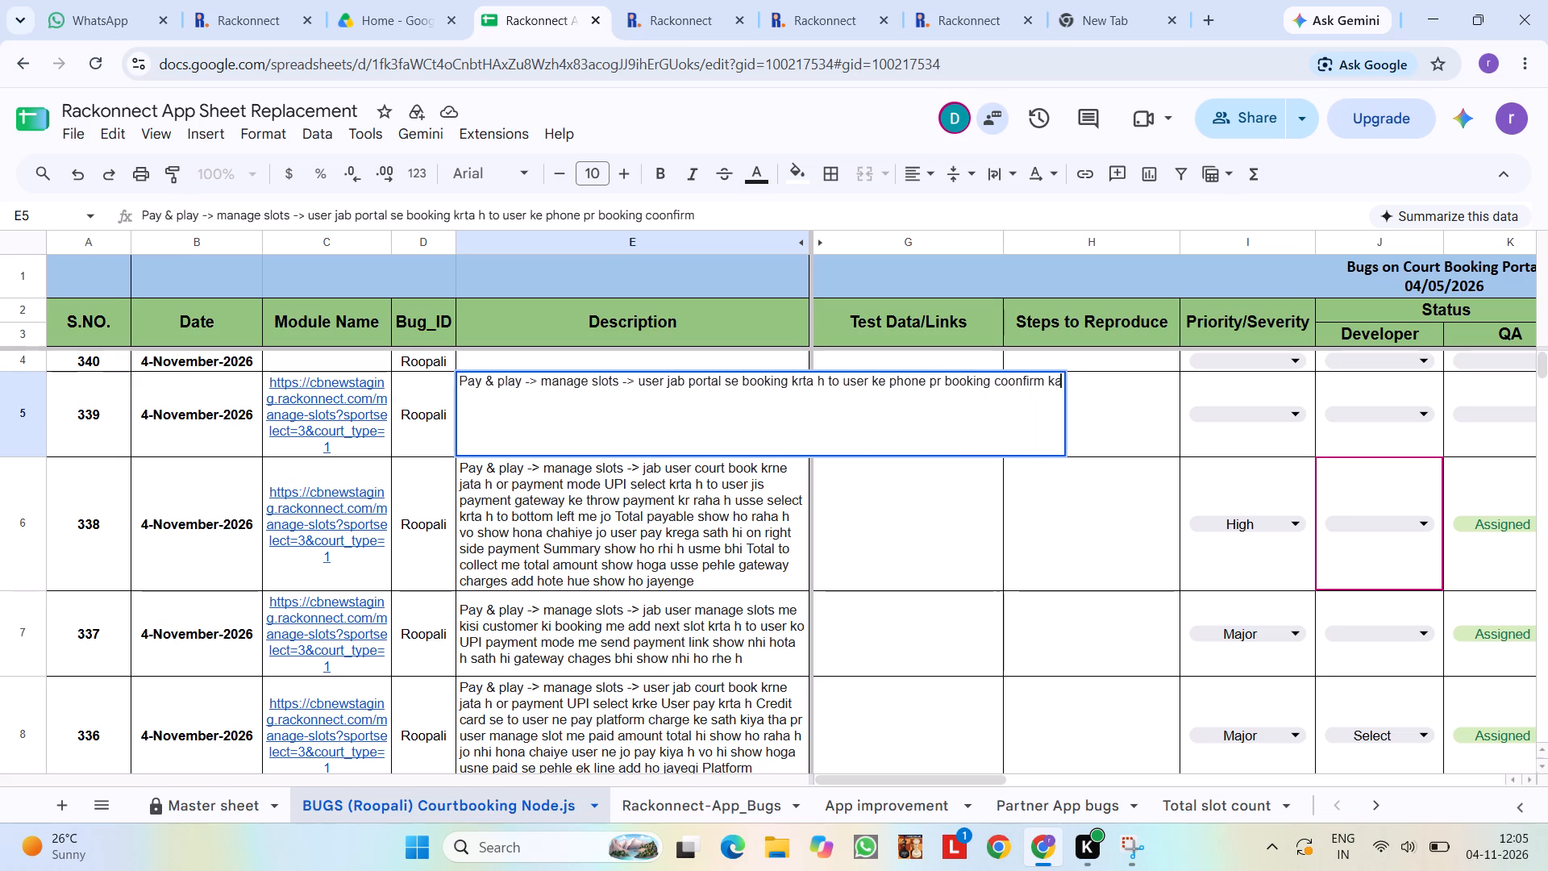
pyautogui.press('space')
pyautogui.press('BackSpace')
pyautogui.press('BackSpace')
pyautogui.press('BackSpace')
pyautogui.press('BackSpace')
pyautogui.press('BackSpace')
pyautogui.press('BackSpace')
pyautogui.press('BackSpace')
pyautogui.press('BackSpace')
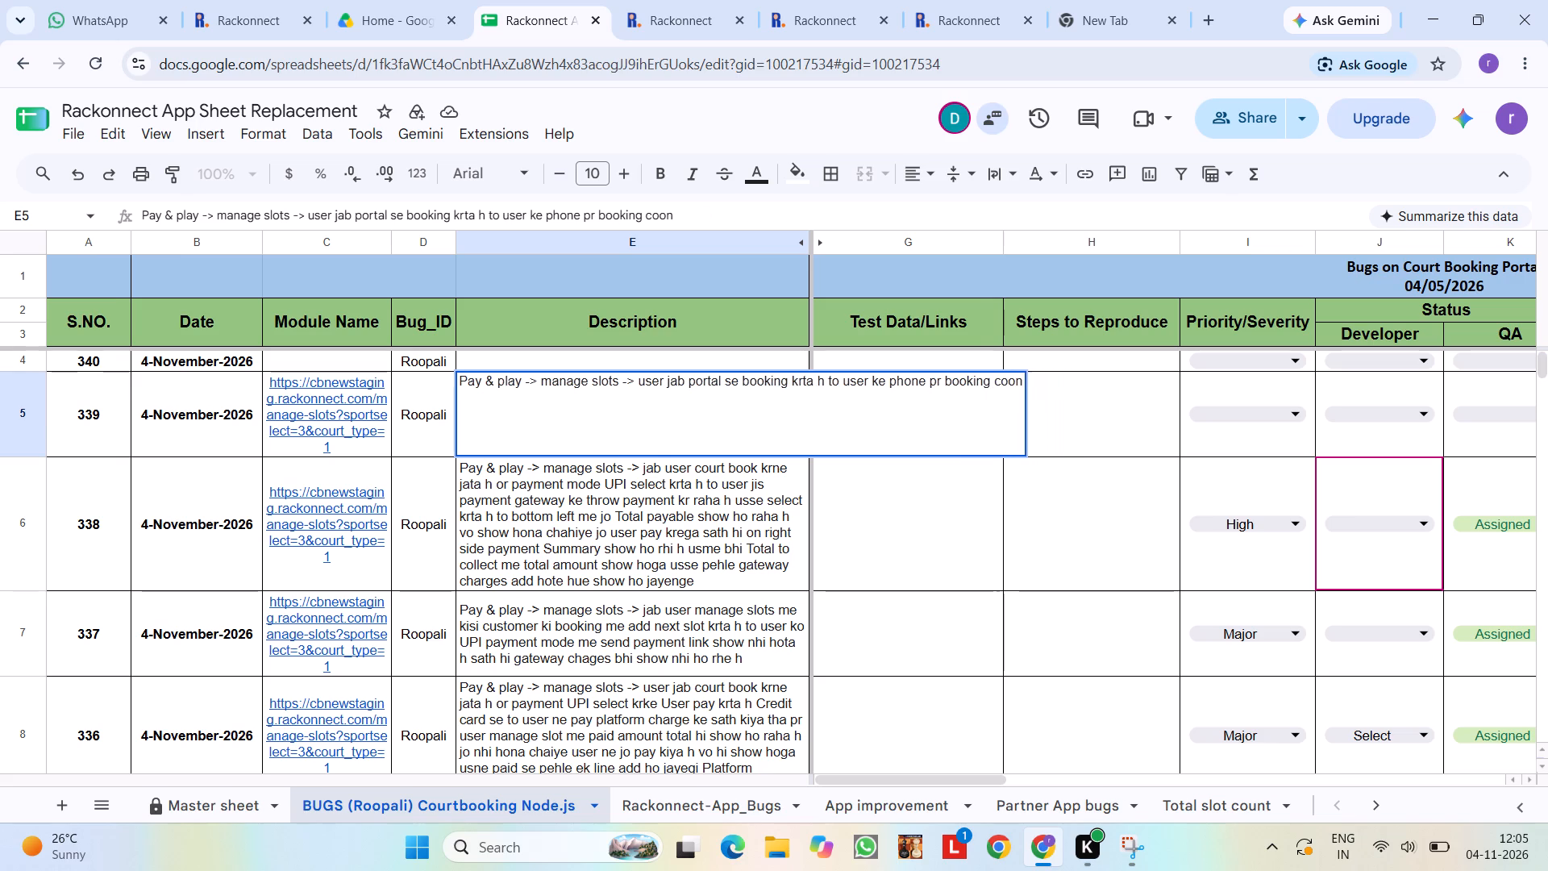
pyautogui.press('BackSpace')
pyautogui.press('BackSpace')
pyautogui.write('nfirm ka koi message nhi ho')
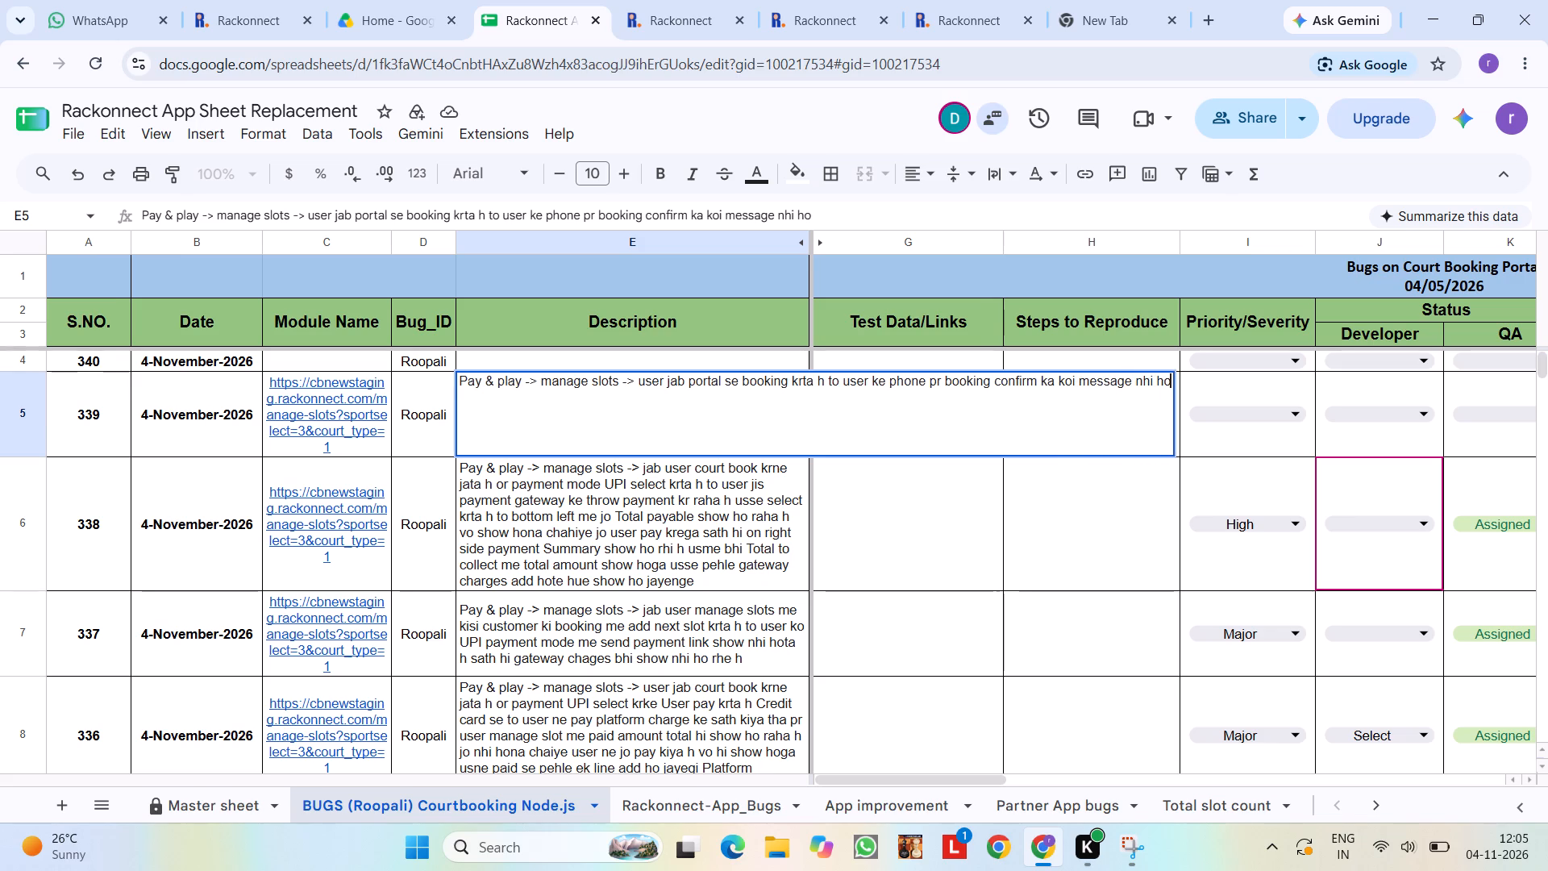
pyautogui.press('BackSpace')
pyautogui.press('BackSpace')
pyautogui.write('aata h')
pyautogui.press('space')
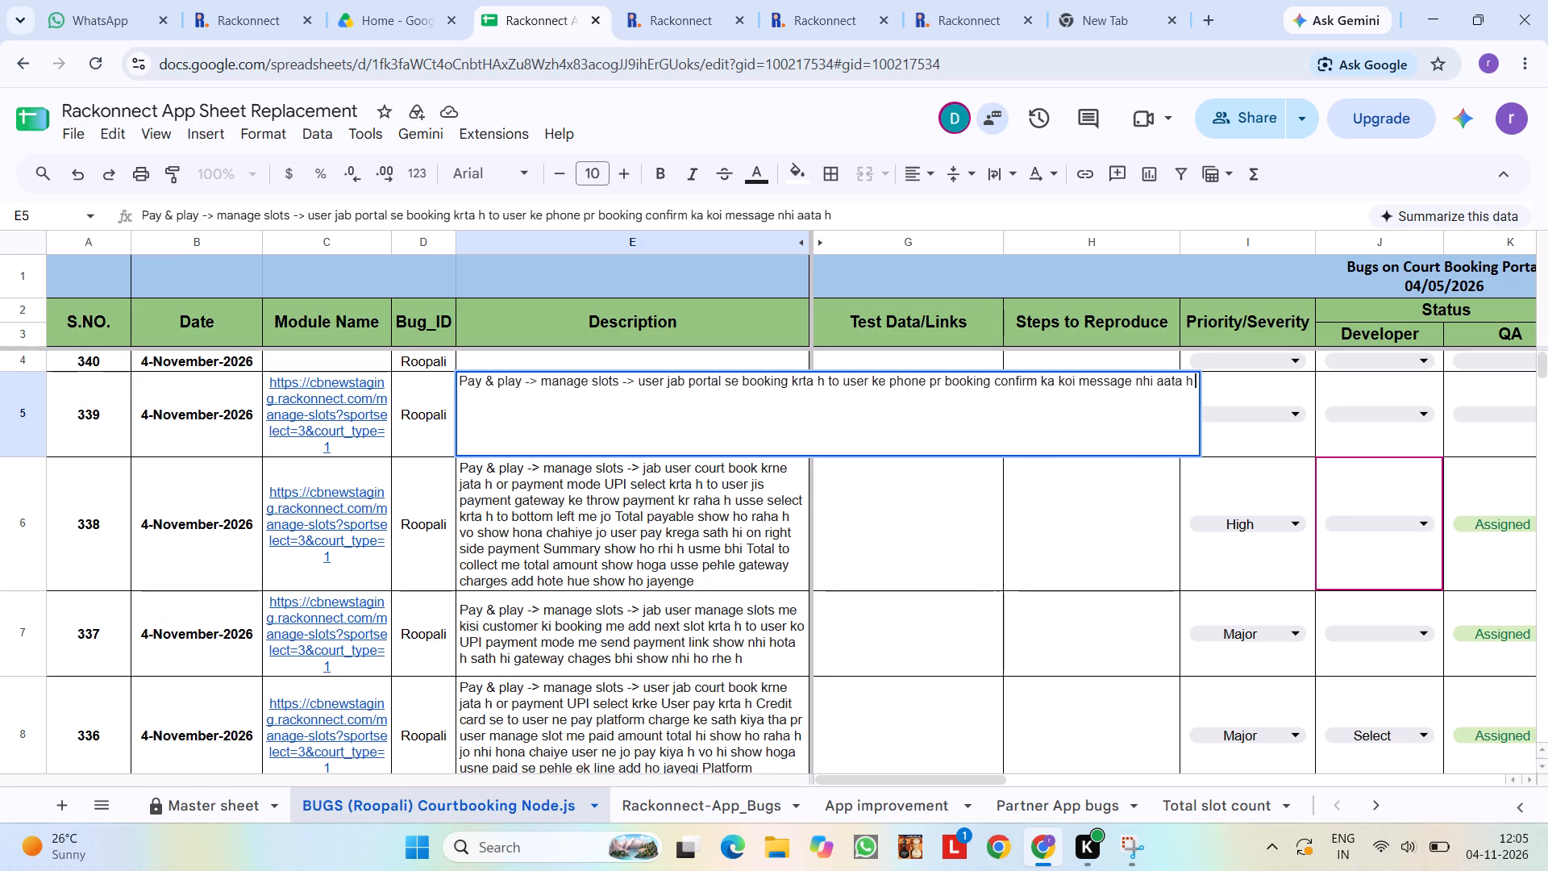
pyautogui.press('Return')
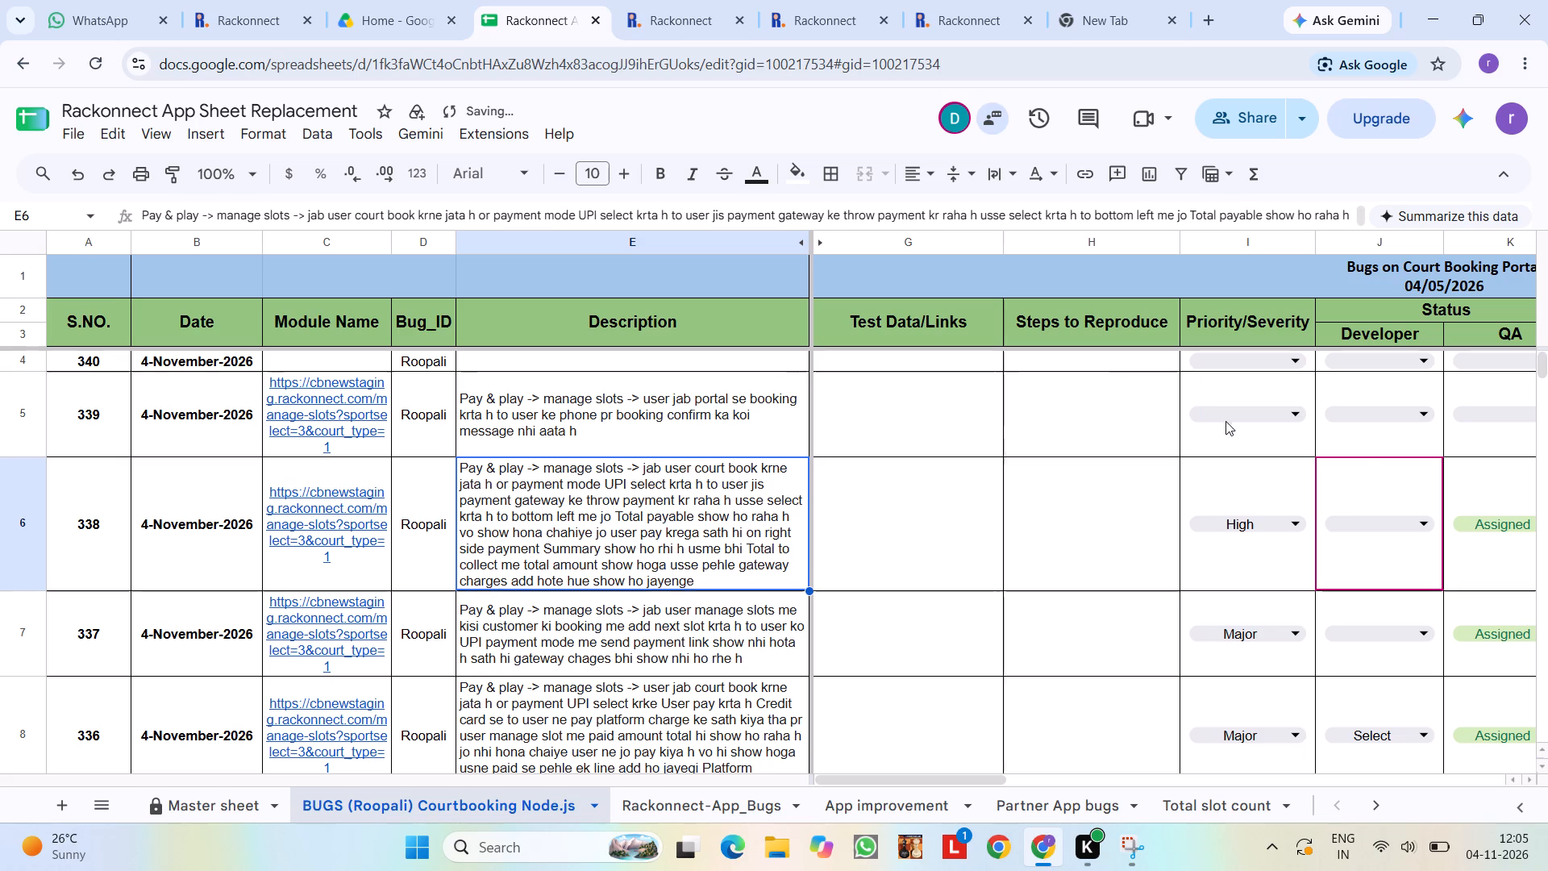
# Set bug 339's Priority/Severity to Major.
pyautogui.moveTo(1227, 417); pyautogui.dragTo(1236, 671)
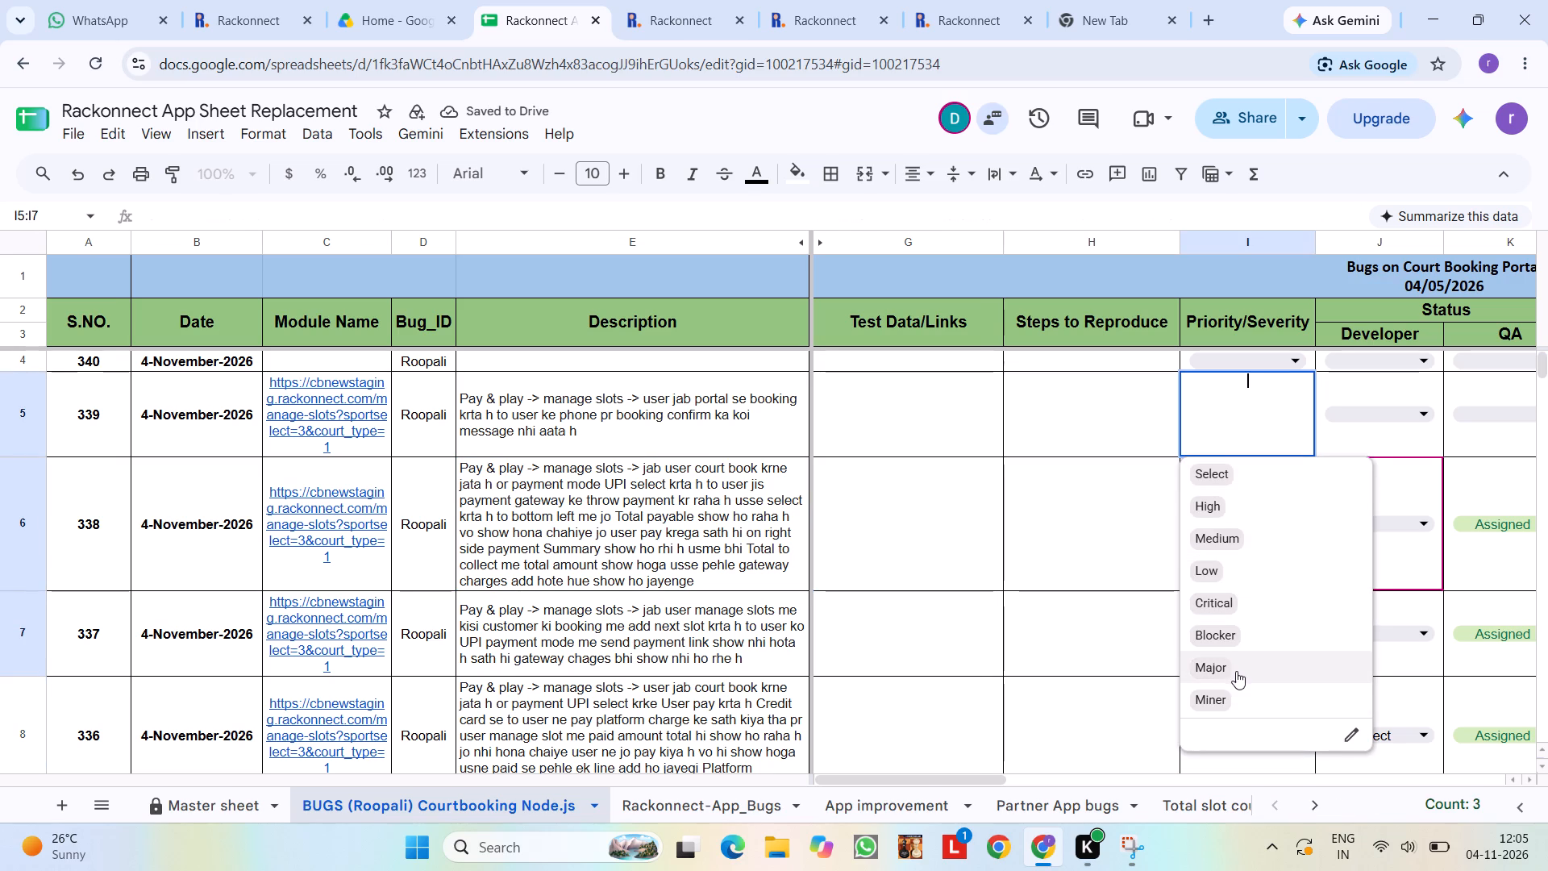
pyautogui.moveTo(1236, 671); pyautogui.dragTo(1236, 669)
pyautogui.click(1236, 669)
# Set bug 339's QA status to New, and replace it with Assigned.
pyautogui.click(1479, 402)
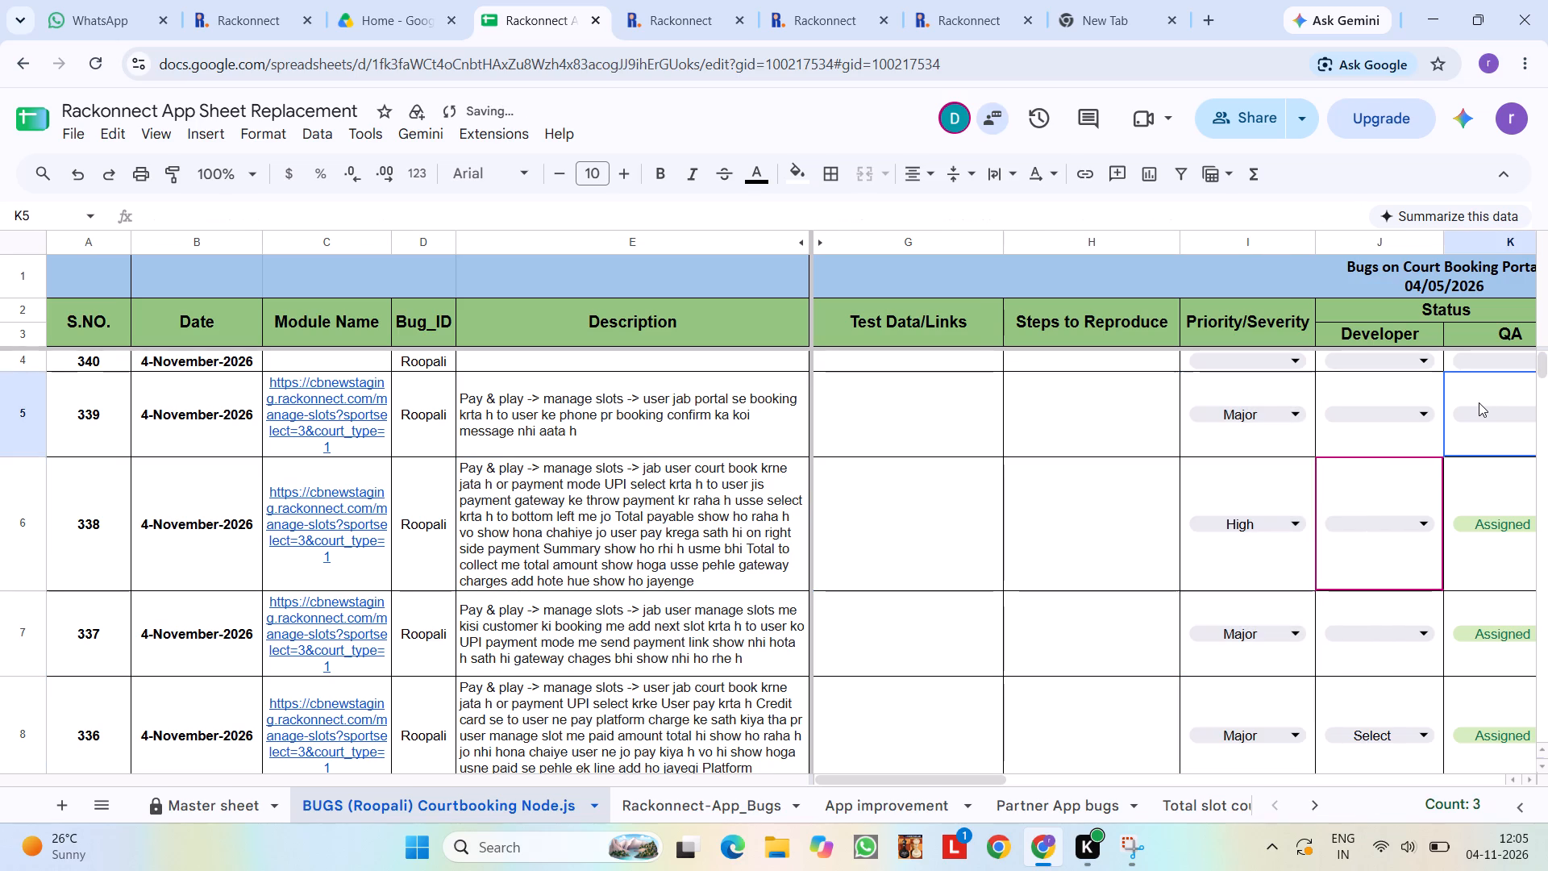
pyautogui.click(1475, 402)
pyautogui.click(1483, 419)
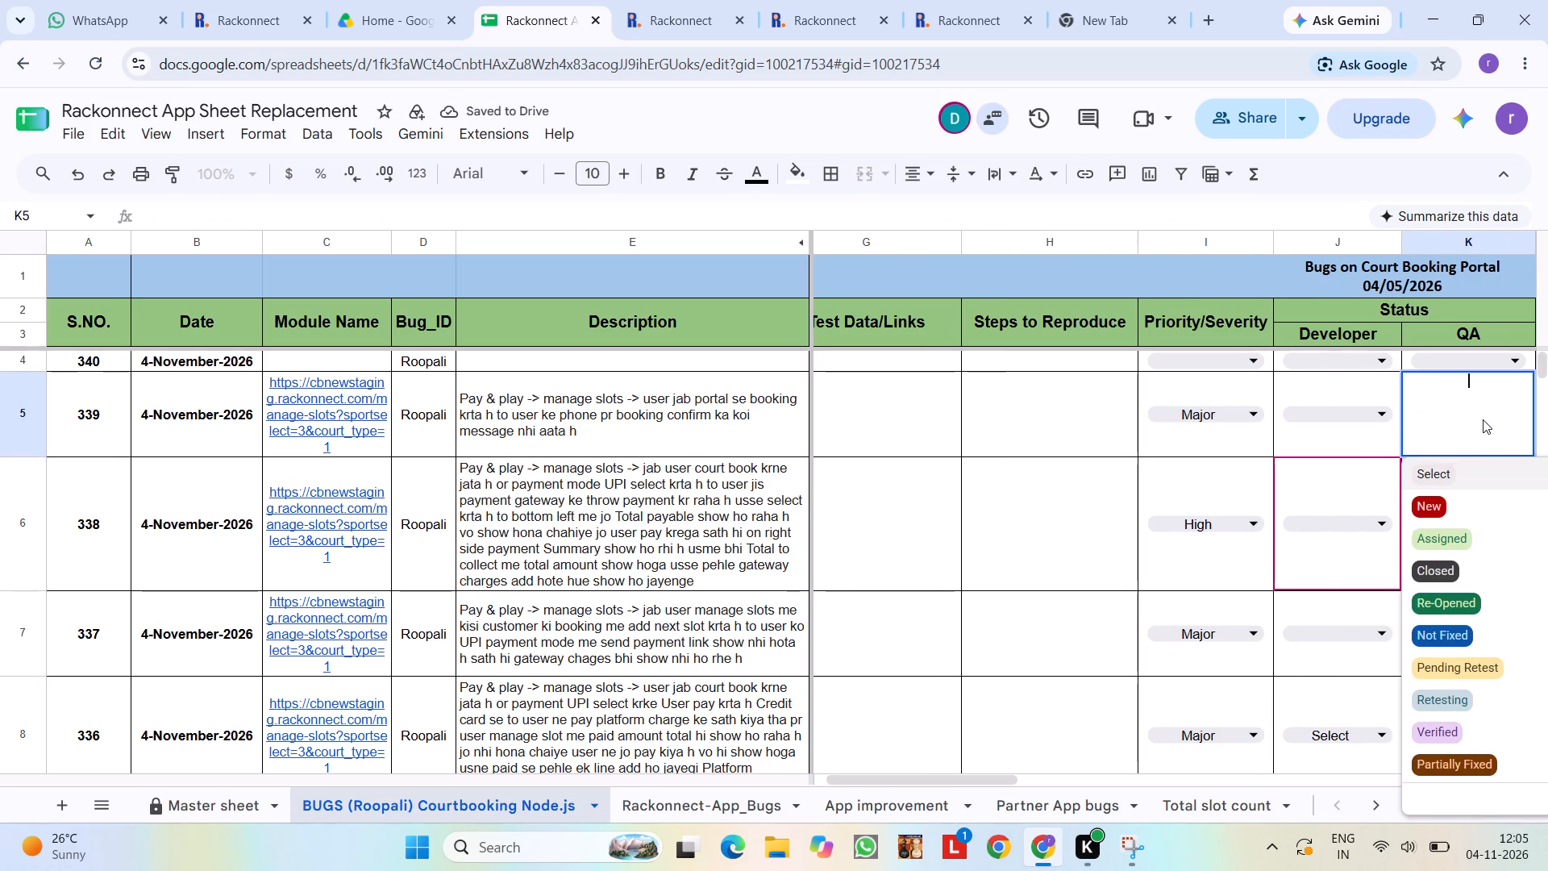
pyautogui.click(1469, 496)
pyautogui.click(1475, 415)
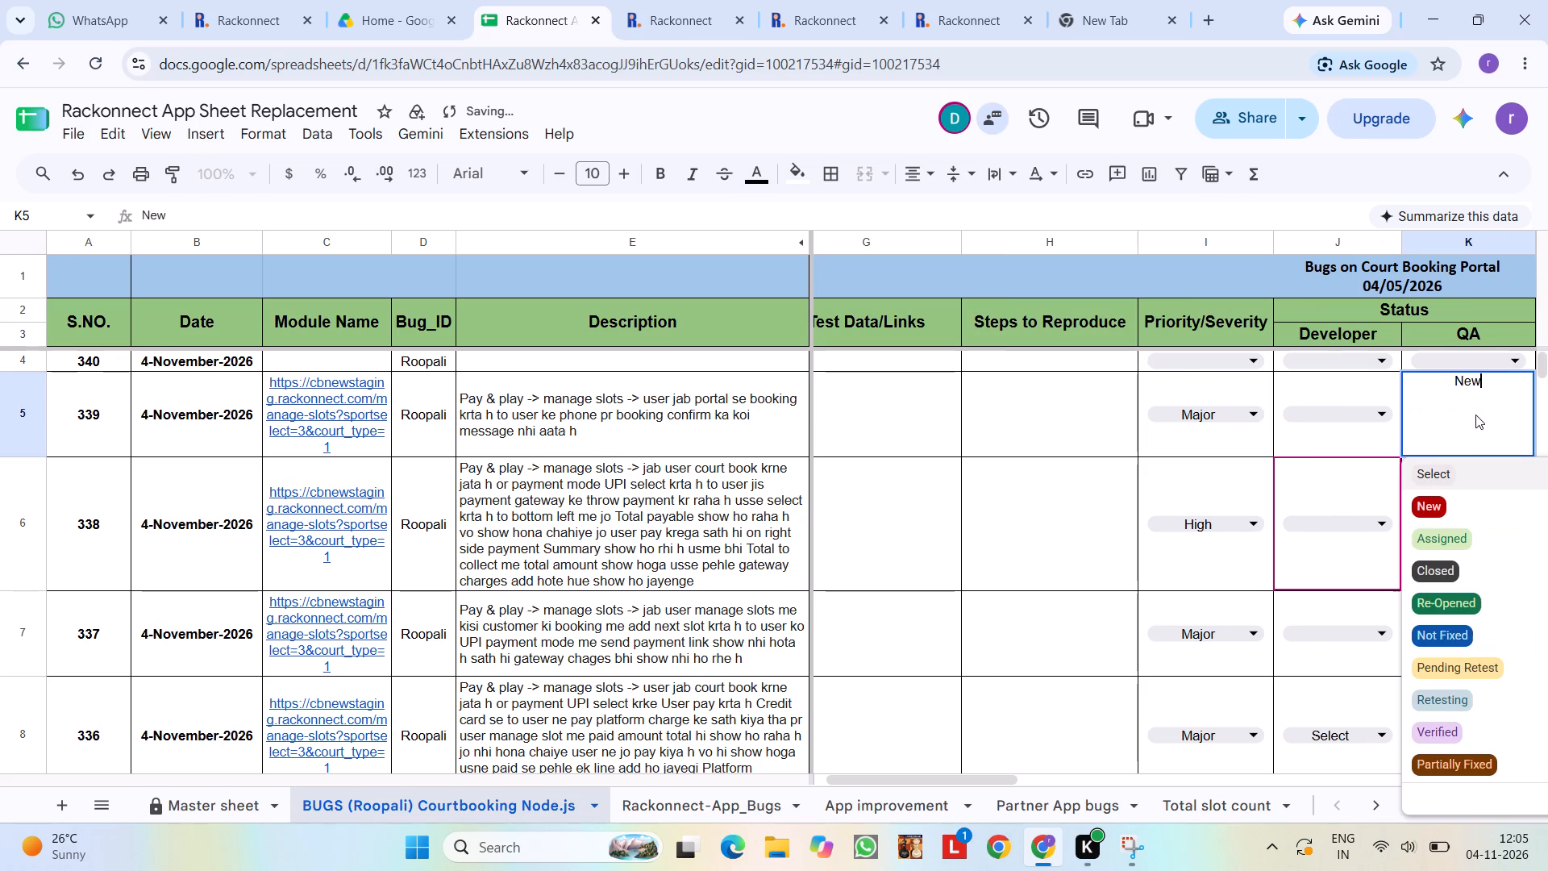
pyautogui.click(1470, 534)
# Set bug 339's Dev/Live value to Dev.
pyautogui.hscroll(4, 1470, 534)
pyautogui.hscroll(-1, 1470, 534)
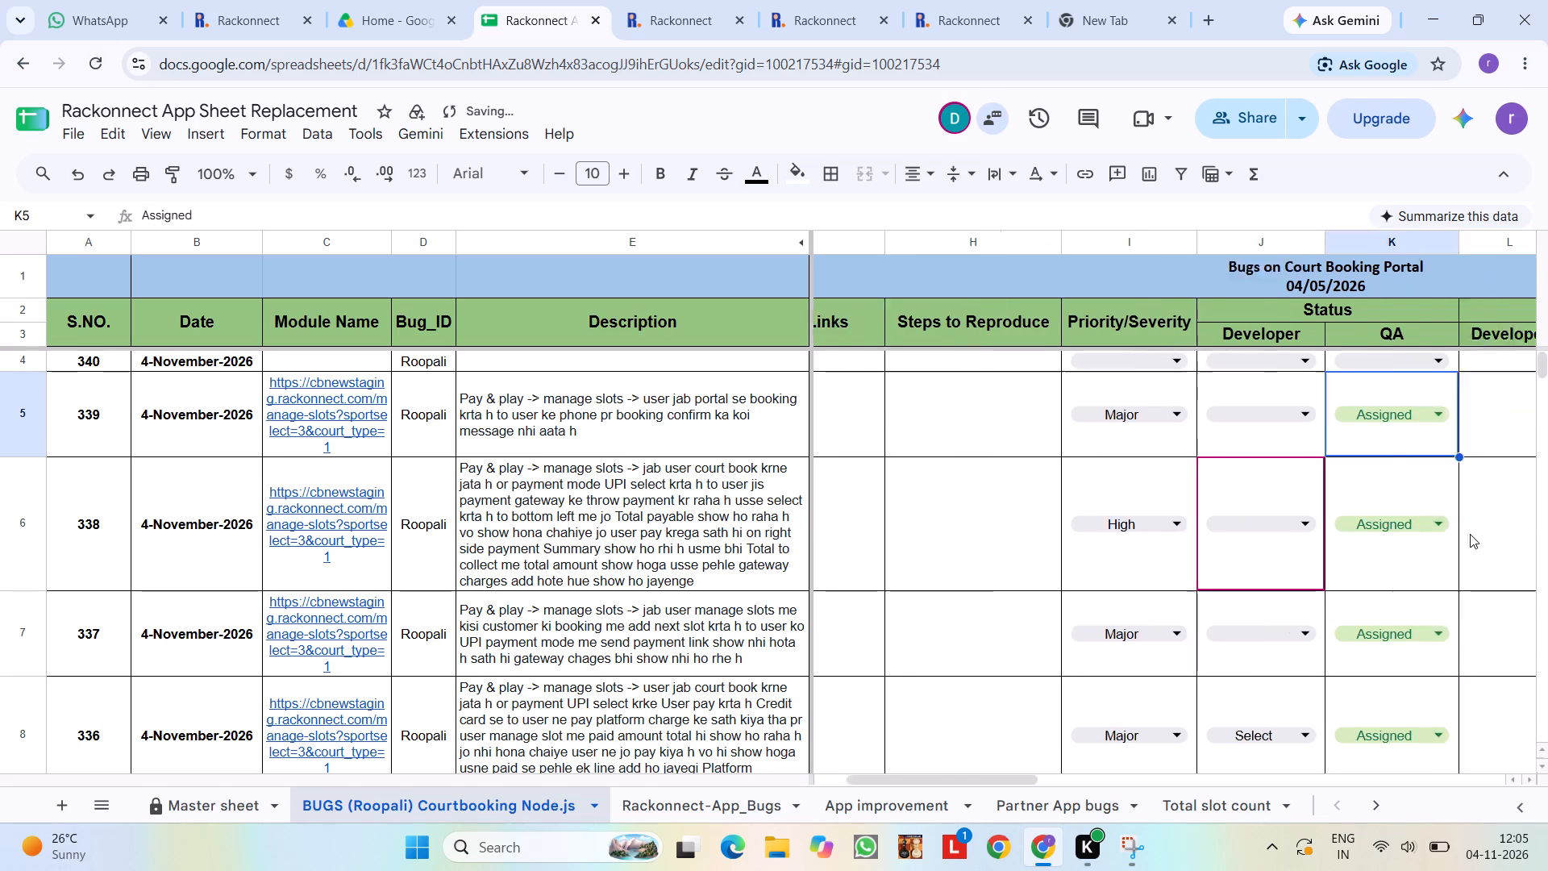
pyautogui.hscroll(-4, 1470, 534)
pyautogui.moveTo(1478, 411); pyautogui.dragTo(1477, 427)
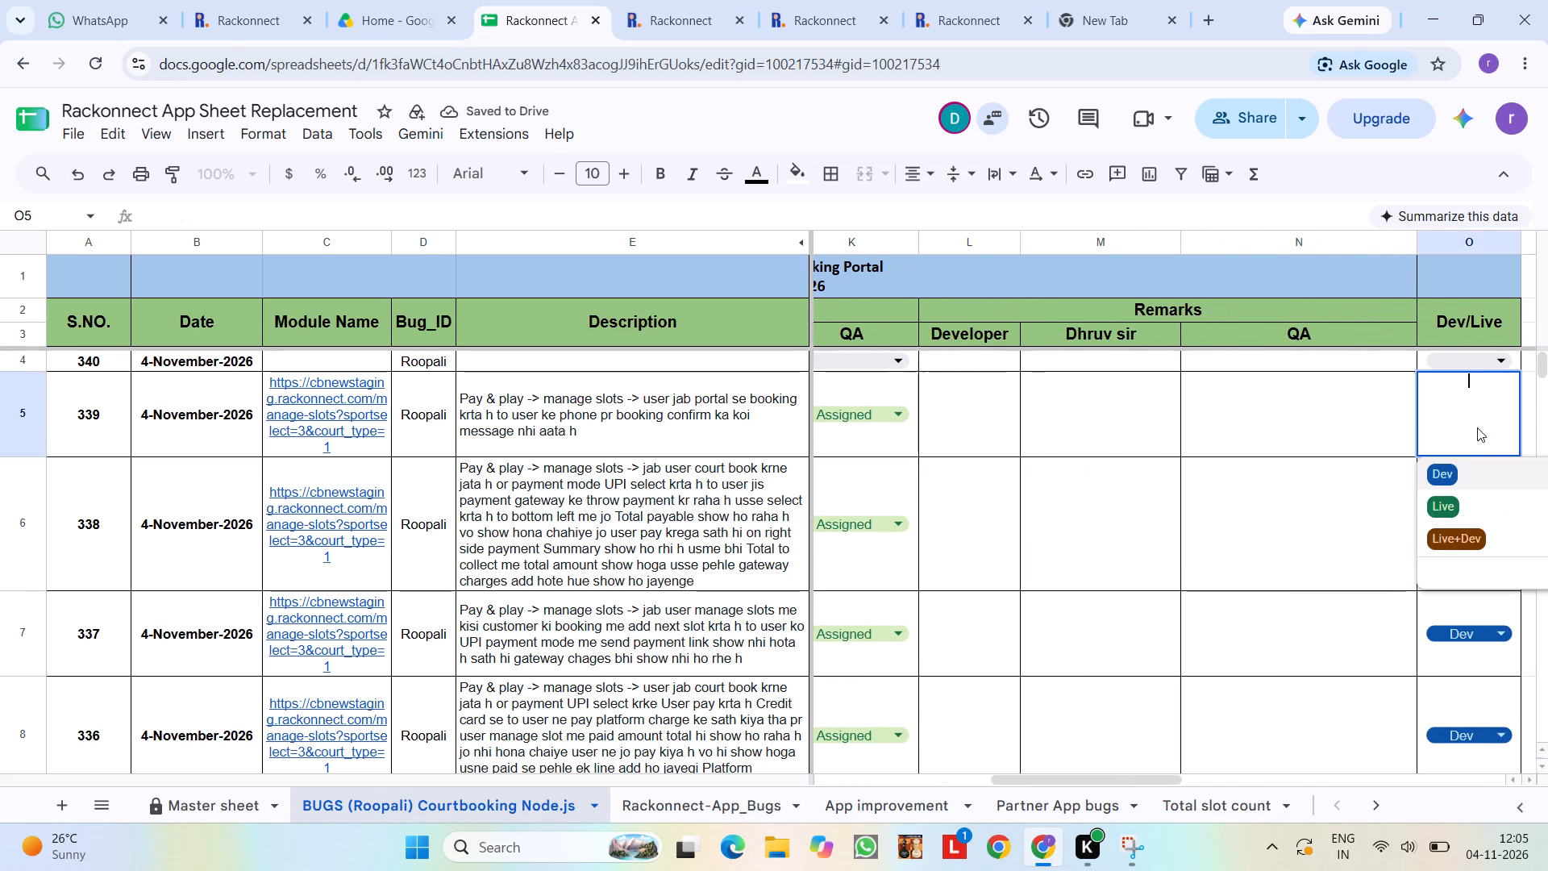
pyautogui.moveTo(1477, 427); pyautogui.dragTo(1460, 470)
pyautogui.click(1460, 470)
pyautogui.hscroll(10, 1460, 470)
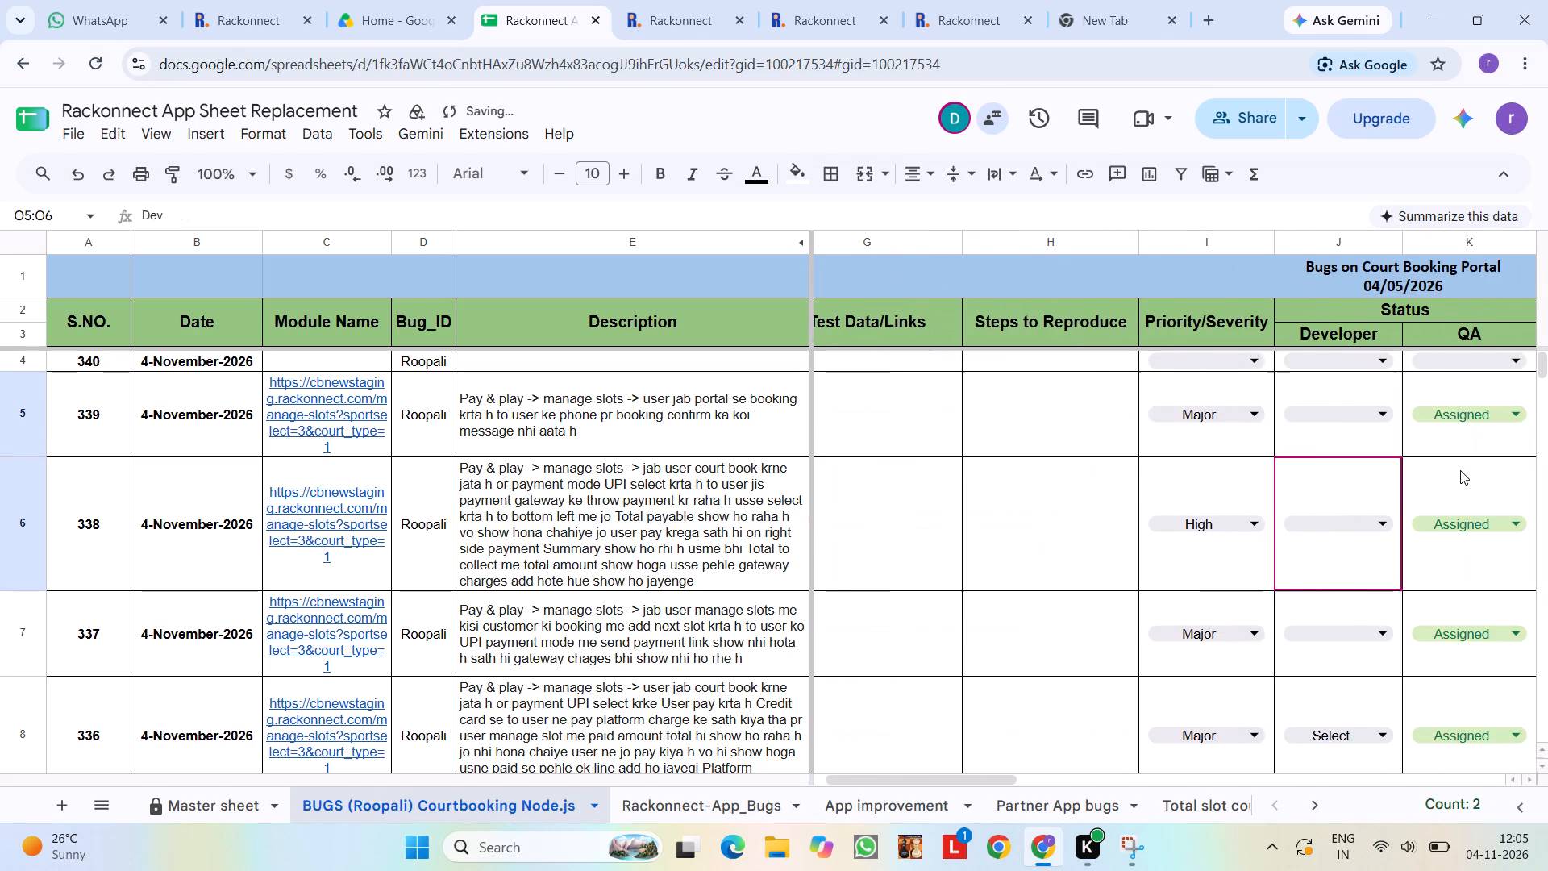
# Return to the Quick Book form in the Rackonnect tab and enable Pickup Game for the booking.
pyautogui.click(293, 365)
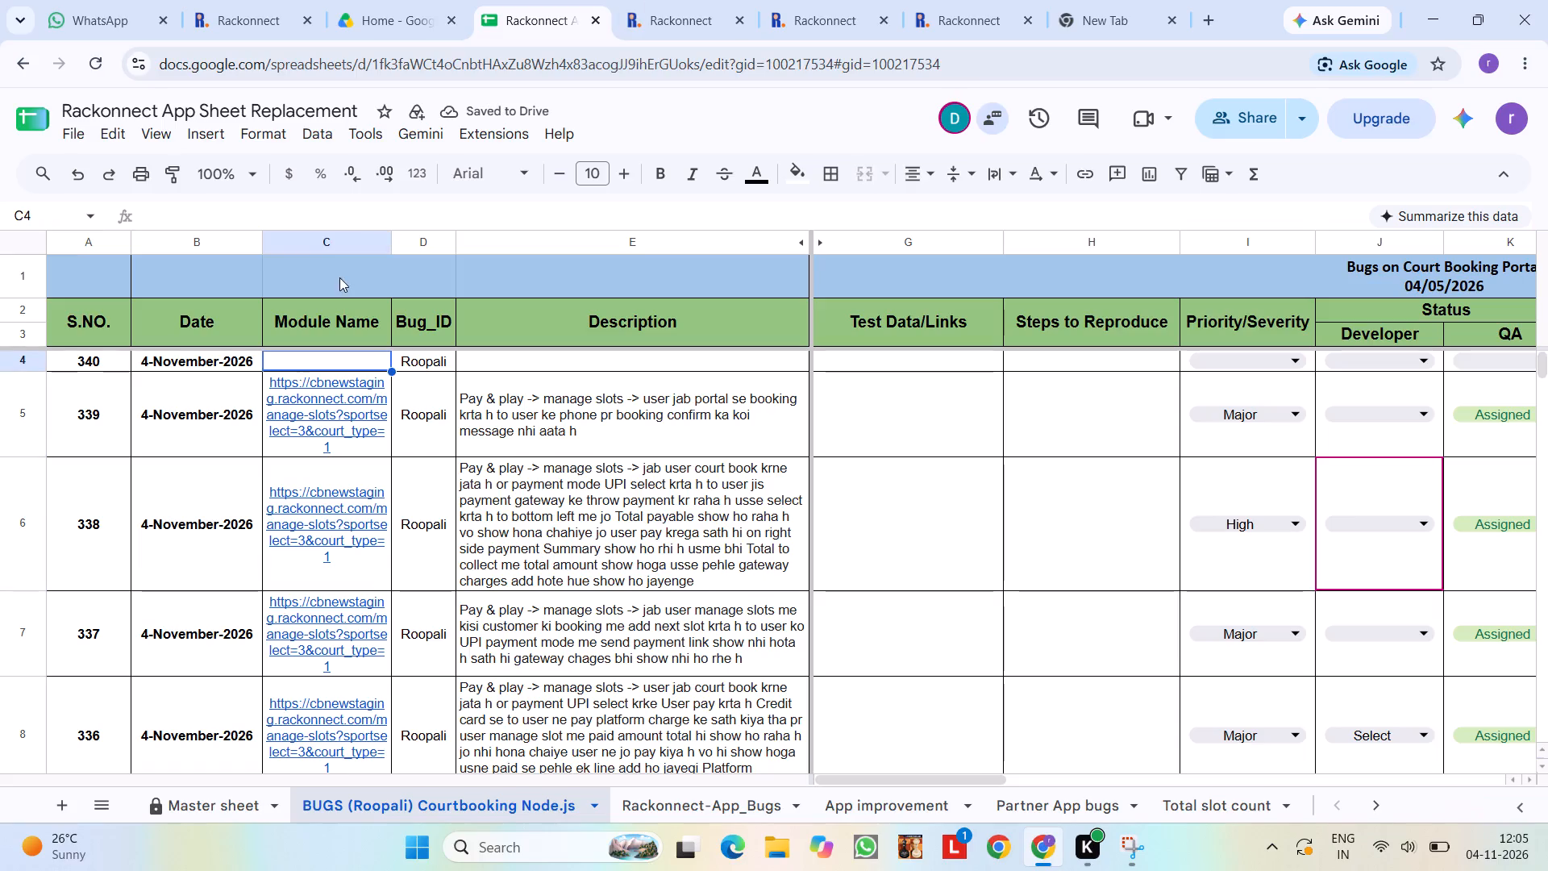
pyautogui.click(707, 0)
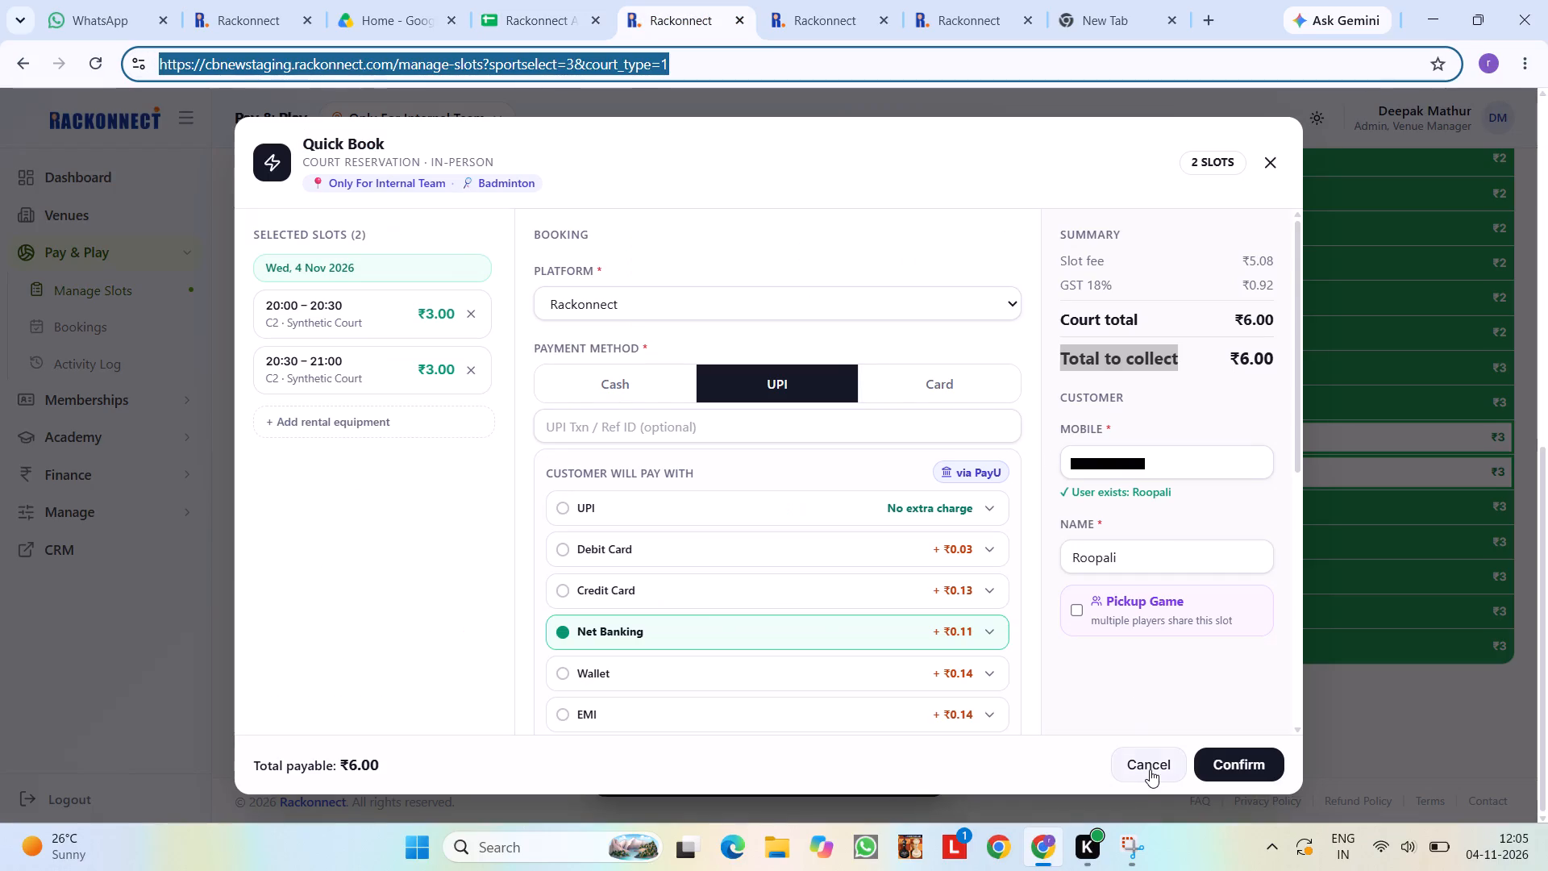
pyautogui.click(1123, 606)
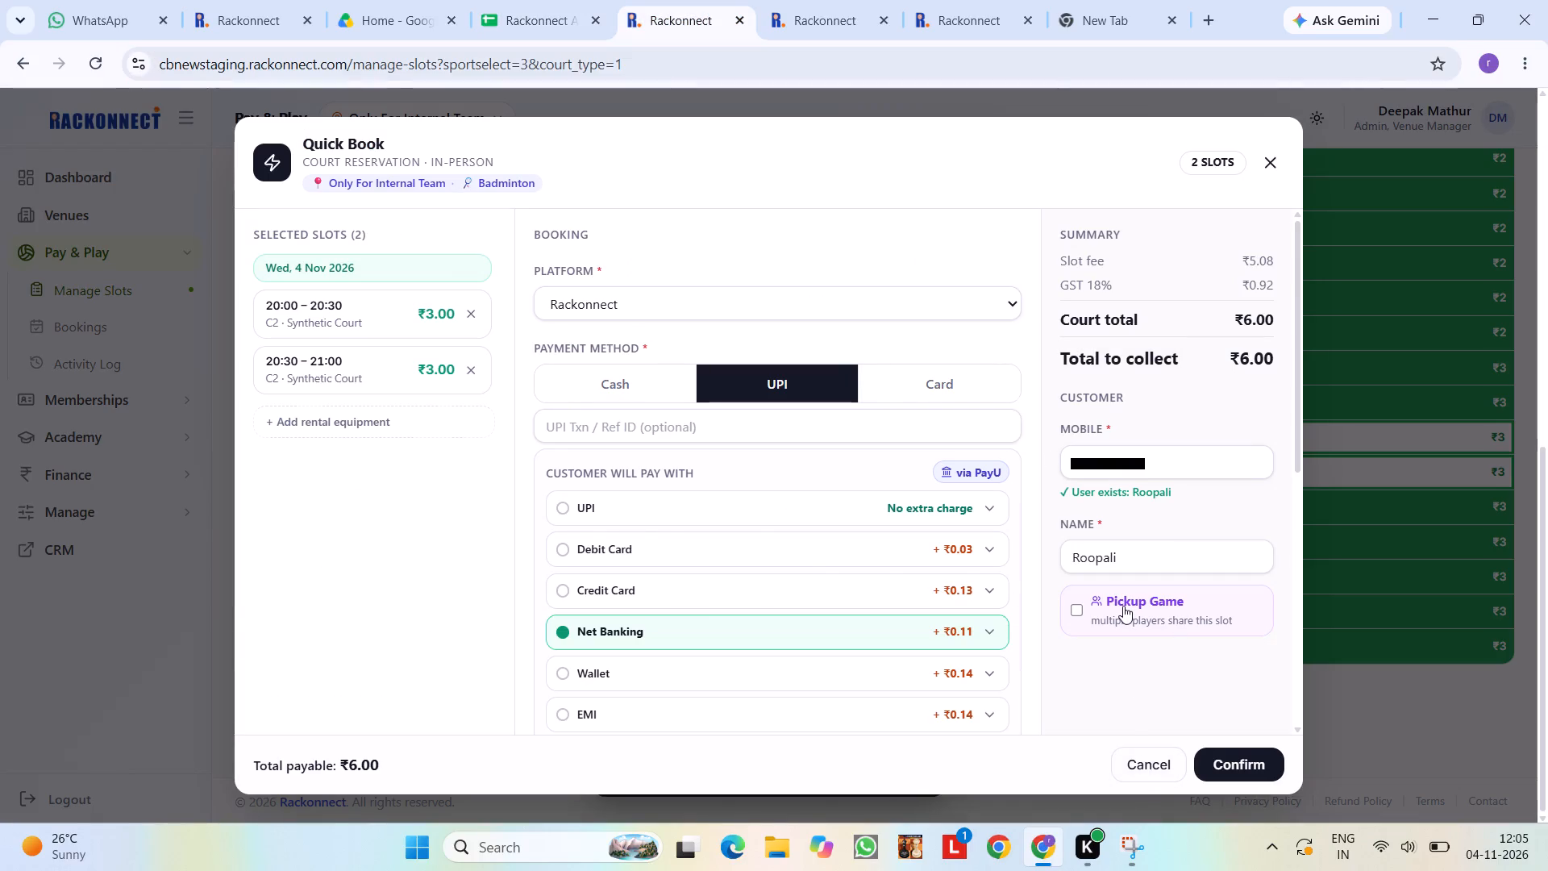
# Try UPI and Card as Player #1's payment method, inspect the fields each one offers, and settle on Send Link.
pyautogui.click(821, 612)
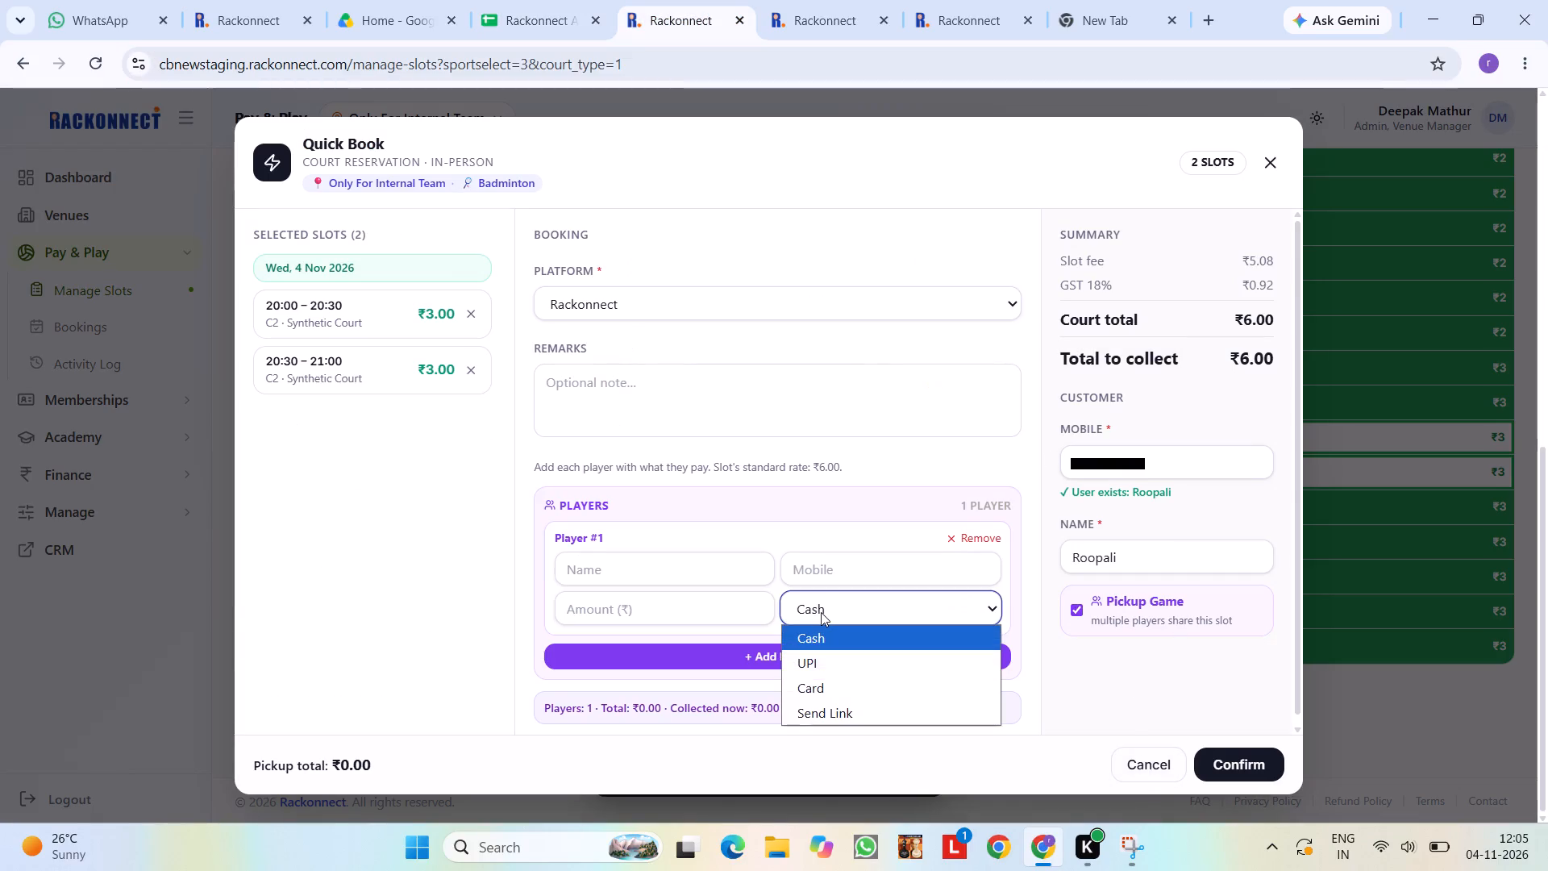
pyautogui.click(822, 656)
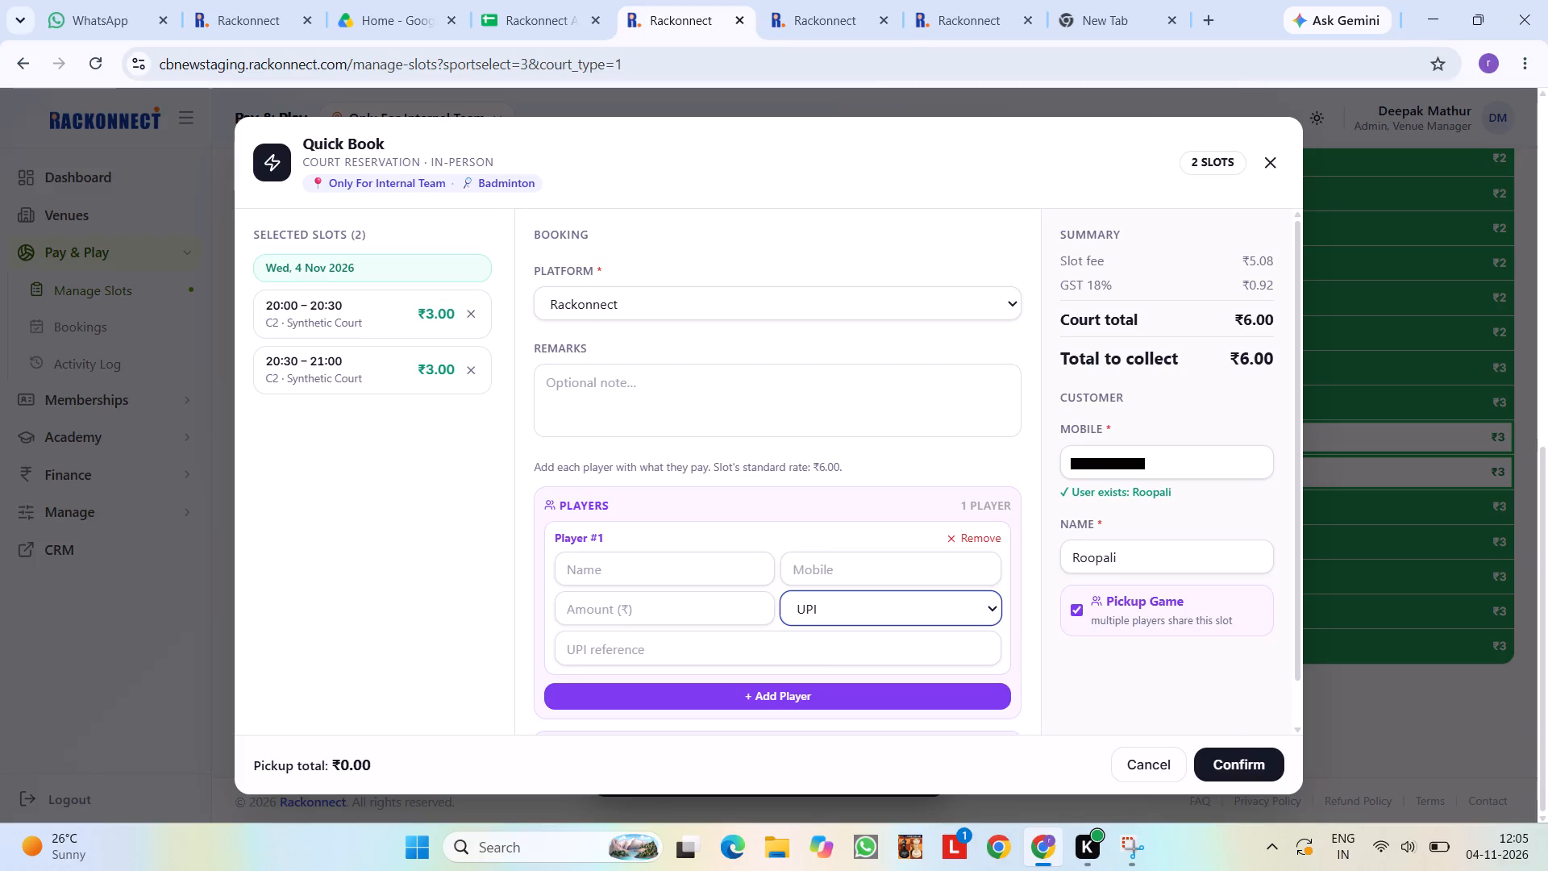
pyautogui.click(790, 652)
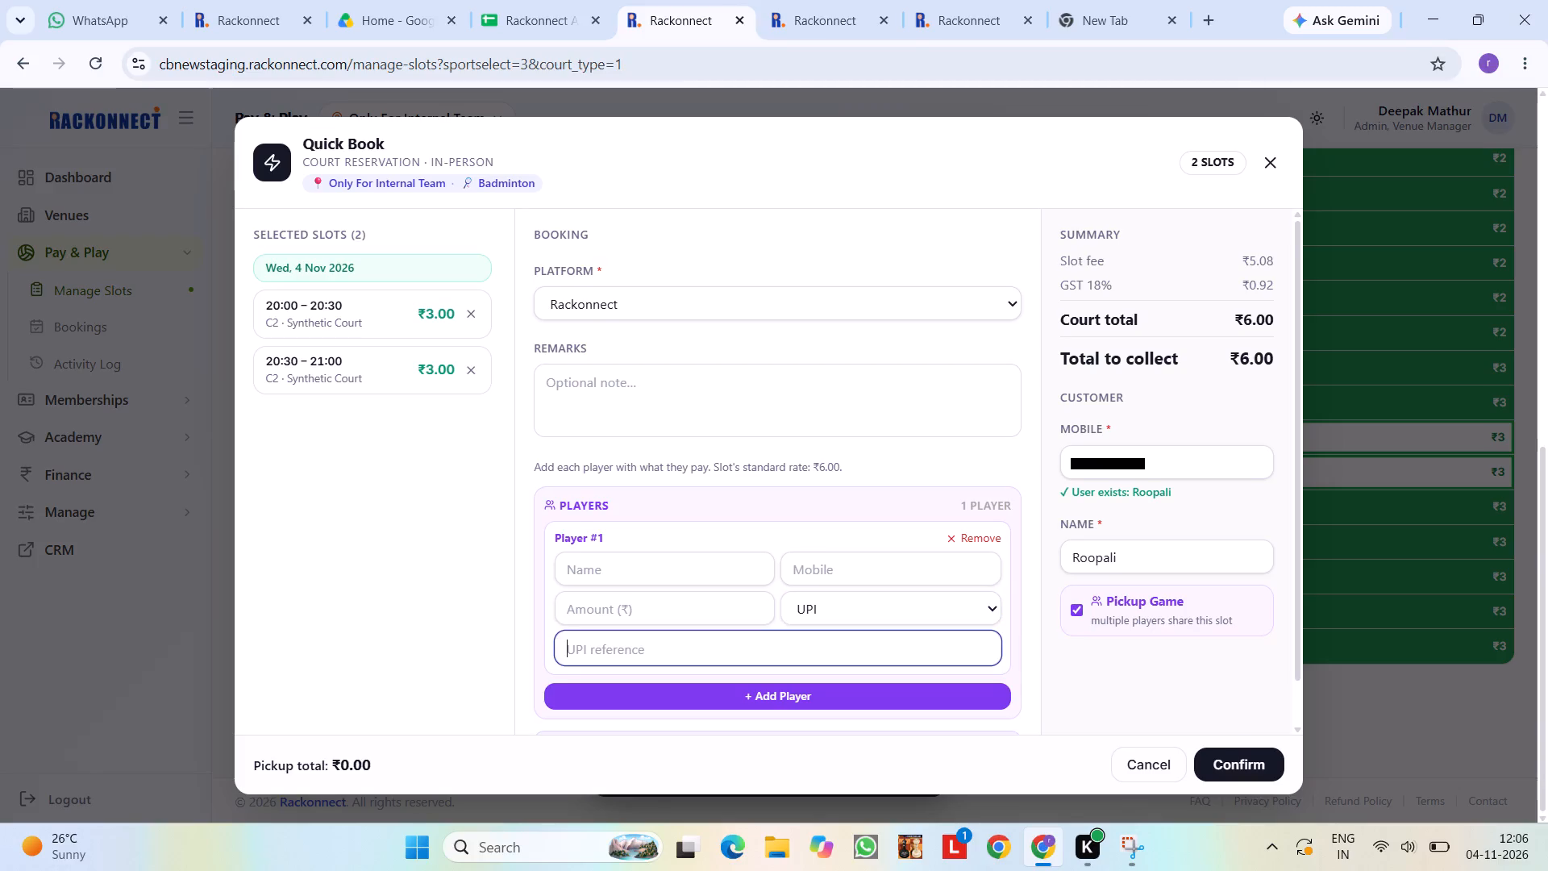
pyautogui.scroll(-2, 790, 652)
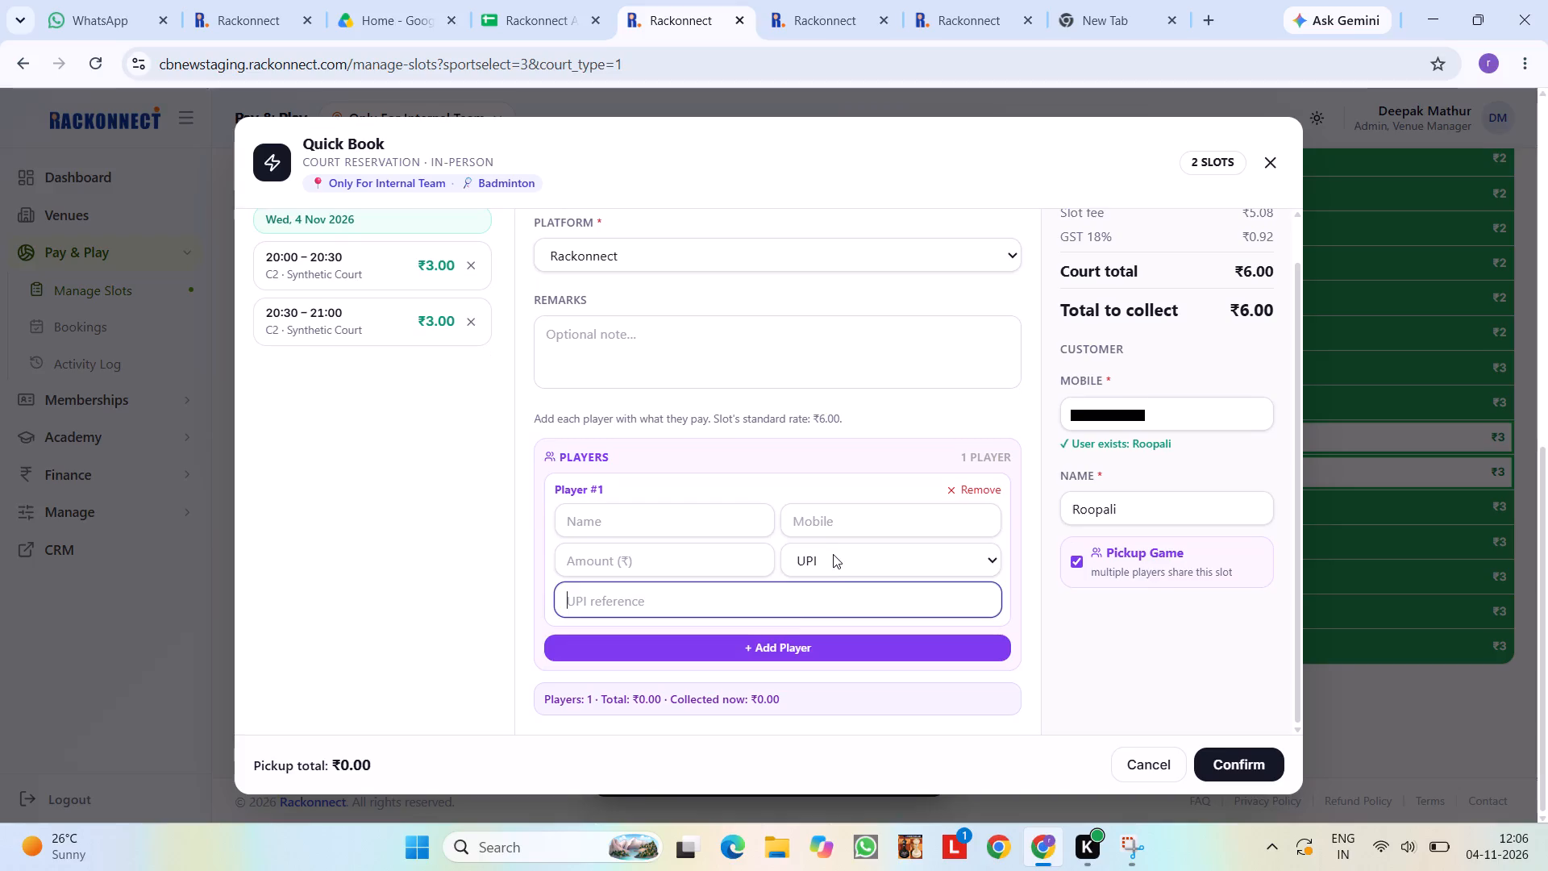
pyautogui.click(833, 556)
pyautogui.click(821, 636)
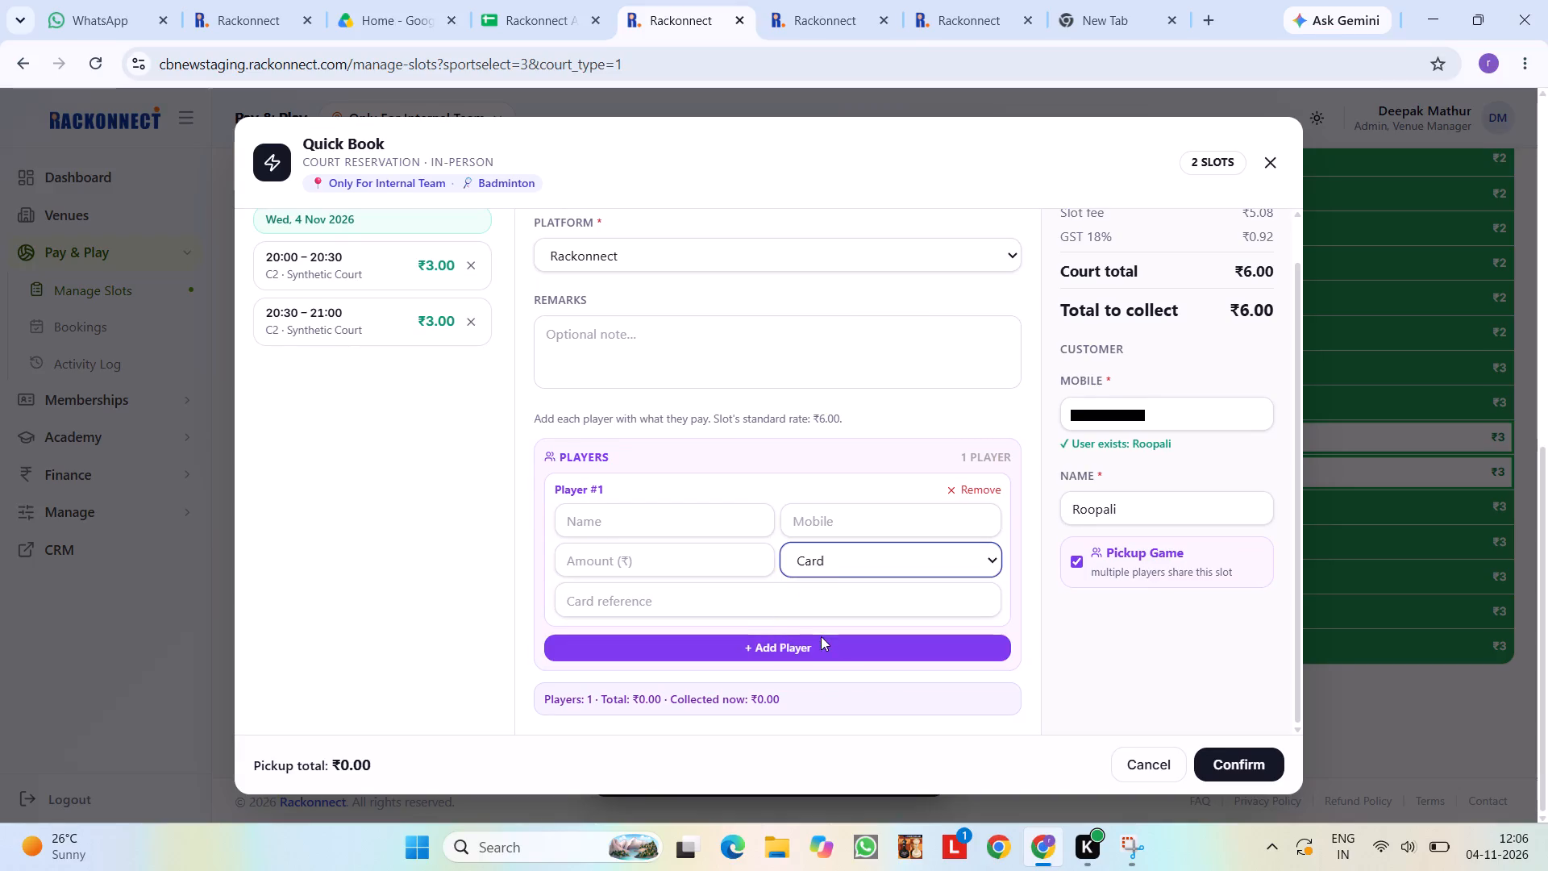
pyautogui.moveTo(825, 566); pyautogui.dragTo(839, 670)
pyautogui.click(839, 670)
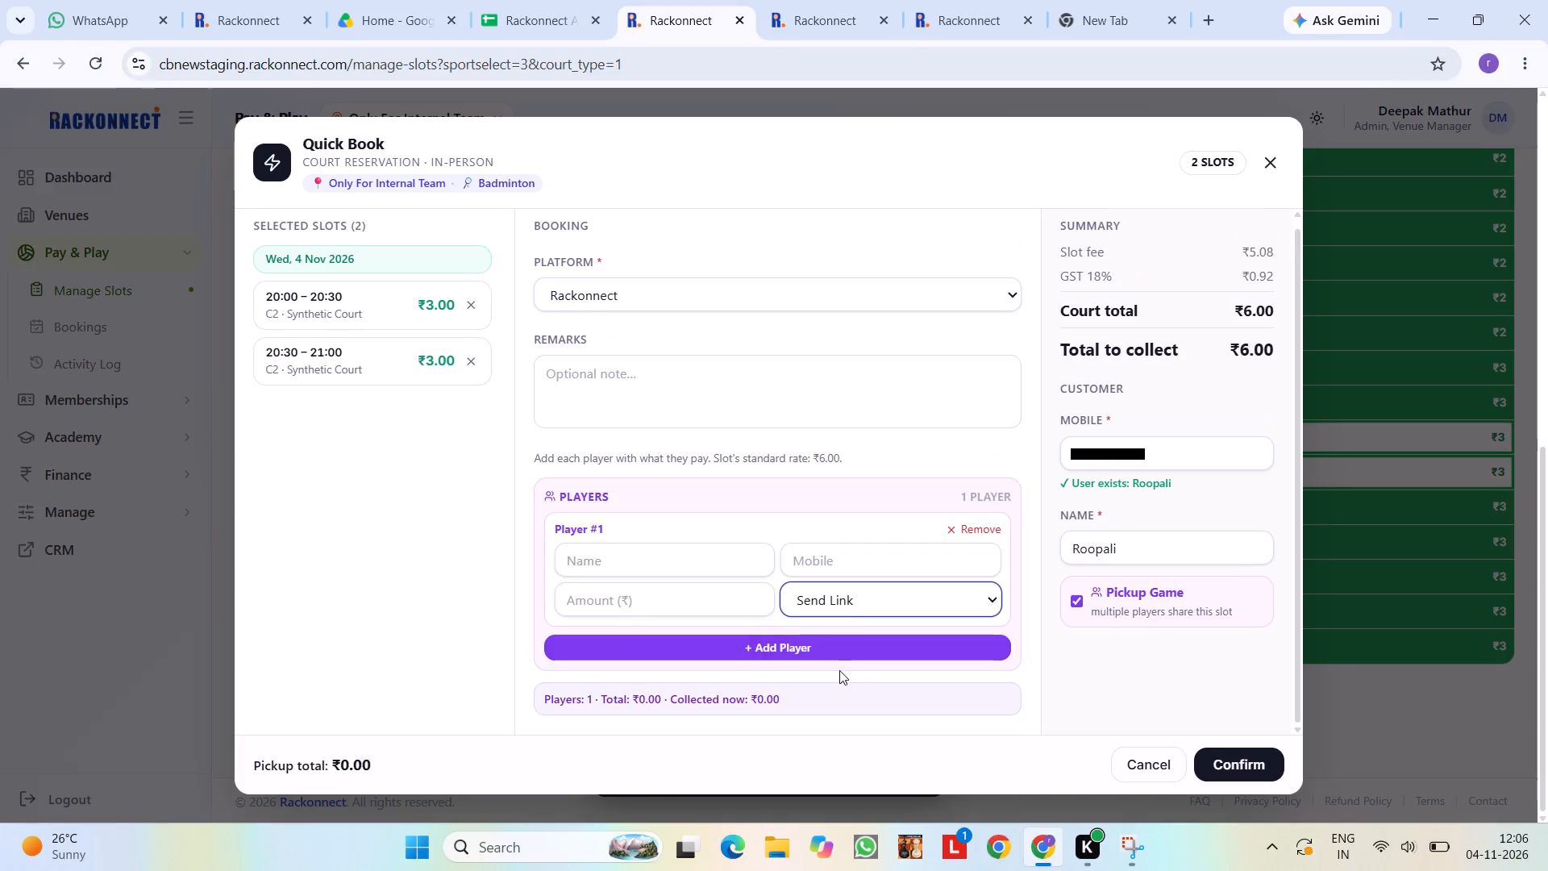
pyautogui.scroll(-4, 855, 598)
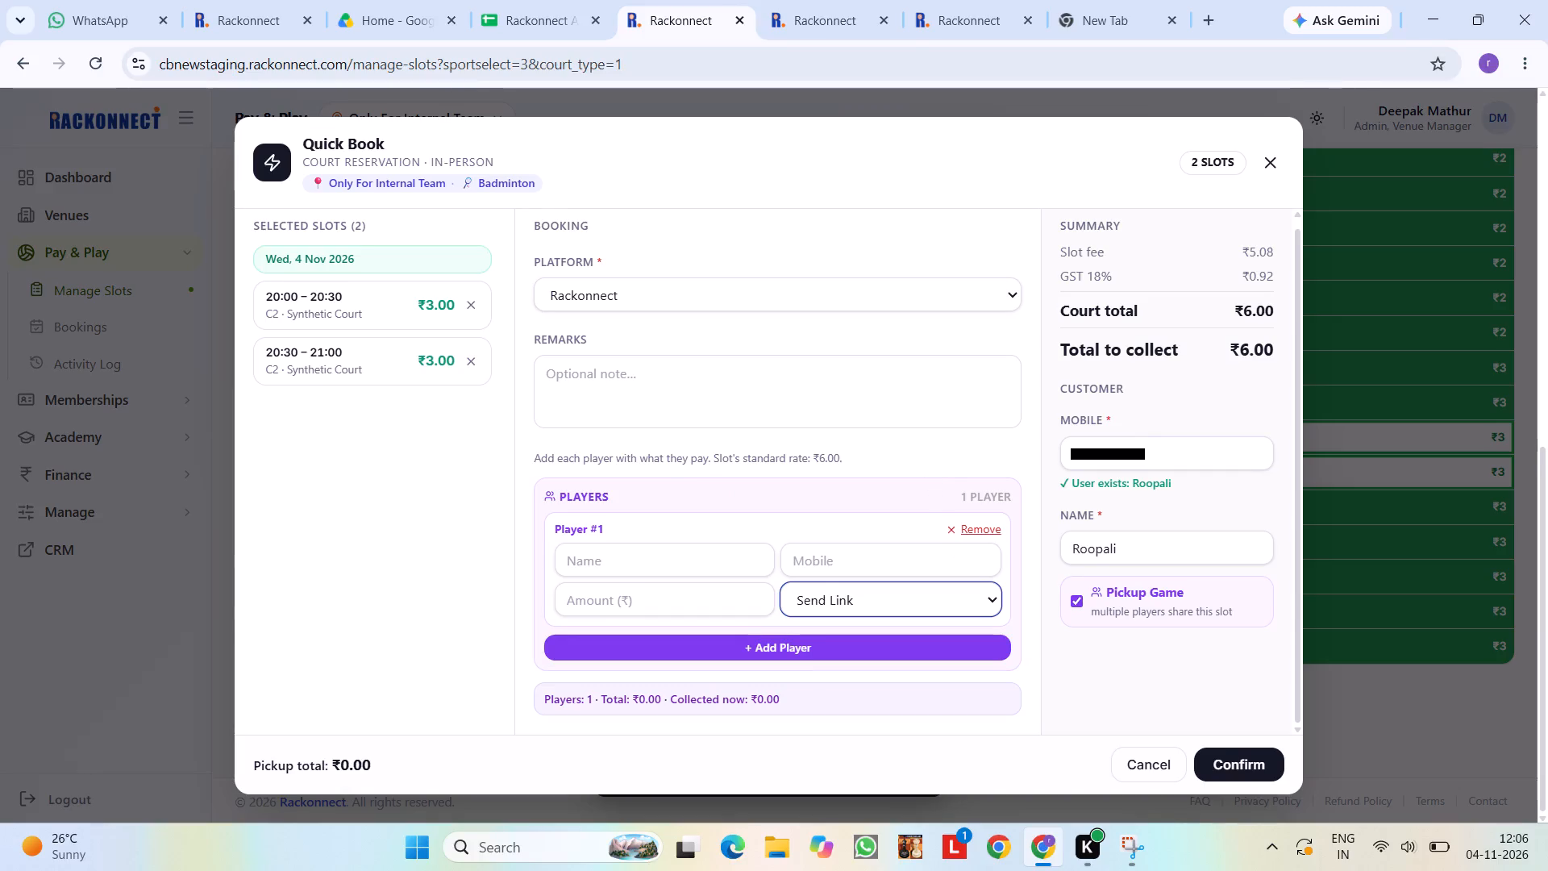
# Add a second player to the pickup game and view both player entries.
pyautogui.click(789, 660)
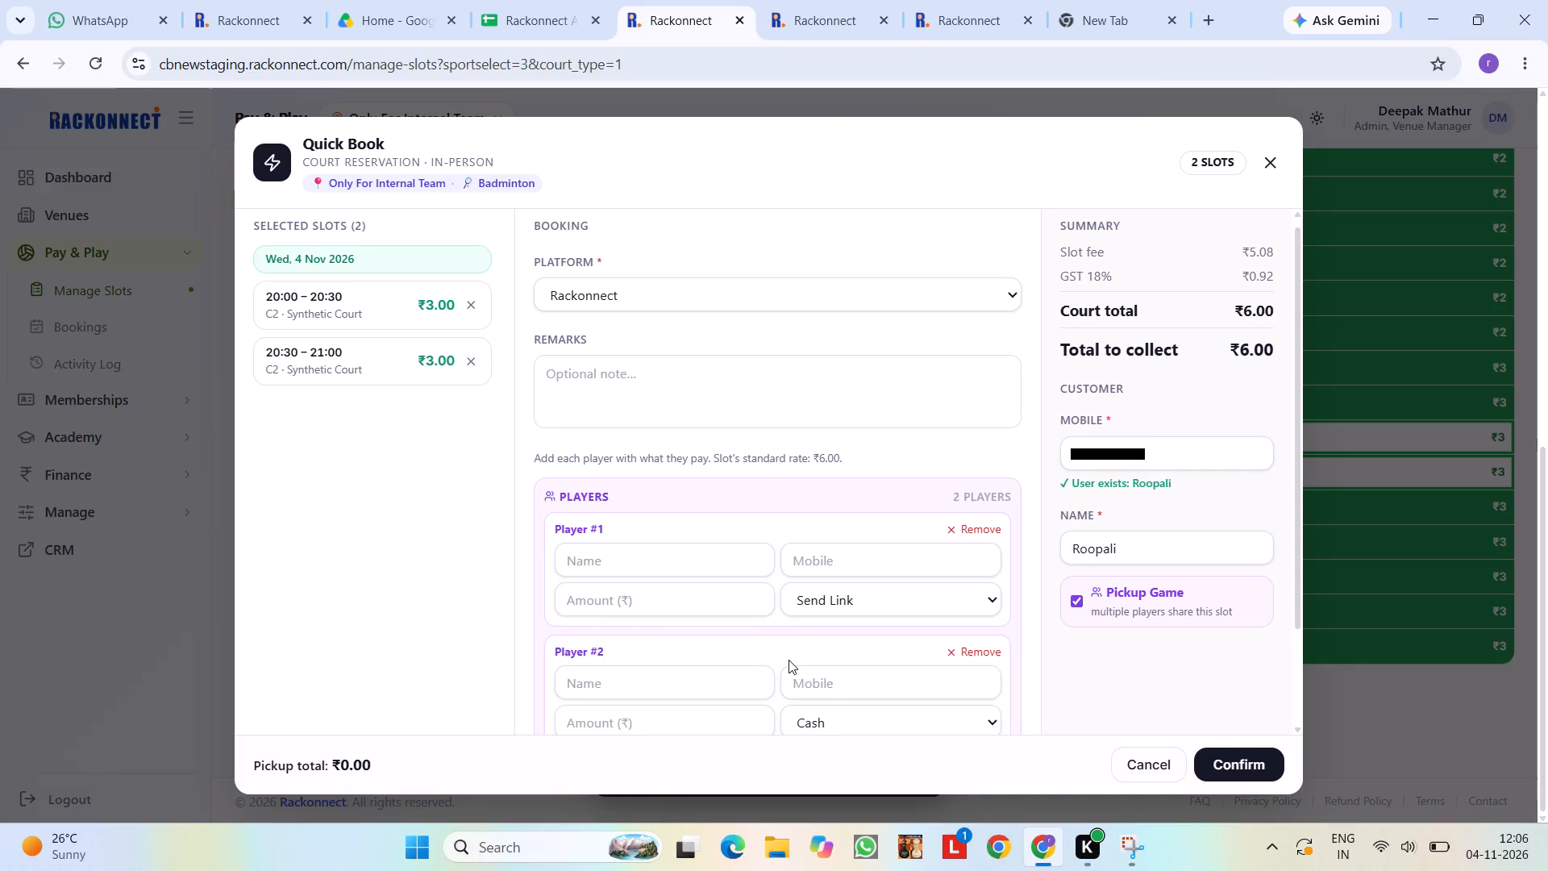
pyautogui.scroll(-3, 789, 660)
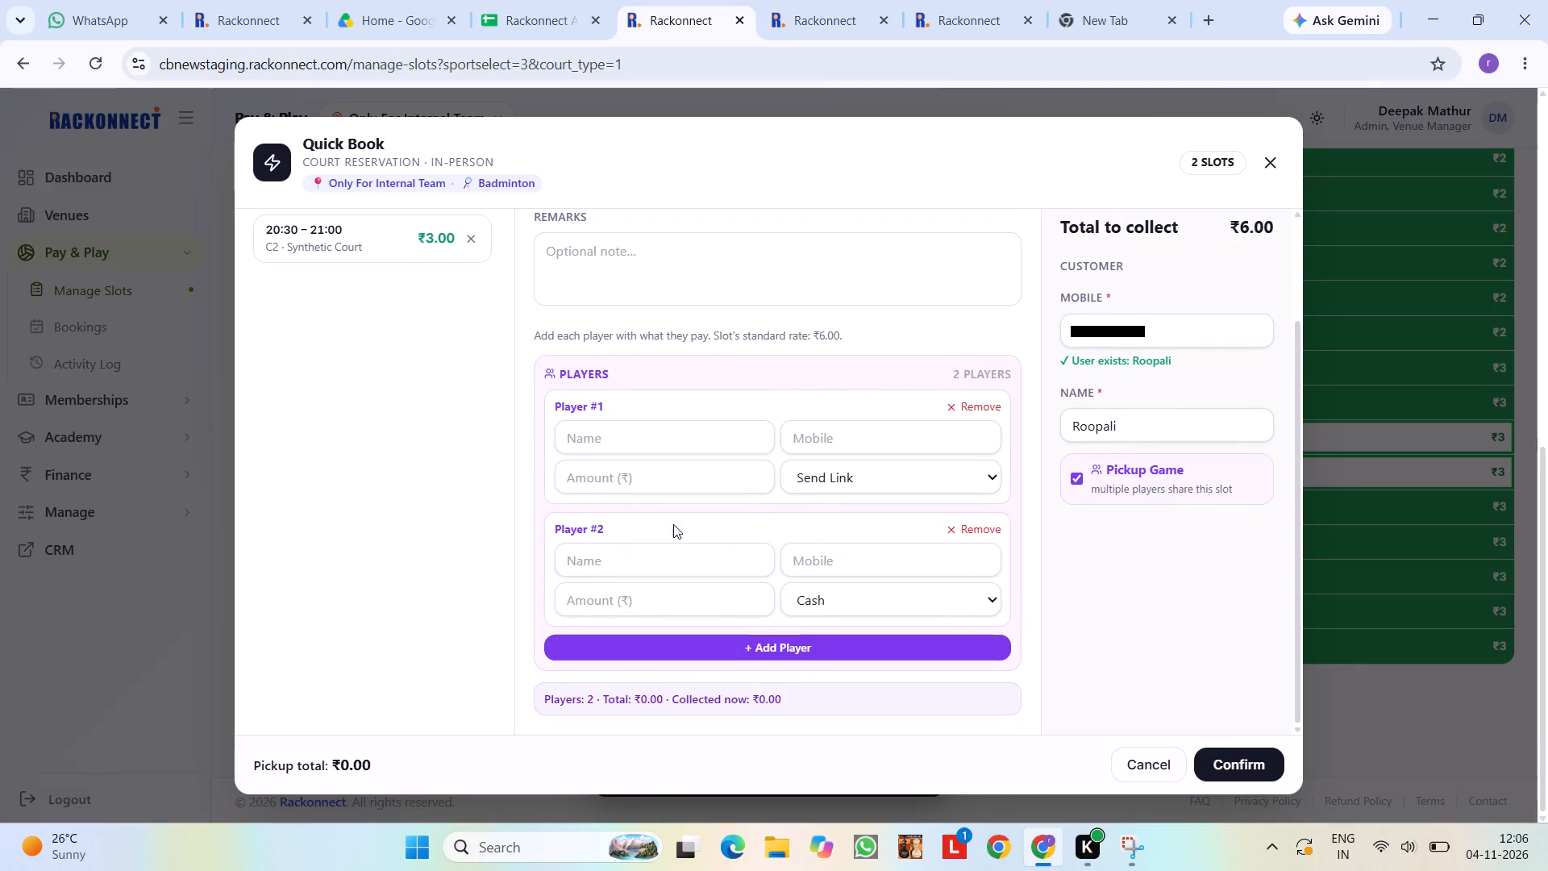
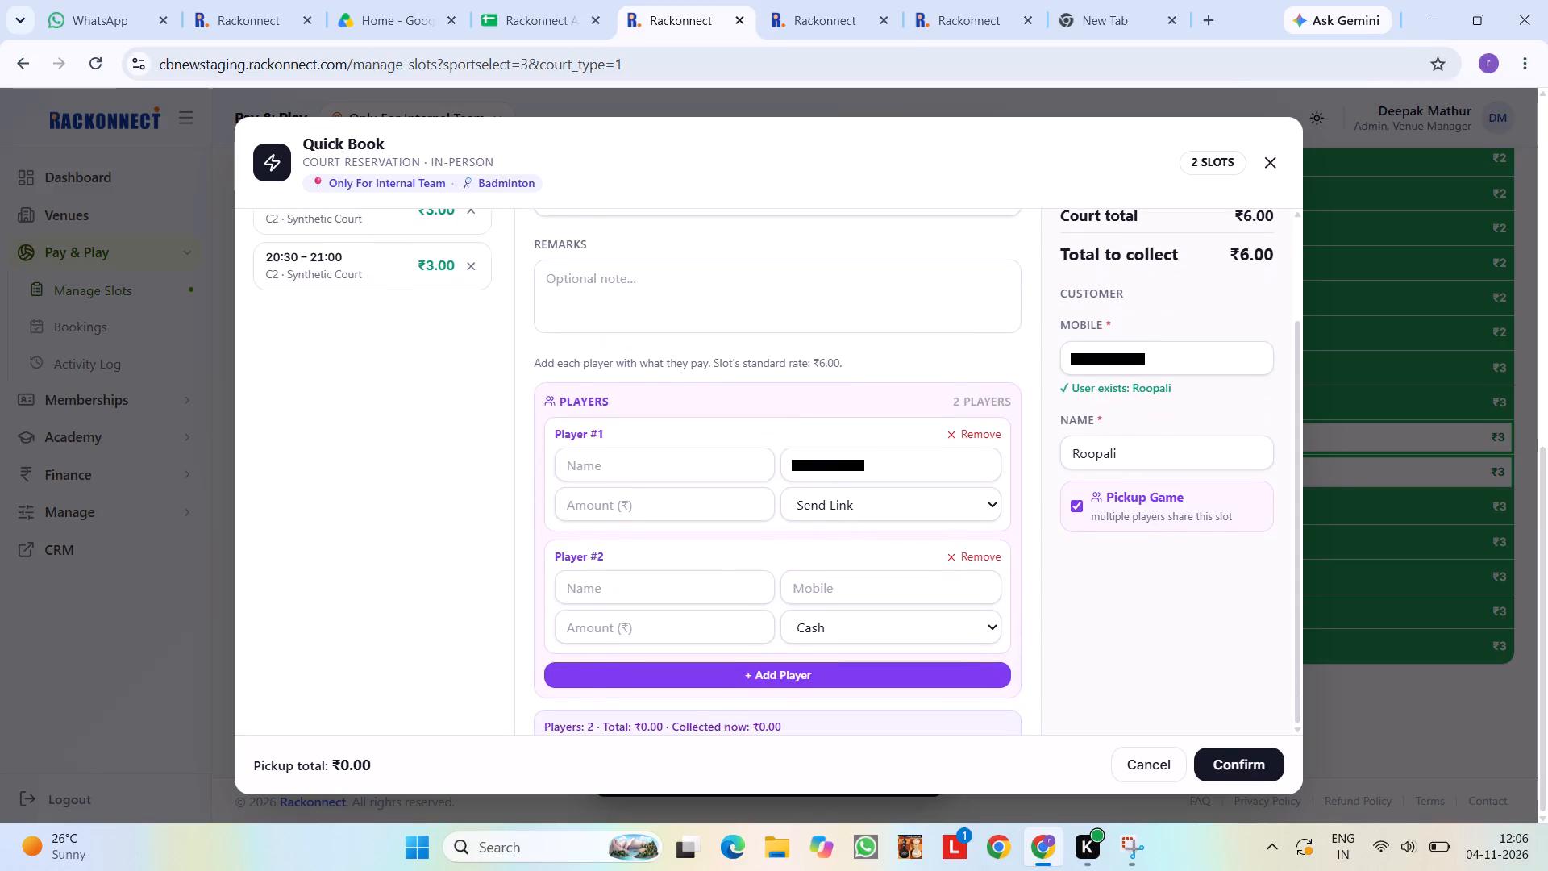
# Set the payment method to UPI for both Player #1 and Player #2 in the pickup game.
pyautogui.scroll(1, 747, 329)
pyautogui.click(872, 484)
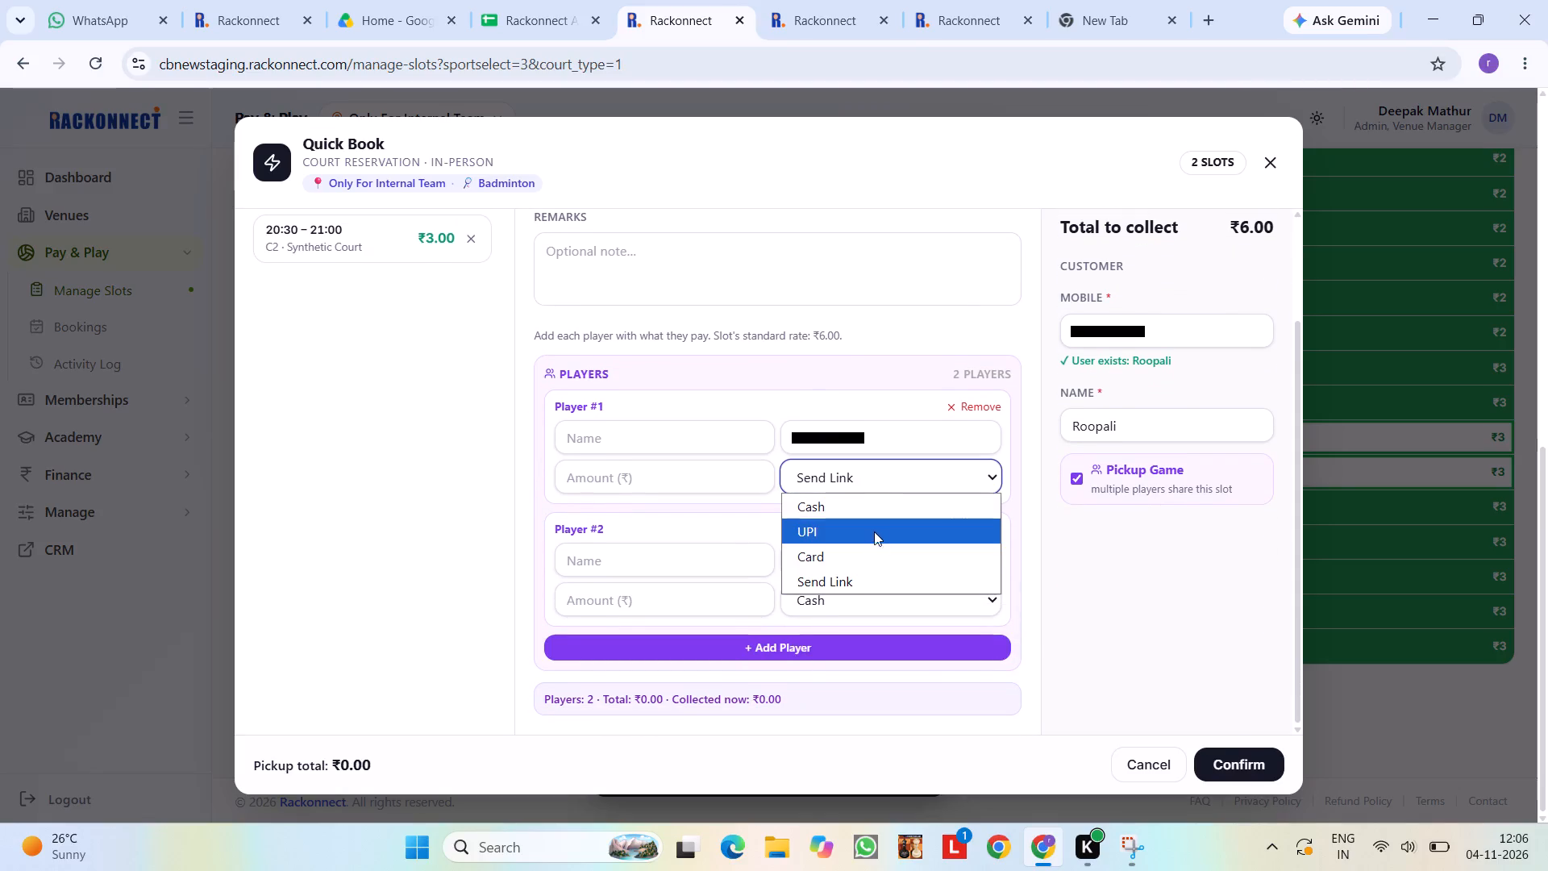
pyautogui.click(873, 531)
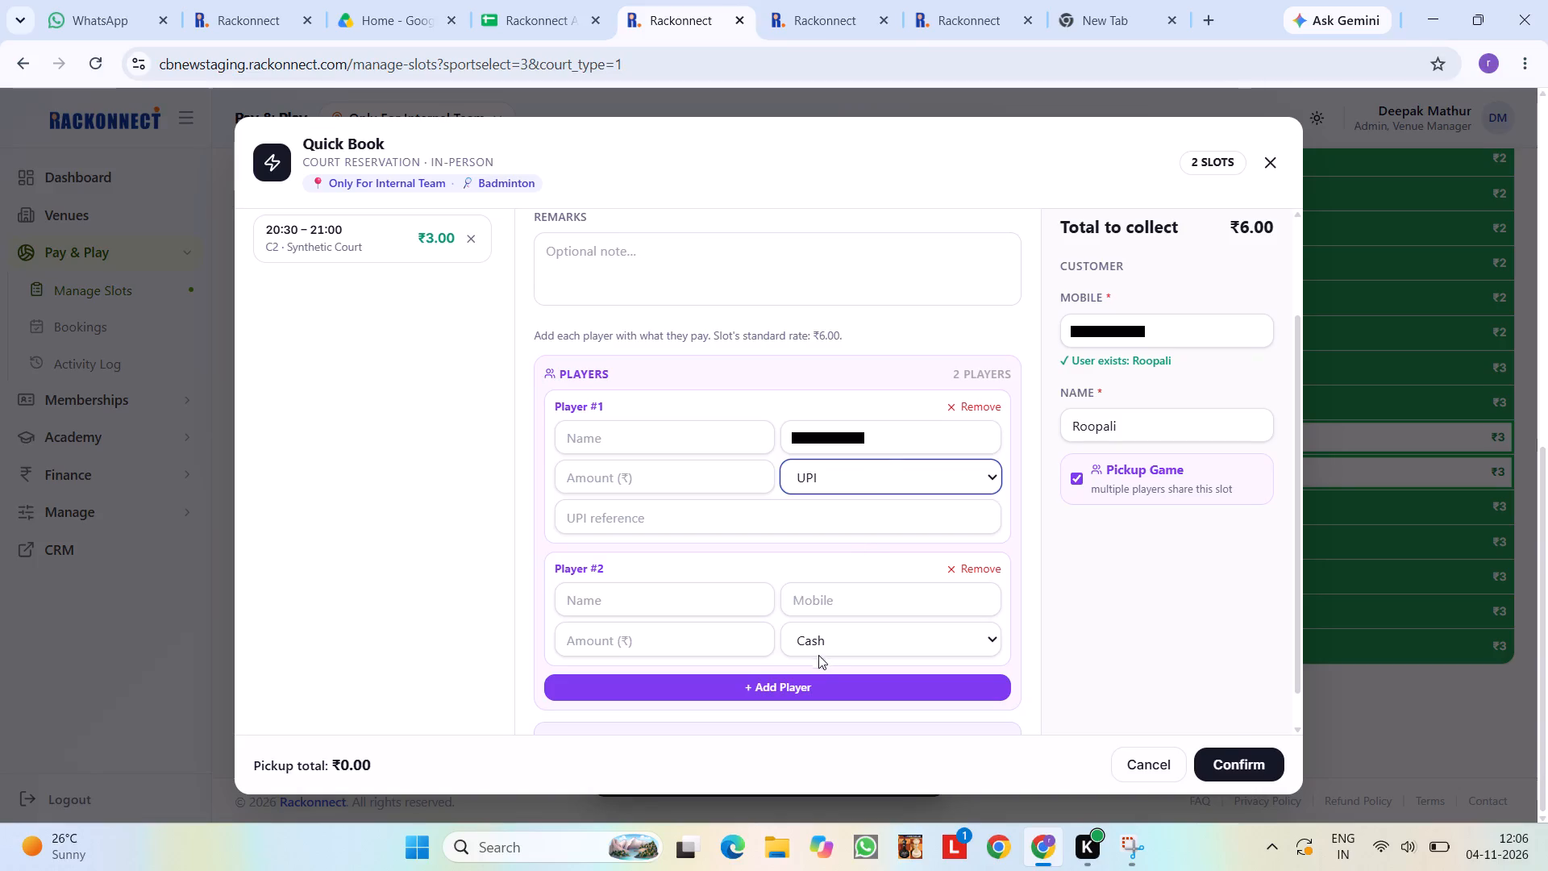
pyautogui.click(819, 658)
pyautogui.click(822, 642)
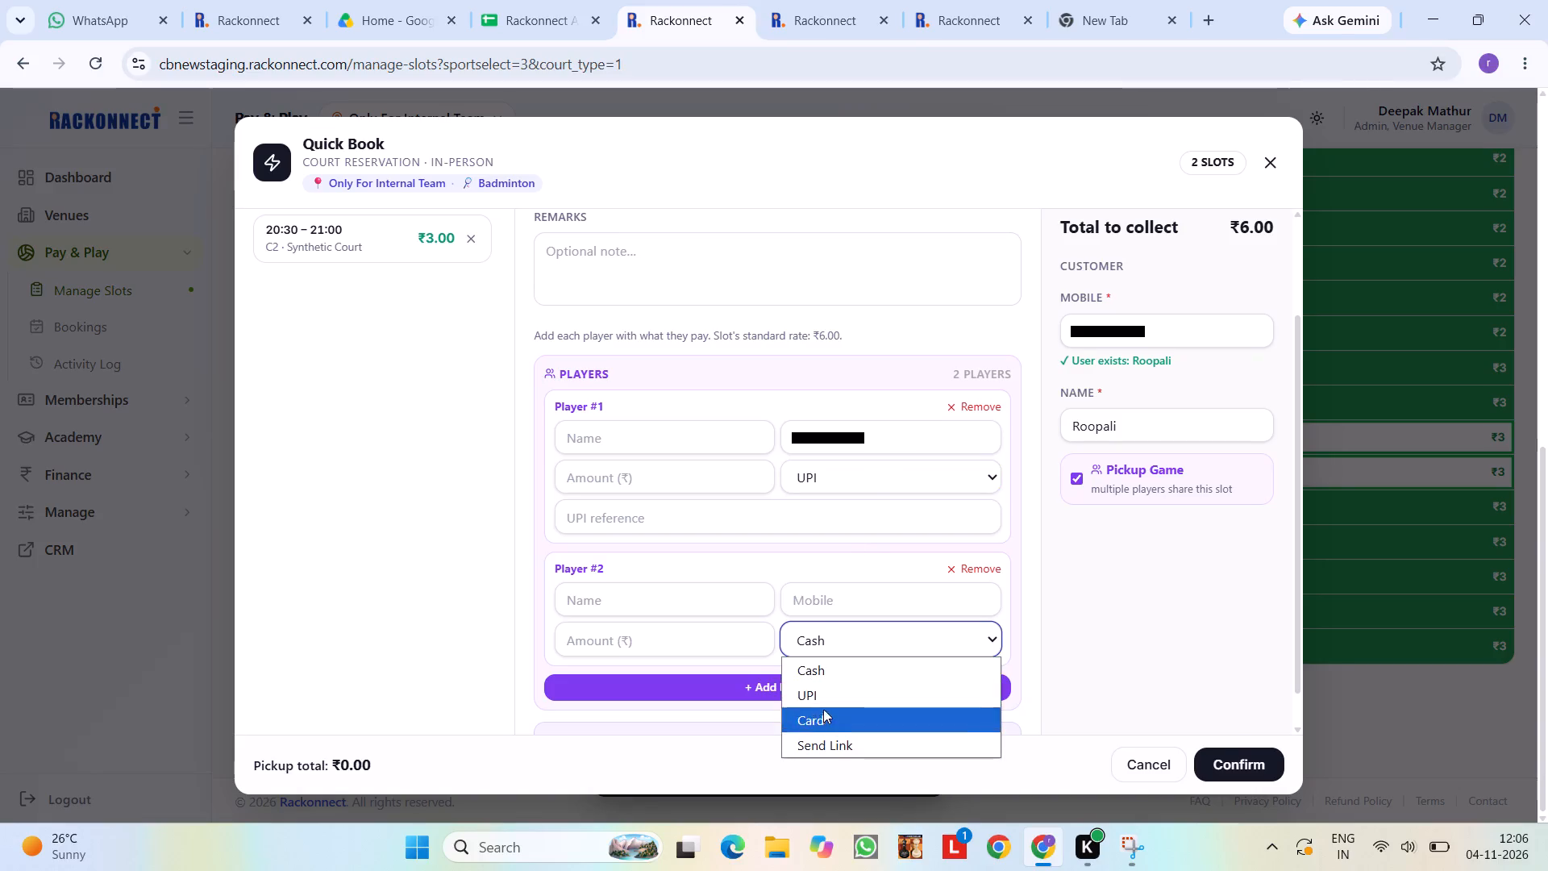
pyautogui.click(826, 696)
# Review the slot fees and total in the booking summary, and set Player #1's amount to ₹4.
pyautogui.scroll(1, 834, 602)
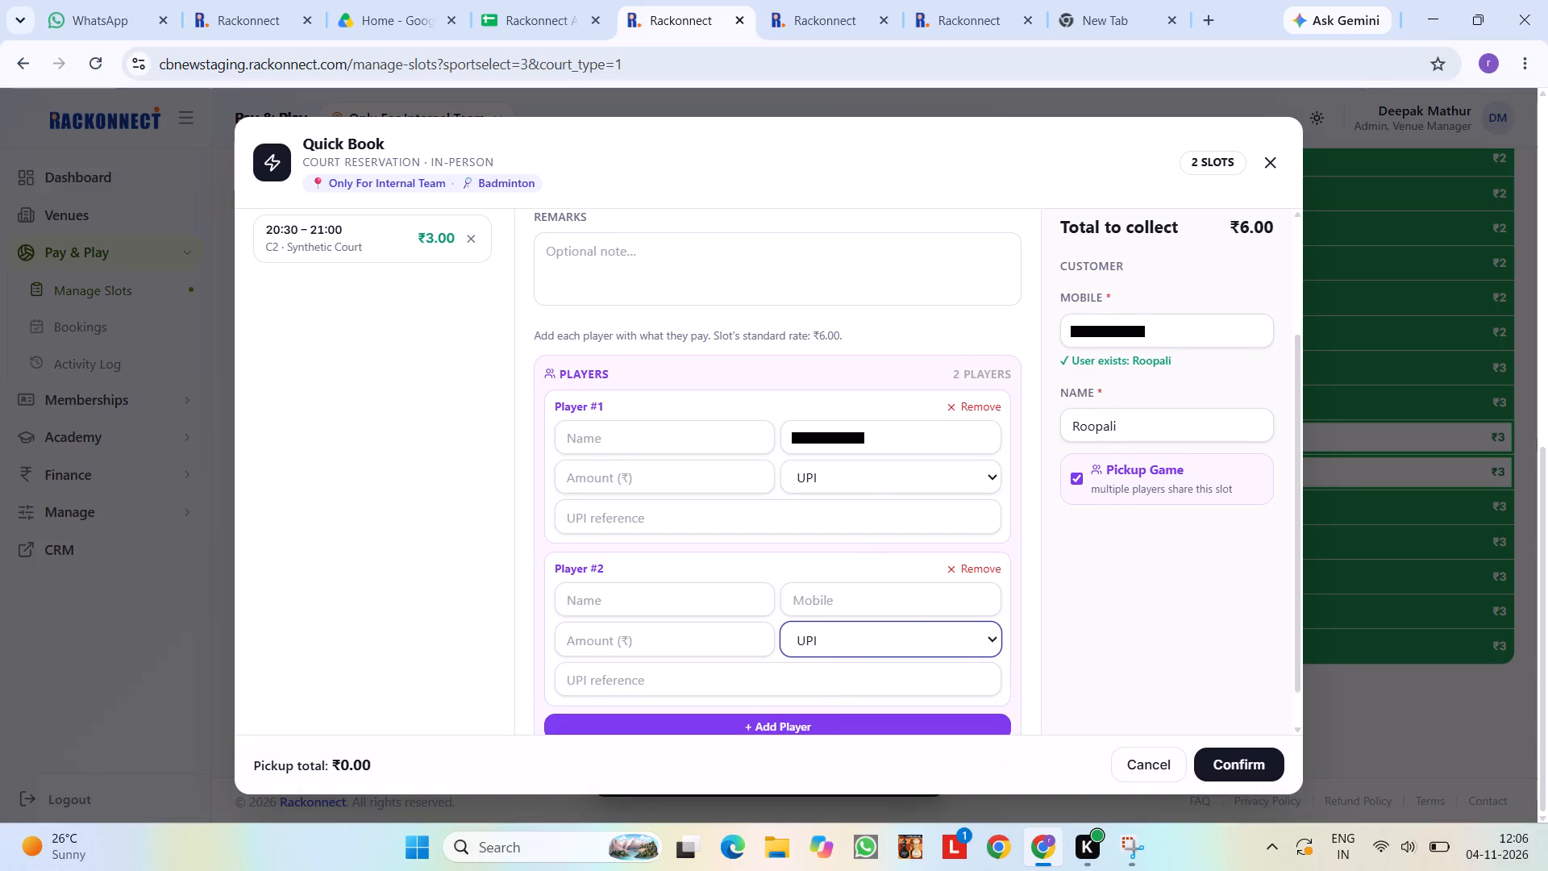
pyautogui.scroll(1, 834, 602)
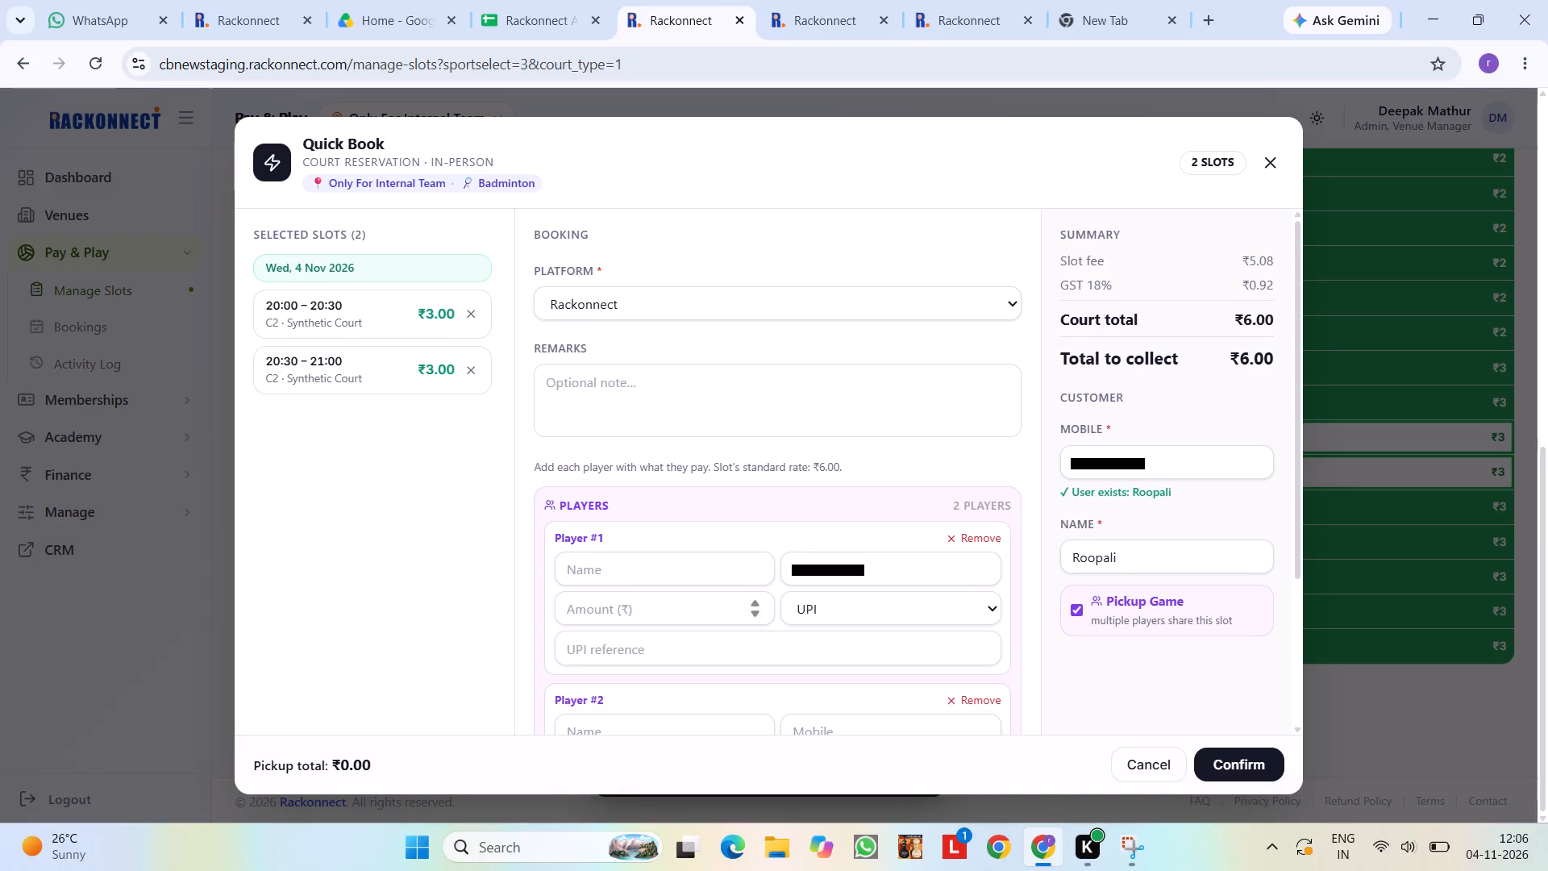
pyautogui.scroll(-1, 746, 391)
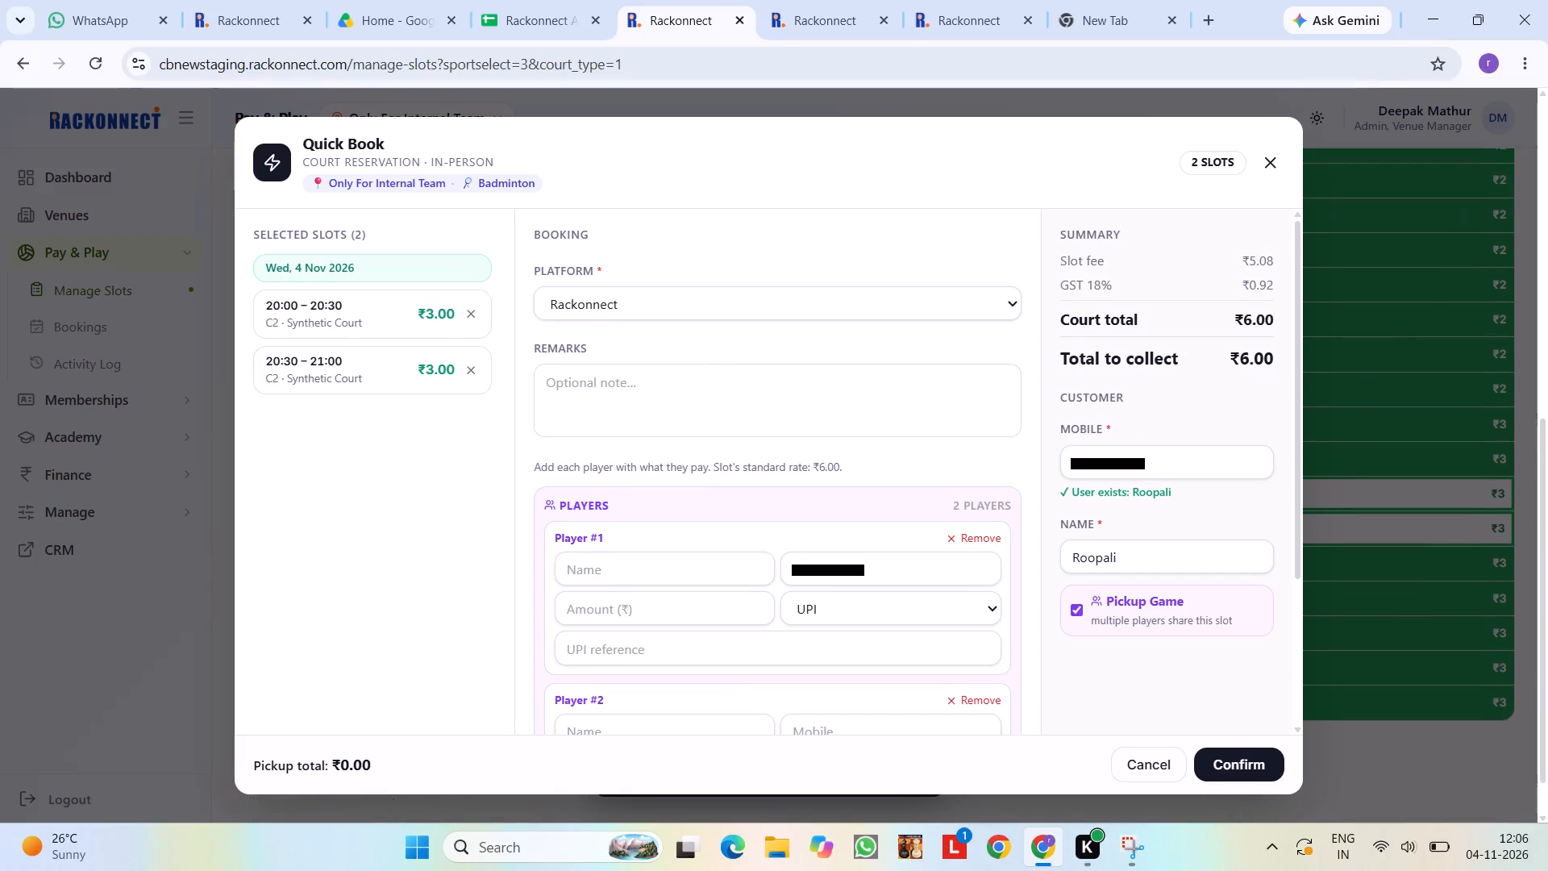
pyautogui.scroll(-1, 746, 391)
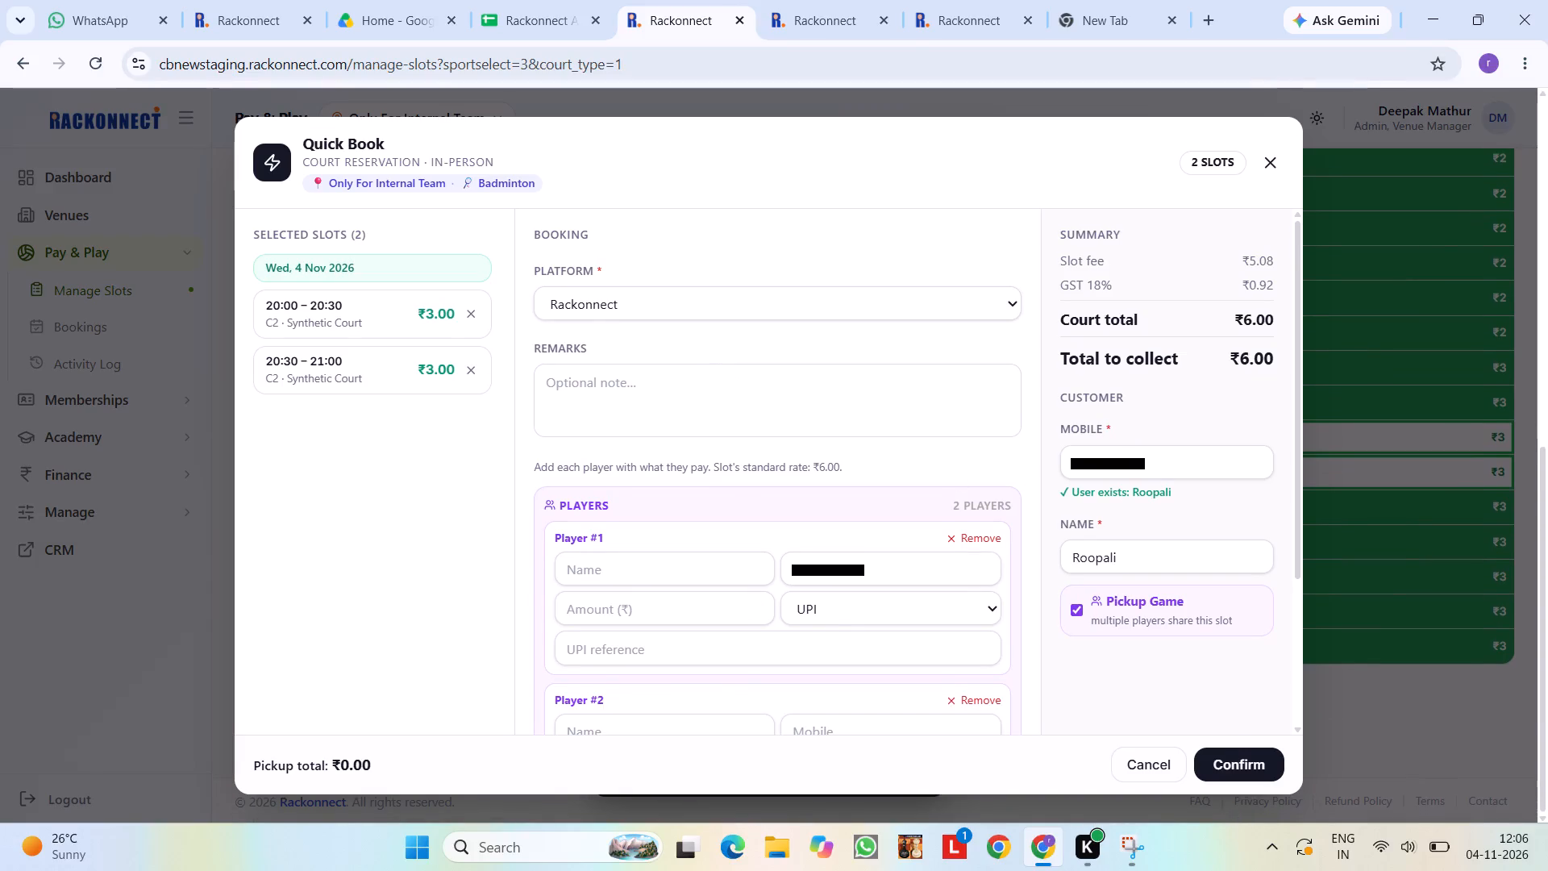
pyautogui.scroll(-2, 834, 621)
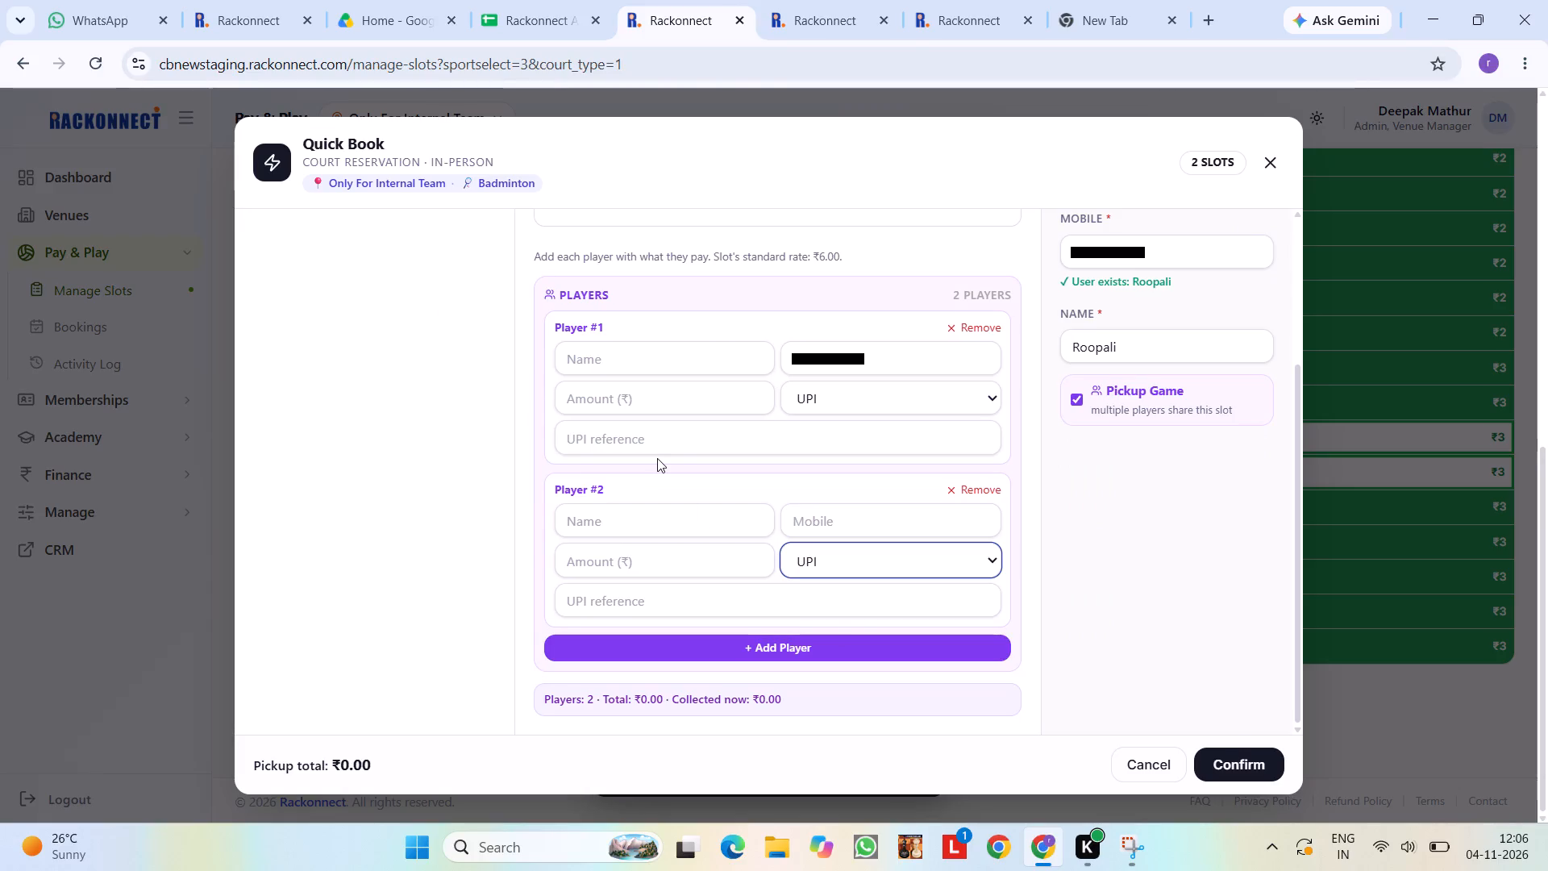
pyautogui.click(664, 363)
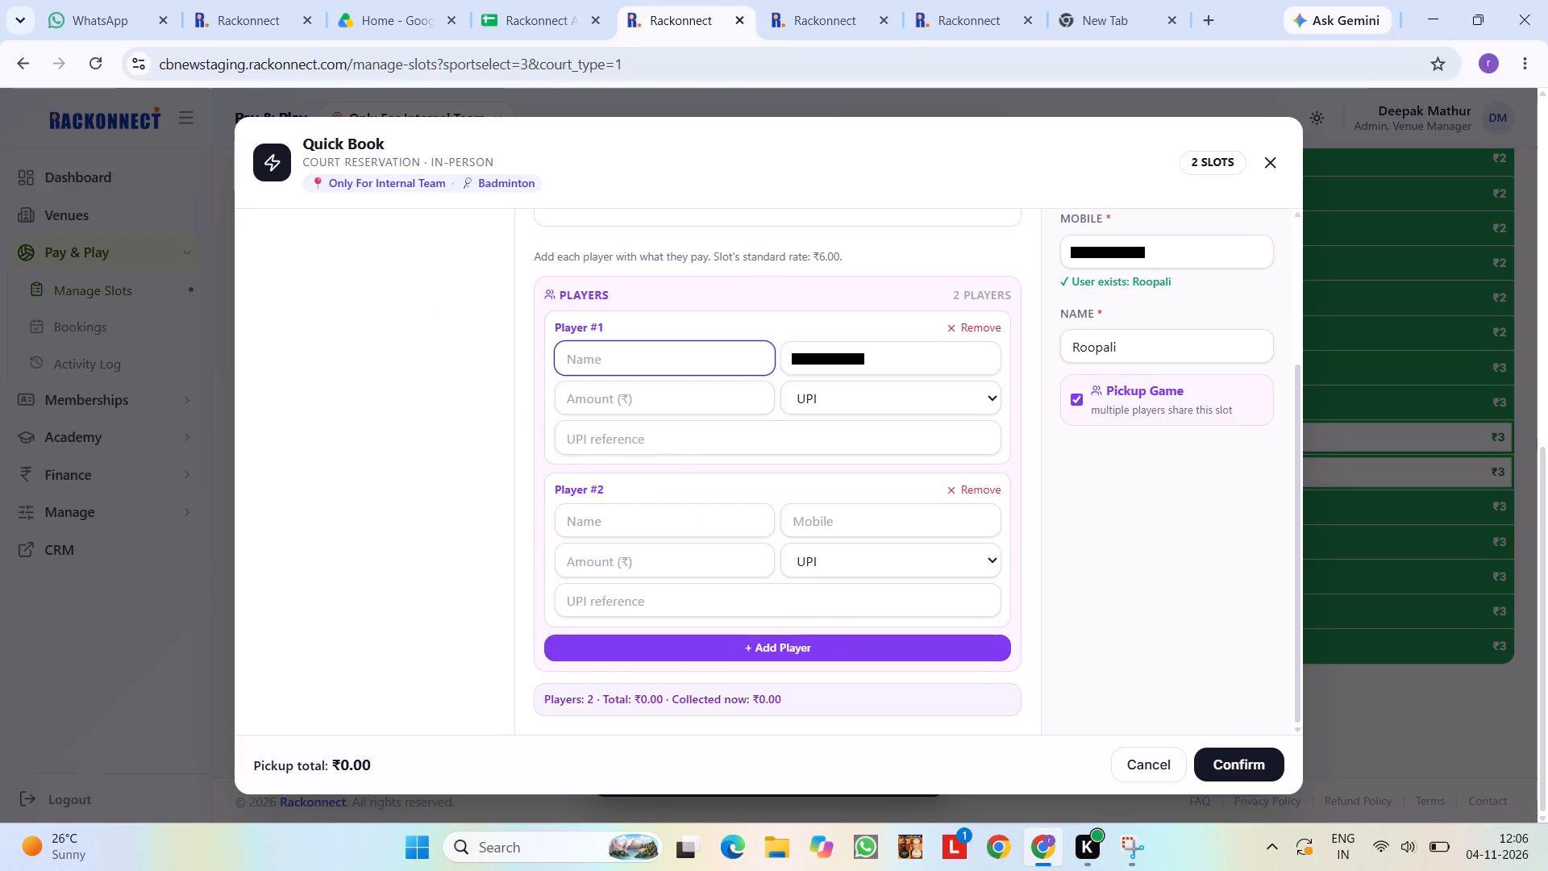
pyautogui.scroll(3, 664, 363)
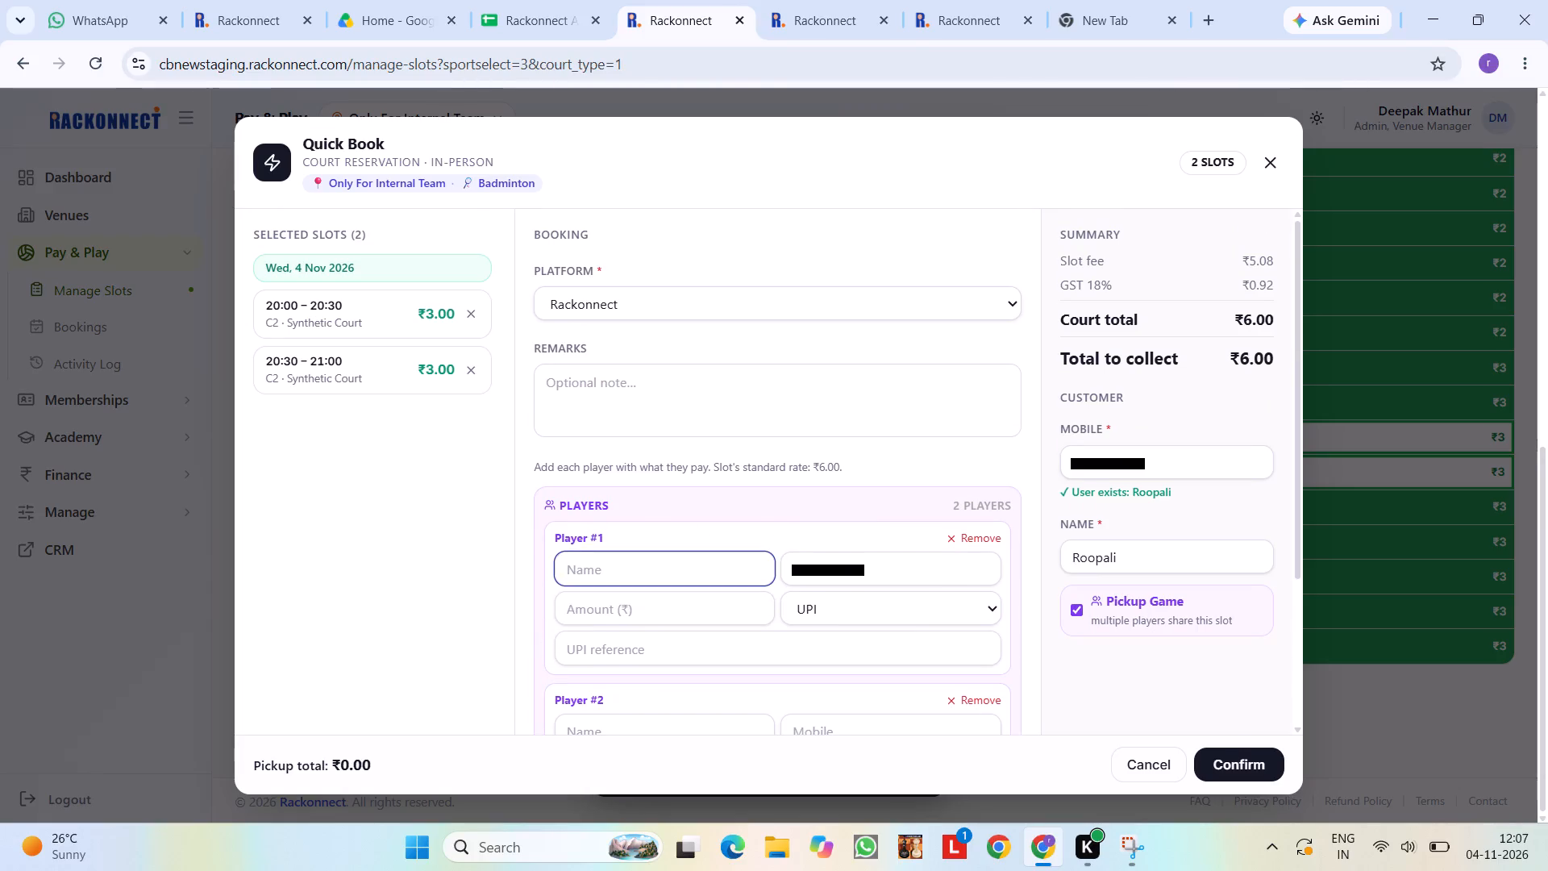
pyautogui.scroll(-1, 693, 446)
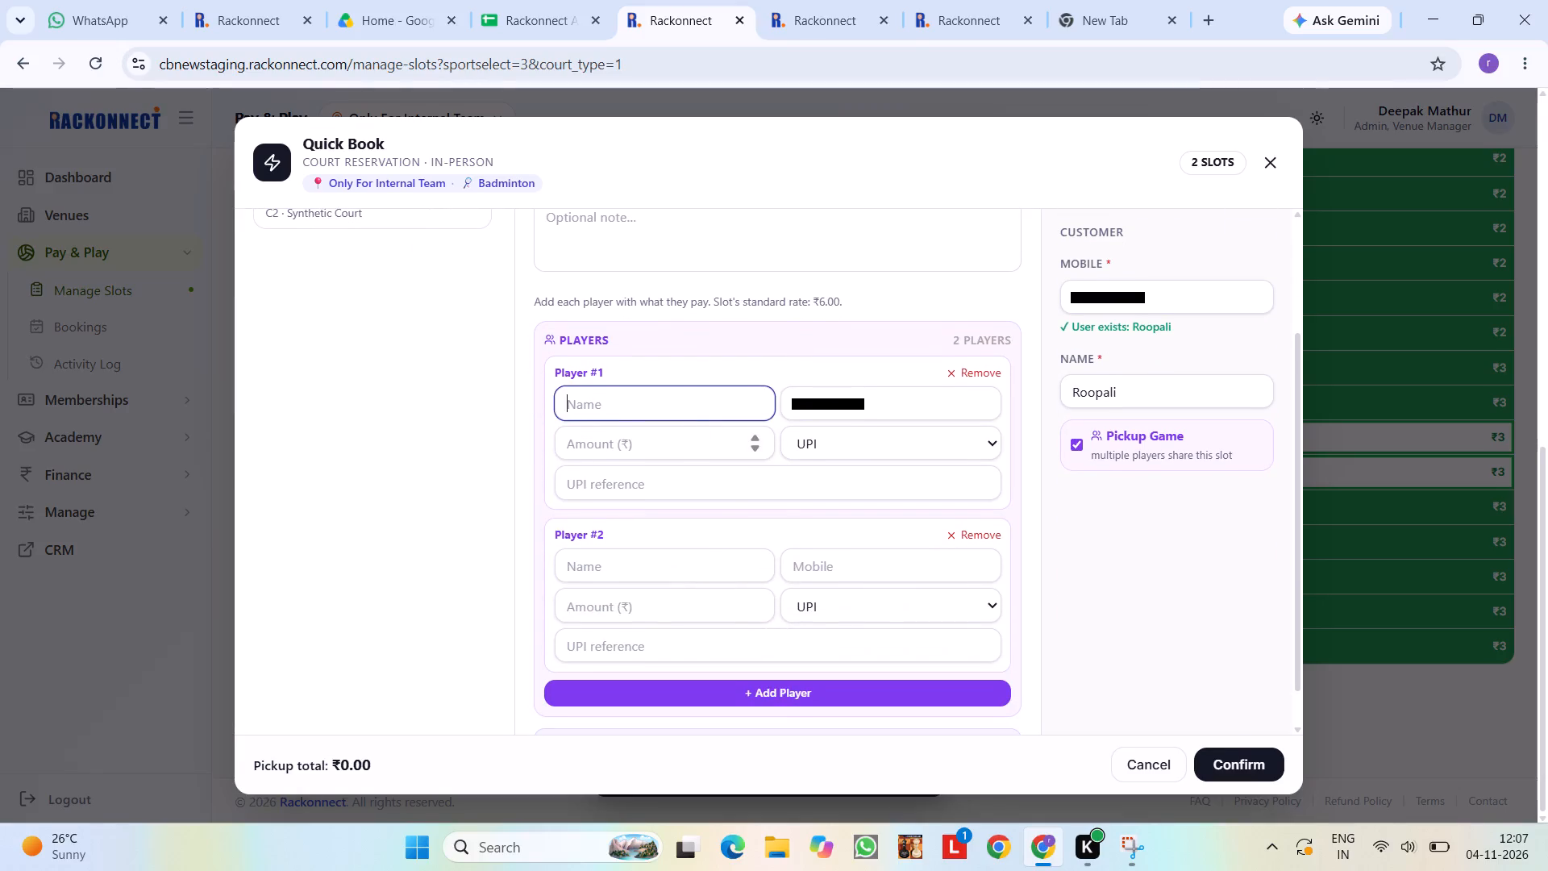
pyautogui.click(694, 436)
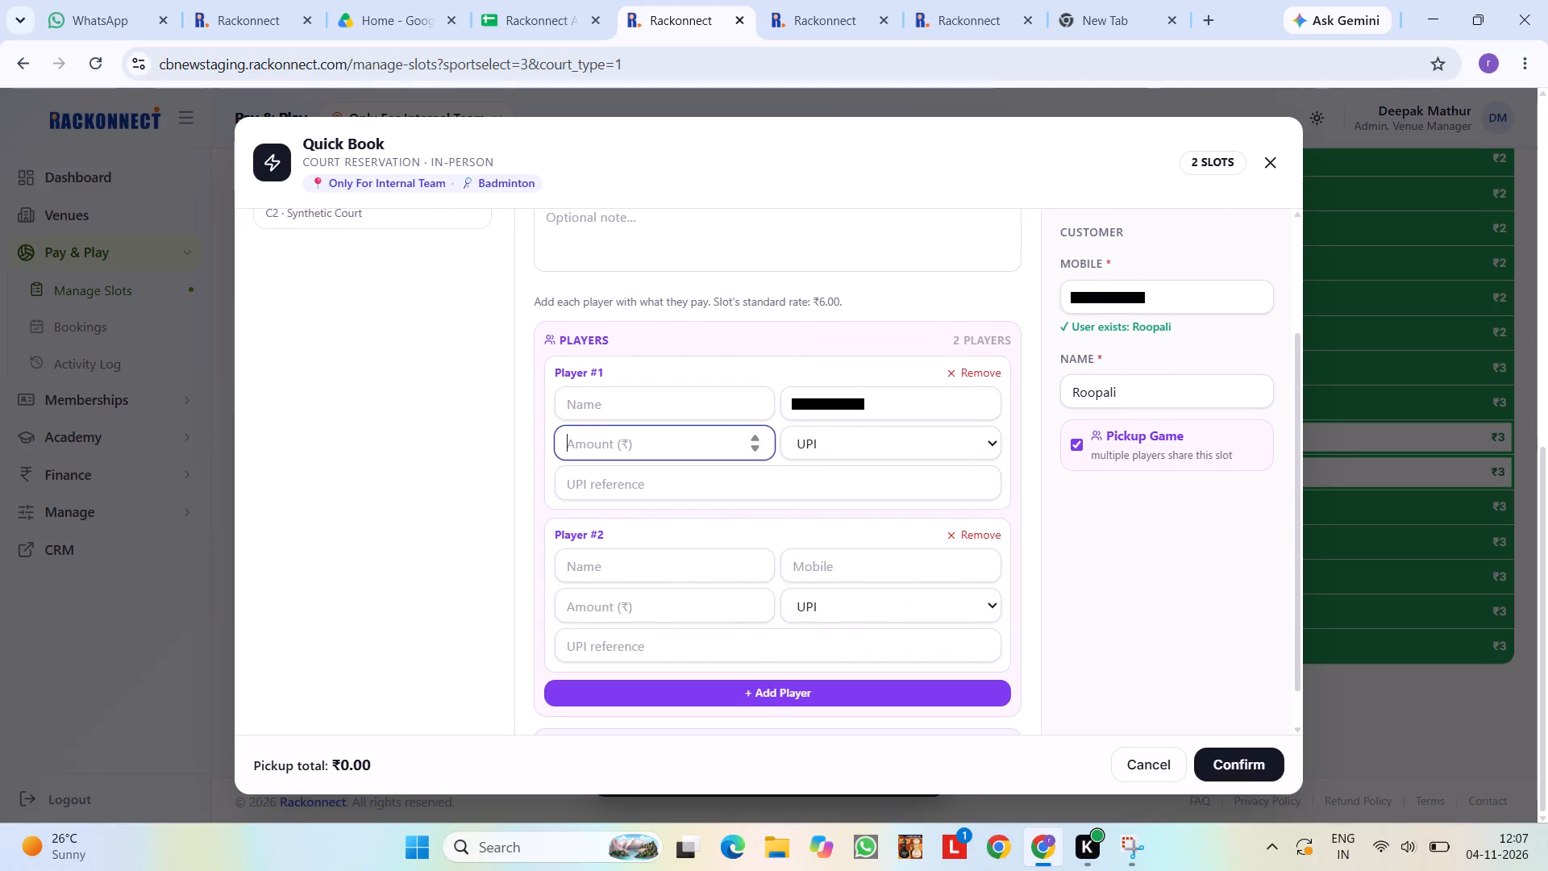
pyautogui.press('2')
pyautogui.press('BackSpace')
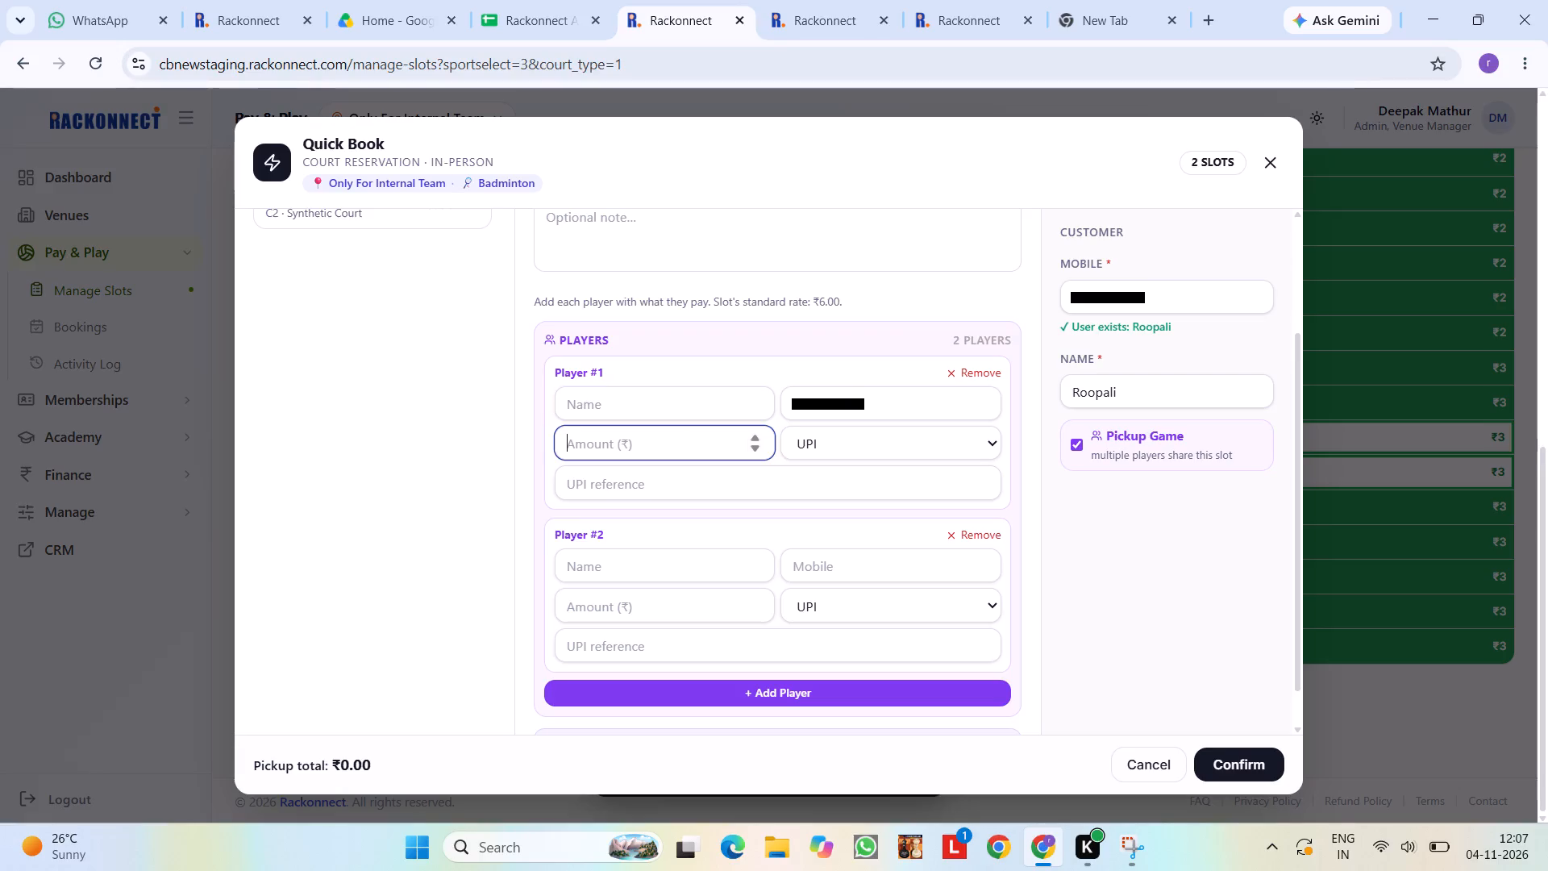
pyautogui.press('4')
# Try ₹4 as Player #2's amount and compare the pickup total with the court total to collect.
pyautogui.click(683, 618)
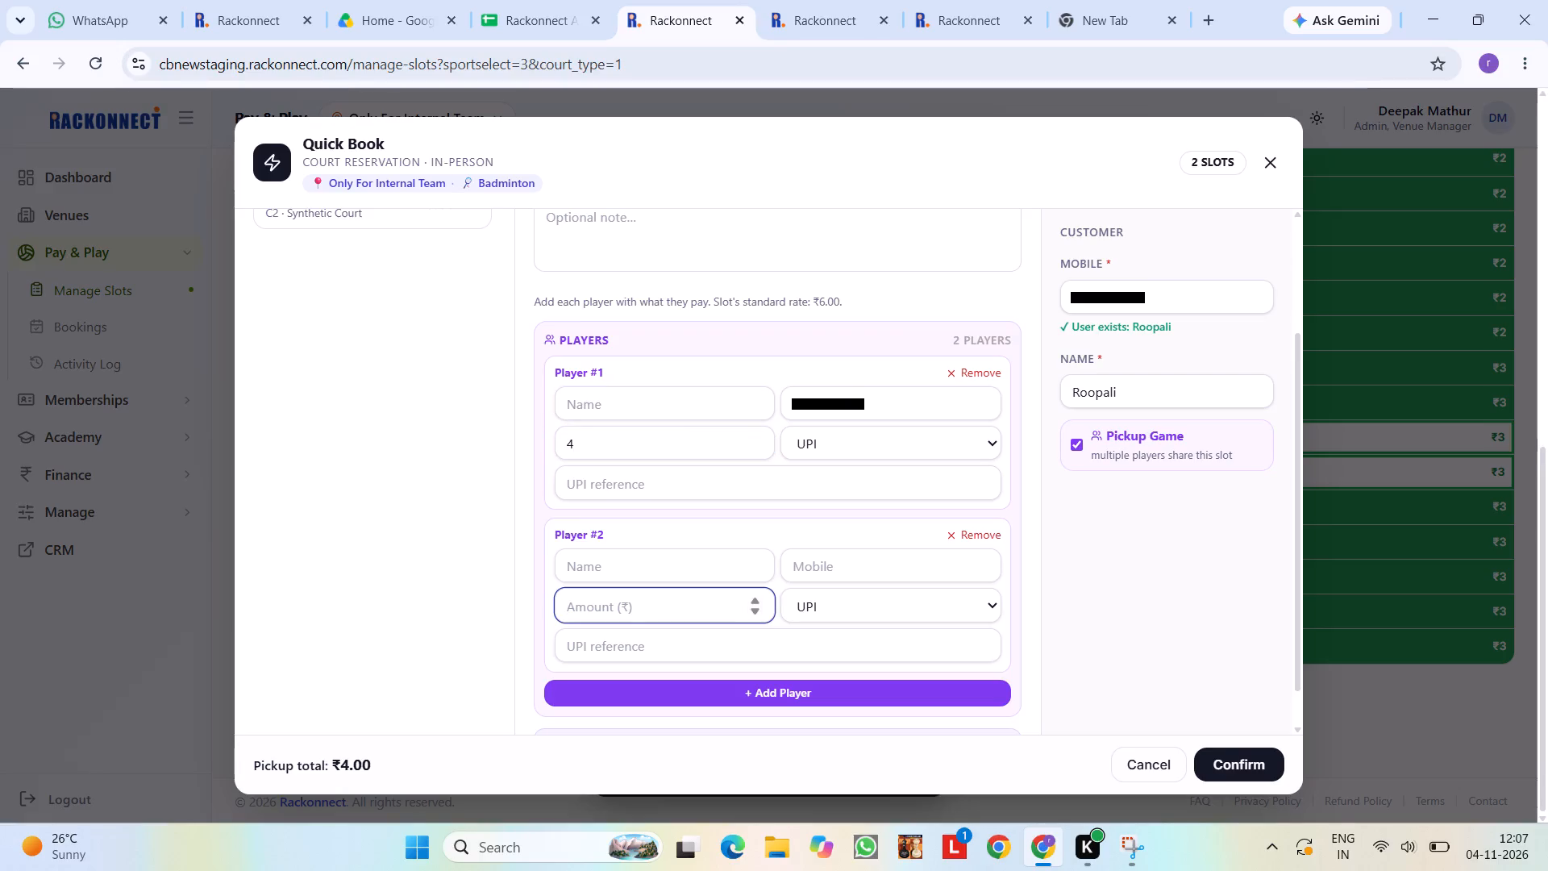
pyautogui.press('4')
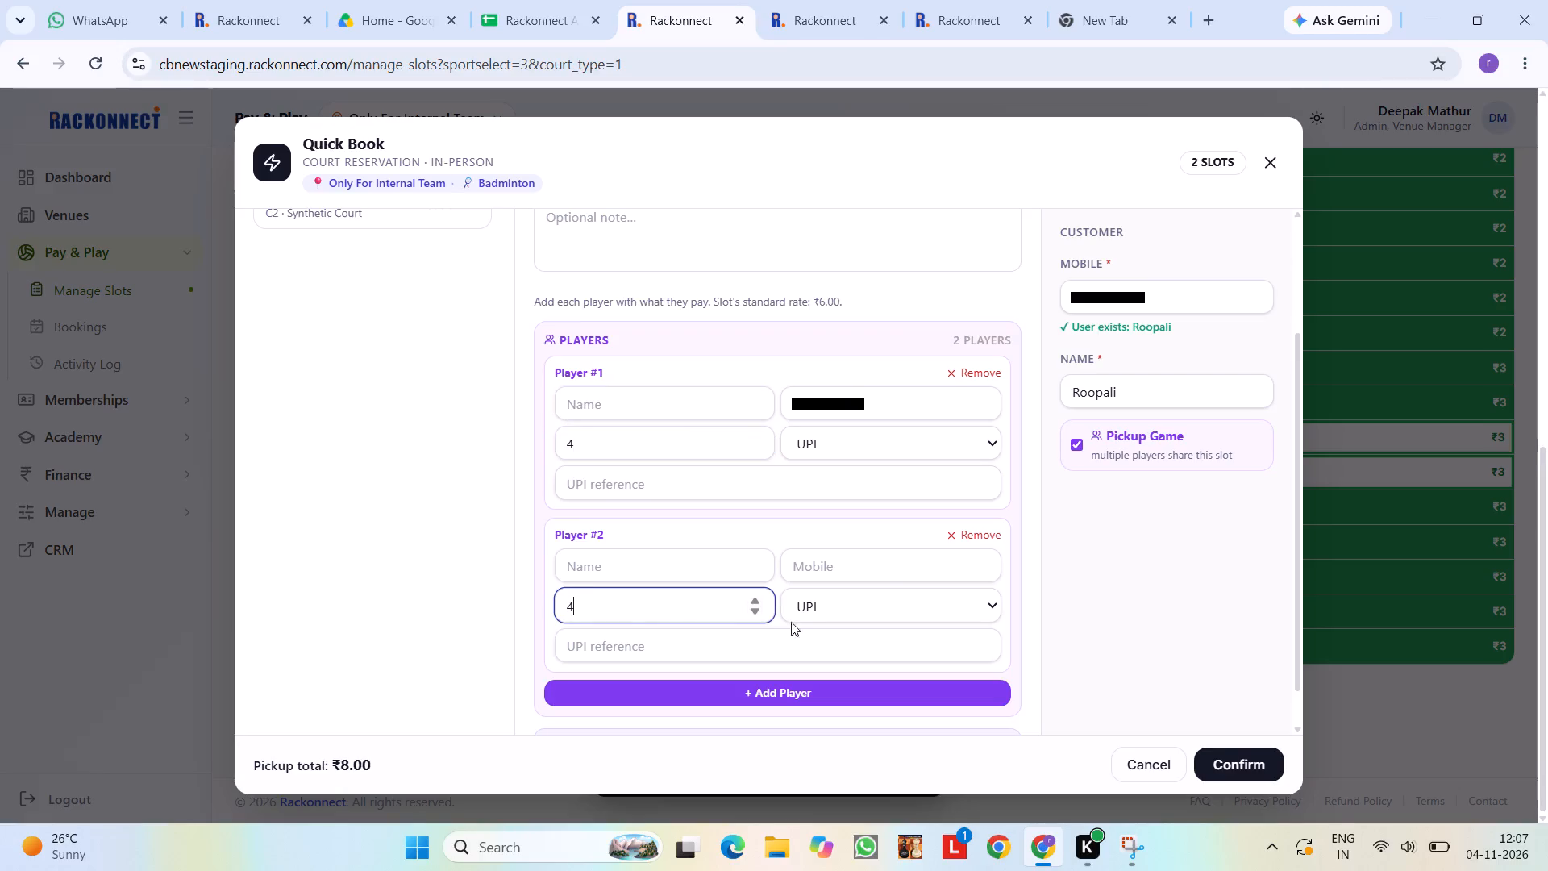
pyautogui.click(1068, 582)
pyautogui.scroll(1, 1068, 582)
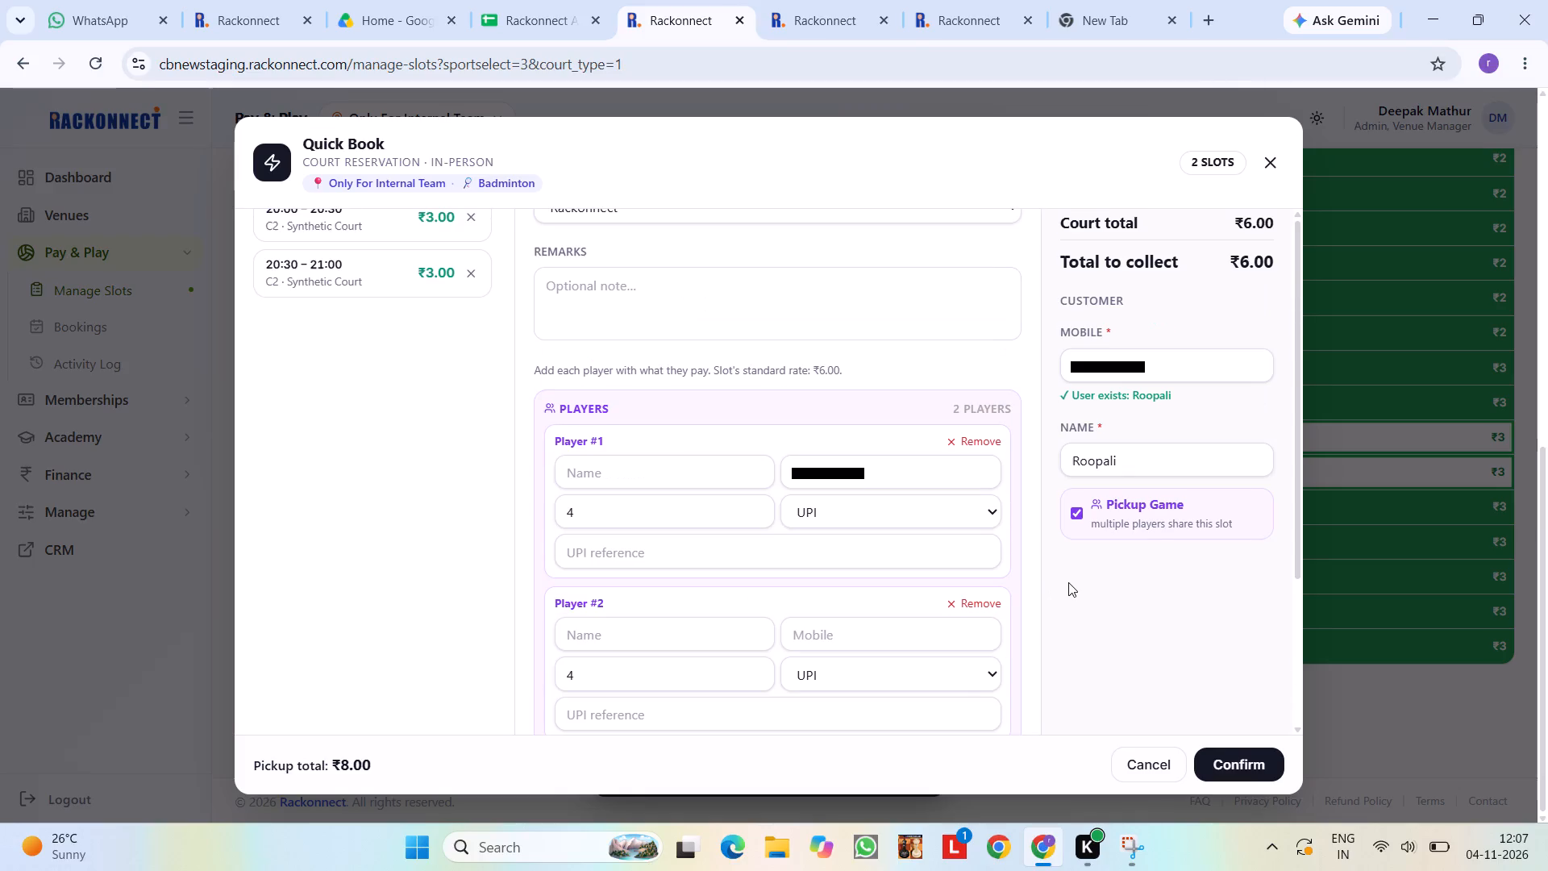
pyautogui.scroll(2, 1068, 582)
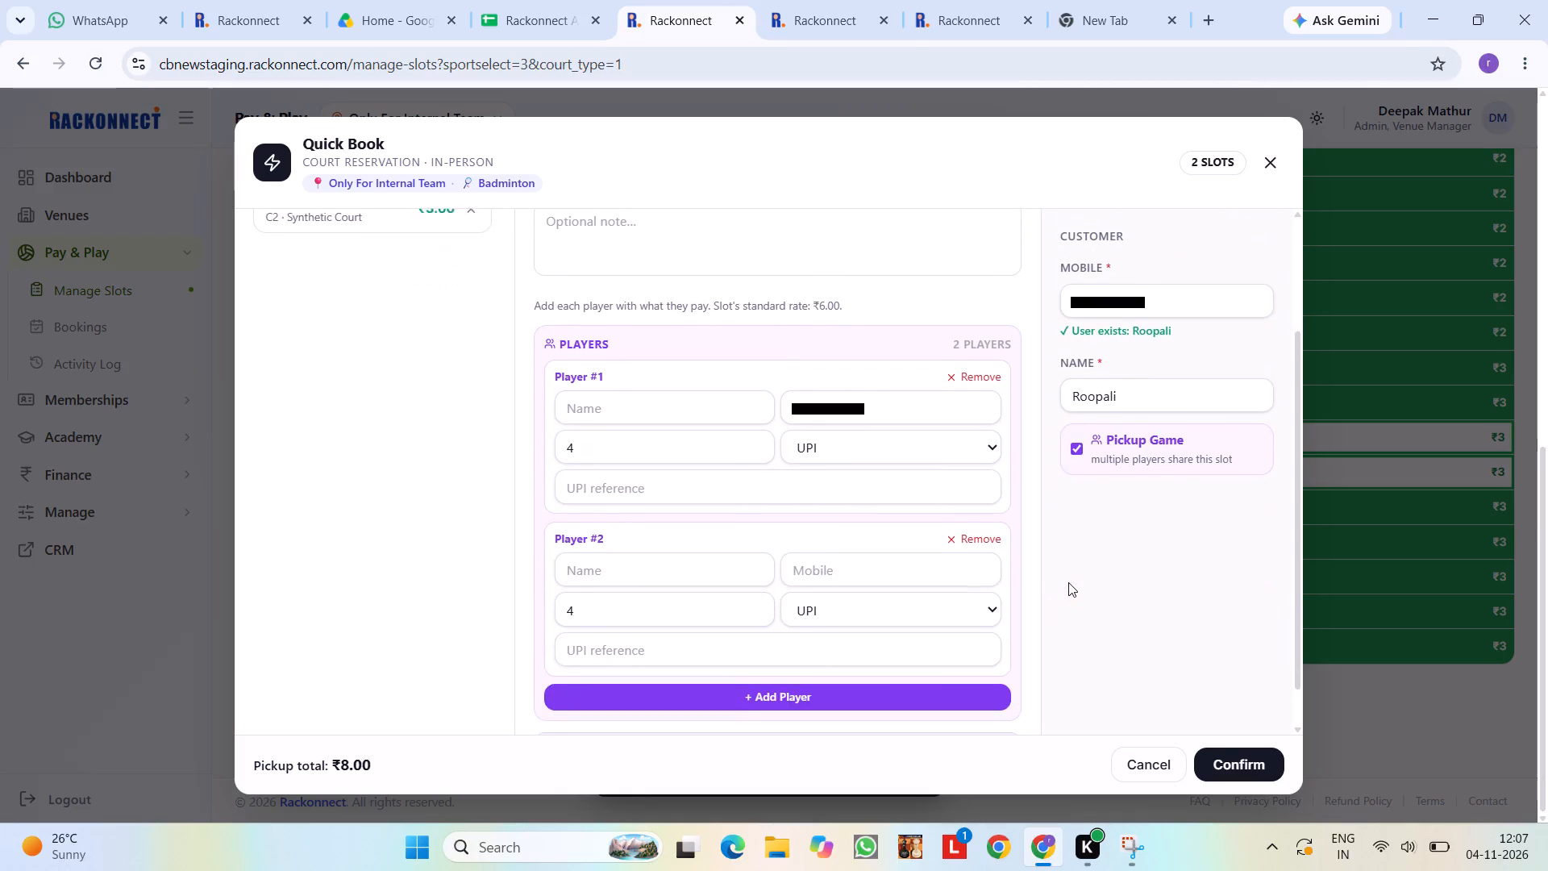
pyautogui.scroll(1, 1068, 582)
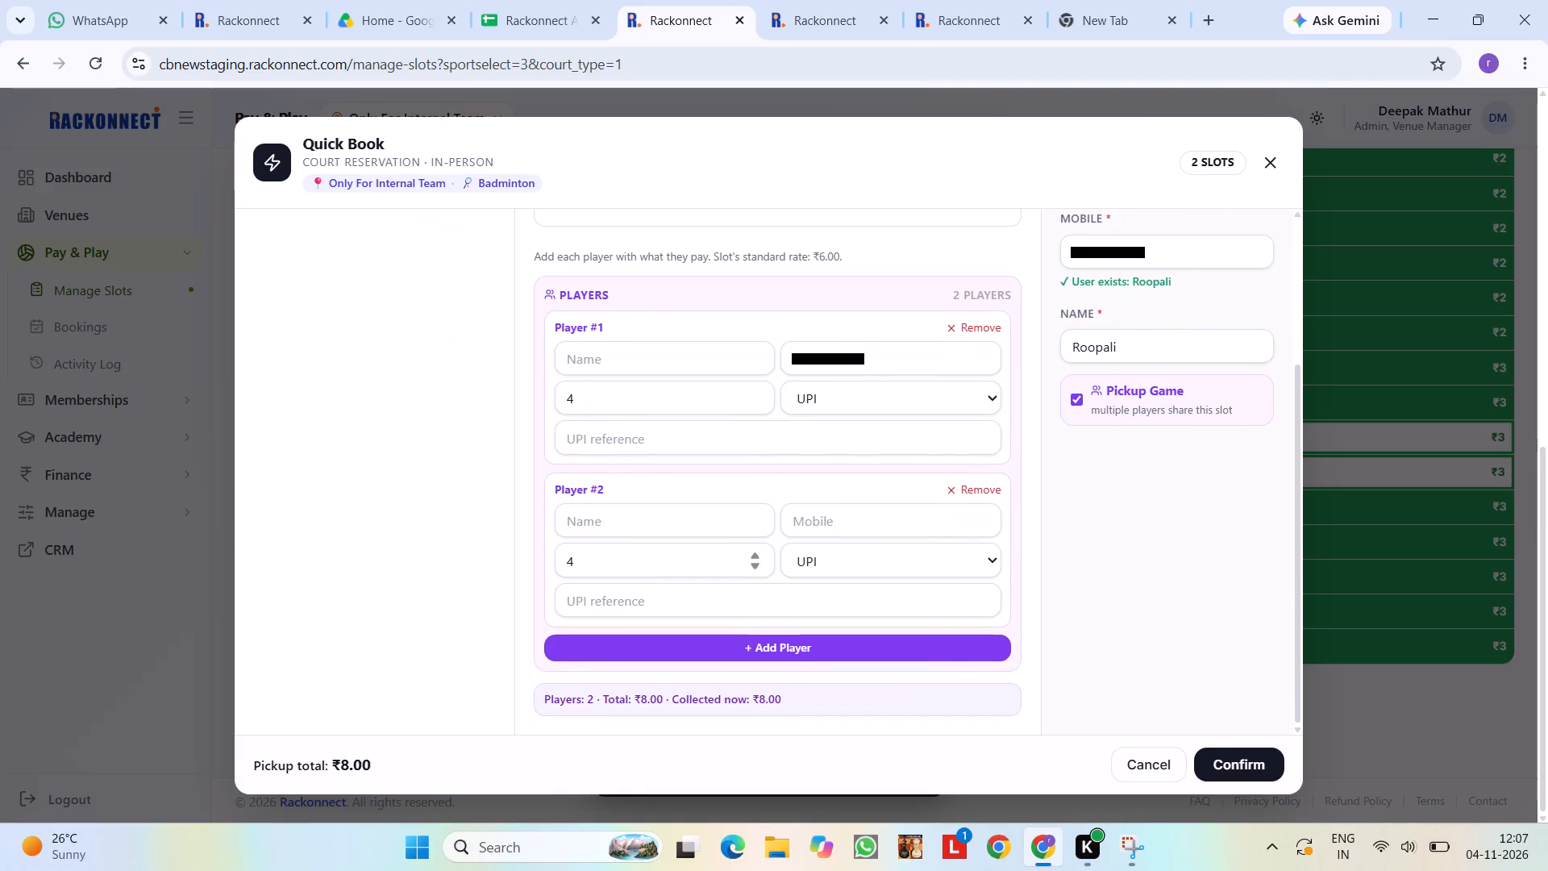
# Set Player #2's amount to ₹2 in the pickup game.
pyautogui.click(669, 569)
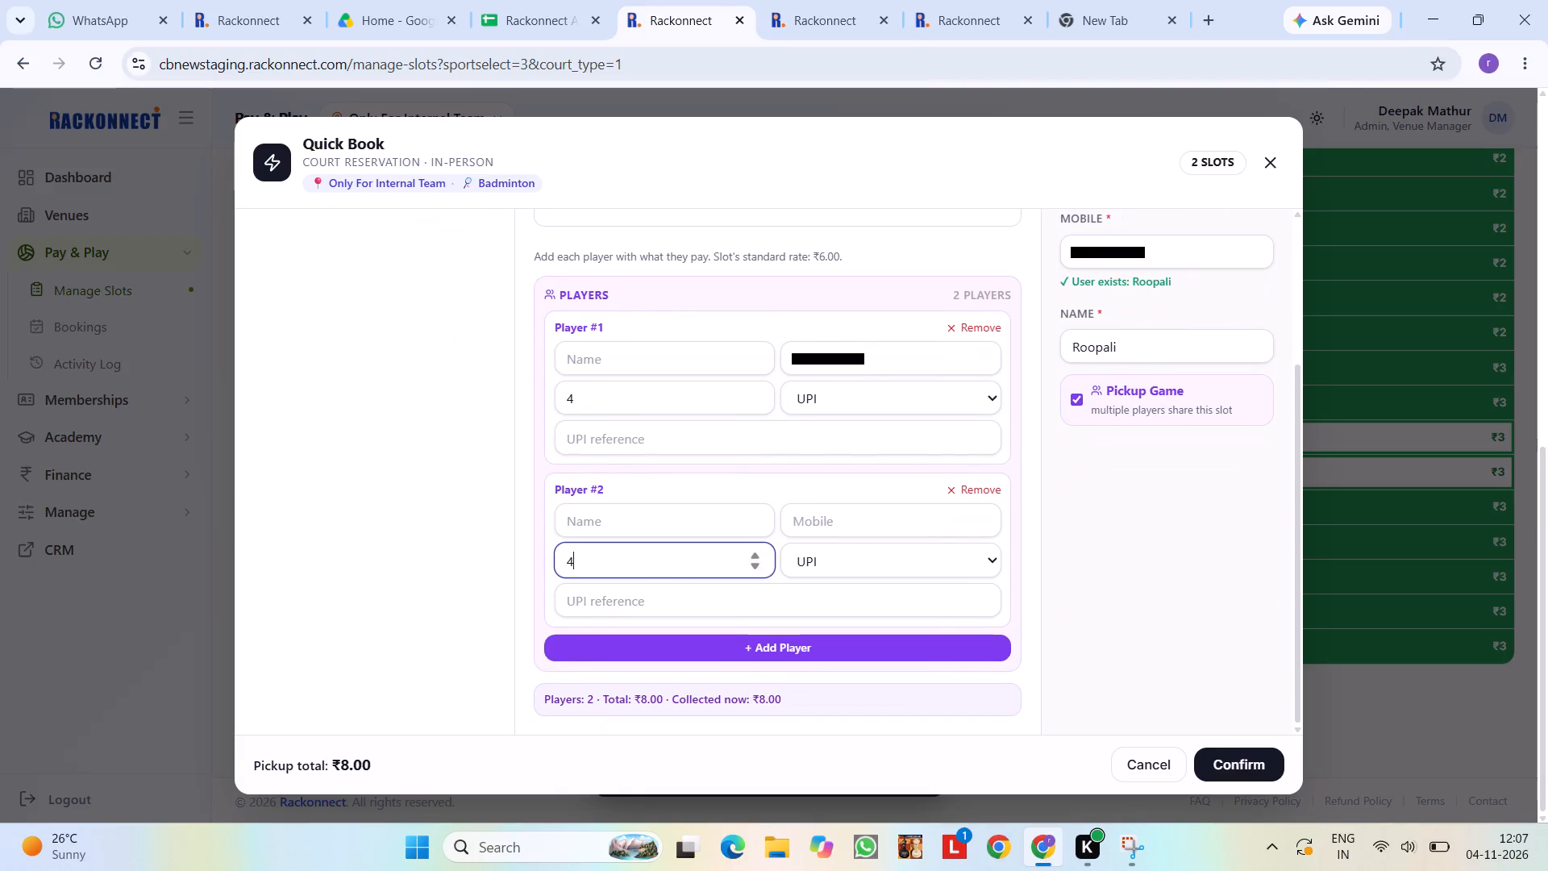
pyautogui.press('BackSpace')
pyautogui.press('2')
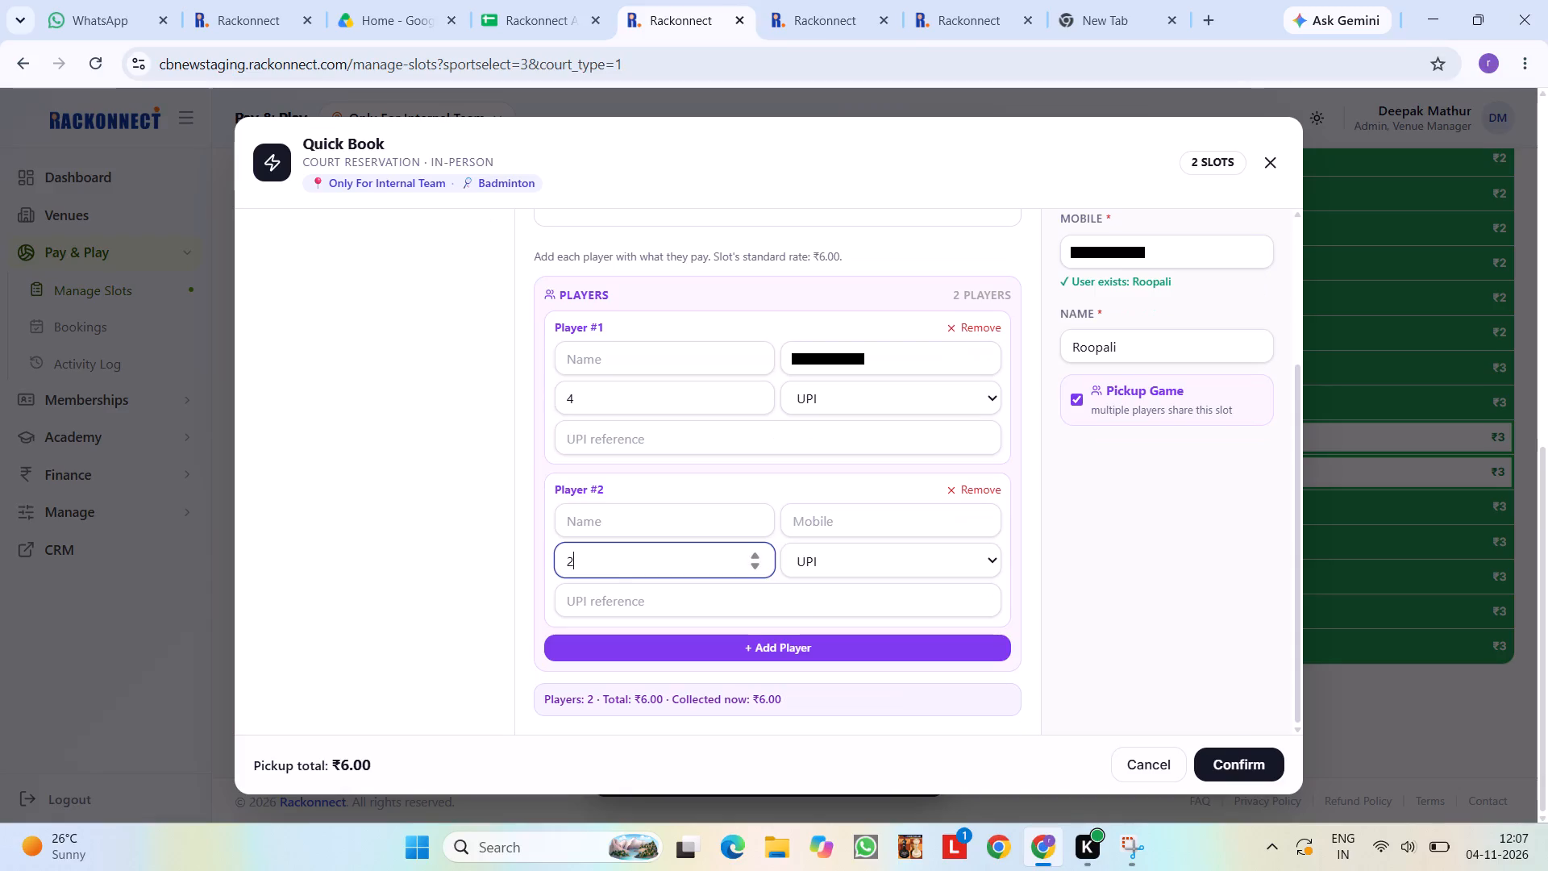
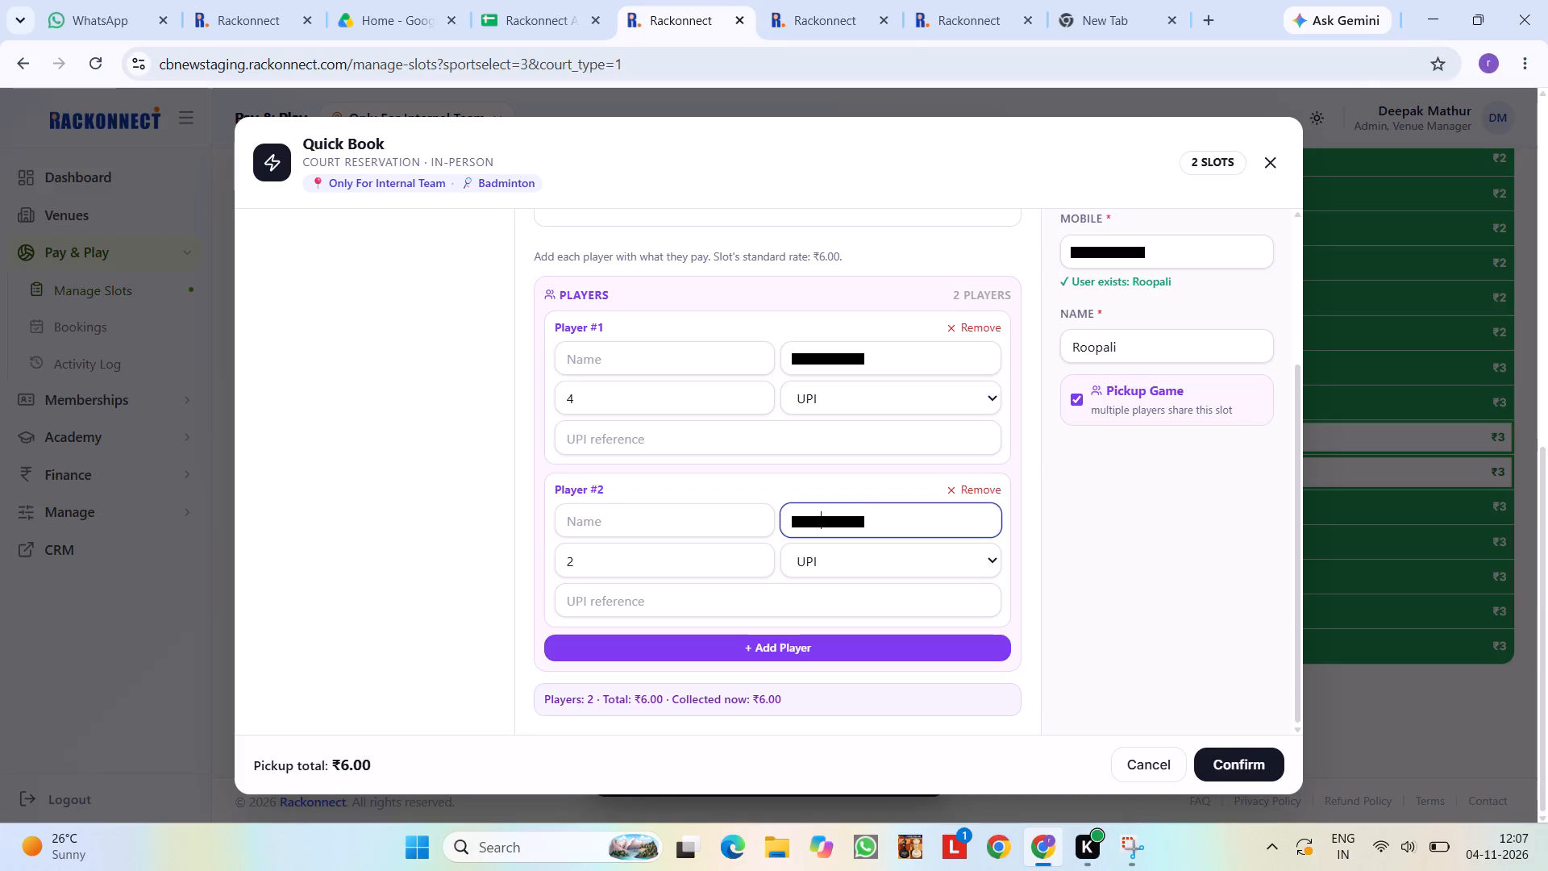
# Correct the mobile number entered for Player #2 in the pickup game.
pyautogui.press('BackSpace')
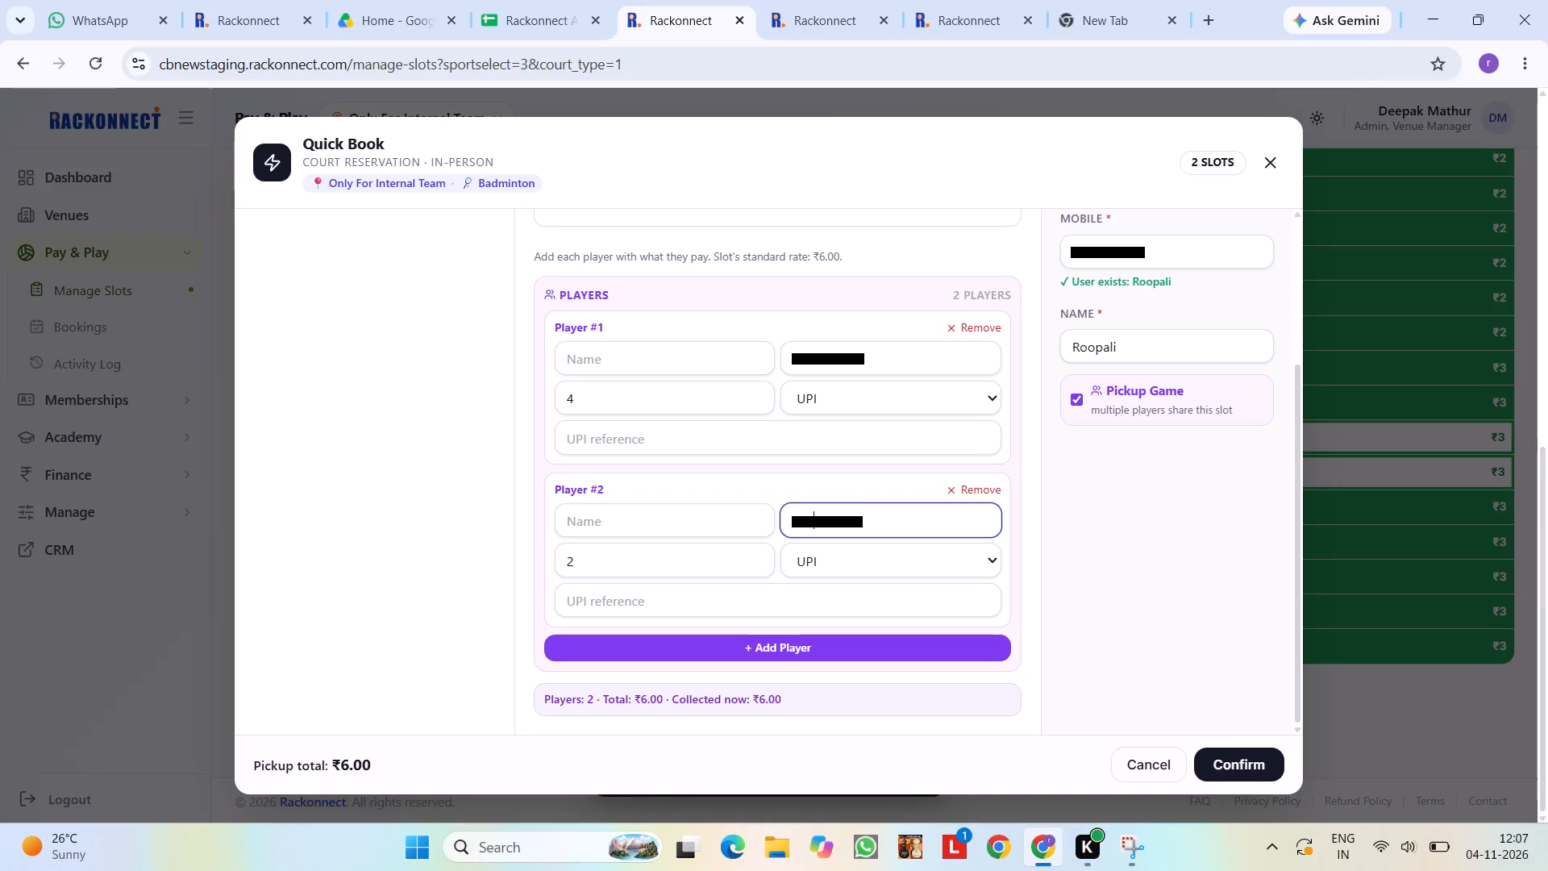
pyautogui.click(903, 526)
pyautogui.press('8')
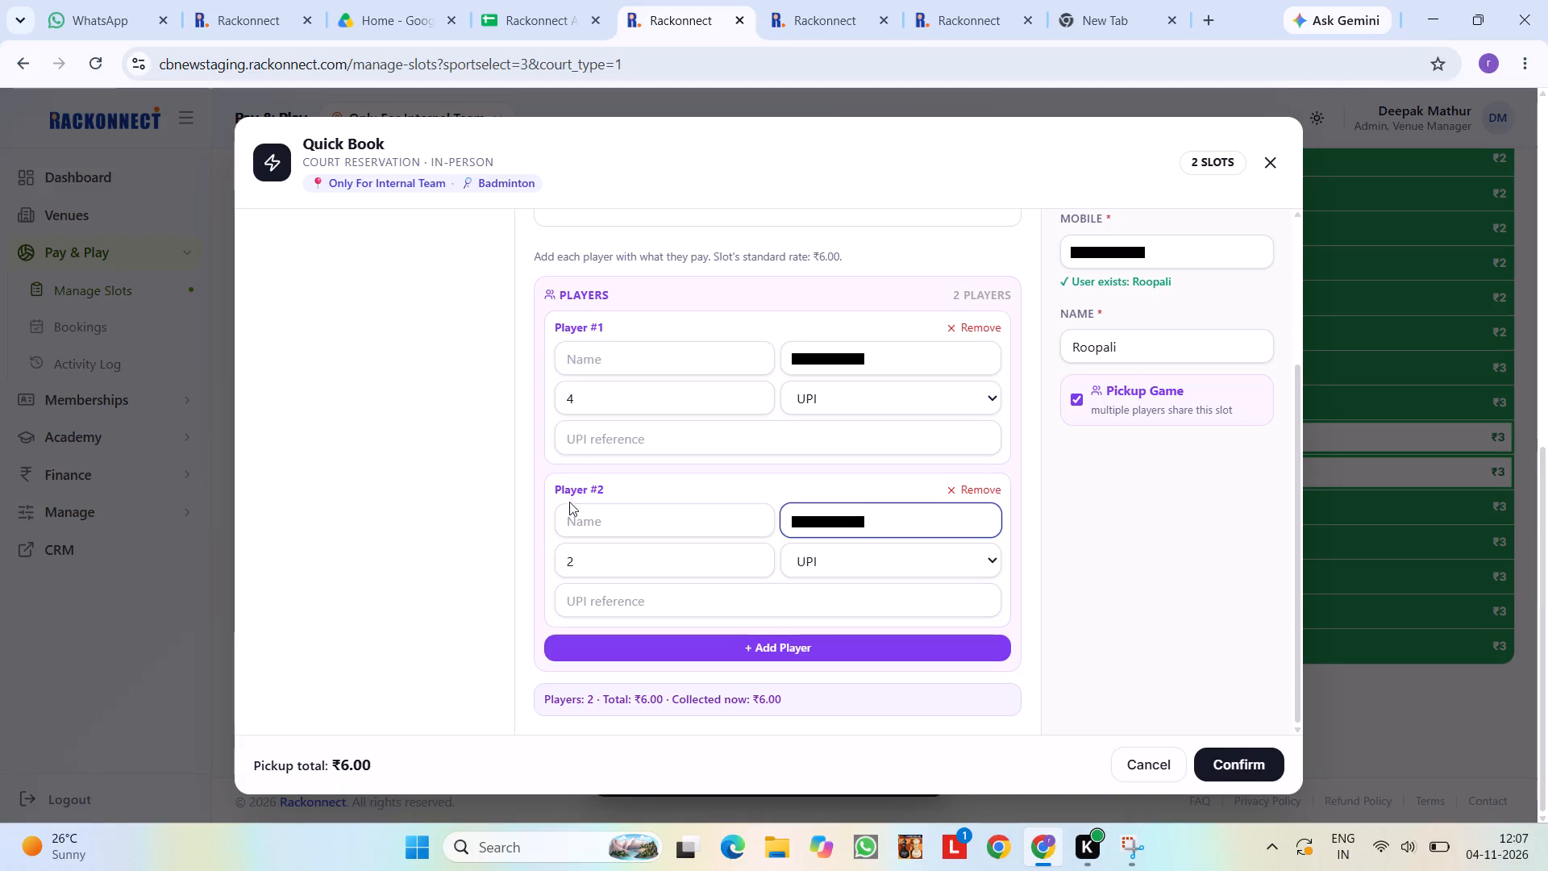
# Enter "Player 2" as the name of Player #2 in the pickup game.
pyautogui.click(583, 503)
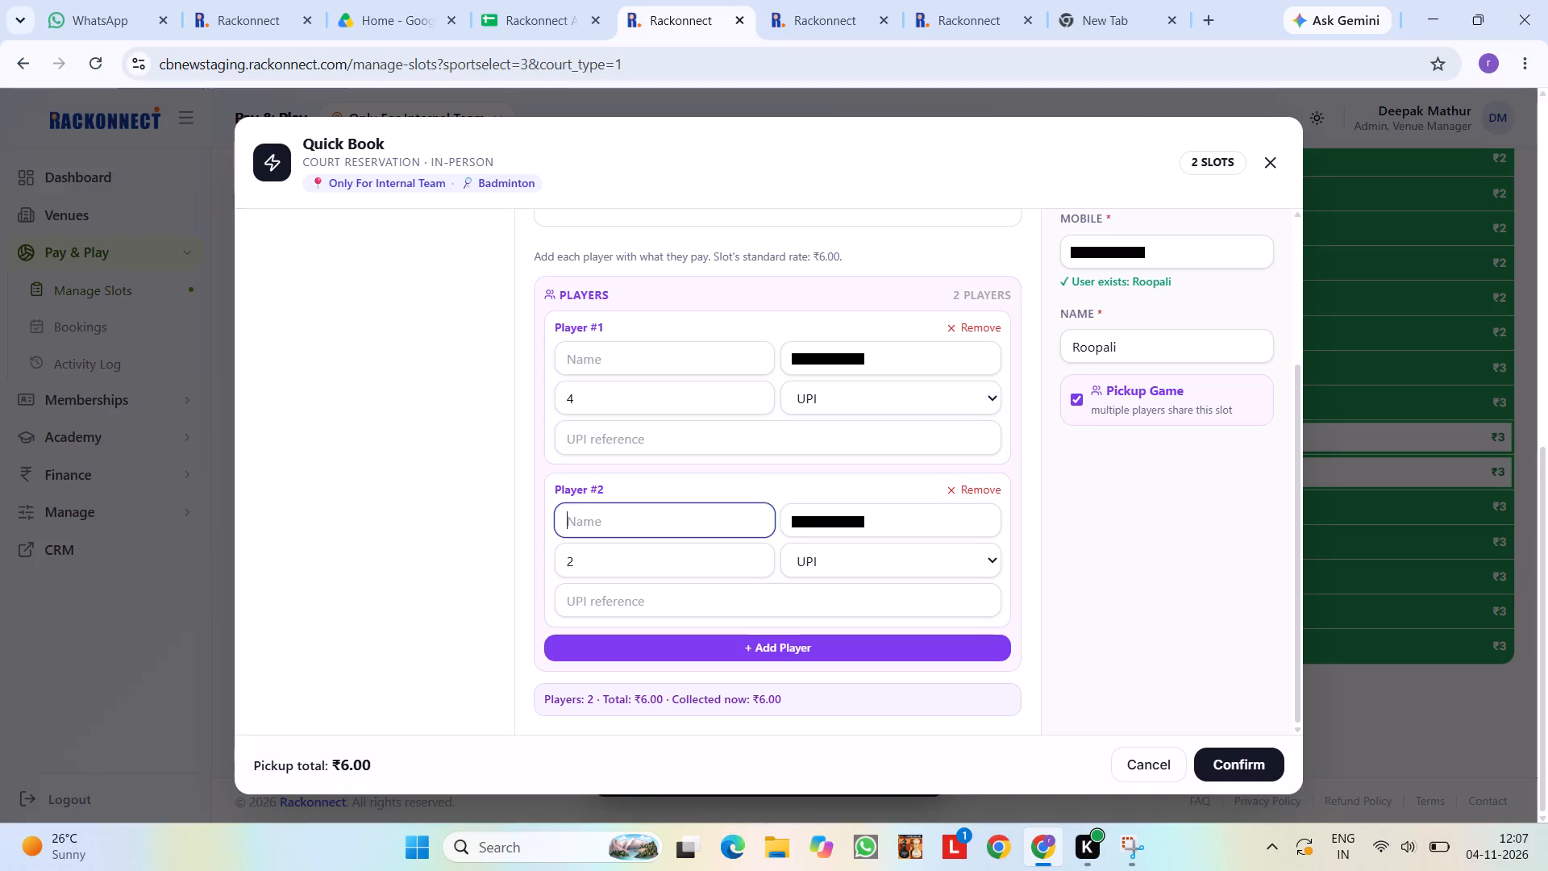
pyautogui.write('Pa')
pyautogui.press('BackSpace')
pyautogui.write('layer 2')
pyautogui.press('space')
# Enter "player 1" as the name of Player #1 in the pickup game.
pyautogui.click(572, 357)
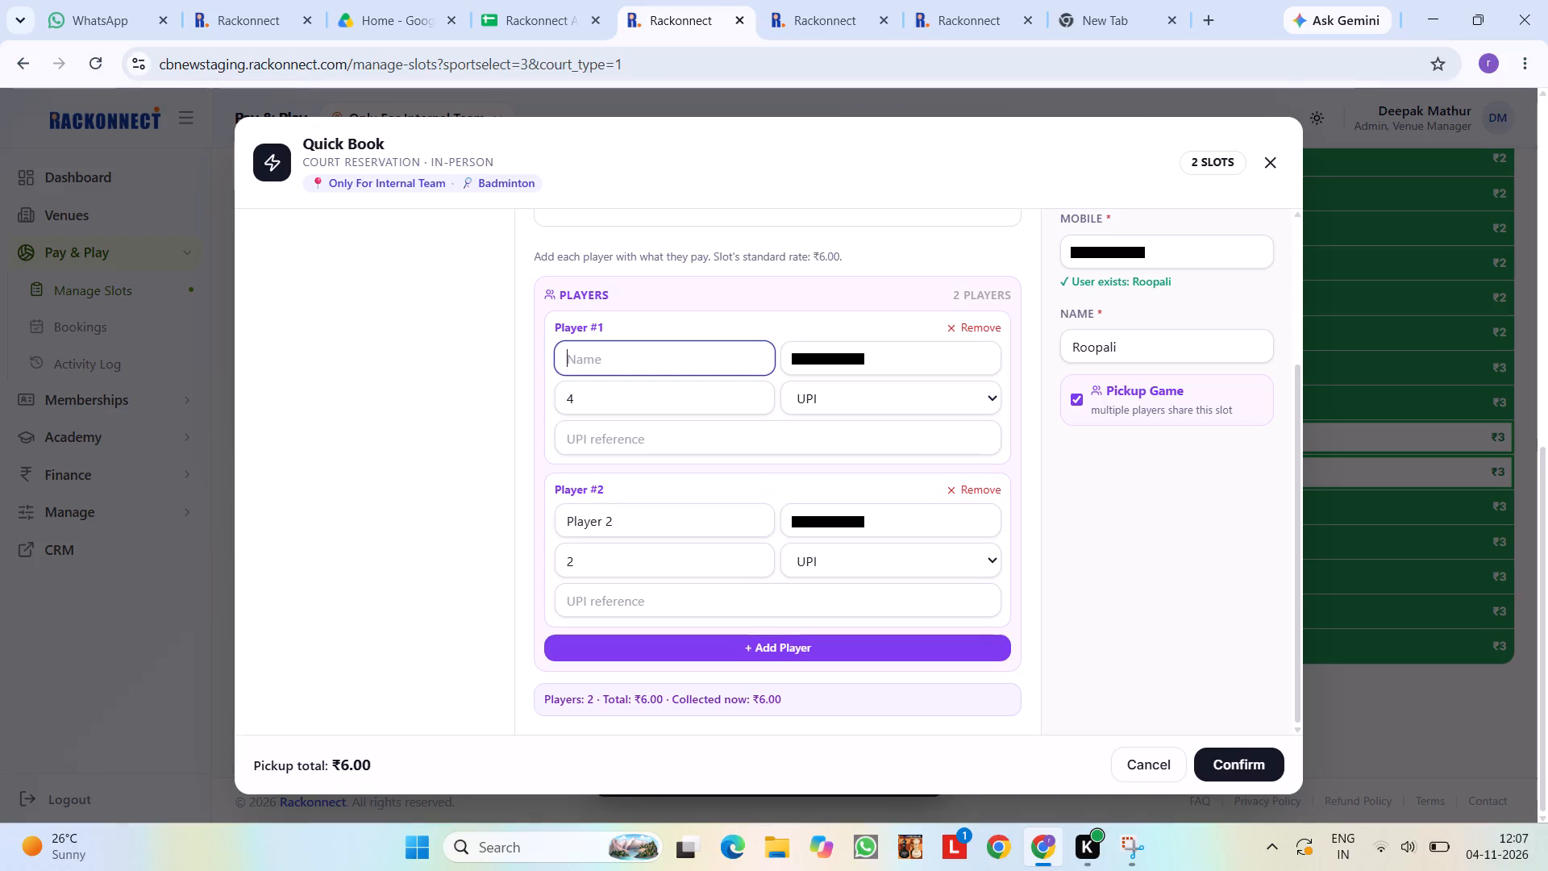
pyautogui.write('playyer')
pyautogui.press('space')
pyautogui.press('BackSpace')
pyautogui.press('BackSpace')
pyautogui.press('BackSpace')
pyautogui.press('BackSpace')
pyautogui.write('er')
pyautogui.press('space')
pyautogui.write('1')
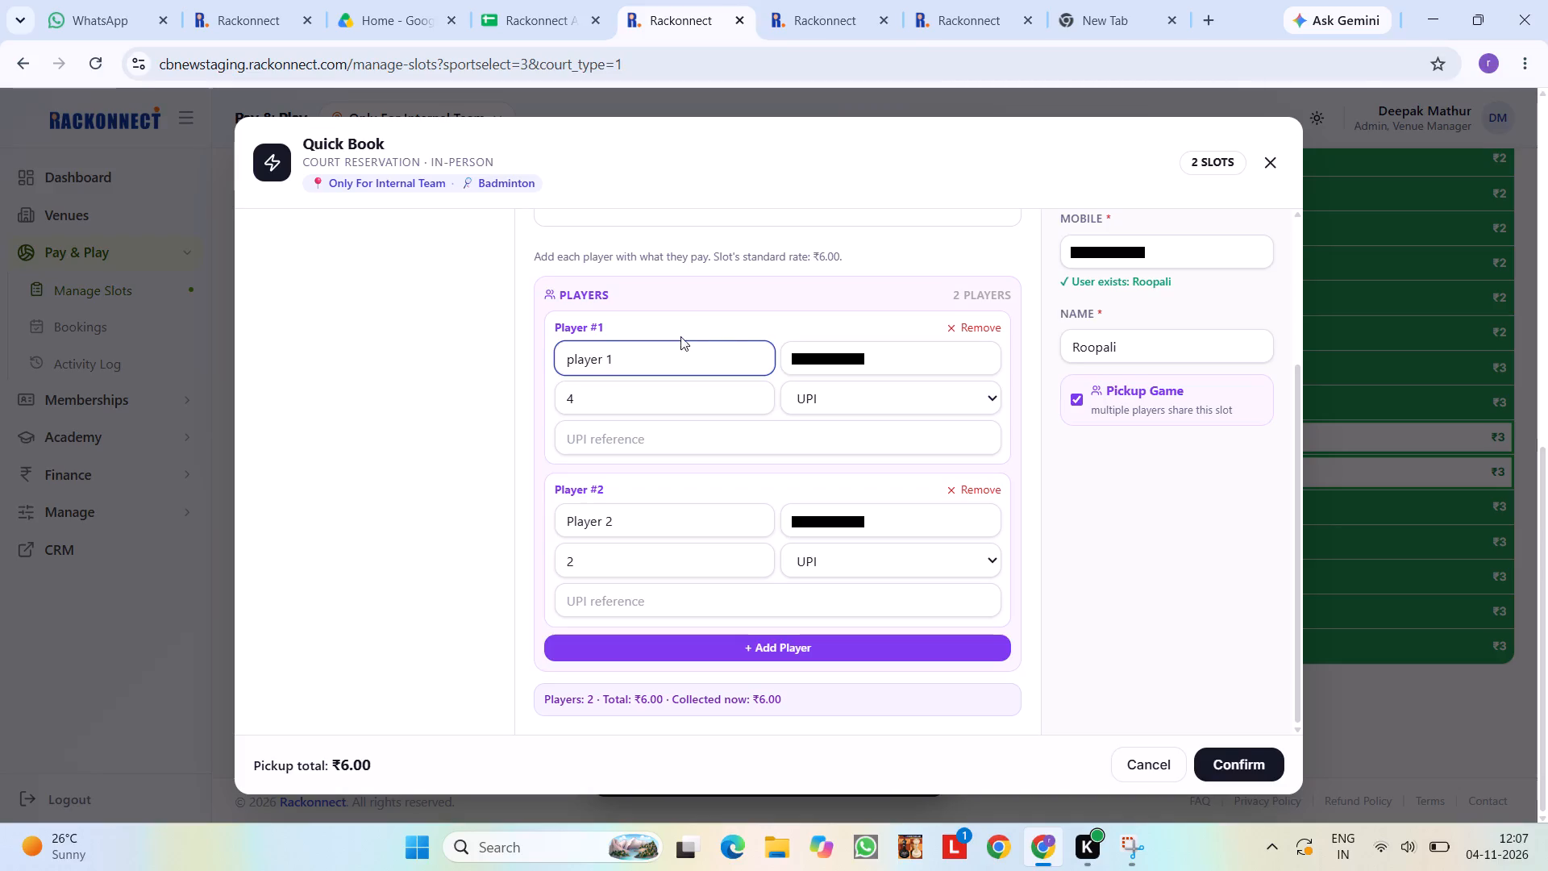
pyautogui.click(737, 329)
# Check Player #1's payment options, keeping UPI, and review the court total and total to collect in the booking summary.
pyautogui.click(841, 406)
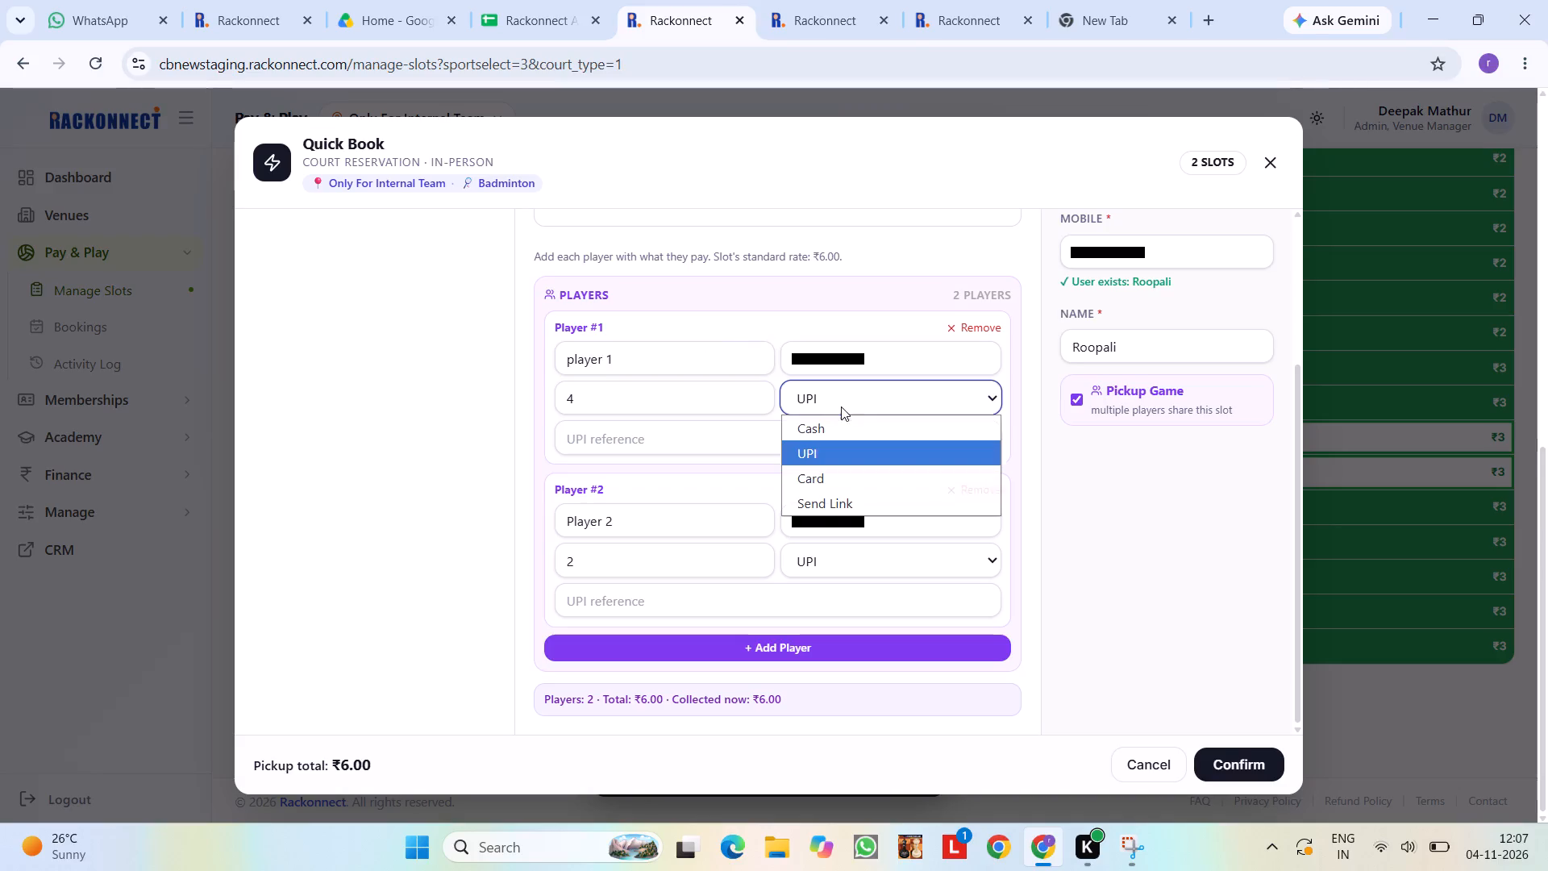
pyautogui.click(852, 448)
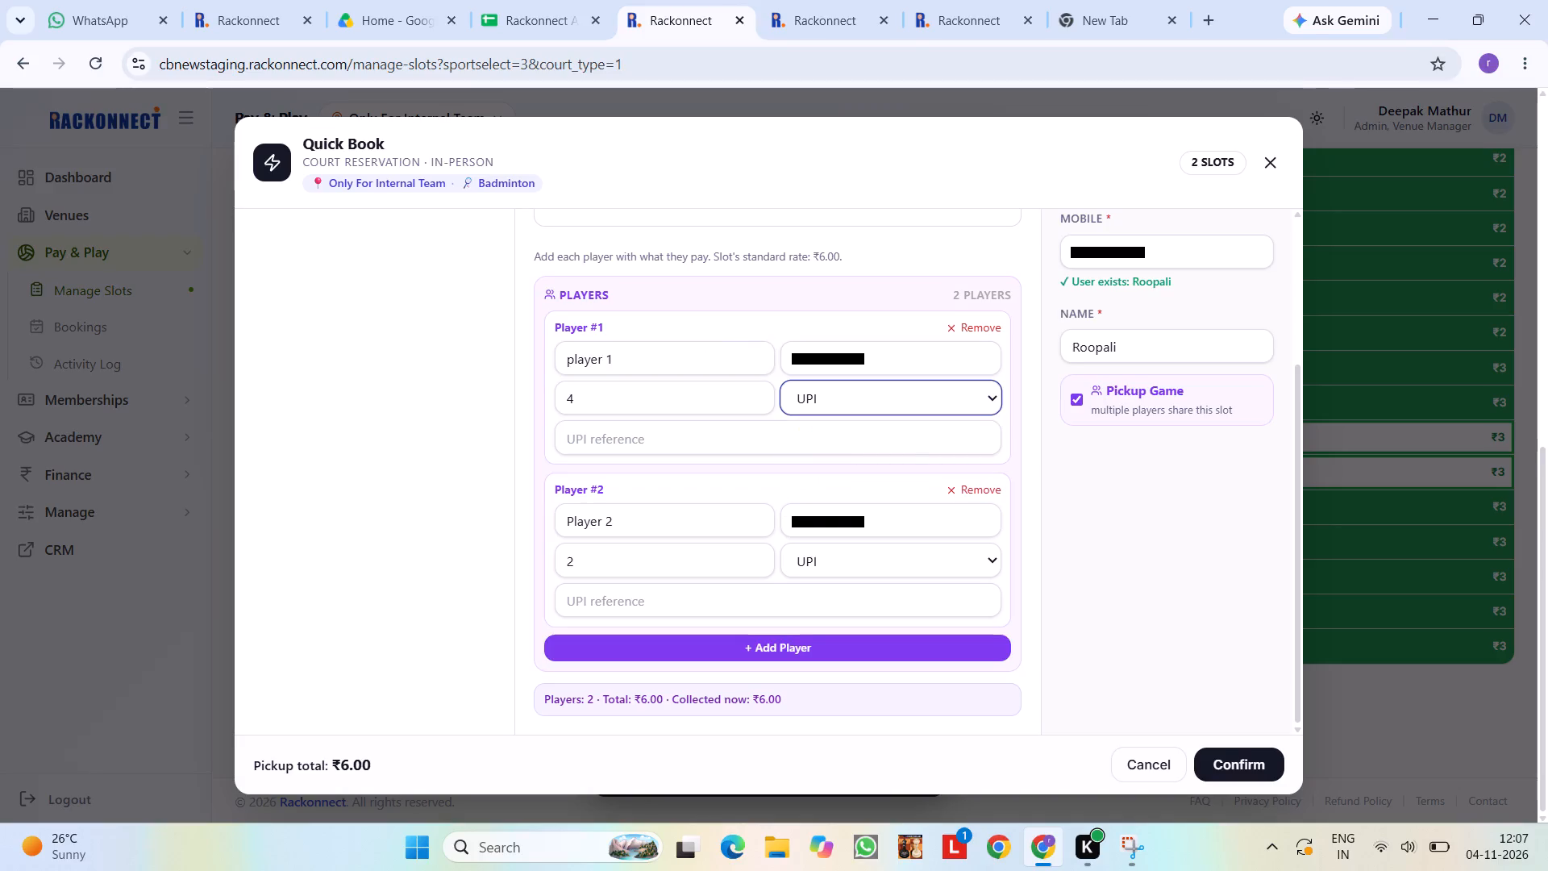
pyautogui.click(1030, 456)
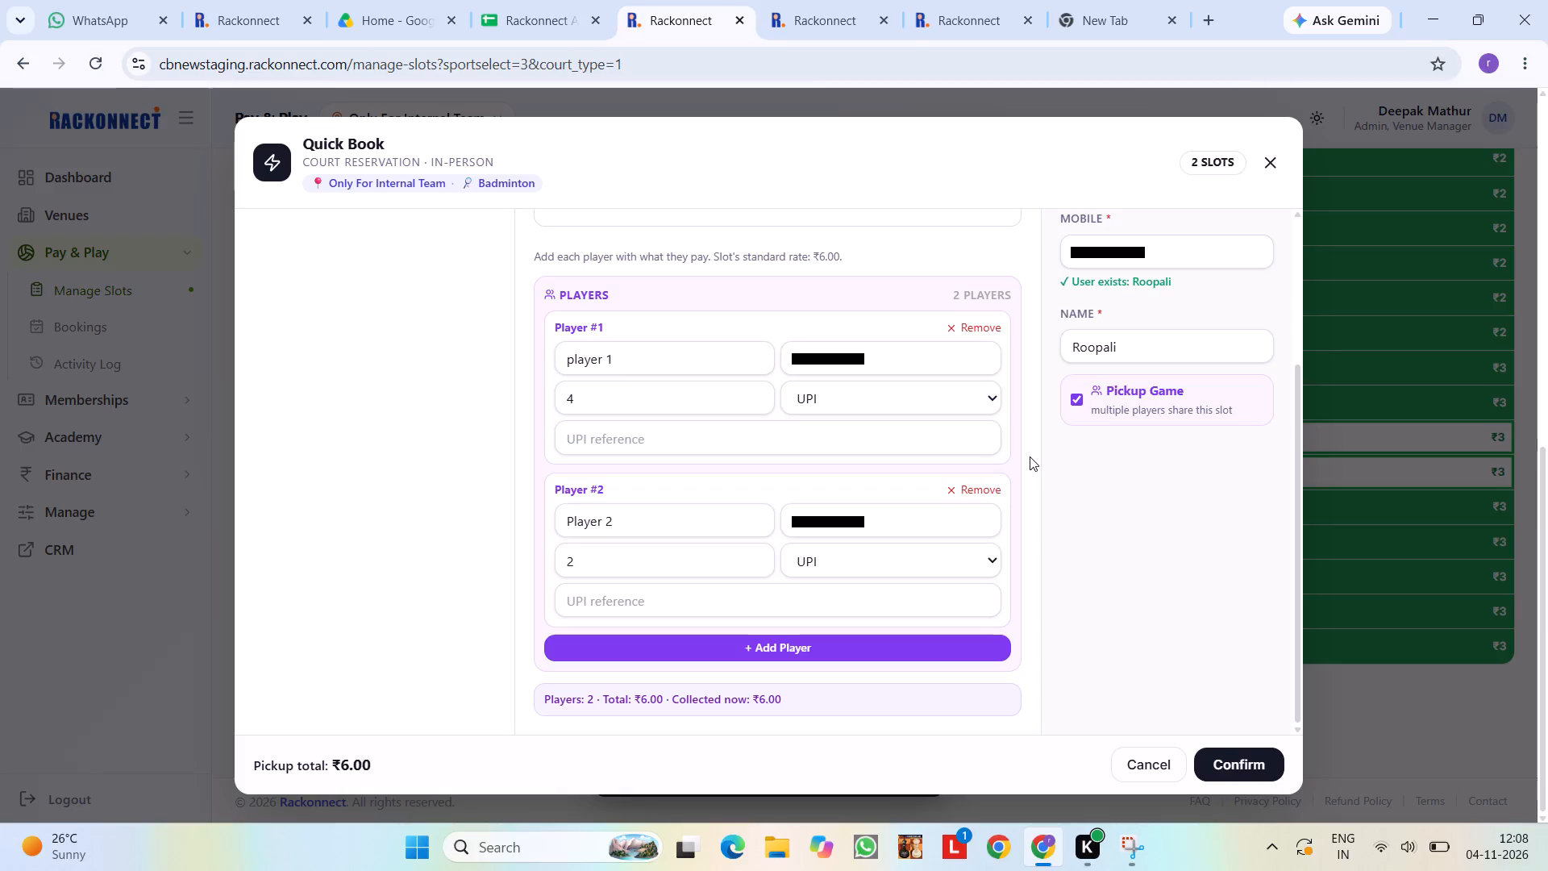
pyautogui.scroll(3, 1030, 456)
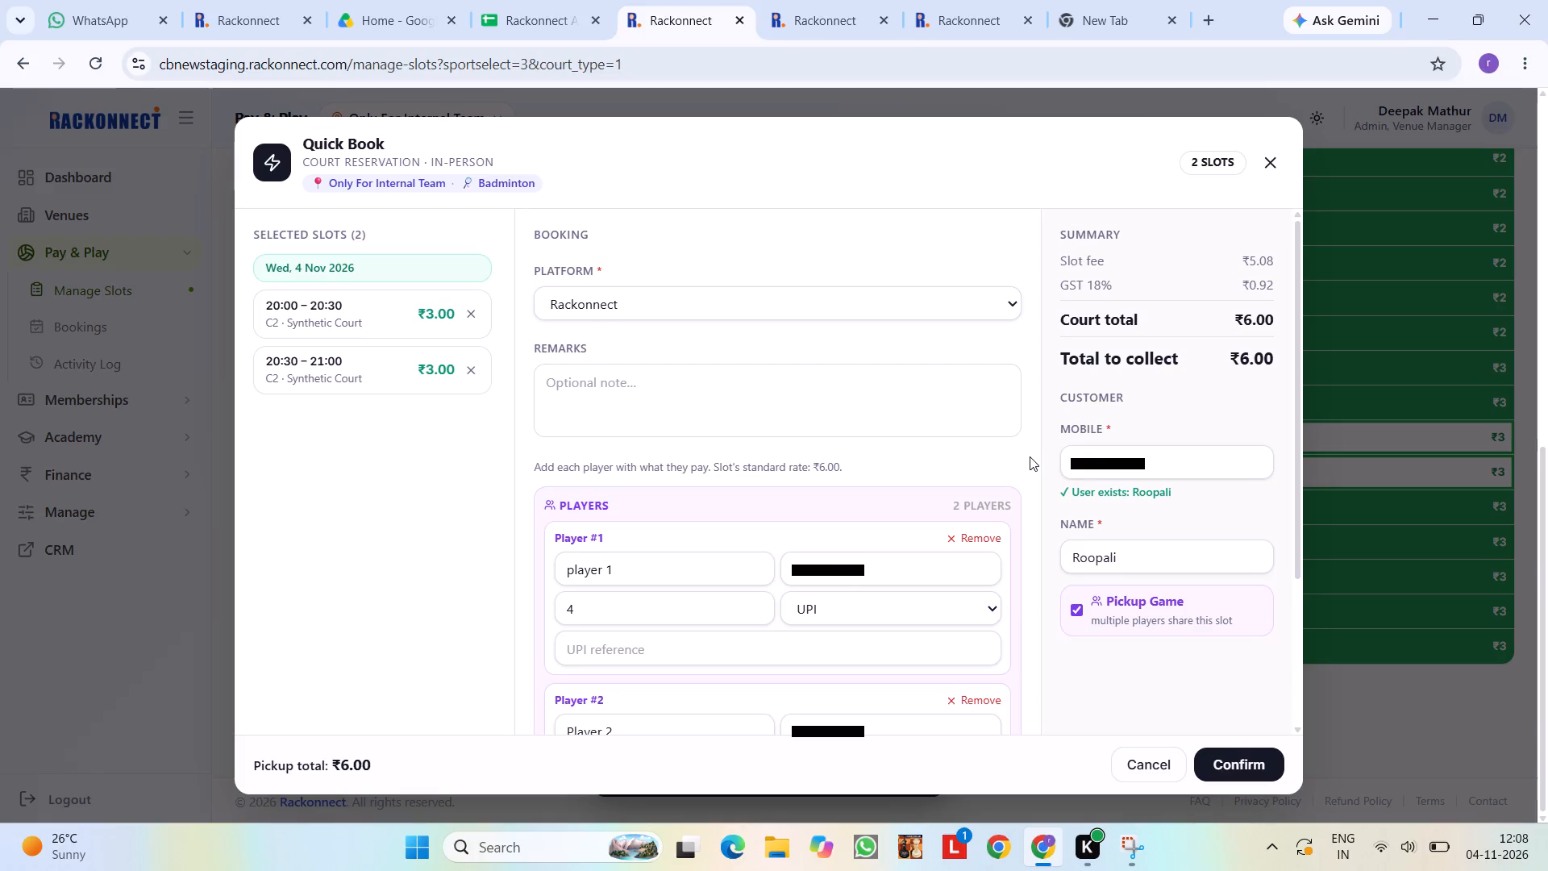
pyautogui.scroll(-3, 1030, 456)
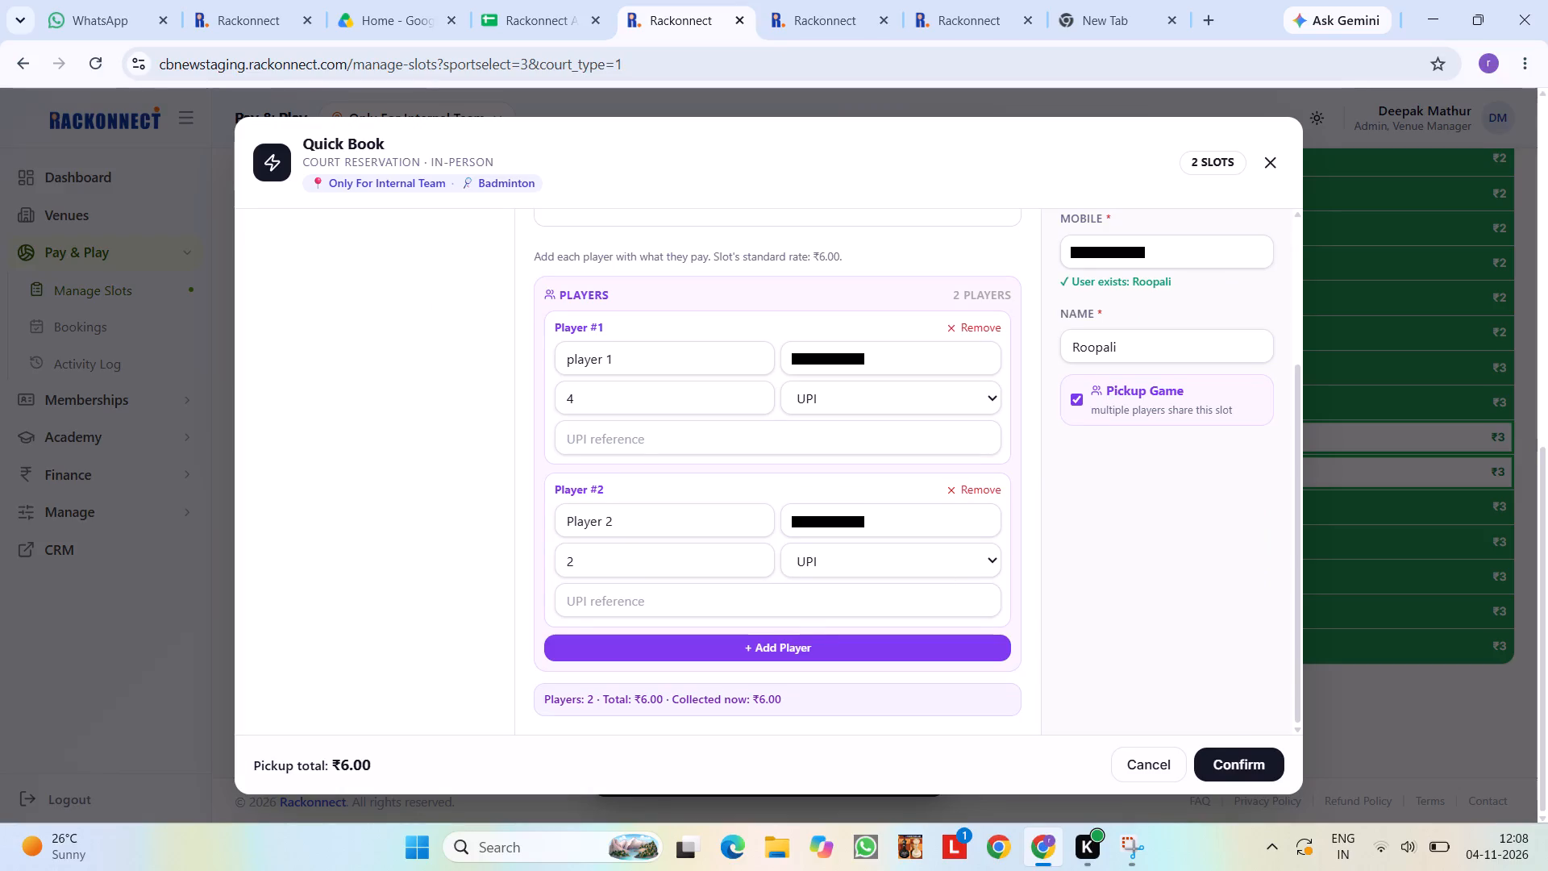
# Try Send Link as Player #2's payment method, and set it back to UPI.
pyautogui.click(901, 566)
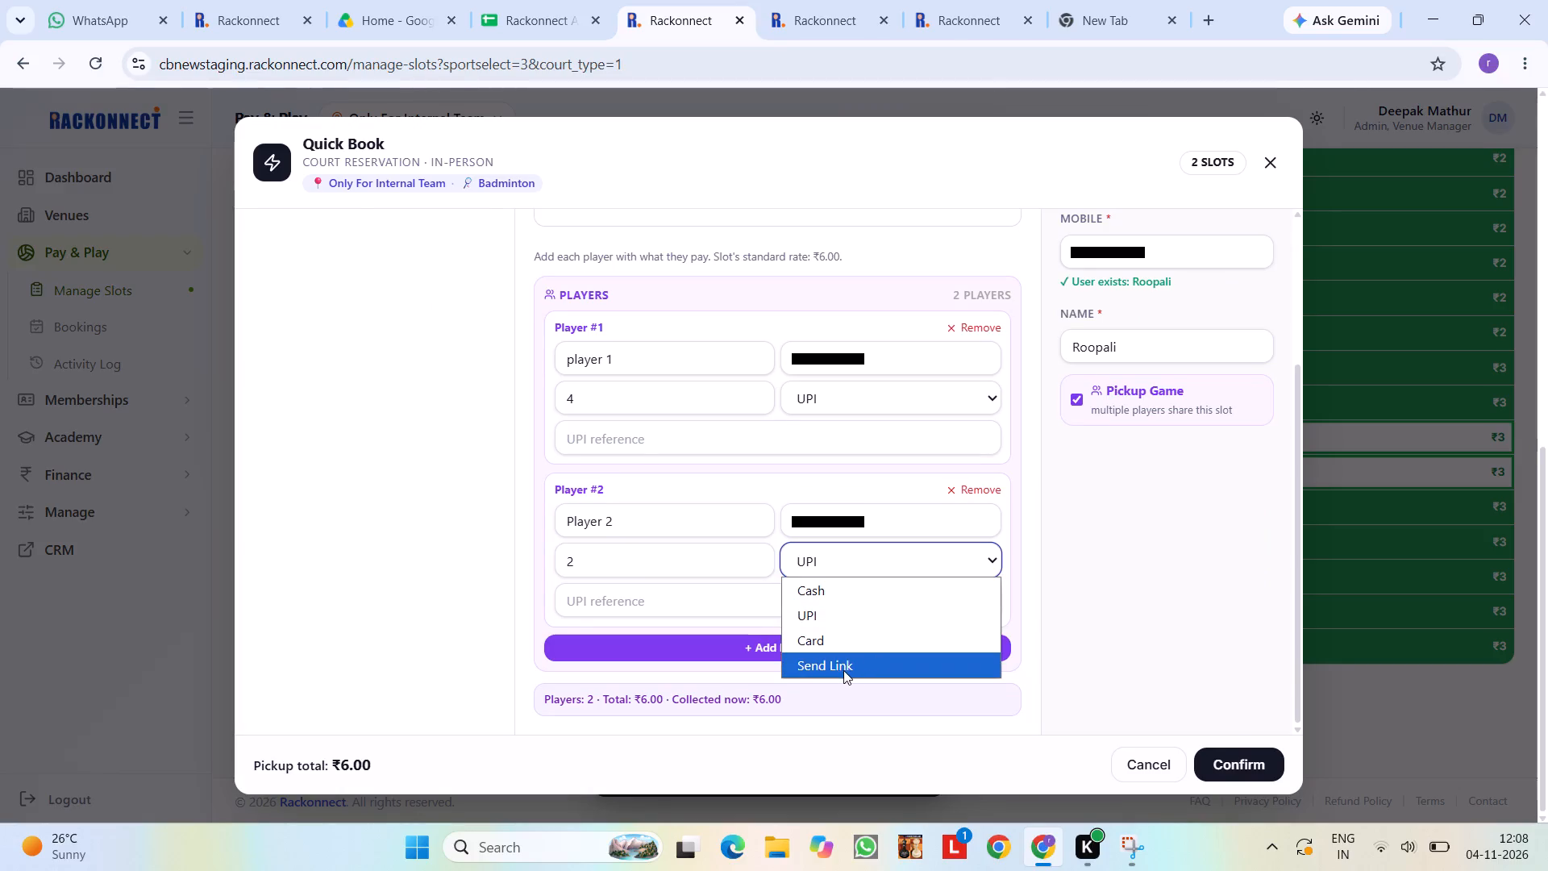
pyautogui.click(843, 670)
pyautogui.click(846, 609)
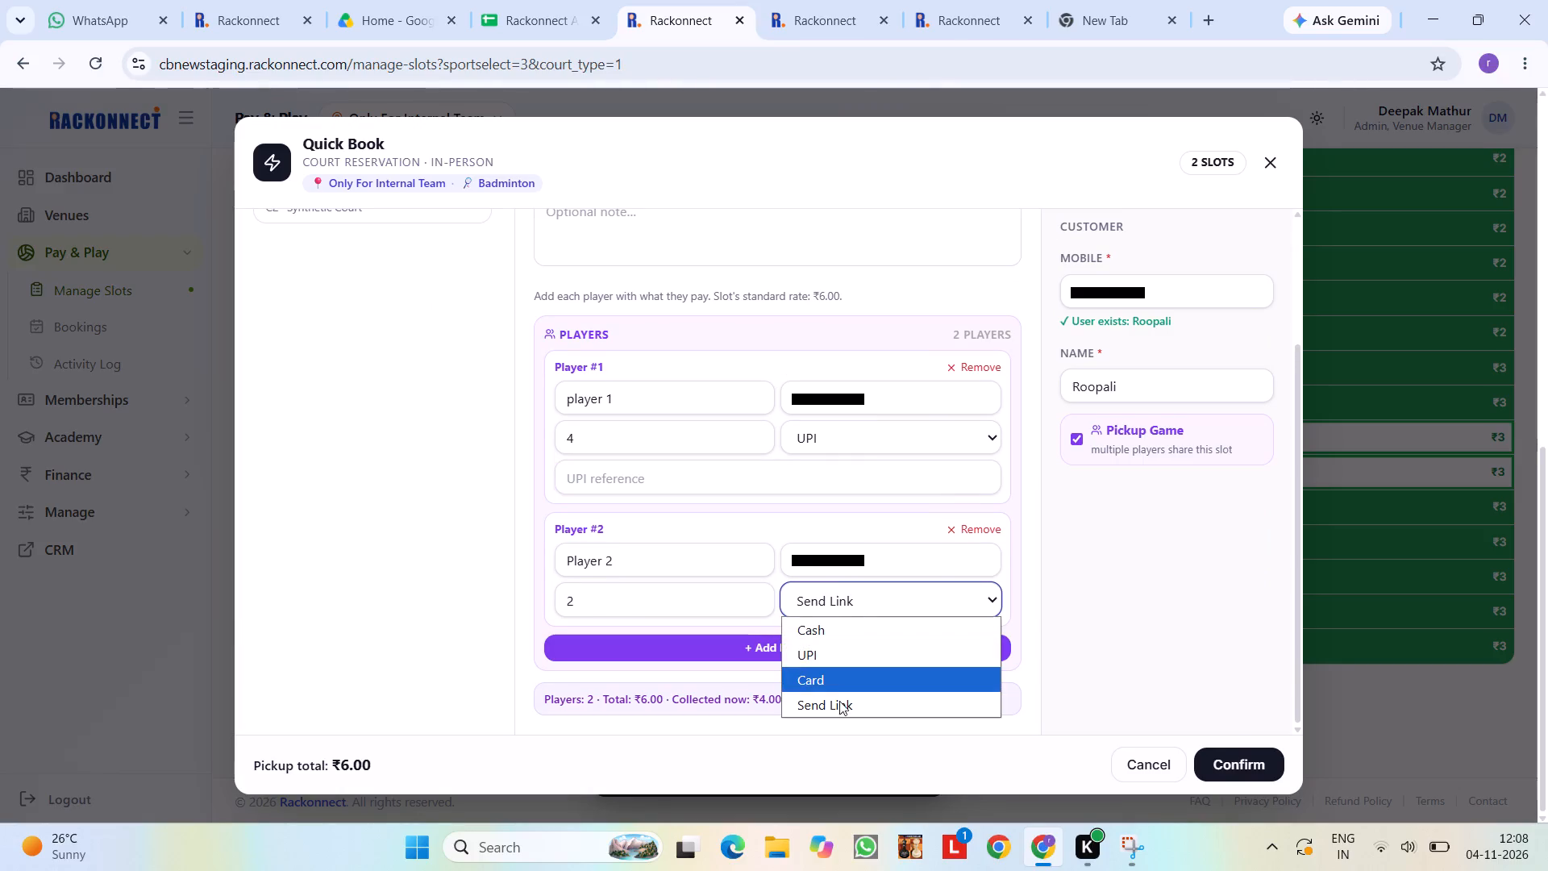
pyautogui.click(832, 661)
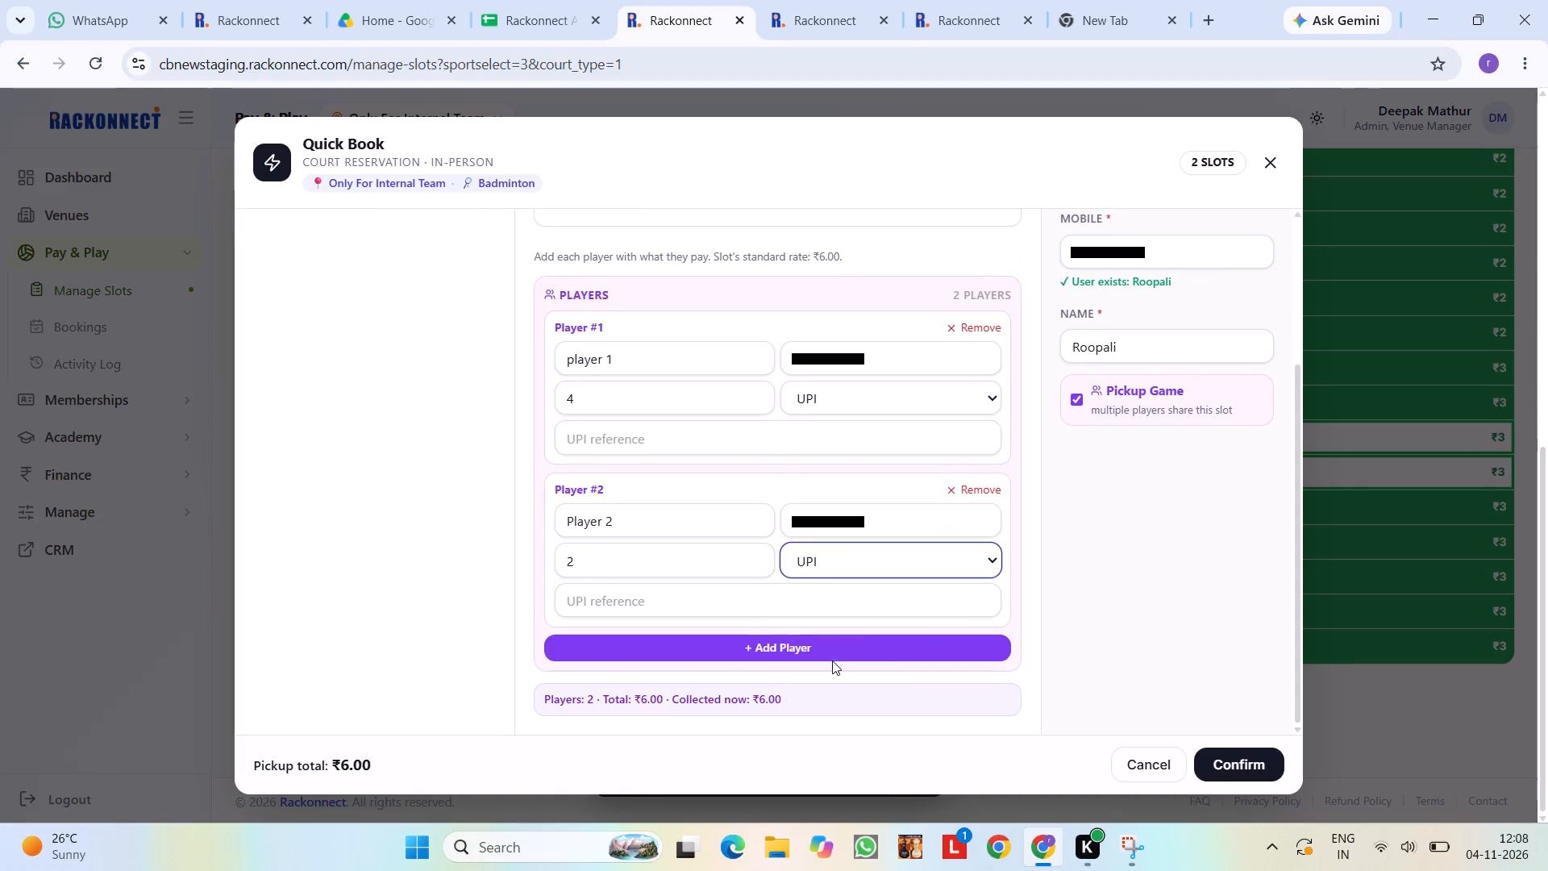
# Switch to the vm.rackonnect.com site, open its slot management, and select the 01:30–02:00 slot on pickleball outdoor court C3.
pyautogui.click(289, 0)
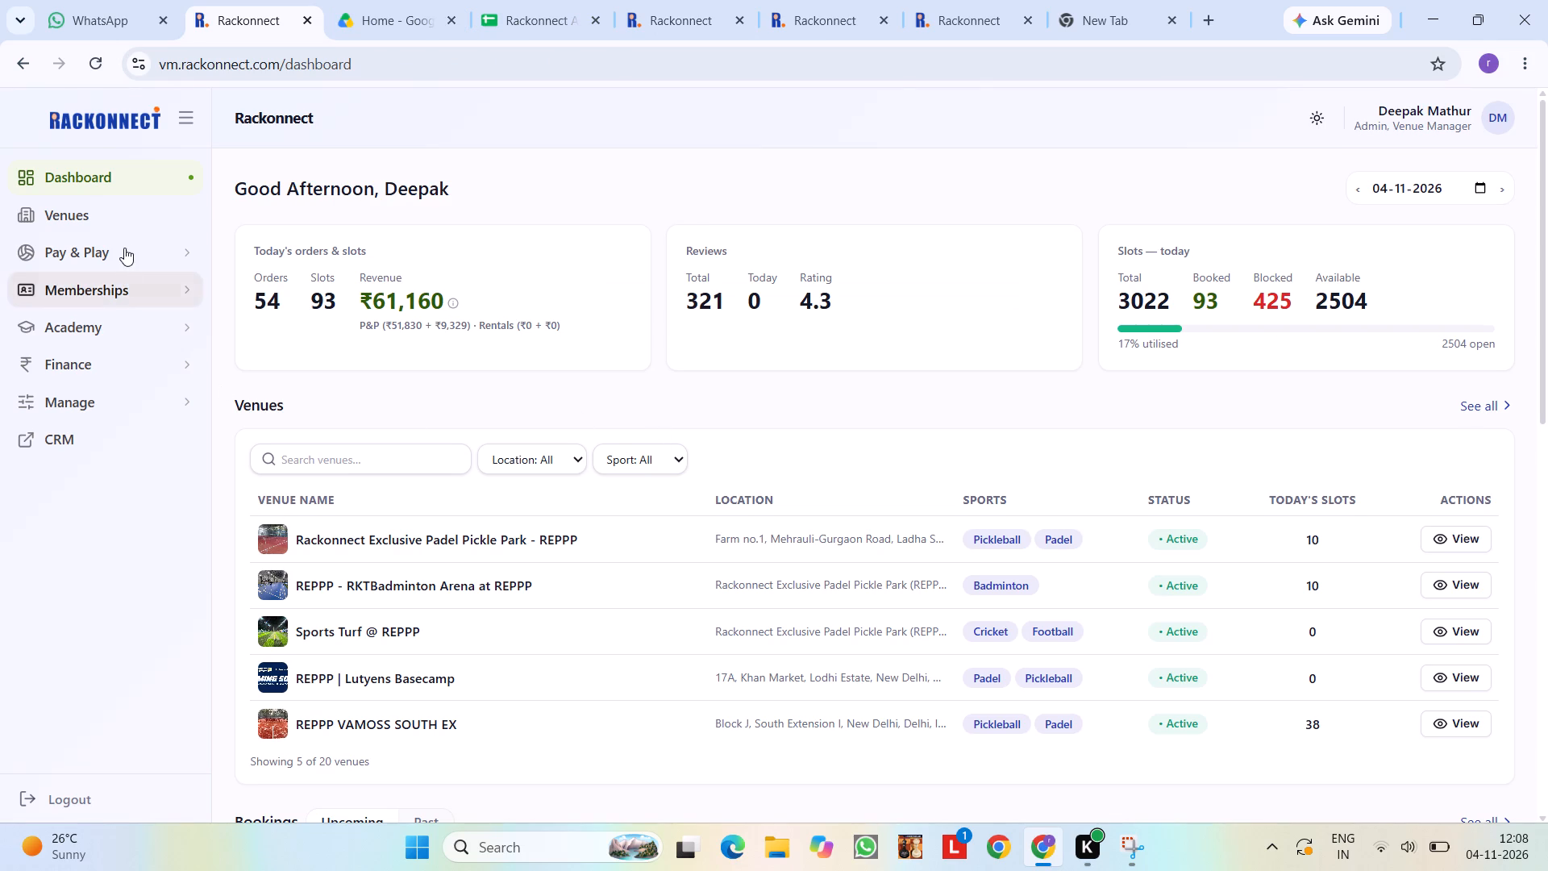
pyautogui.click(124, 243)
pyautogui.click(119, 289)
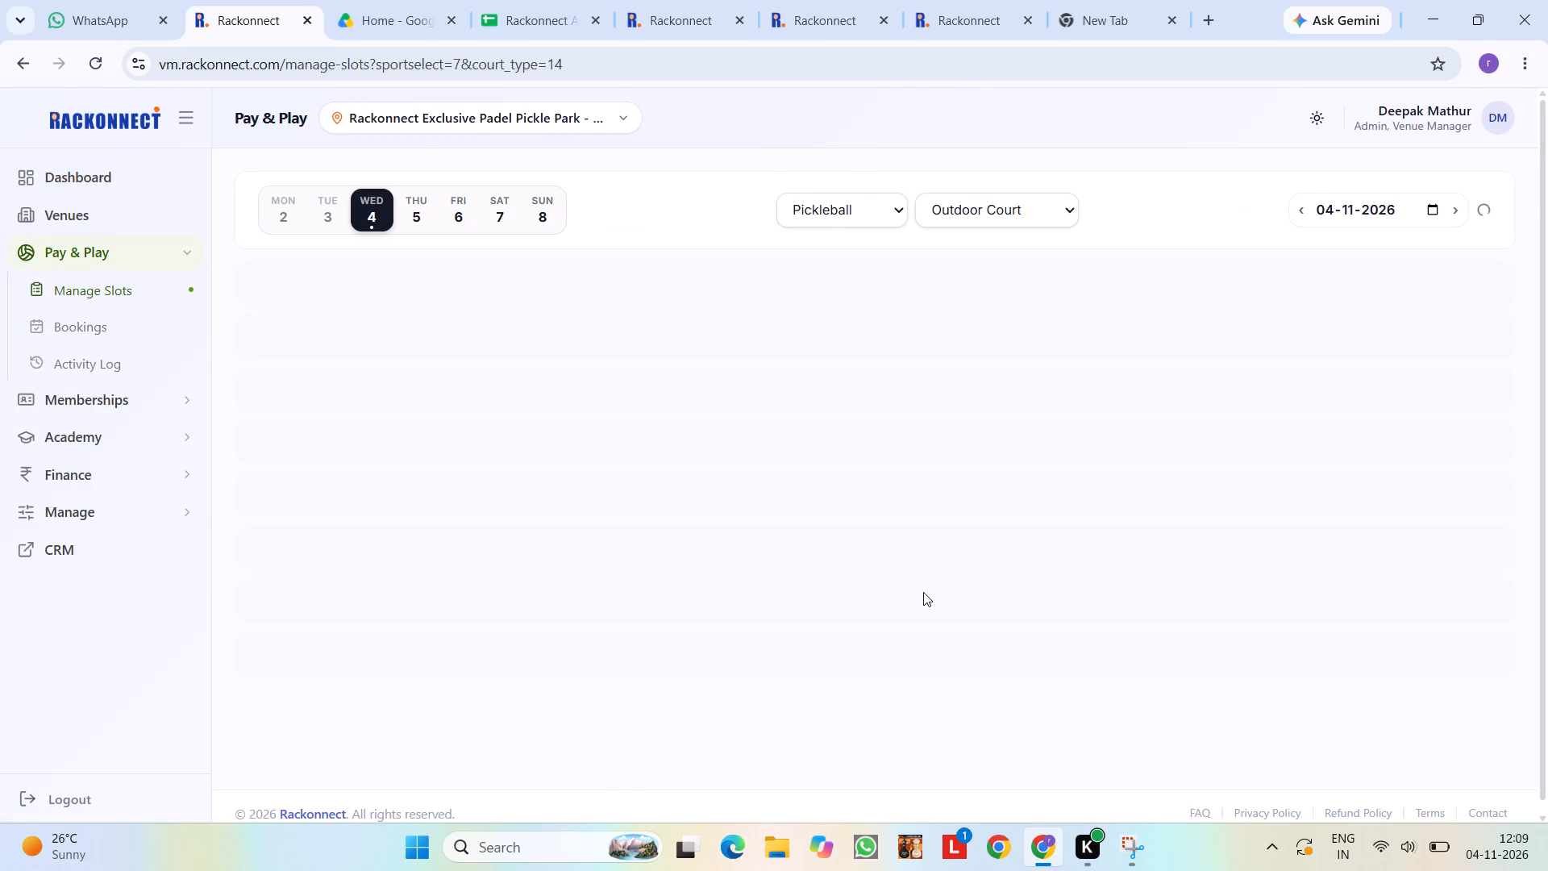
pyautogui.click(923, 592)
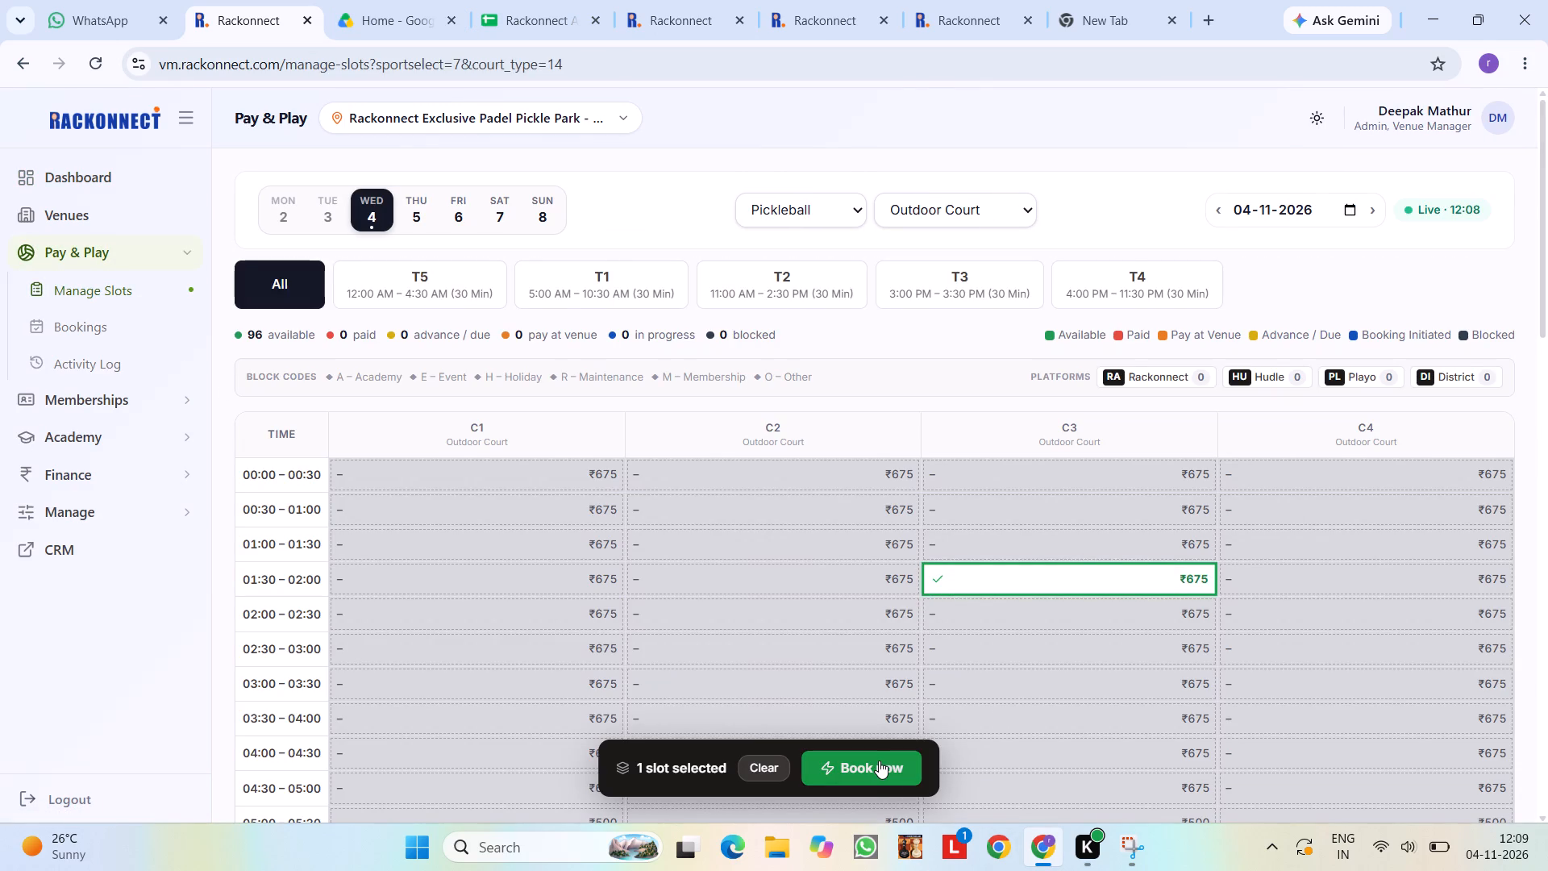
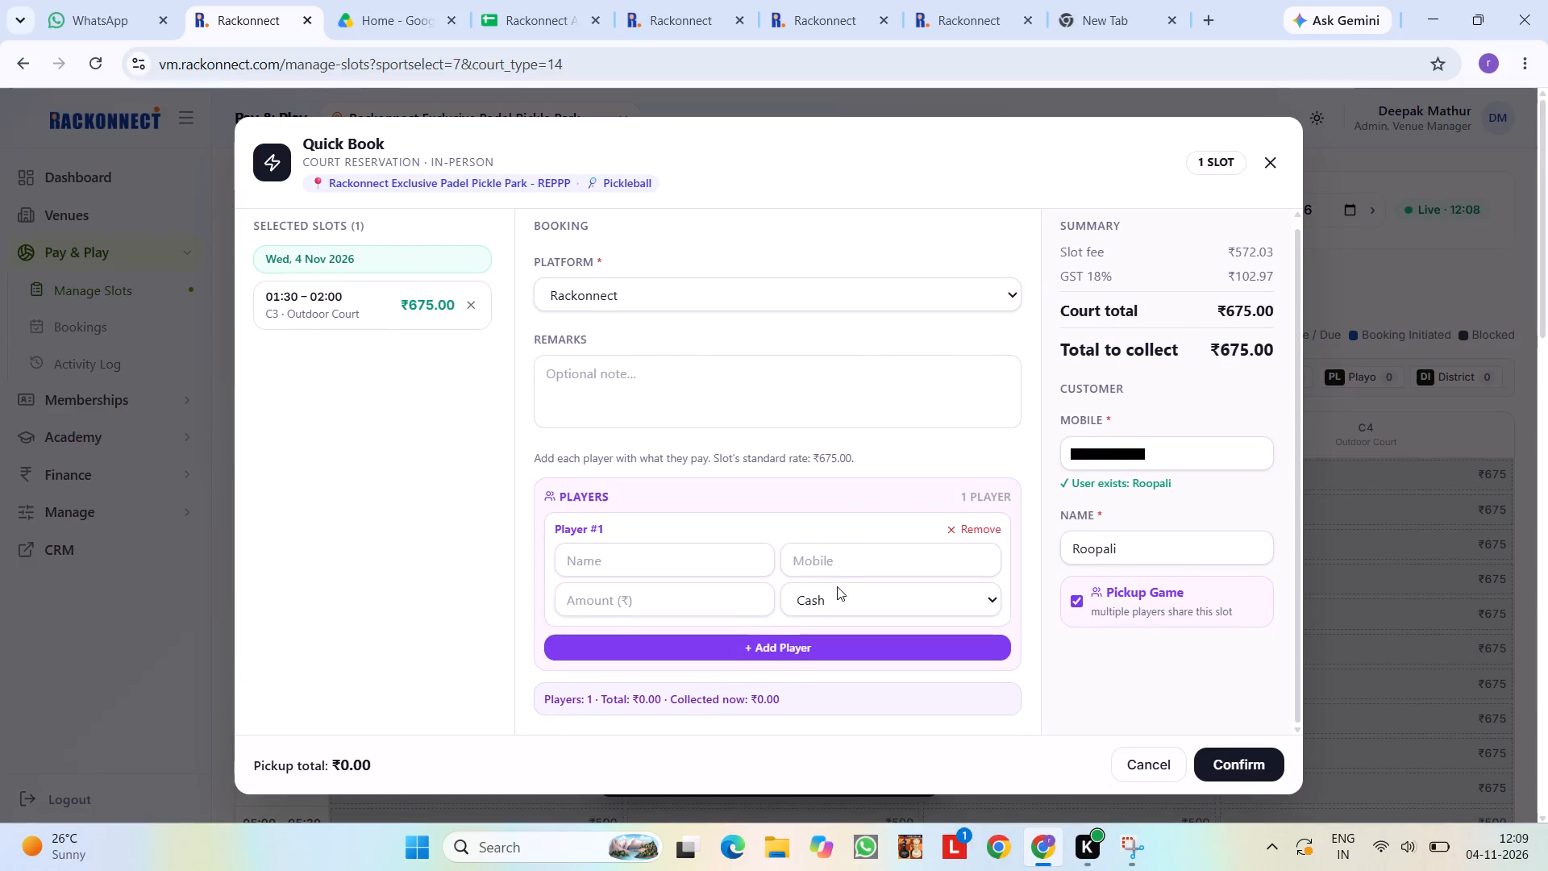
# Check Player #1's payment options by choosing Send Link, cancel the quick booking, and deselect the 01:30–02:00 slot on court C3.
pyautogui.click(837, 590)
pyautogui.click(814, 710)
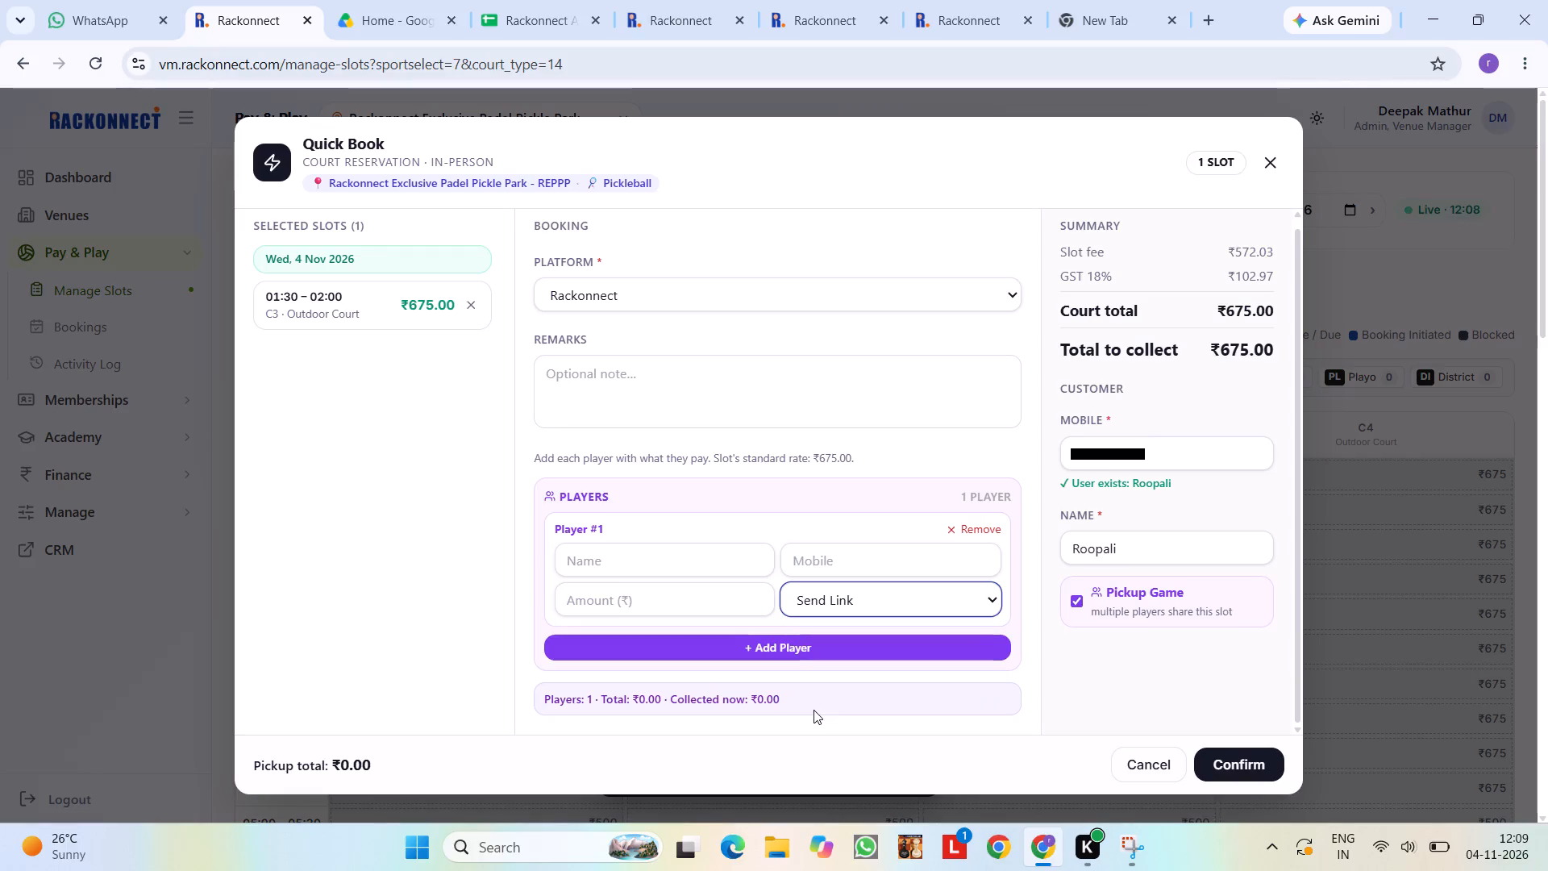
pyautogui.scroll(2, 745, 591)
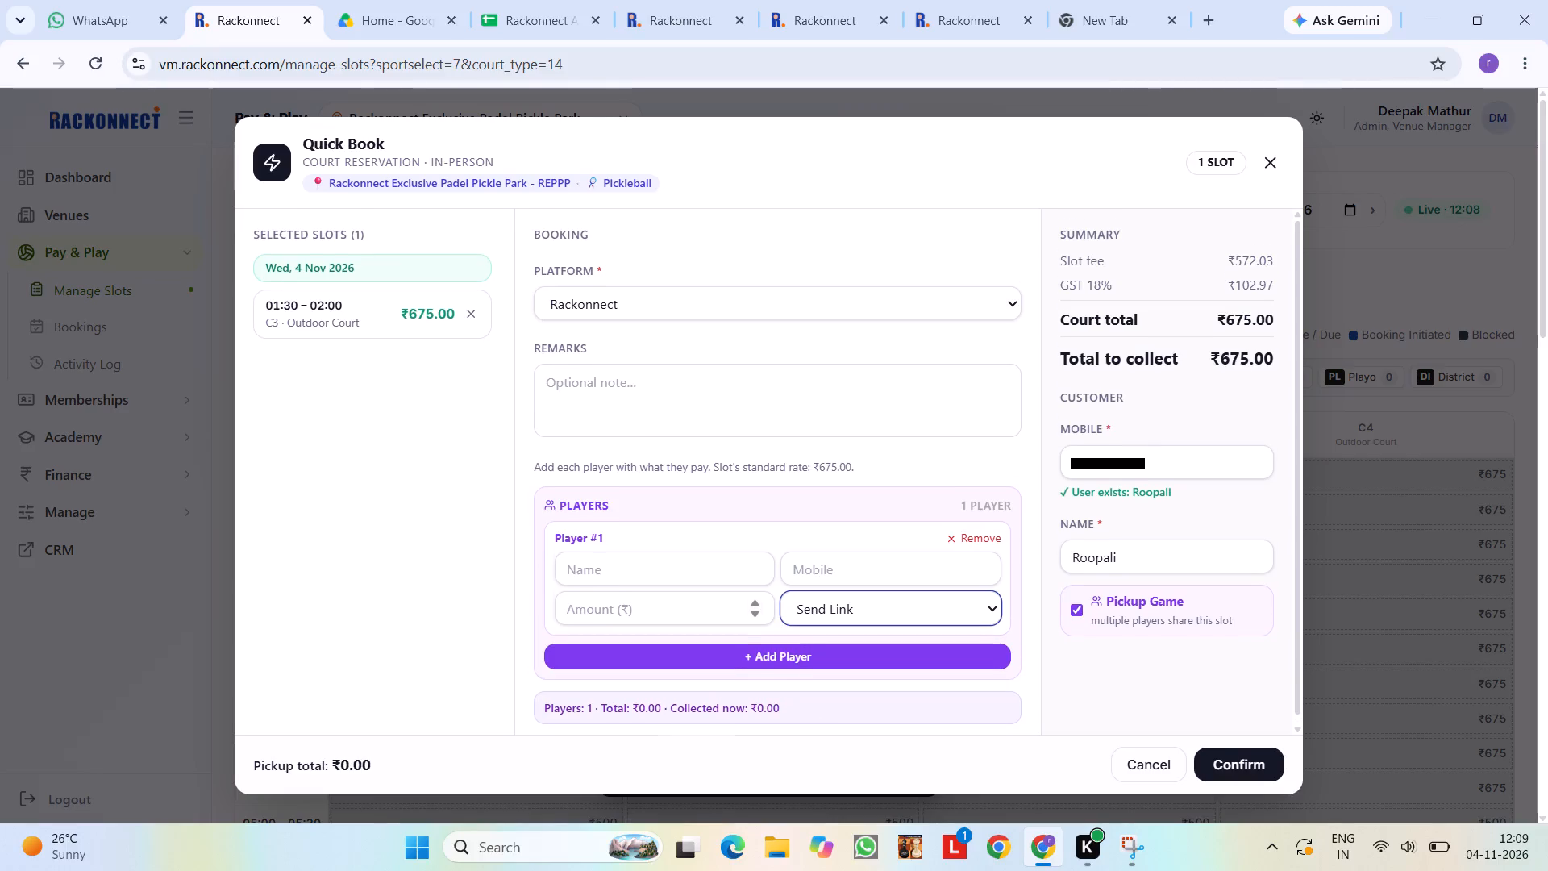
pyautogui.scroll(2, 745, 591)
pyautogui.click(1138, 769)
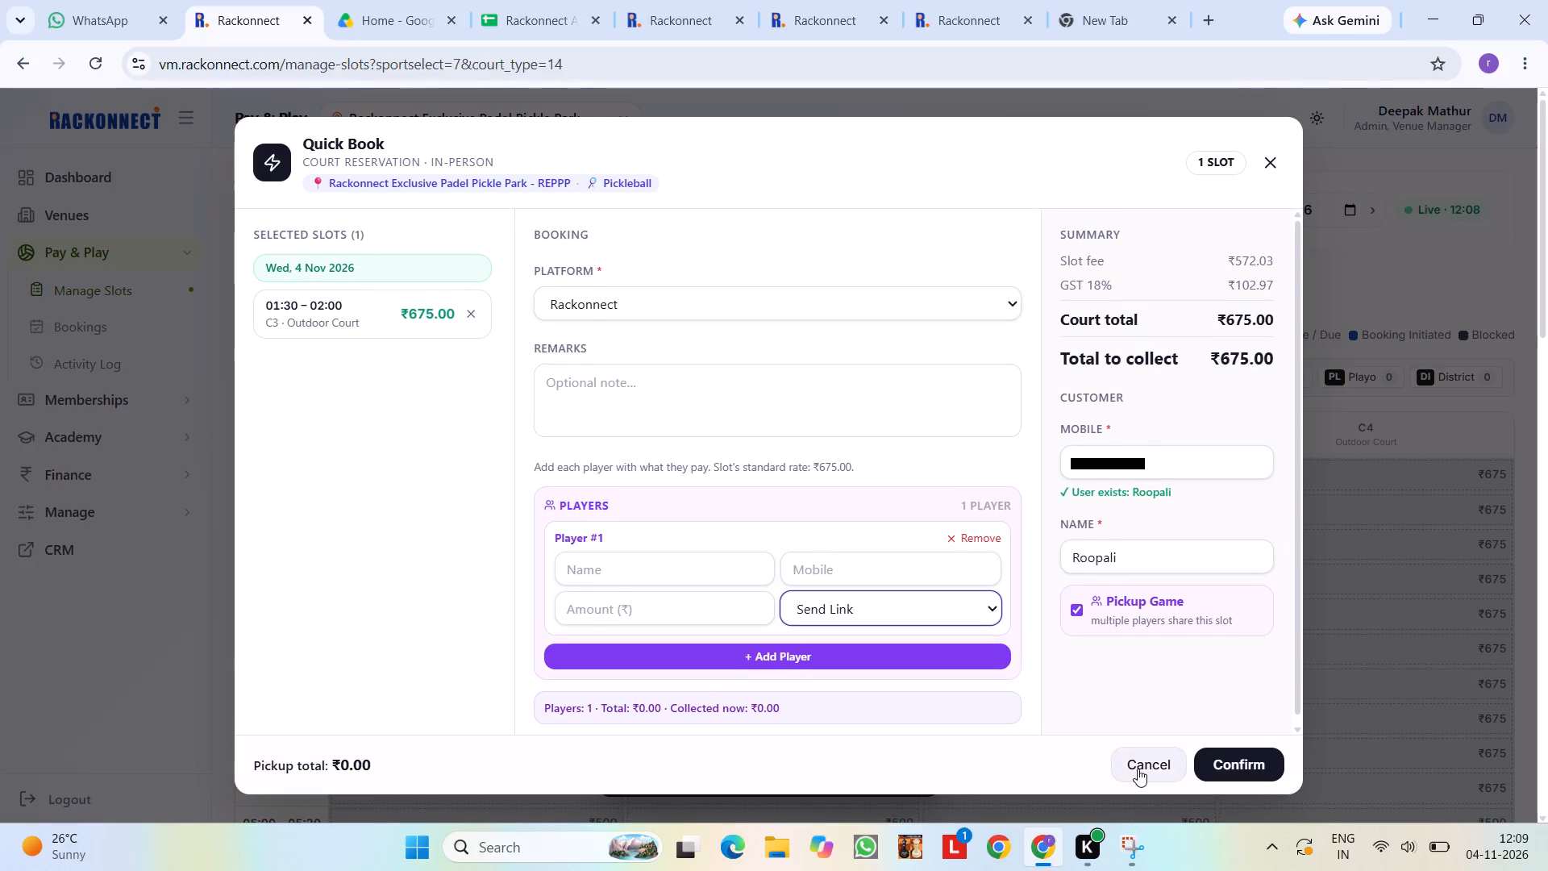
pyautogui.click(1046, 574)
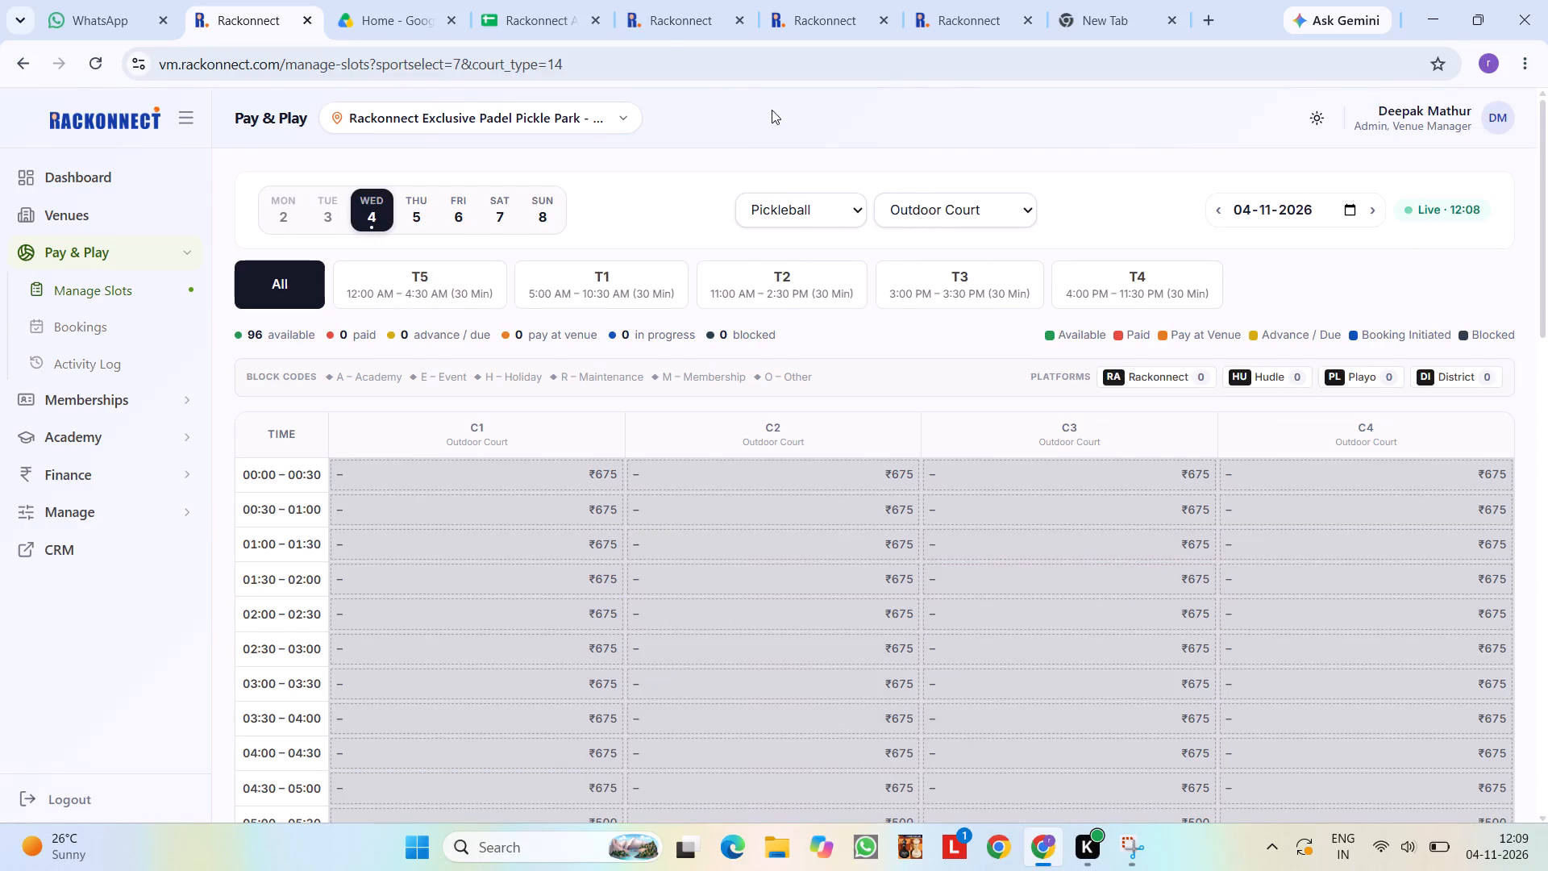
# Capture a full-page screenshot of the staging Quick Book form with Player #1's payment options open on Send Link.
pyautogui.click(668, 30)
pyautogui.click(497, 0)
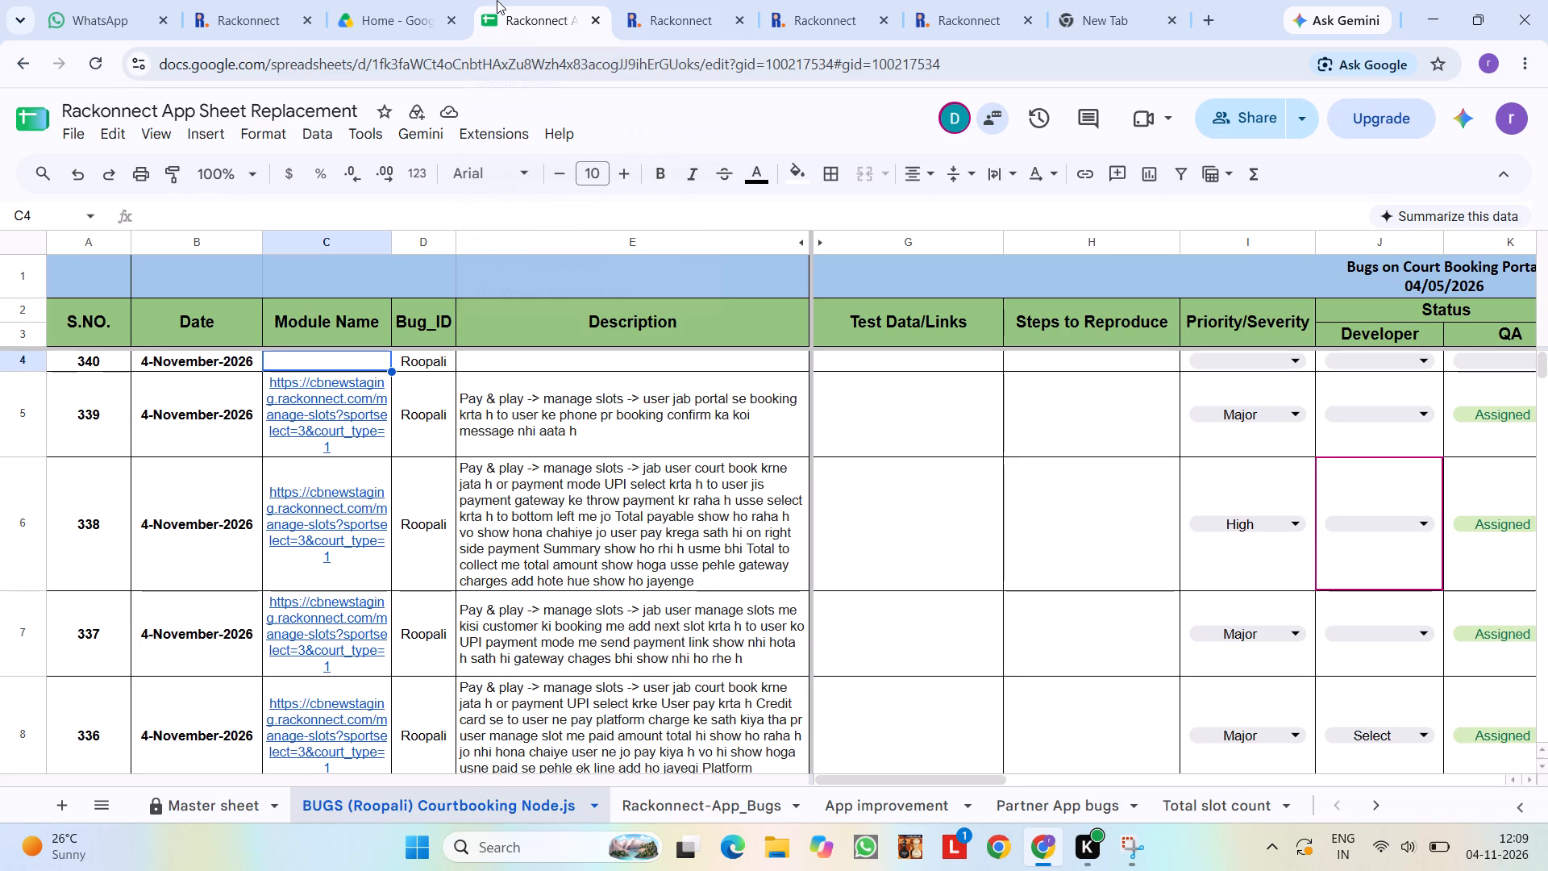
pyautogui.click(638, 0)
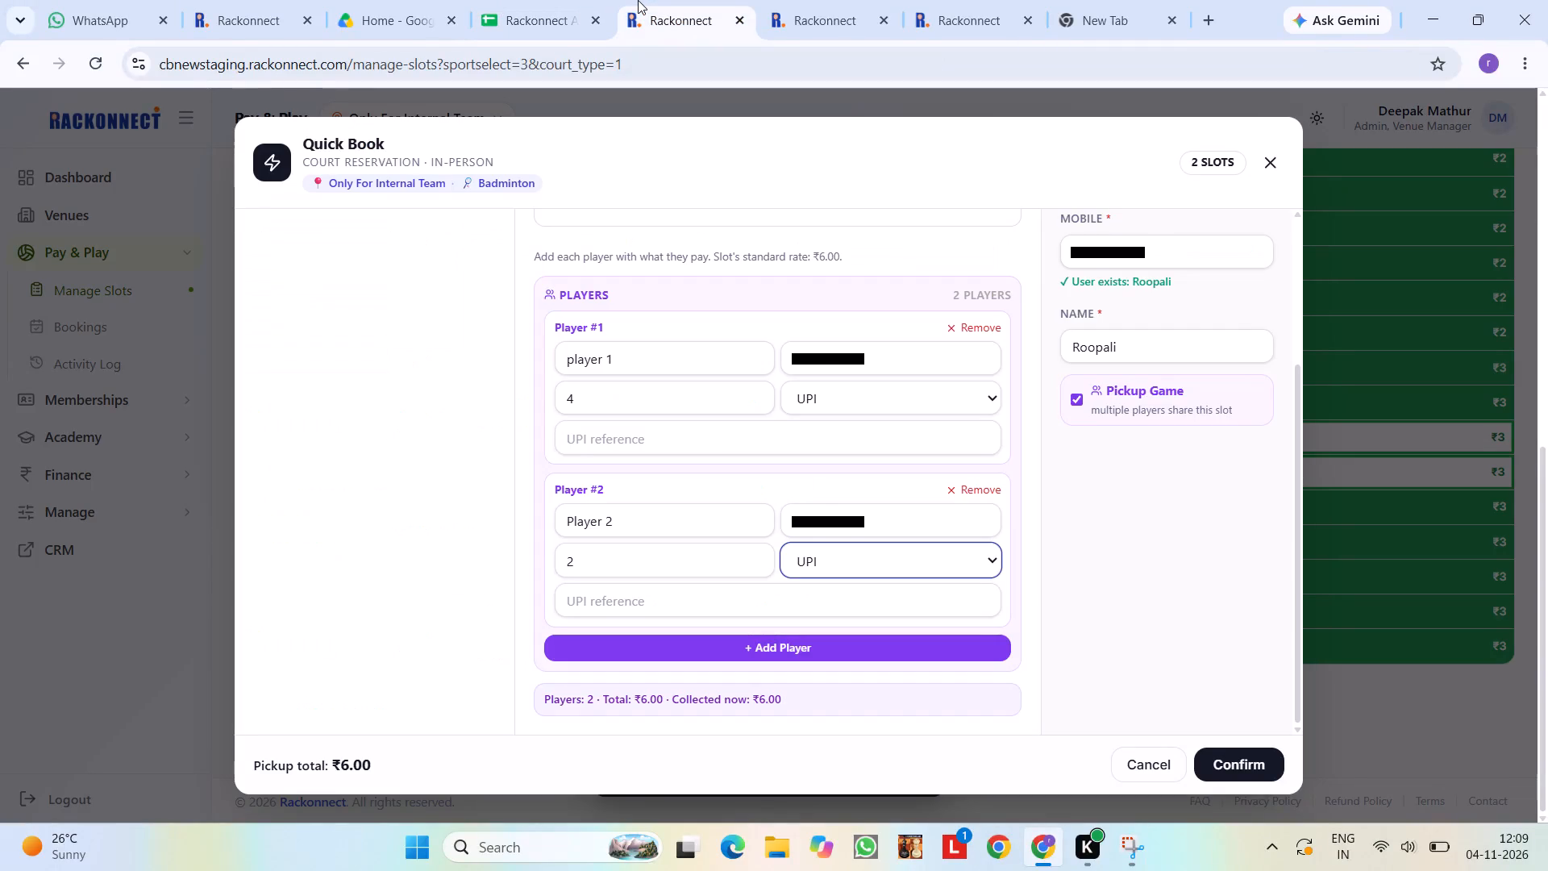
pyautogui.click(836, 396)
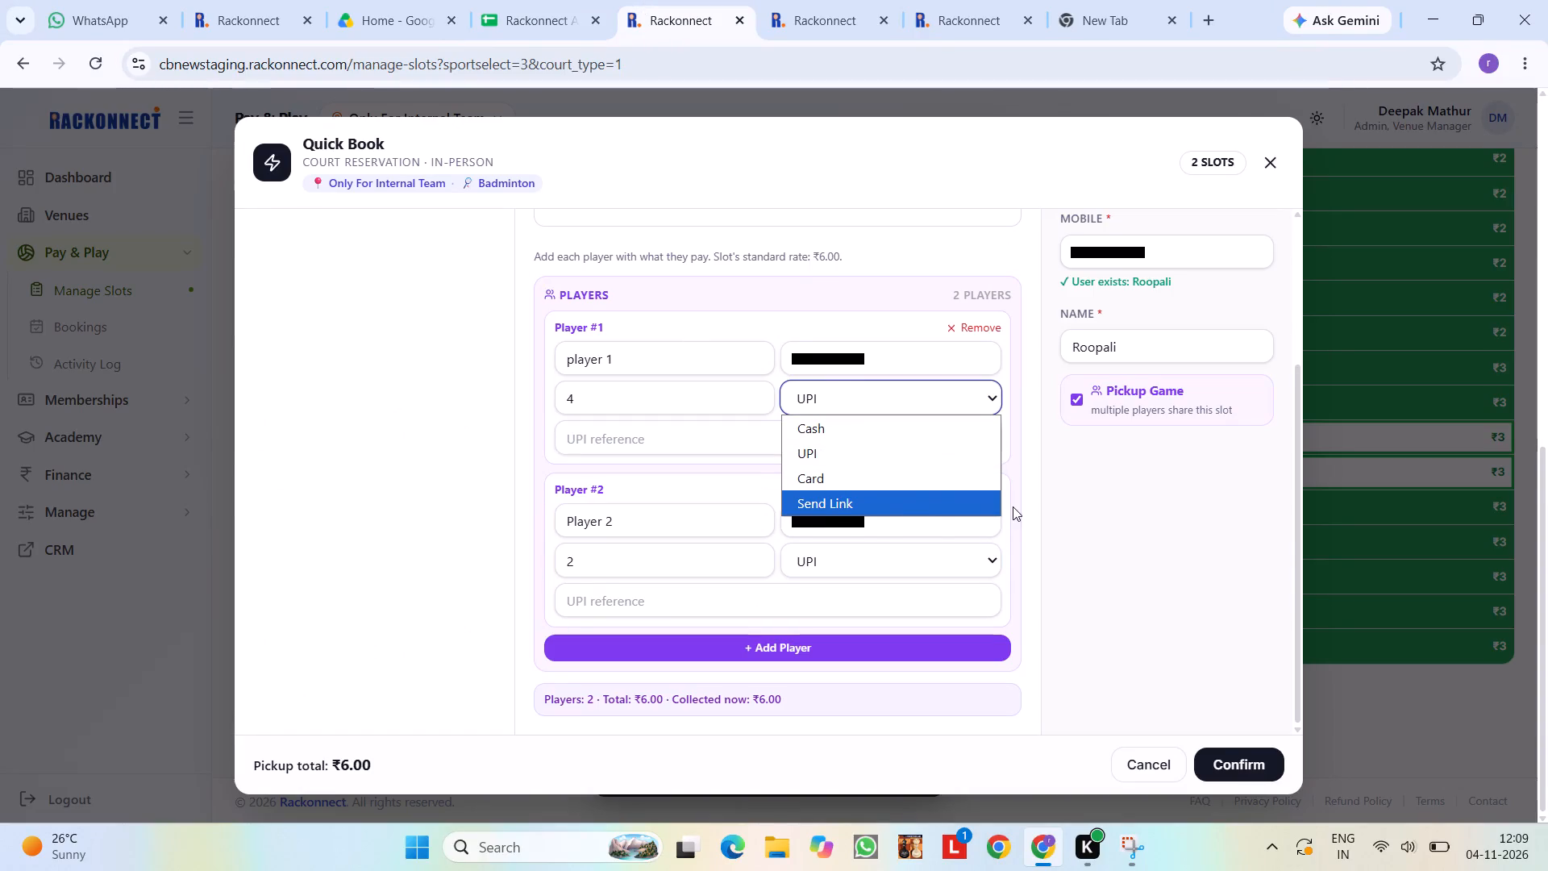
pyautogui.press('shift+super+s')
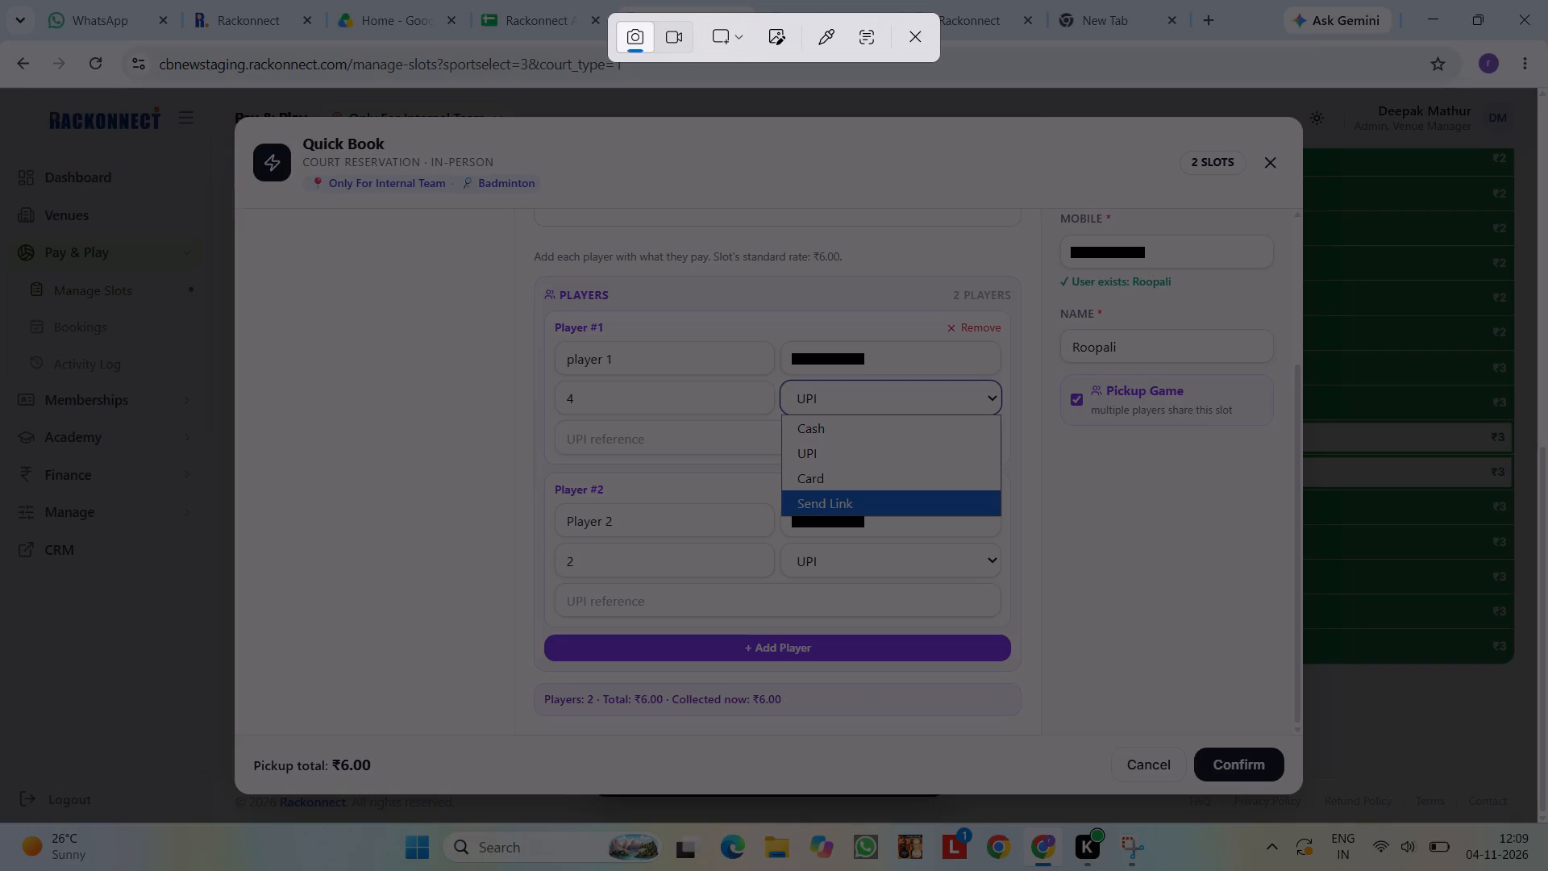
pyautogui.moveTo(0, 35); pyautogui.dragTo(1306, 770)
pyautogui.hscroll(1, 360, 223)
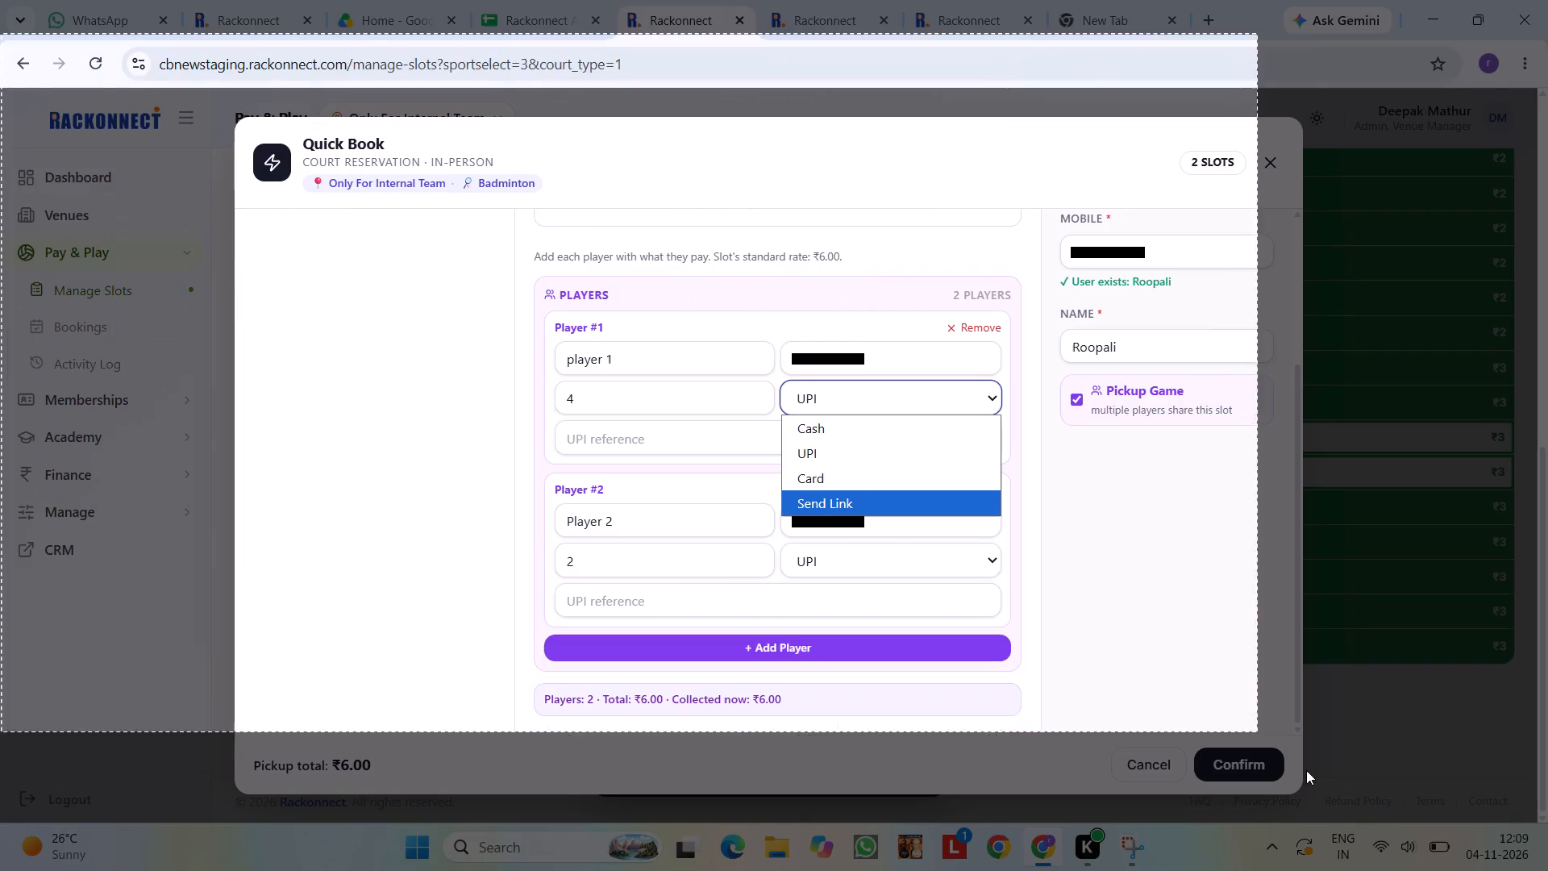
pyautogui.hscroll(1, 1306, 770)
pyautogui.moveTo(1306, 770); pyautogui.dragTo(1547, 830)
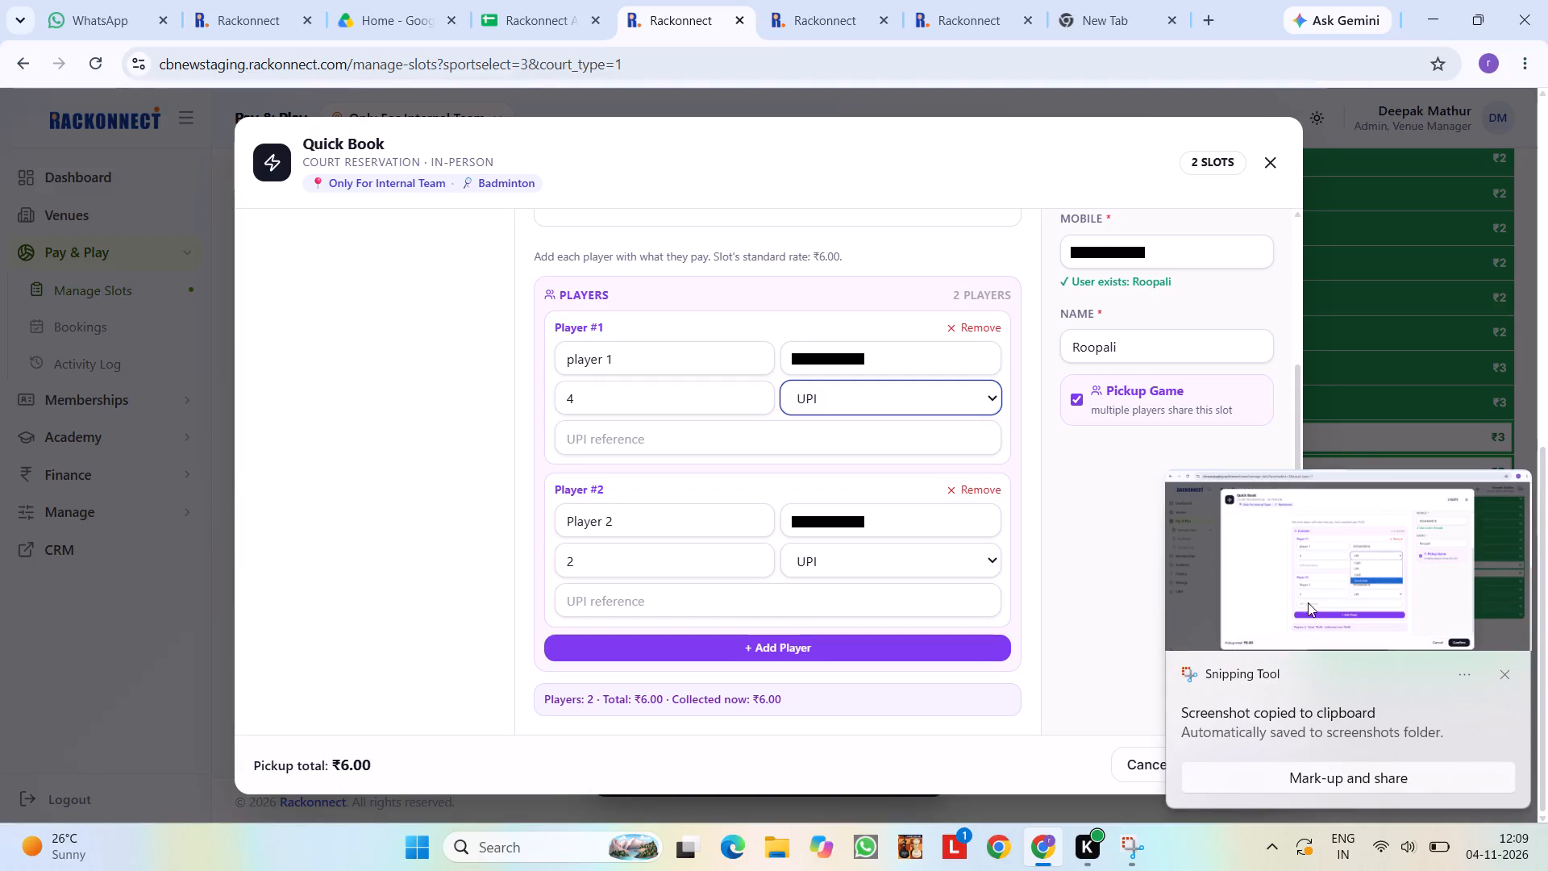
# Mark the Send Link option in the captured screenshot with a red rectangle, and put the screenshot editor aside.
pyautogui.click(1308, 594)
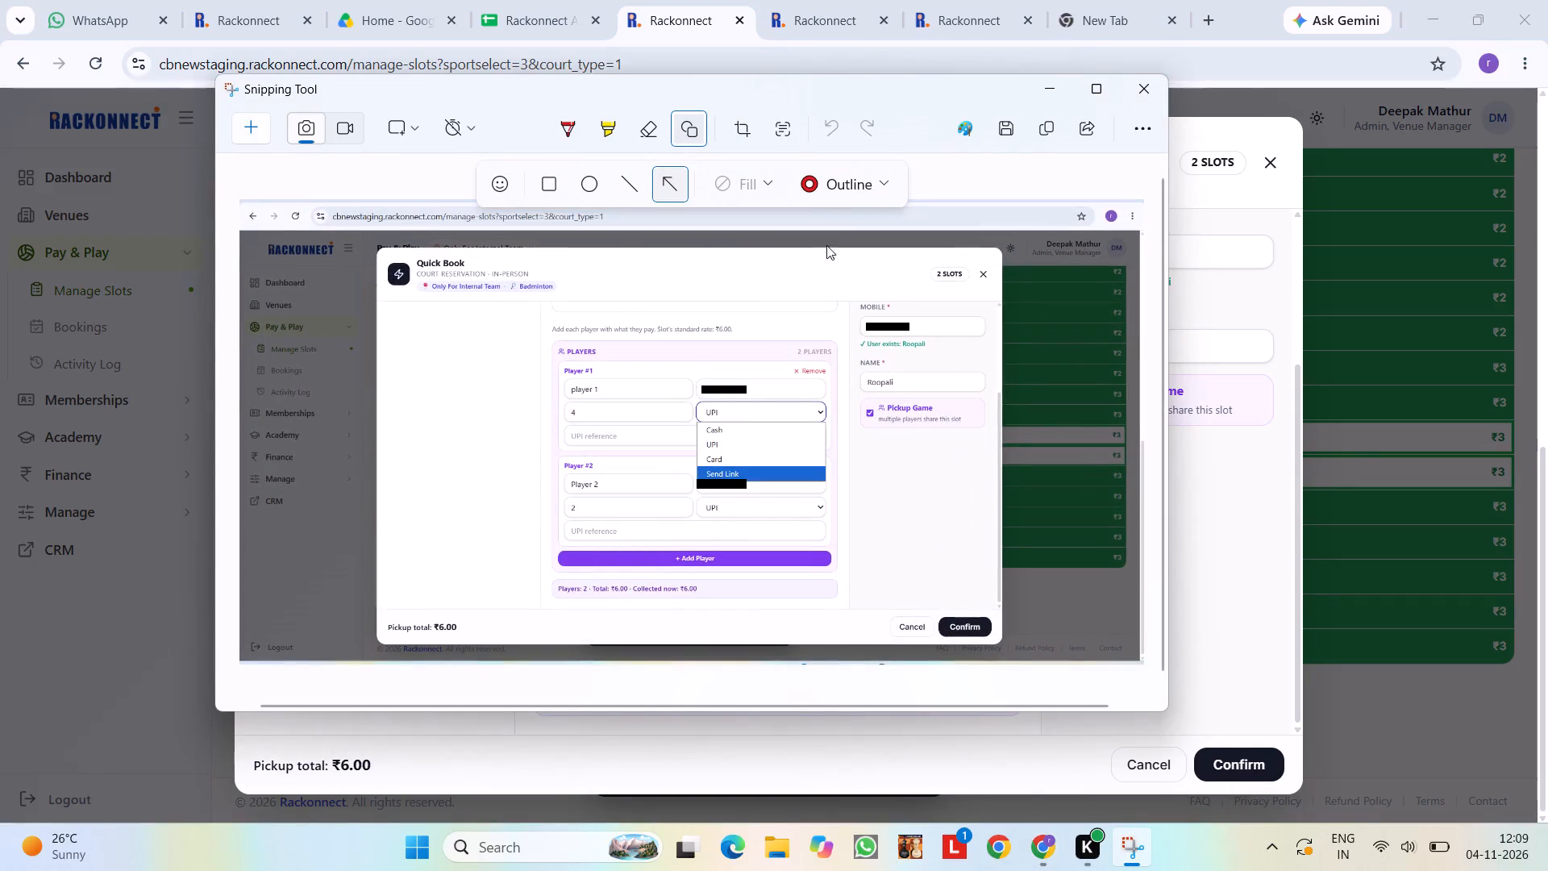
pyautogui.click(552, 180)
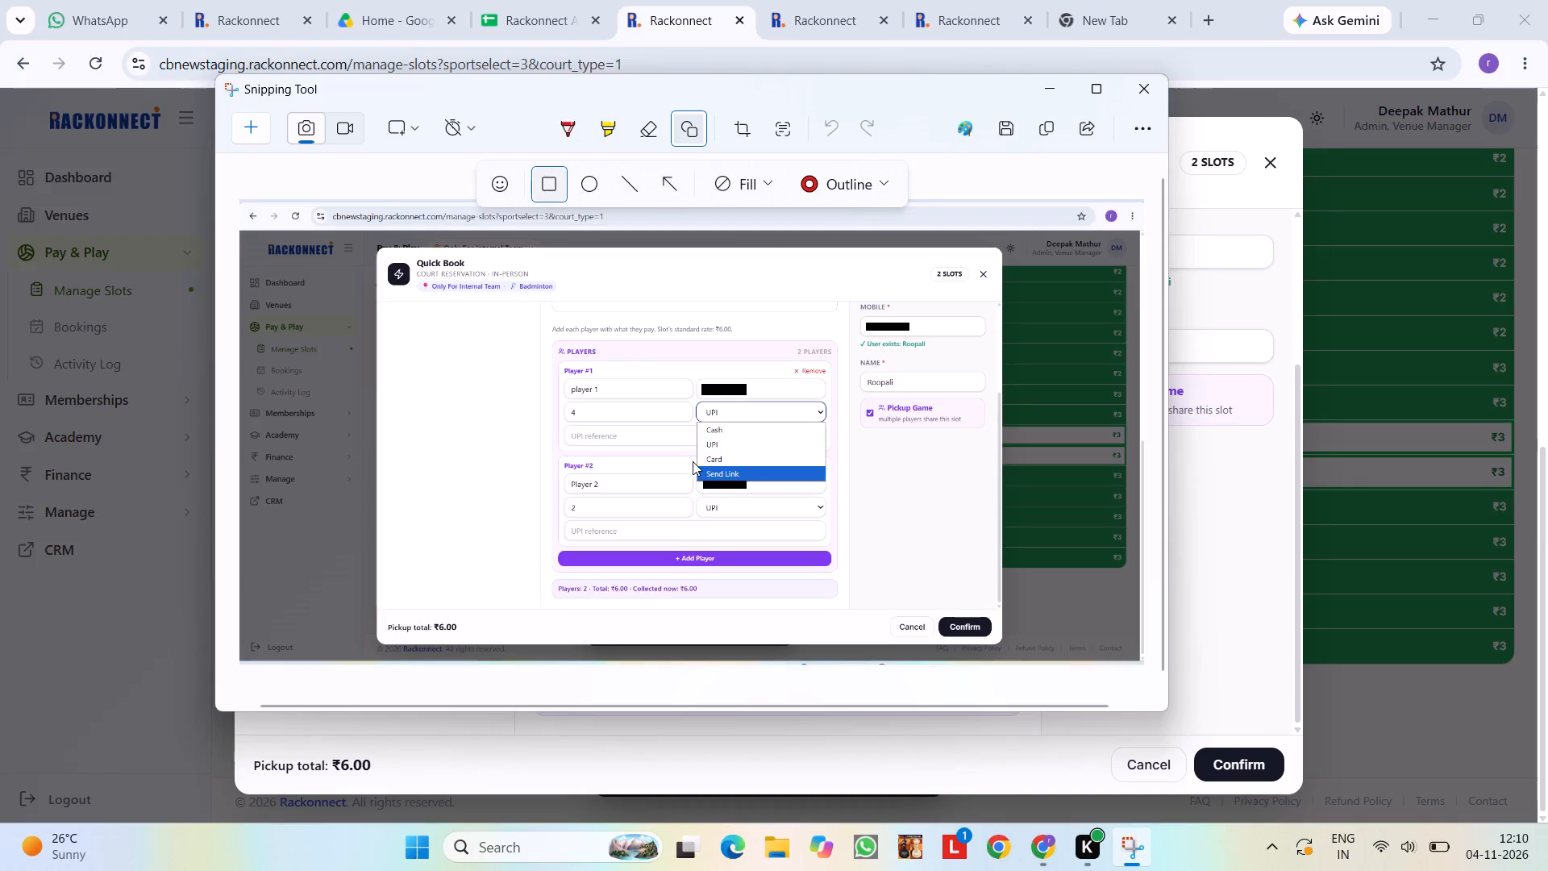
pyautogui.moveTo(693, 461); pyautogui.dragTo(835, 486)
pyautogui.click(873, 498)
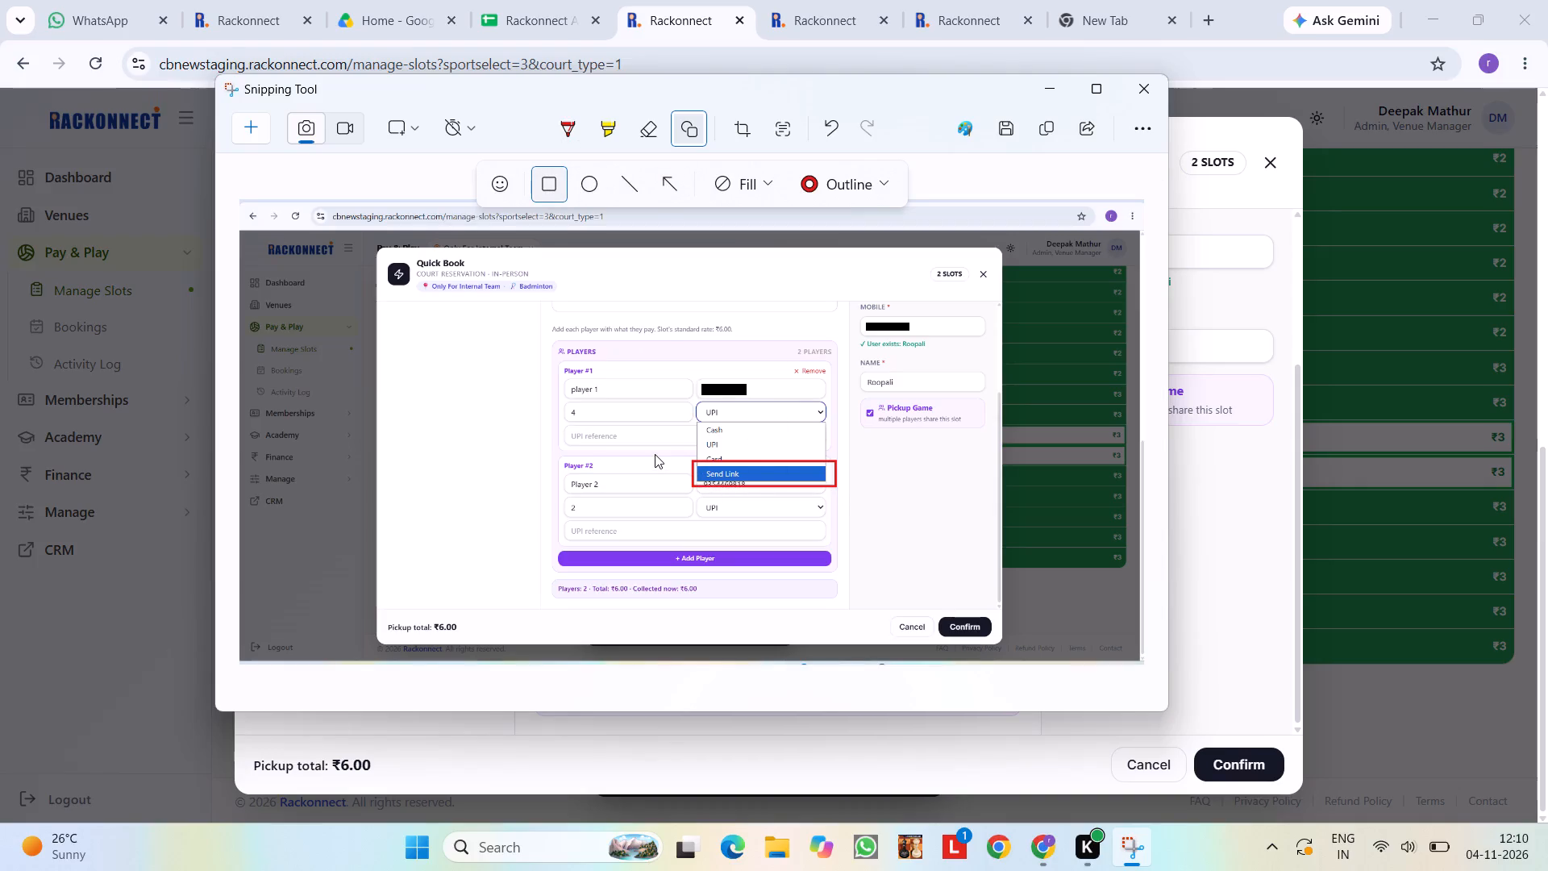
pyautogui.click(1039, 97)
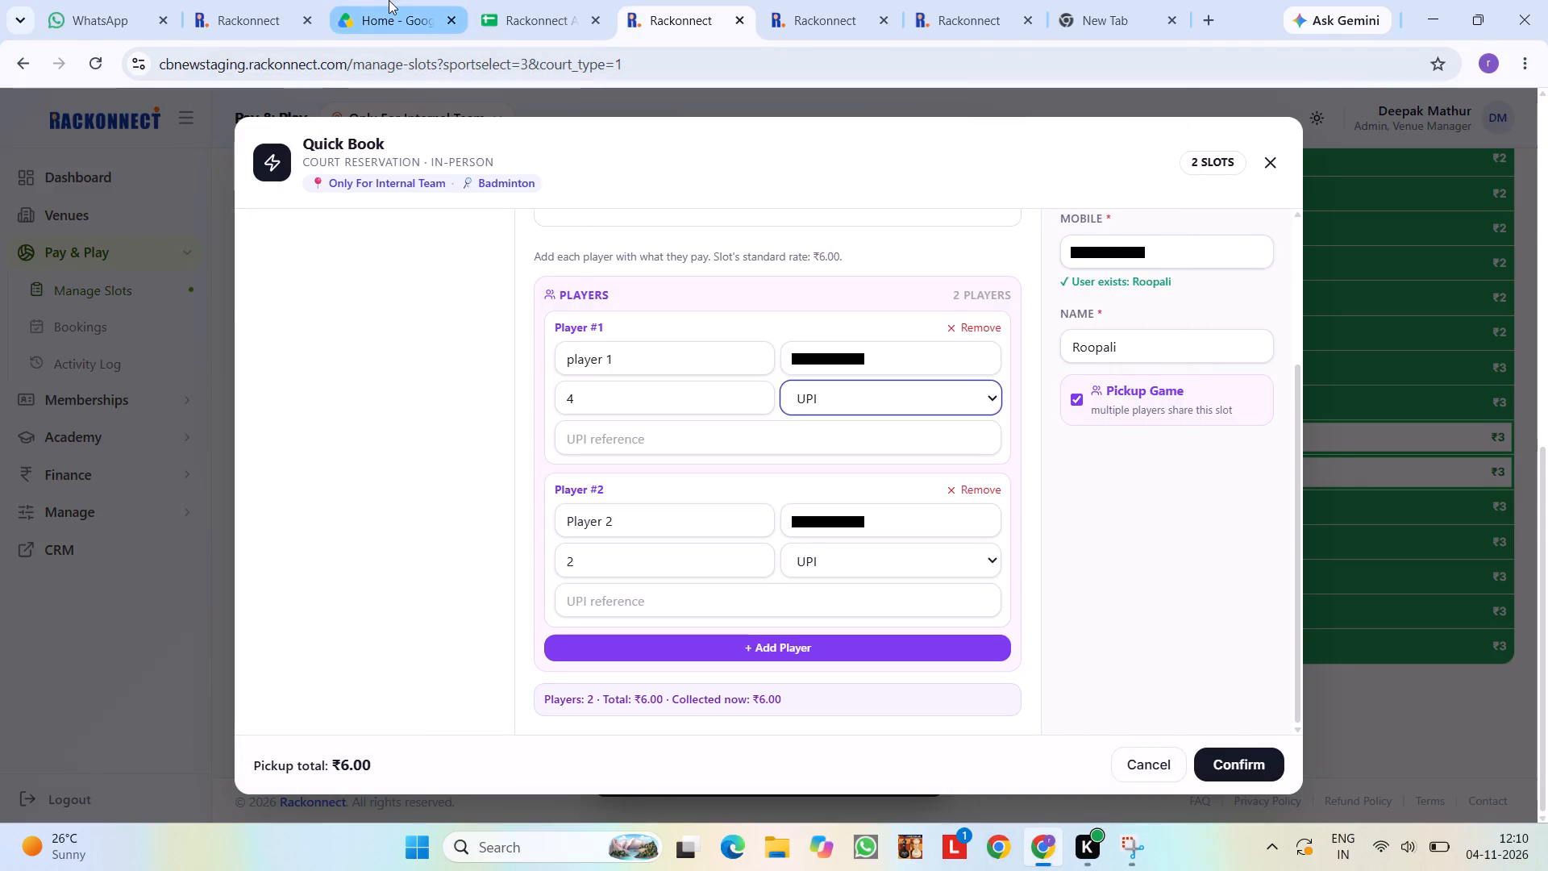
# Copy the staging manage-slots page URL into the Module Name cell of bug 340 in the bug sheet.
pyautogui.click(288, 6)
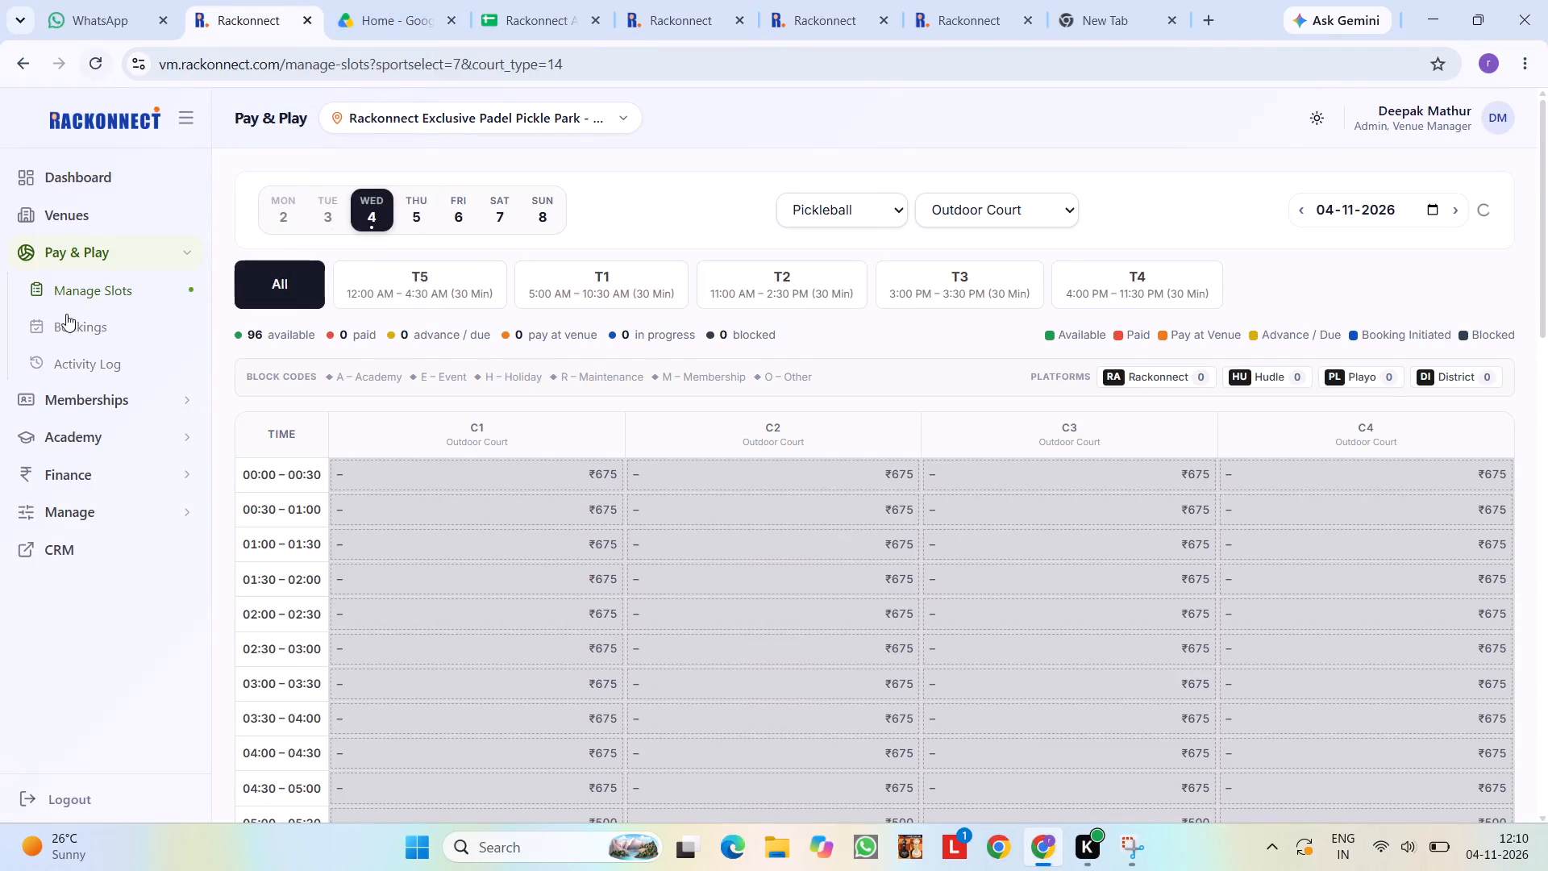
pyautogui.click(543, 0)
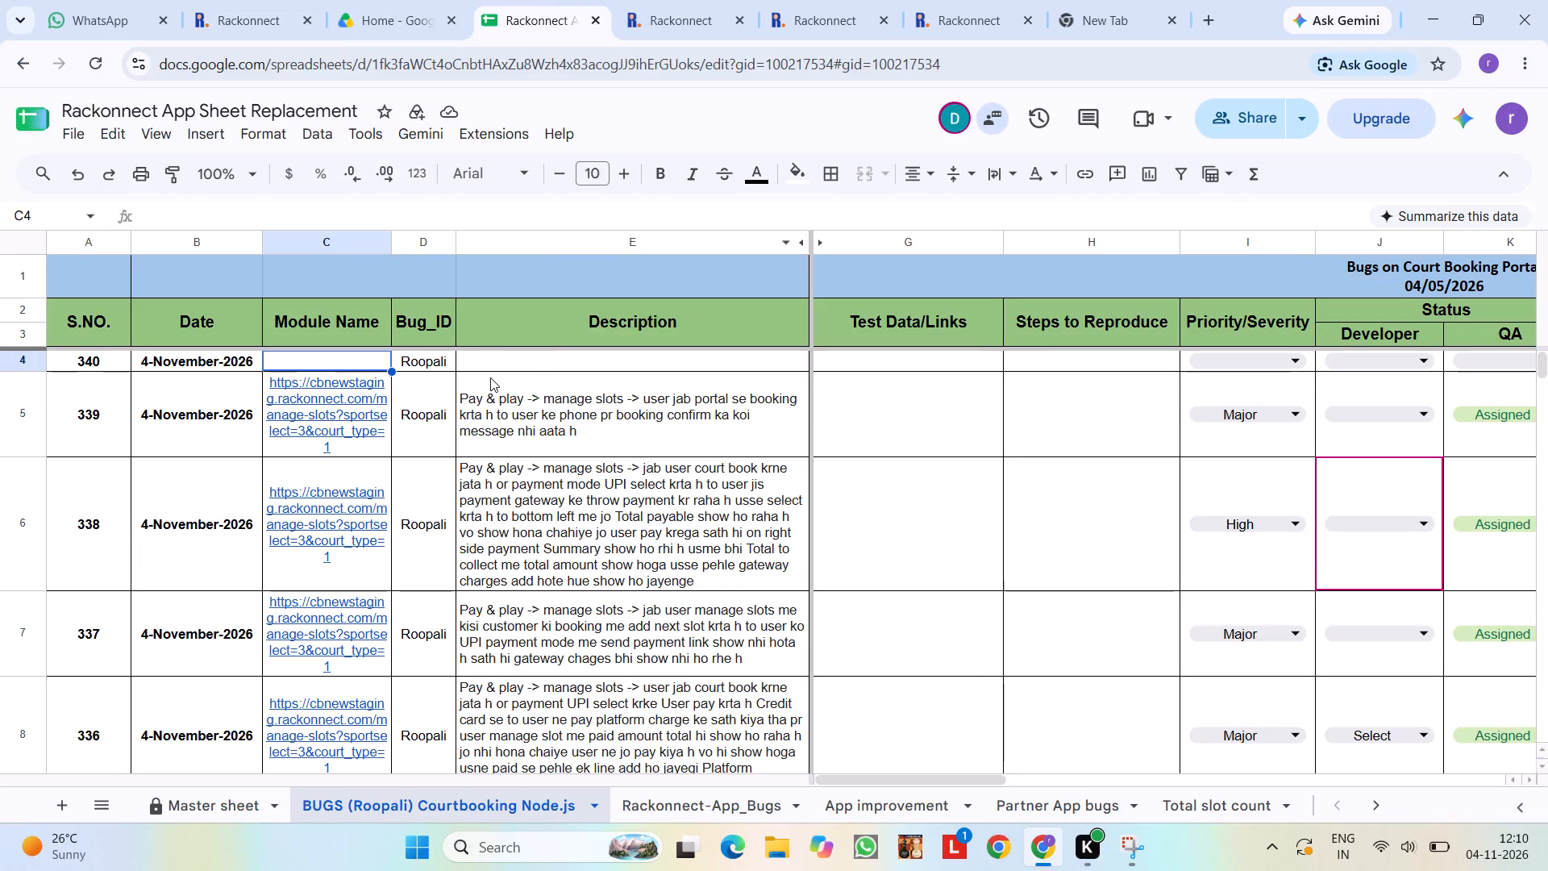
pyautogui.click(705, 0)
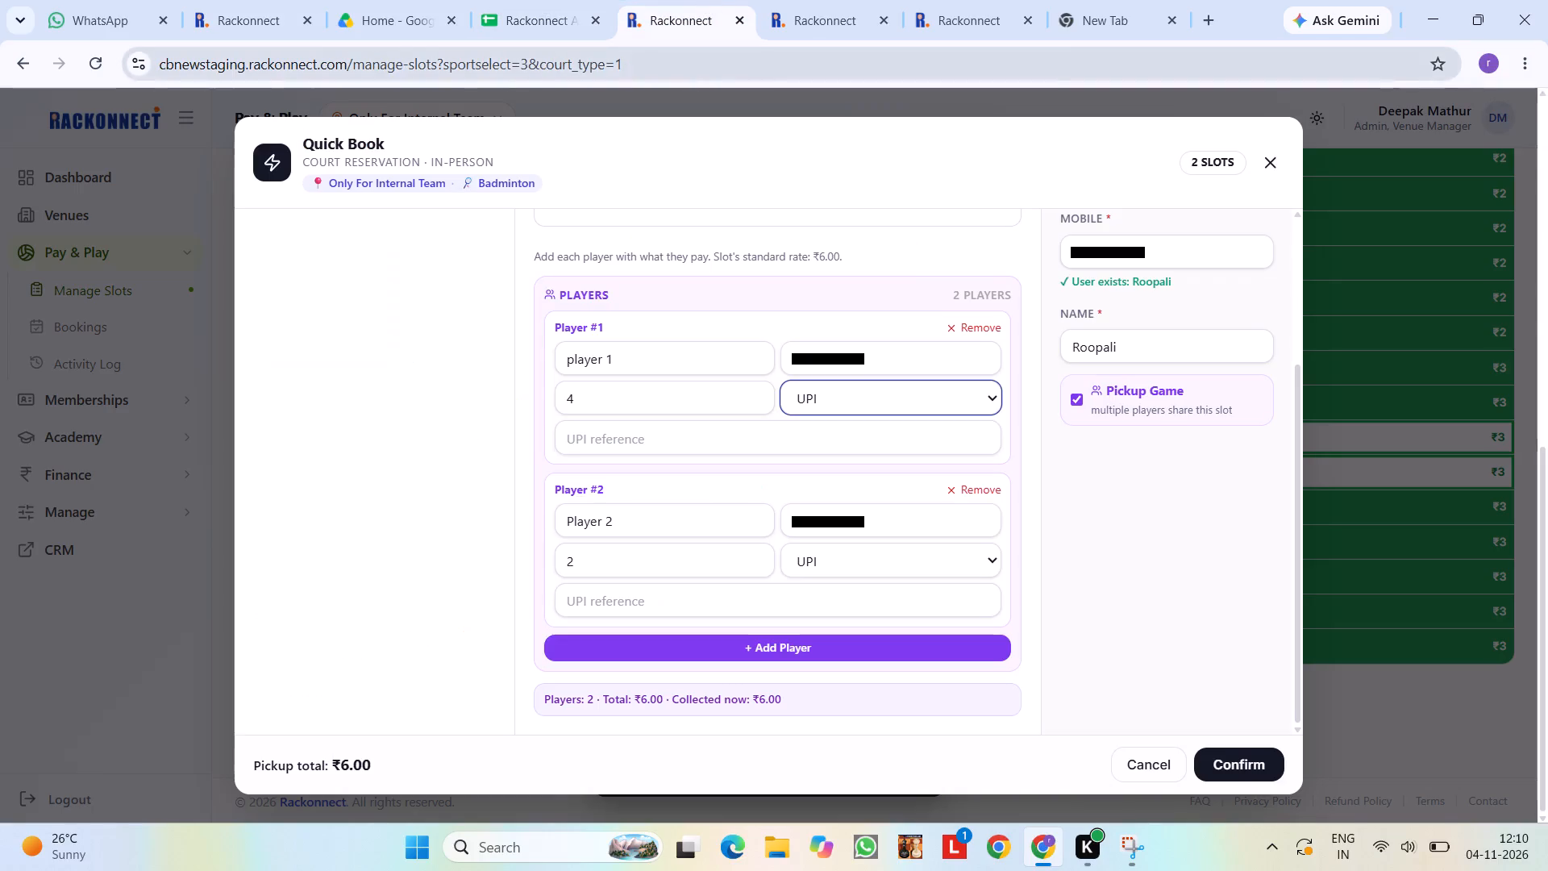
pyautogui.tripleClick(686, 59)
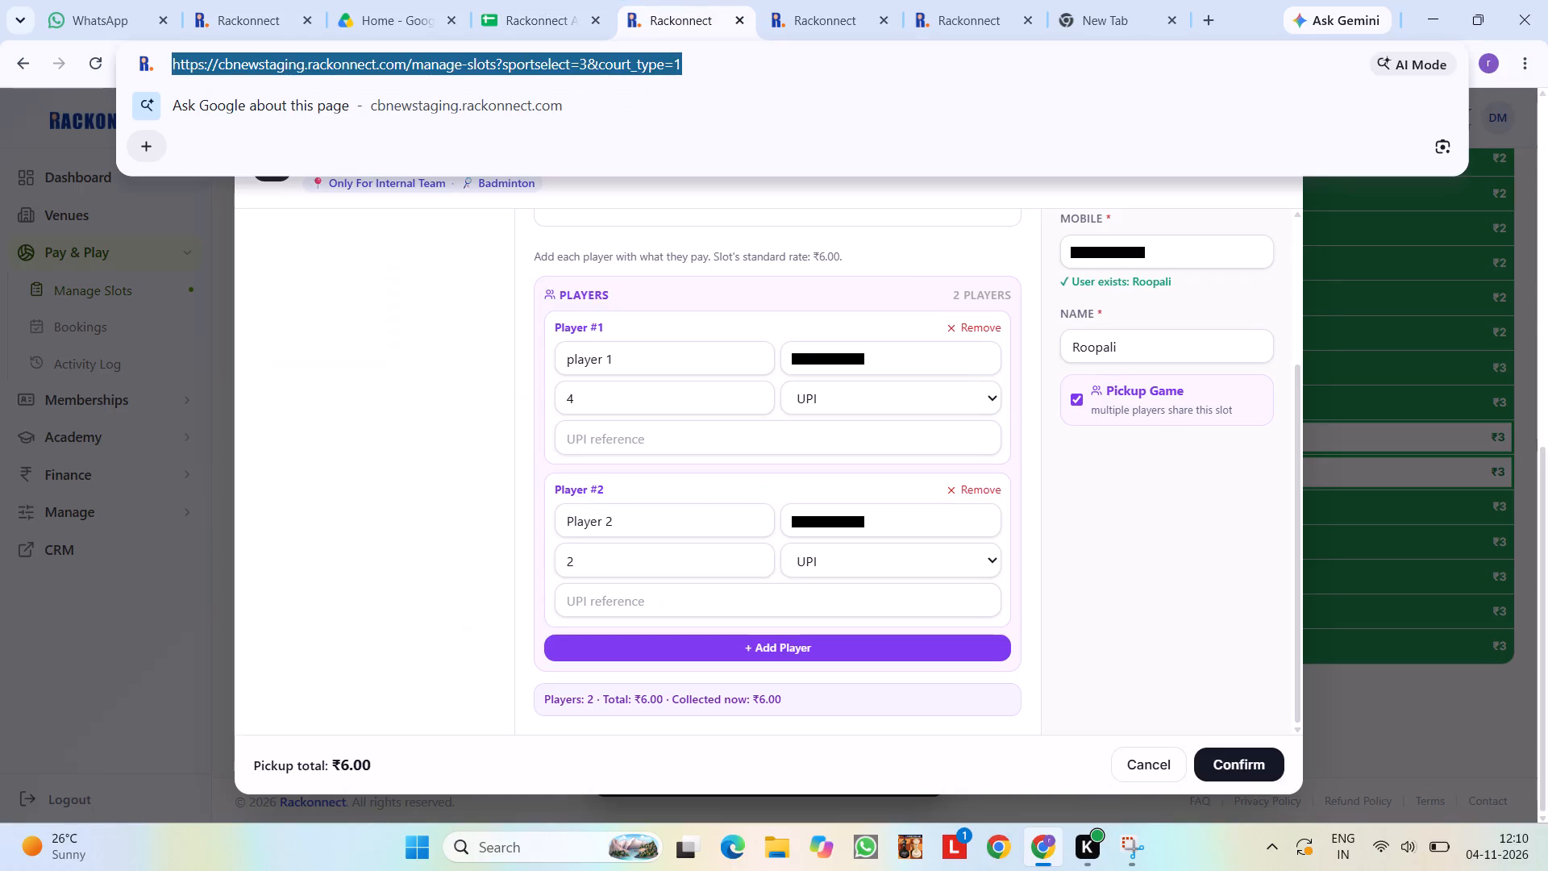
pyautogui.hotkey('ctrl', 'c')
pyautogui.hotkey('ctrl', 'c')
pyautogui.click(486, 0)
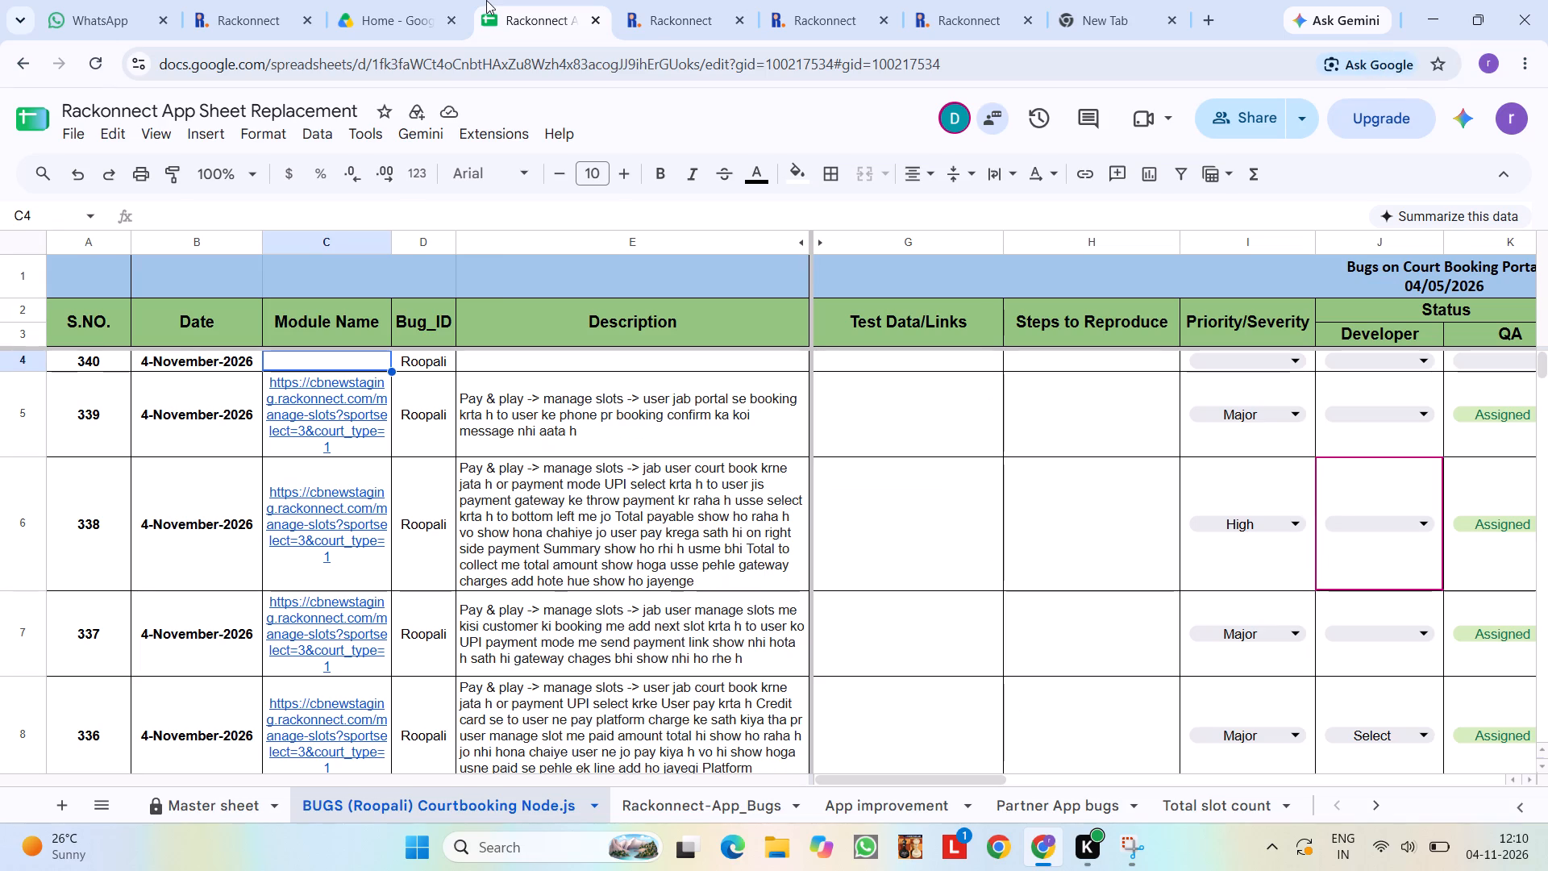
pyautogui.hotkey('ctrl', 'v')
# Start bug 340's description with "Pay & play -> manage slots -> jab user".
pyautogui.doubleClick(514, 402)
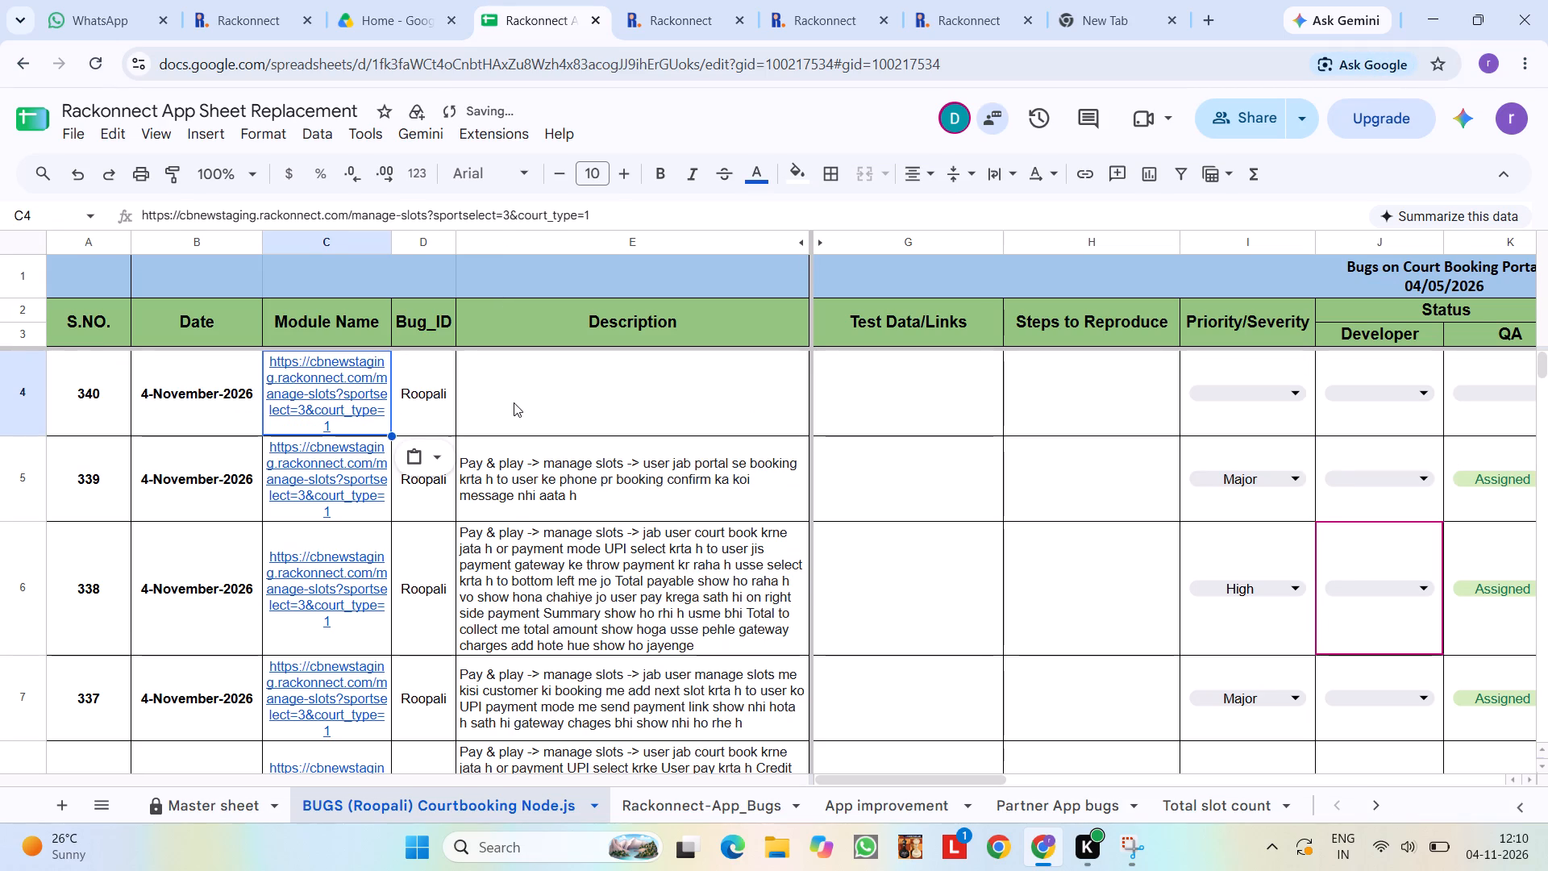
pyautogui.write('Pay')
pyautogui.press('space')
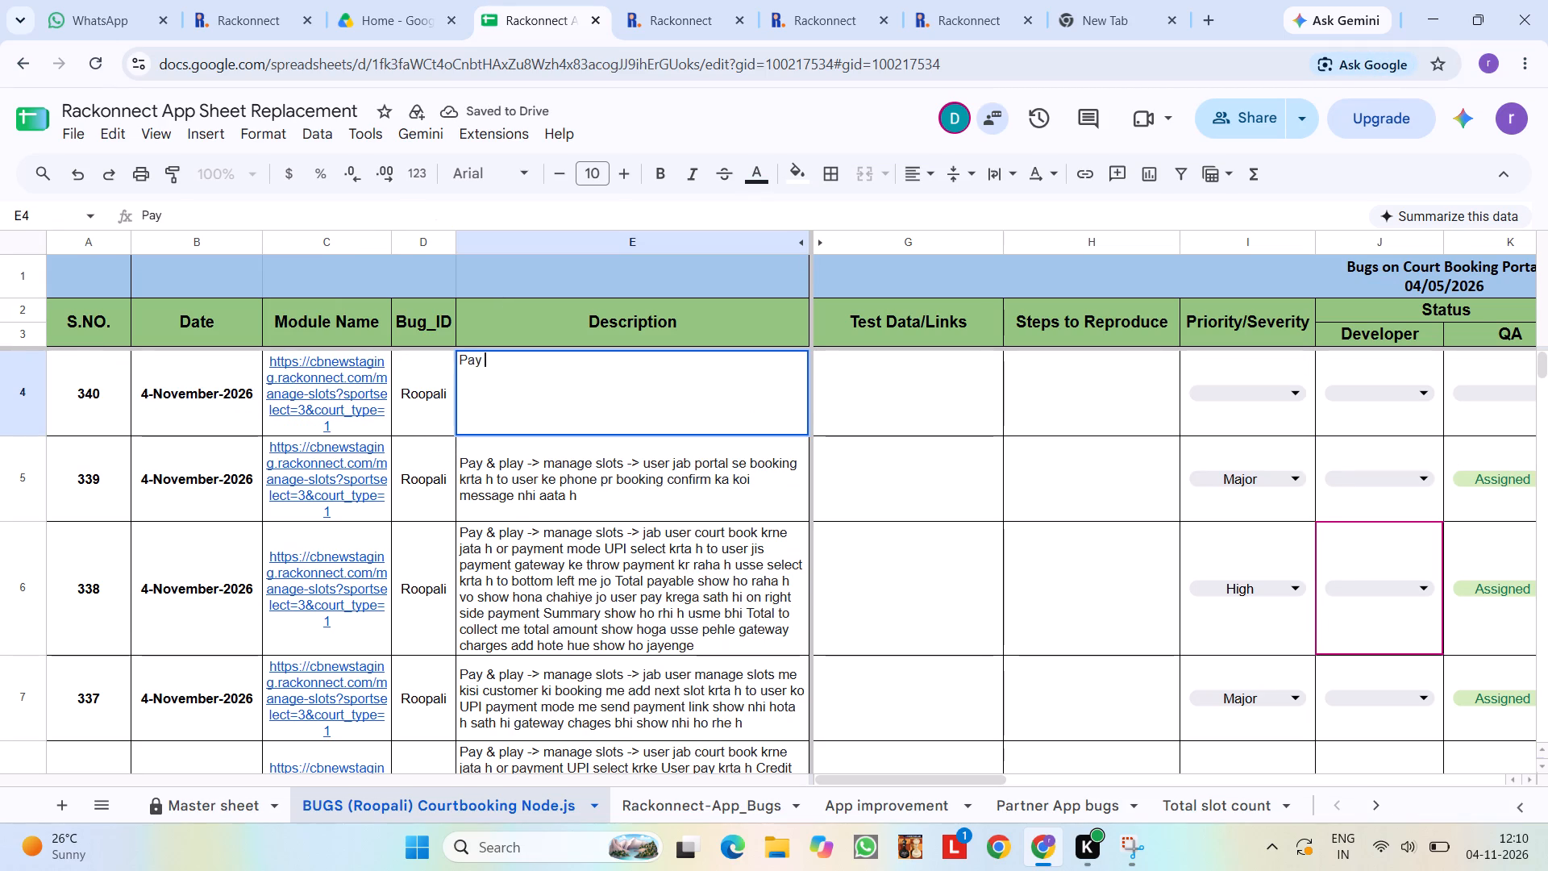
pyautogui.write('& play')
pyautogui.press('space')
pyautogui.press('-')
pyautogui.write('> mmanage')
pyautogui.press('space')
pyautogui.press('BackSpace')
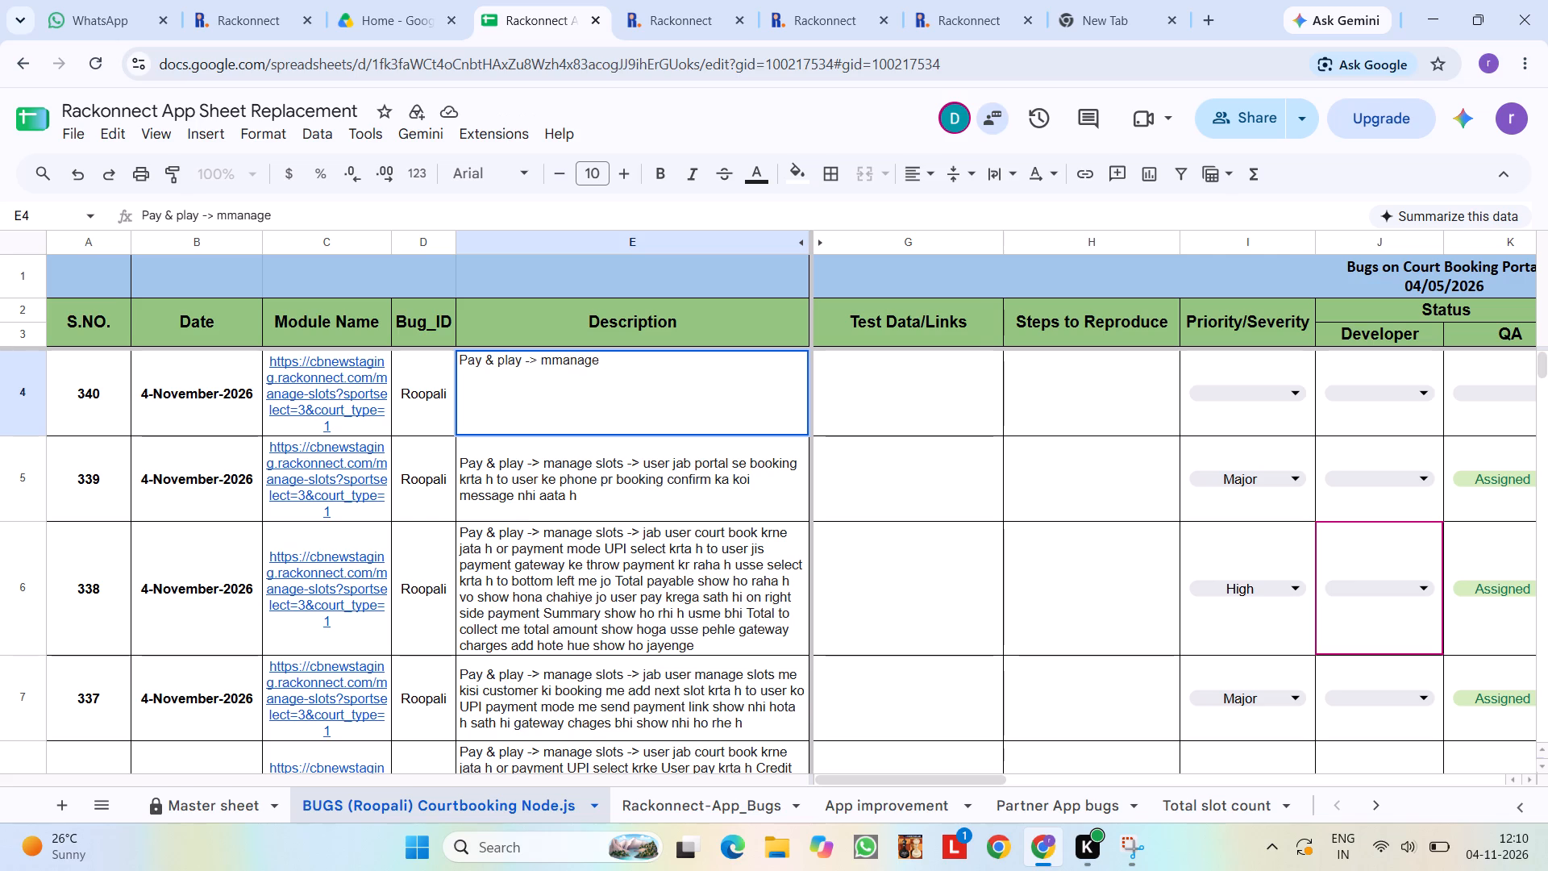
pyautogui.press('BackSpace')
pyautogui.press('BackSpace')
pyautogui.press('BackSpace')
pyautogui.press('BackSpace')
pyautogui.press('BackSpace')
pyautogui.press('BackSpace')
pyautogui.write('anage slots')
pyautogui.press('space')
pyautogui.write('->')
pyautogui.press('space')
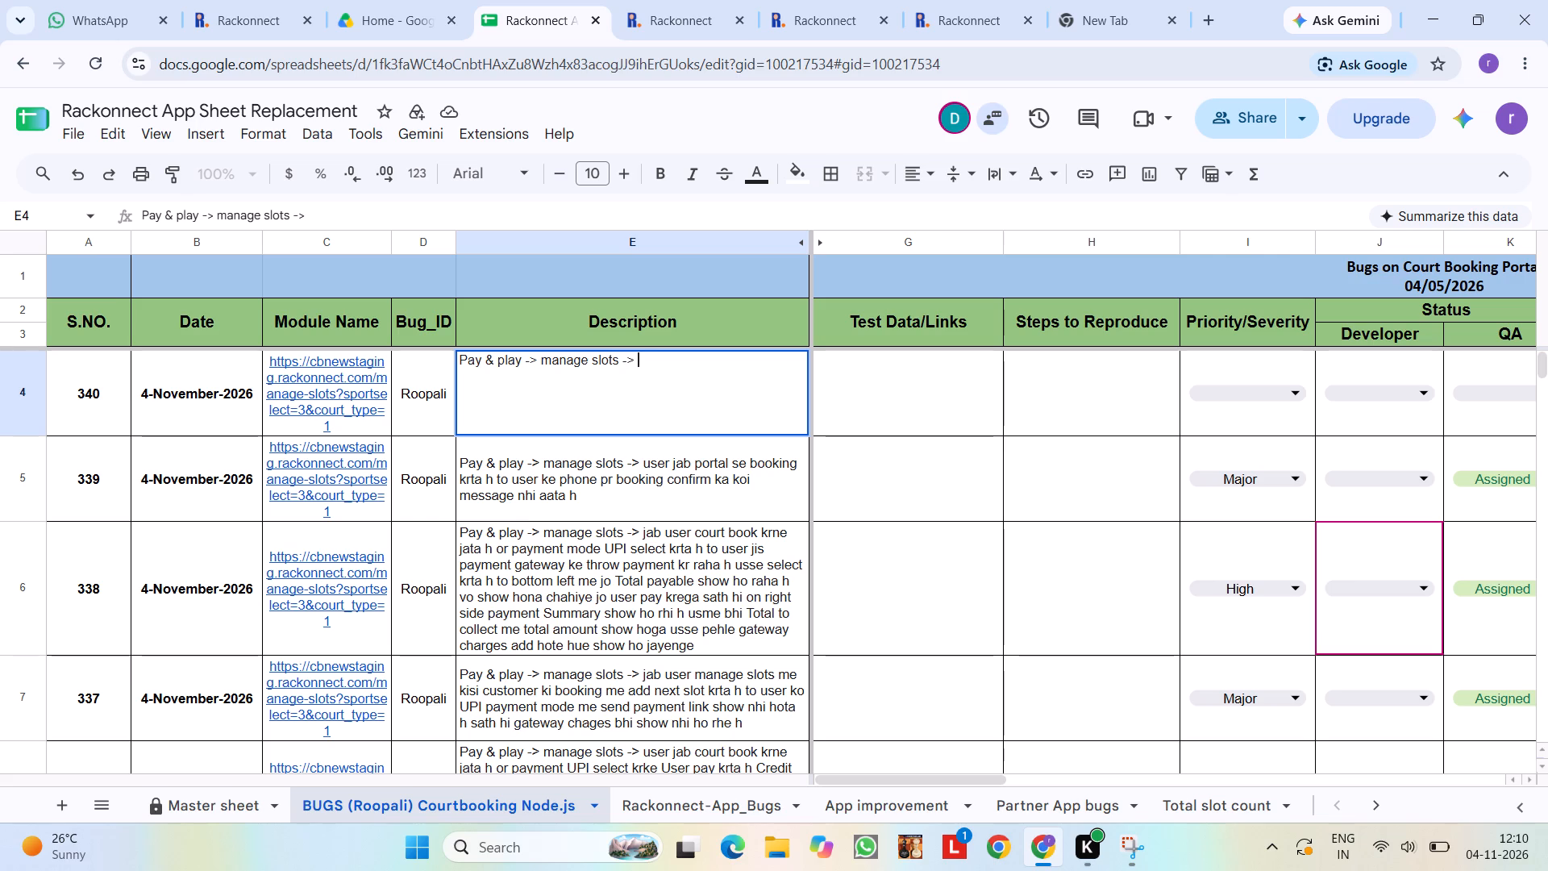
pyautogui.write('pa')
pyautogui.press('y')
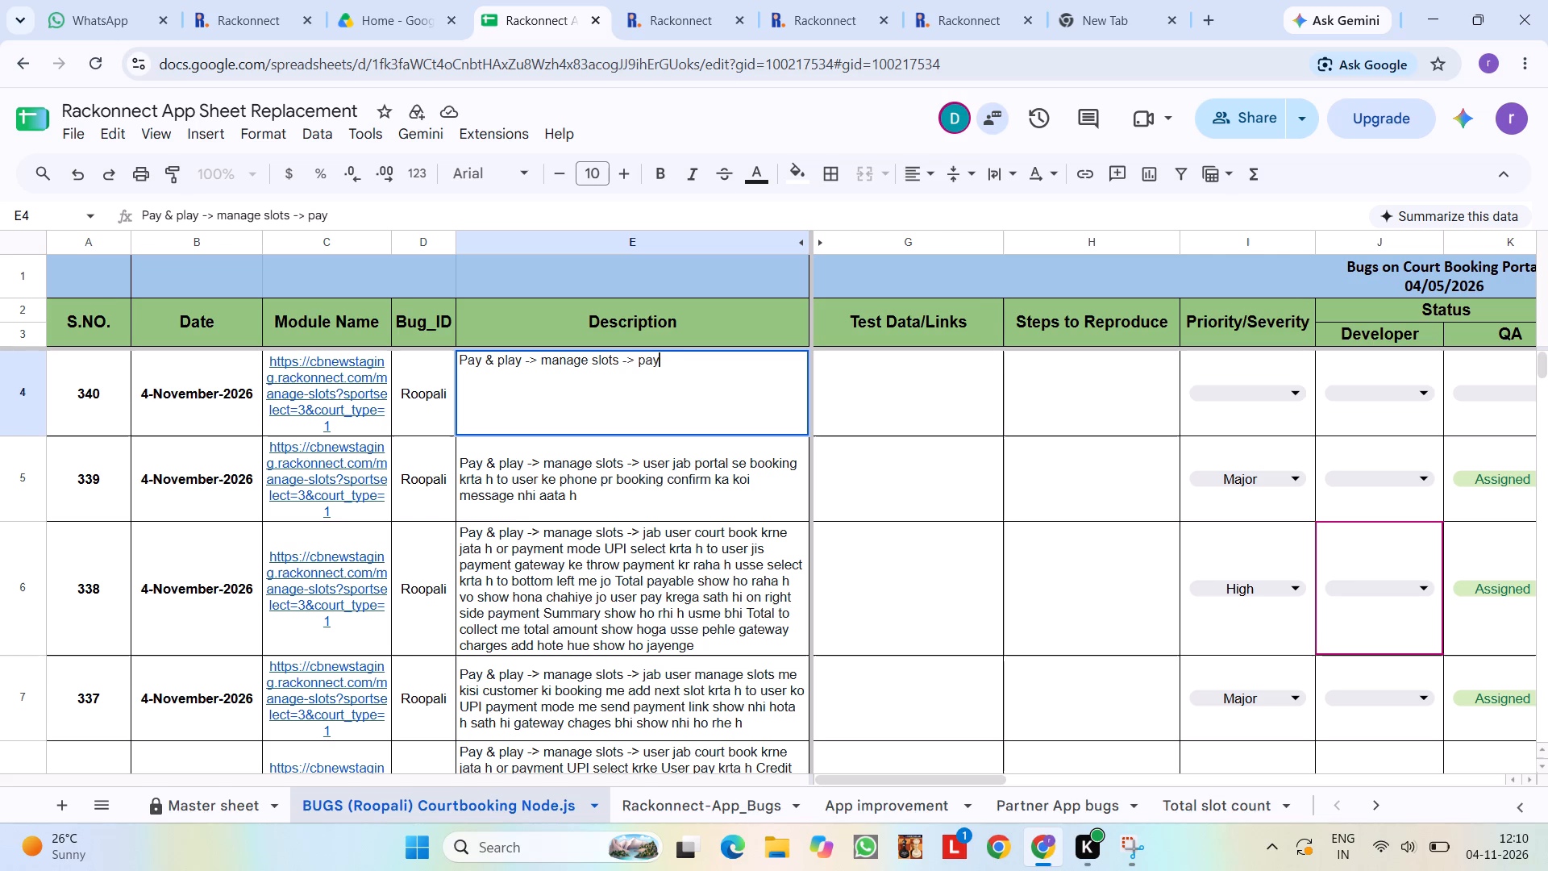
pyautogui.press('BackSpace')
pyautogui.press('BackSpace')
pyautogui.press('BackSpace')
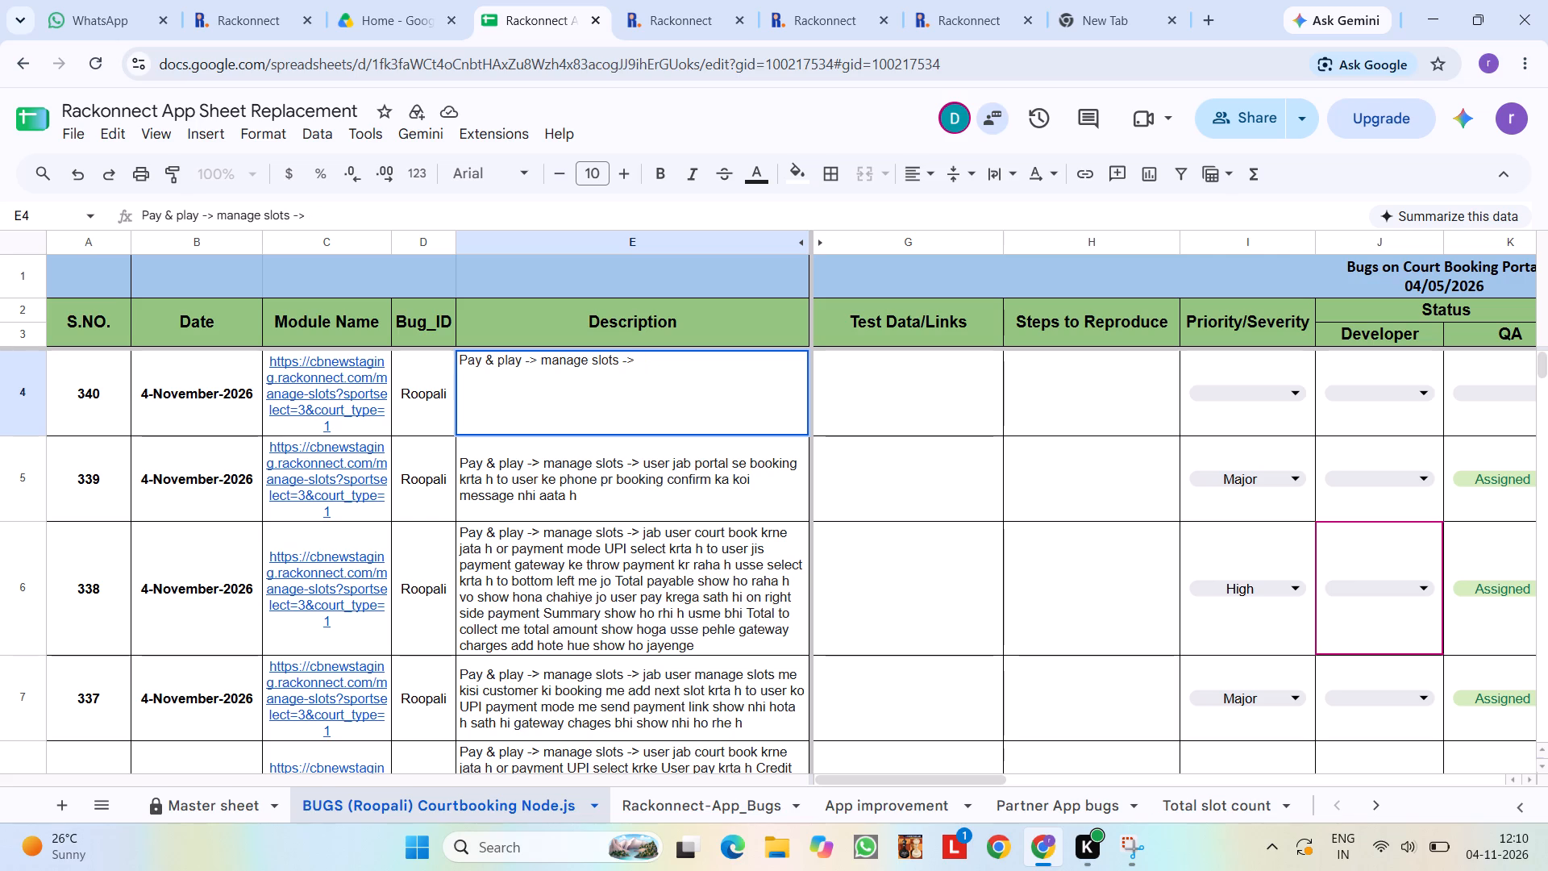
pyautogui.write('jab user')
pyautogui.press('space')
# Copy the "Pickup Game" label from the staging booking form and insert it before "jab user" in bug 340's description.
pyautogui.click(637, 358)
pyautogui.click(714, 6)
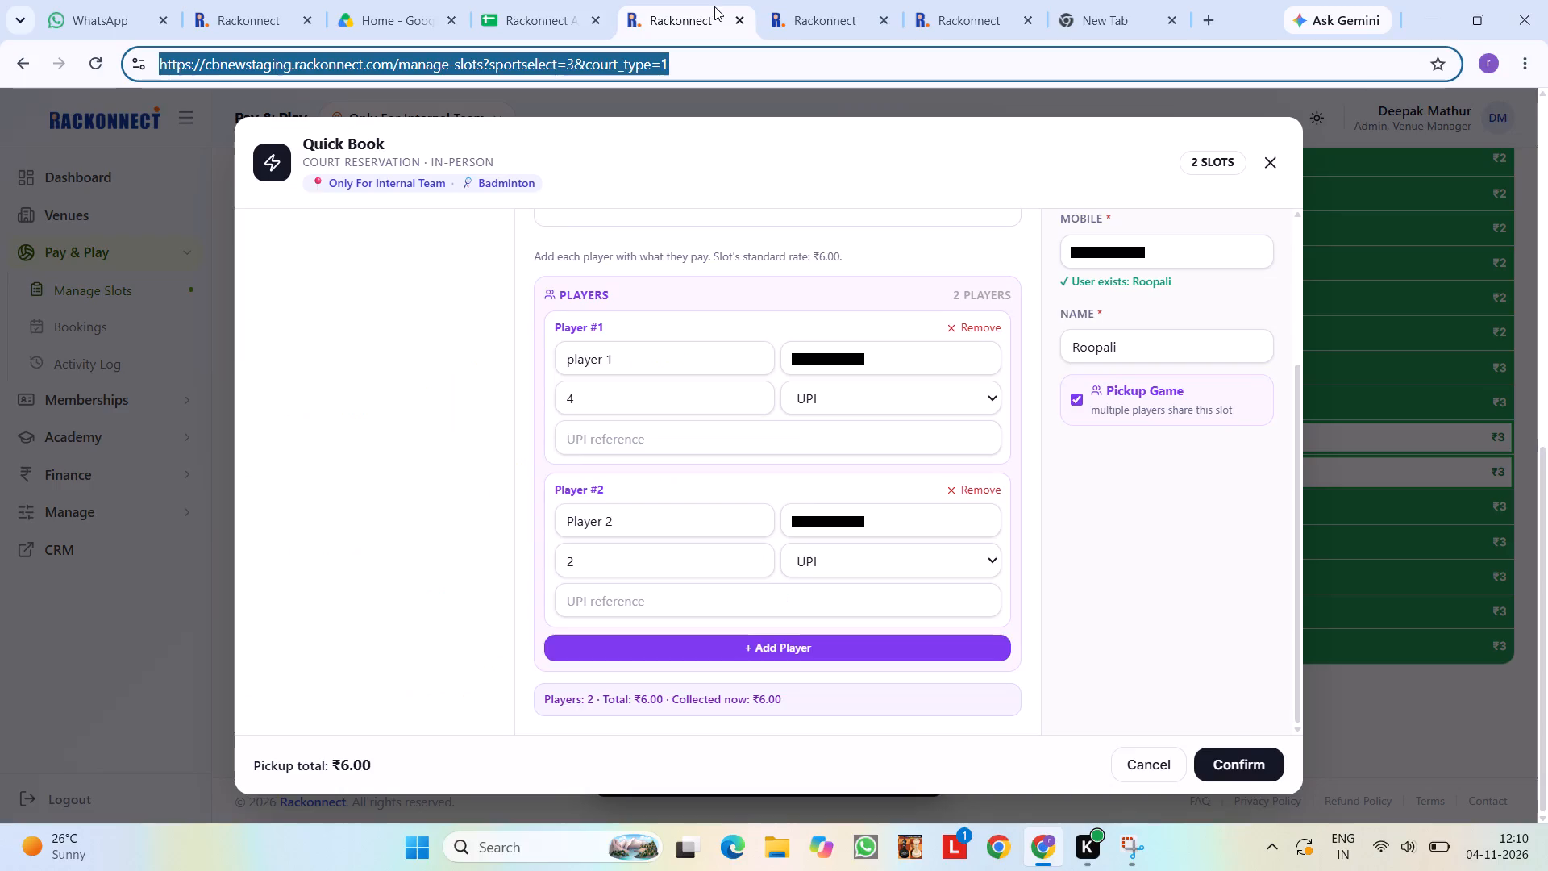
pyautogui.moveTo(1104, 392); pyautogui.dragTo(1186, 398)
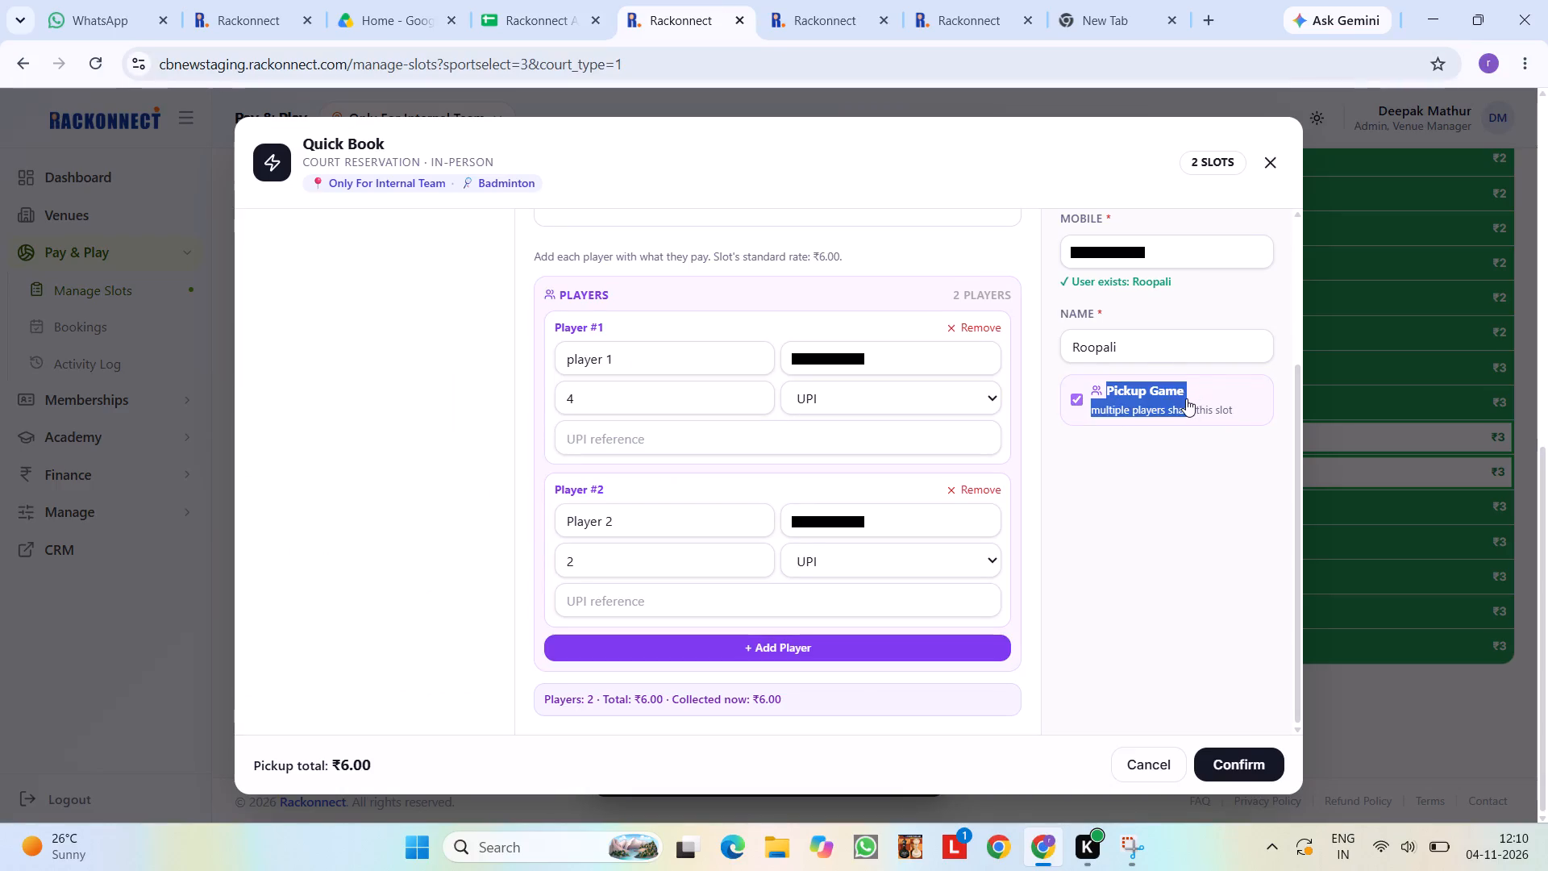
pyautogui.moveTo(1186, 398); pyautogui.dragTo(1183, 395)
pyautogui.hotkey('ctrl', 'c')
pyautogui.hotkey('ctrl', 'c')
pyautogui.hotkey('ctrl', 'c')
pyautogui.hotkey('ctrl', 'c')
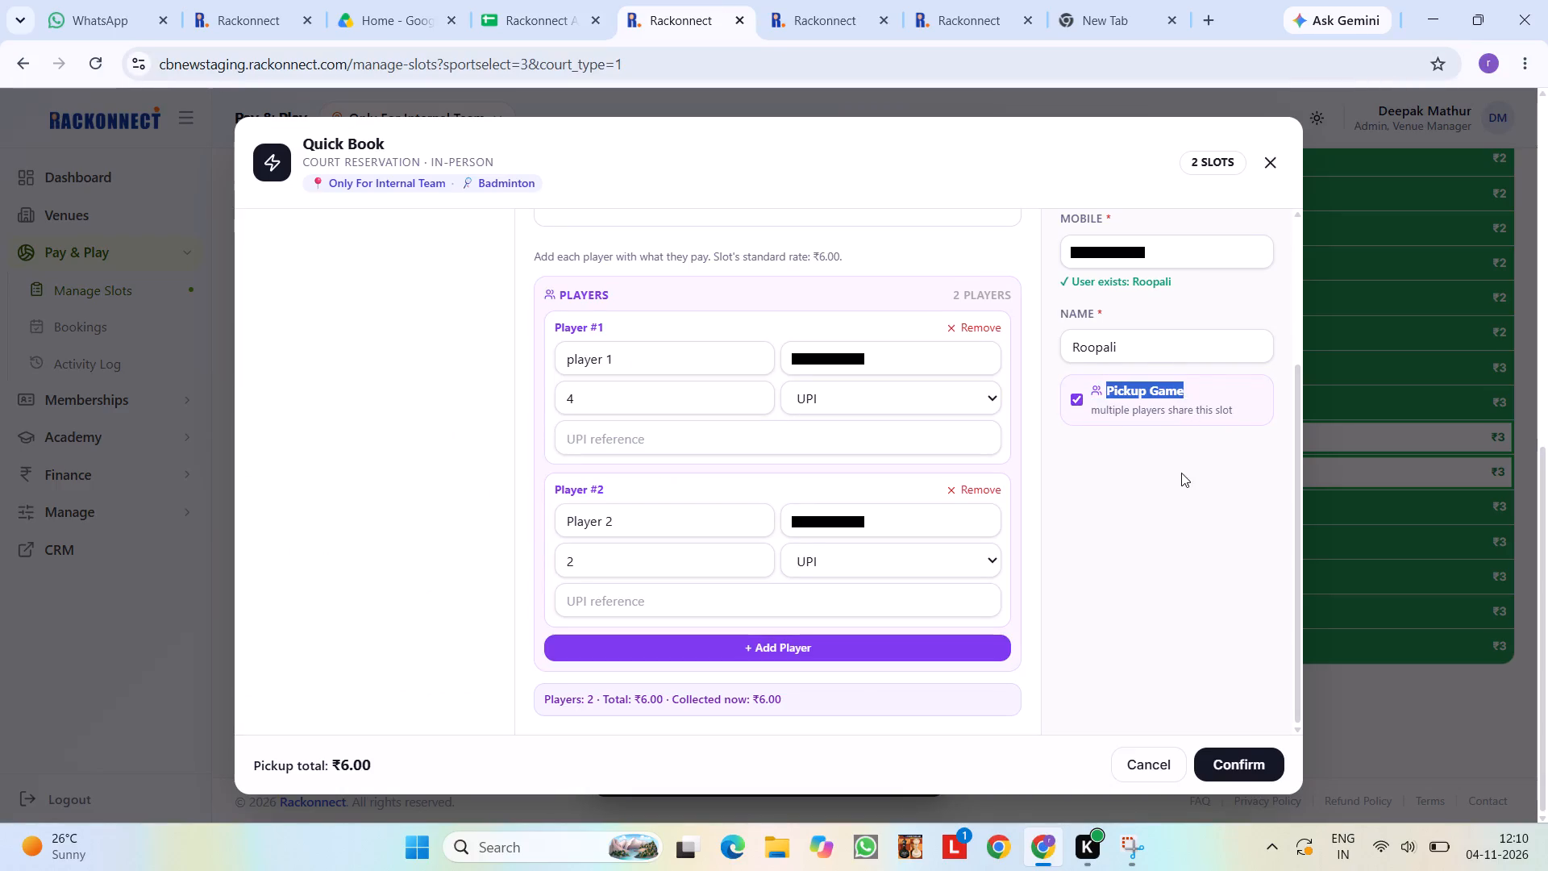
pyautogui.click(1180, 473)
pyautogui.click(551, 0)
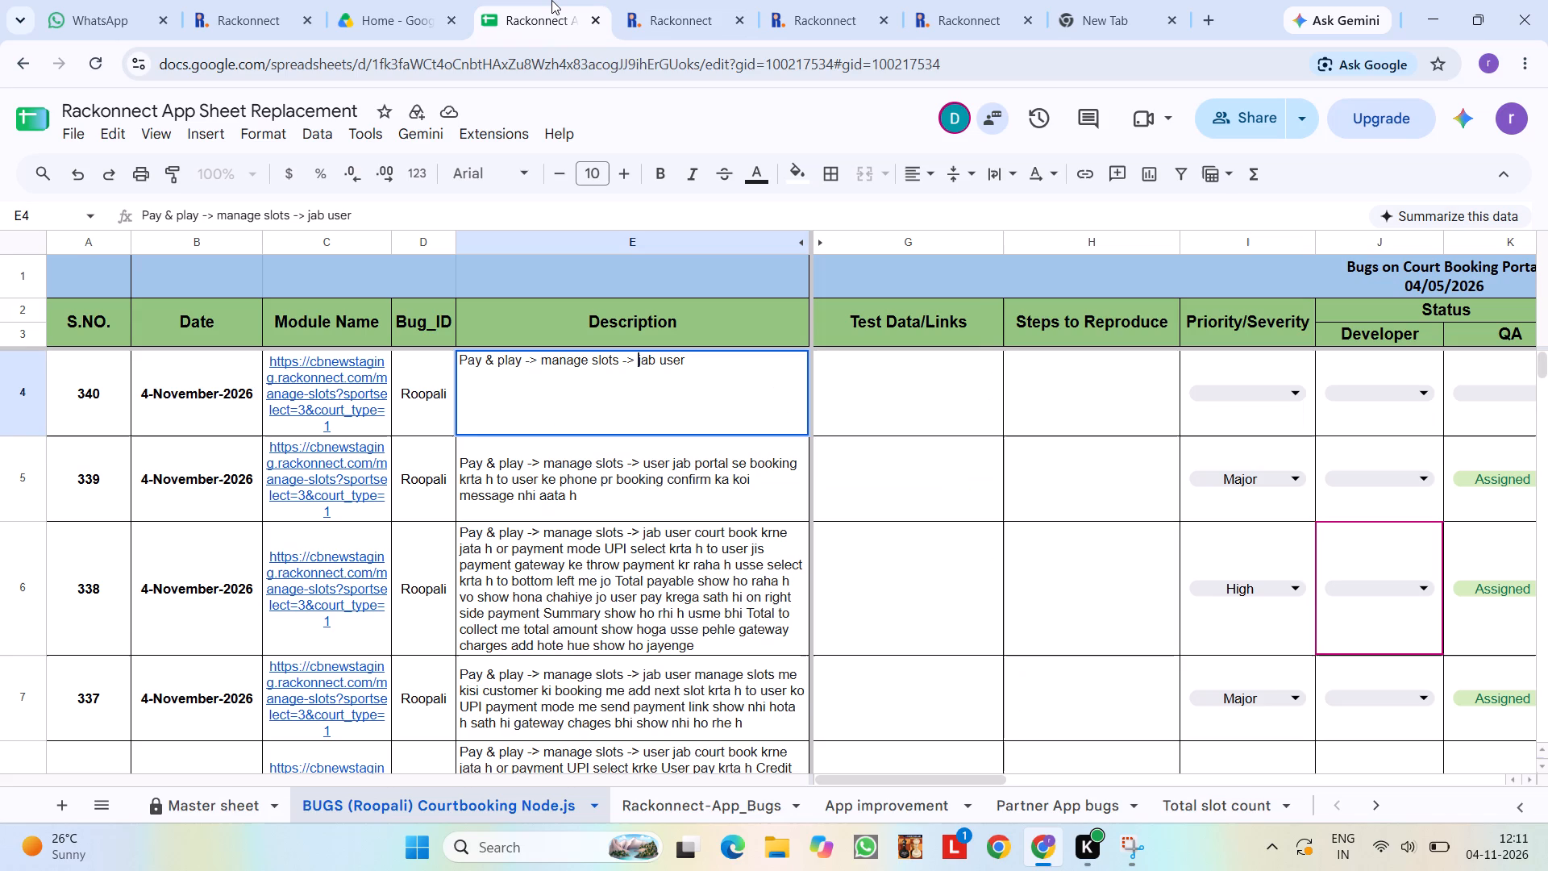
pyautogui.hotkey('ctrl', 'v')
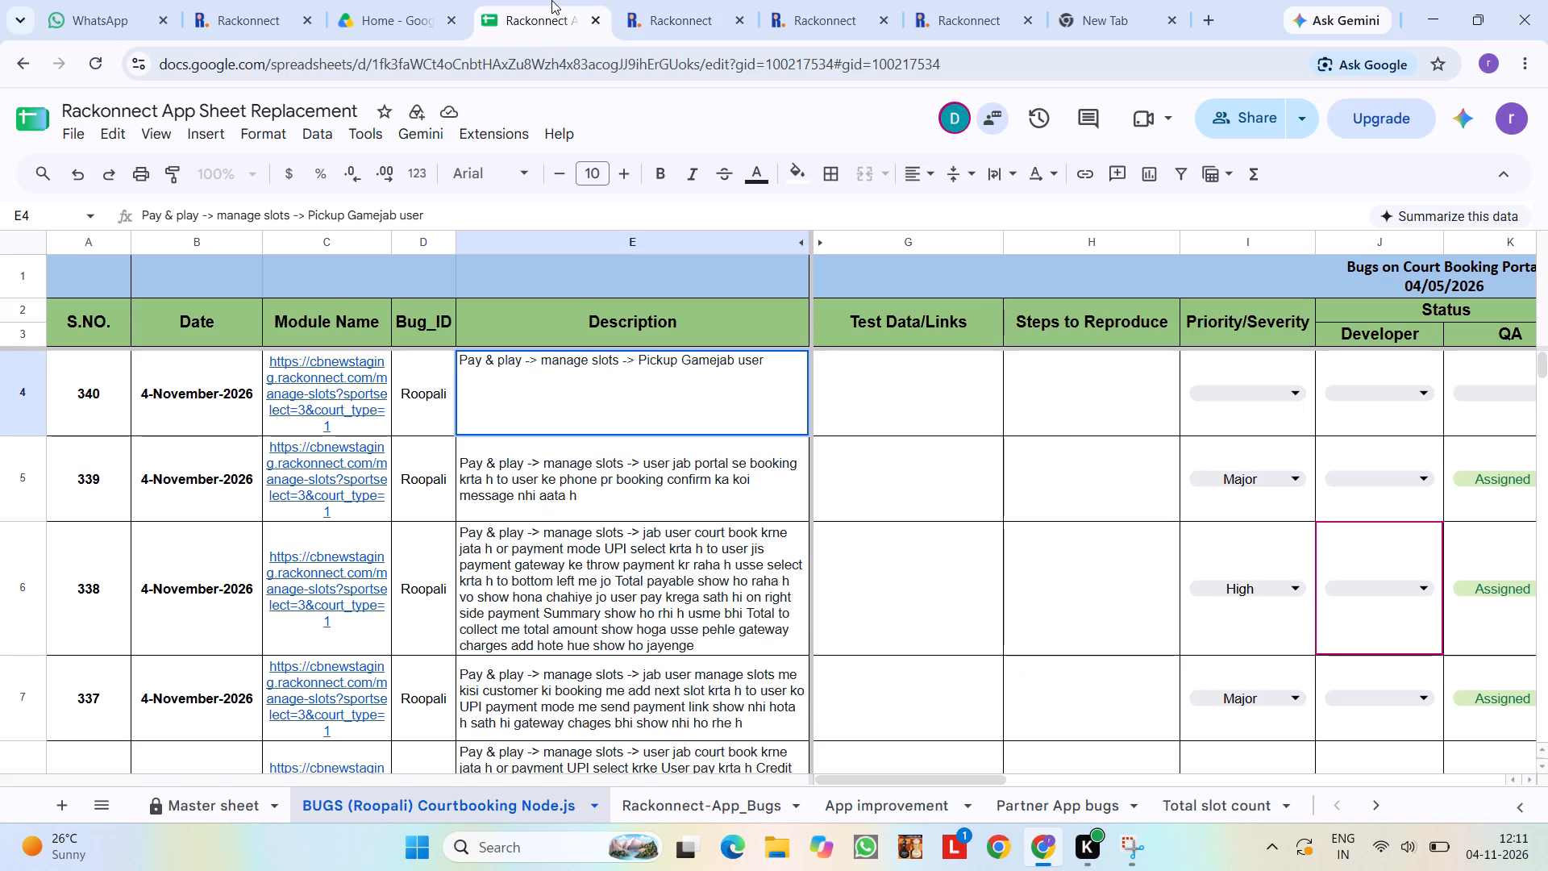
# Insert a "->" separator between "Pickup Game" and "jab user" in bug 340's description.
pyautogui.press('space')
pyautogui.write('->')
pyautogui.press('space')
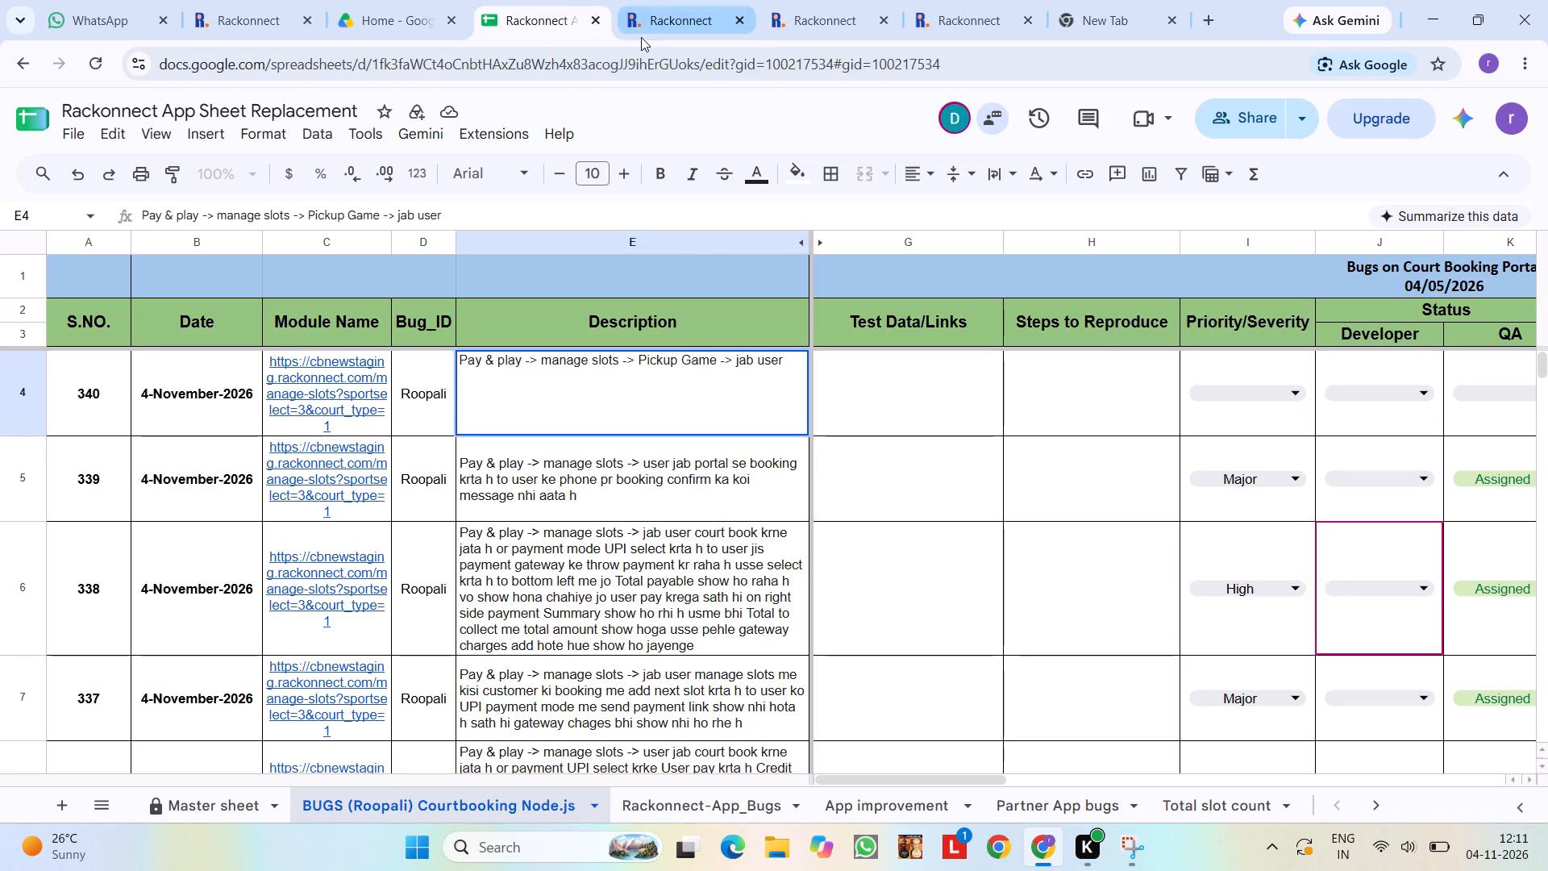
# Continue bug 340's description after "jab user" with "slot select krke".
pyautogui.click(789, 367)
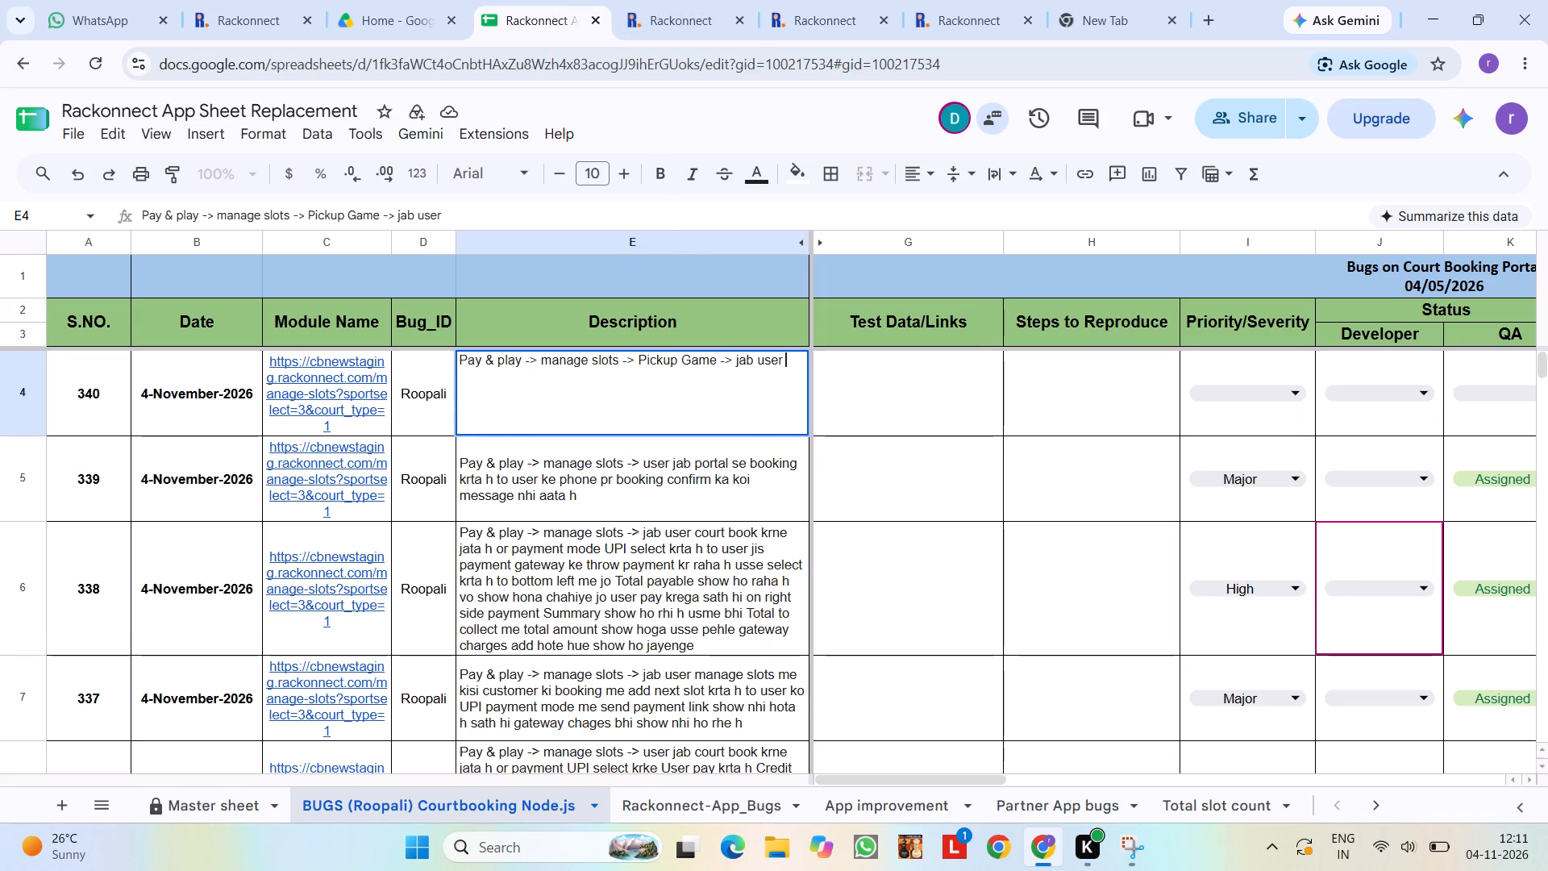
pyautogui.write('slots')
pyautogui.press('space')
pyautogui.press('BackSpace')
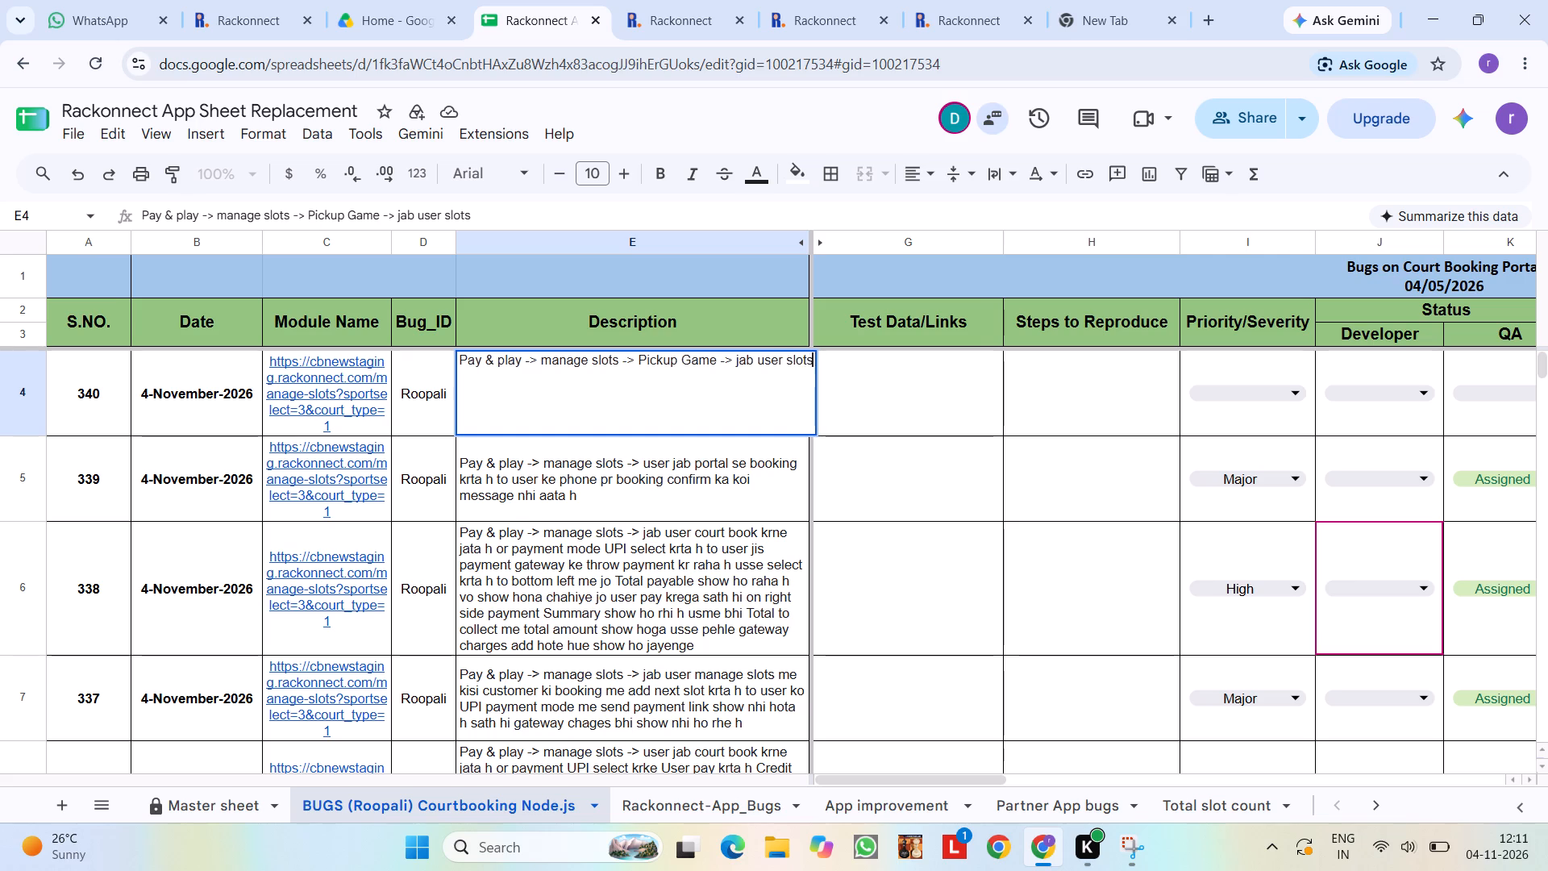
pyautogui.press('BackSpace')
pyautogui.press('BackSpace')
pyautogui.press('BackSpace')
pyautogui.press('BackSpace')
pyautogui.write('lot selelct')
pyautogui.press('space')
pyautogui.press('BackSpace')
pyautogui.press('BackSpace')
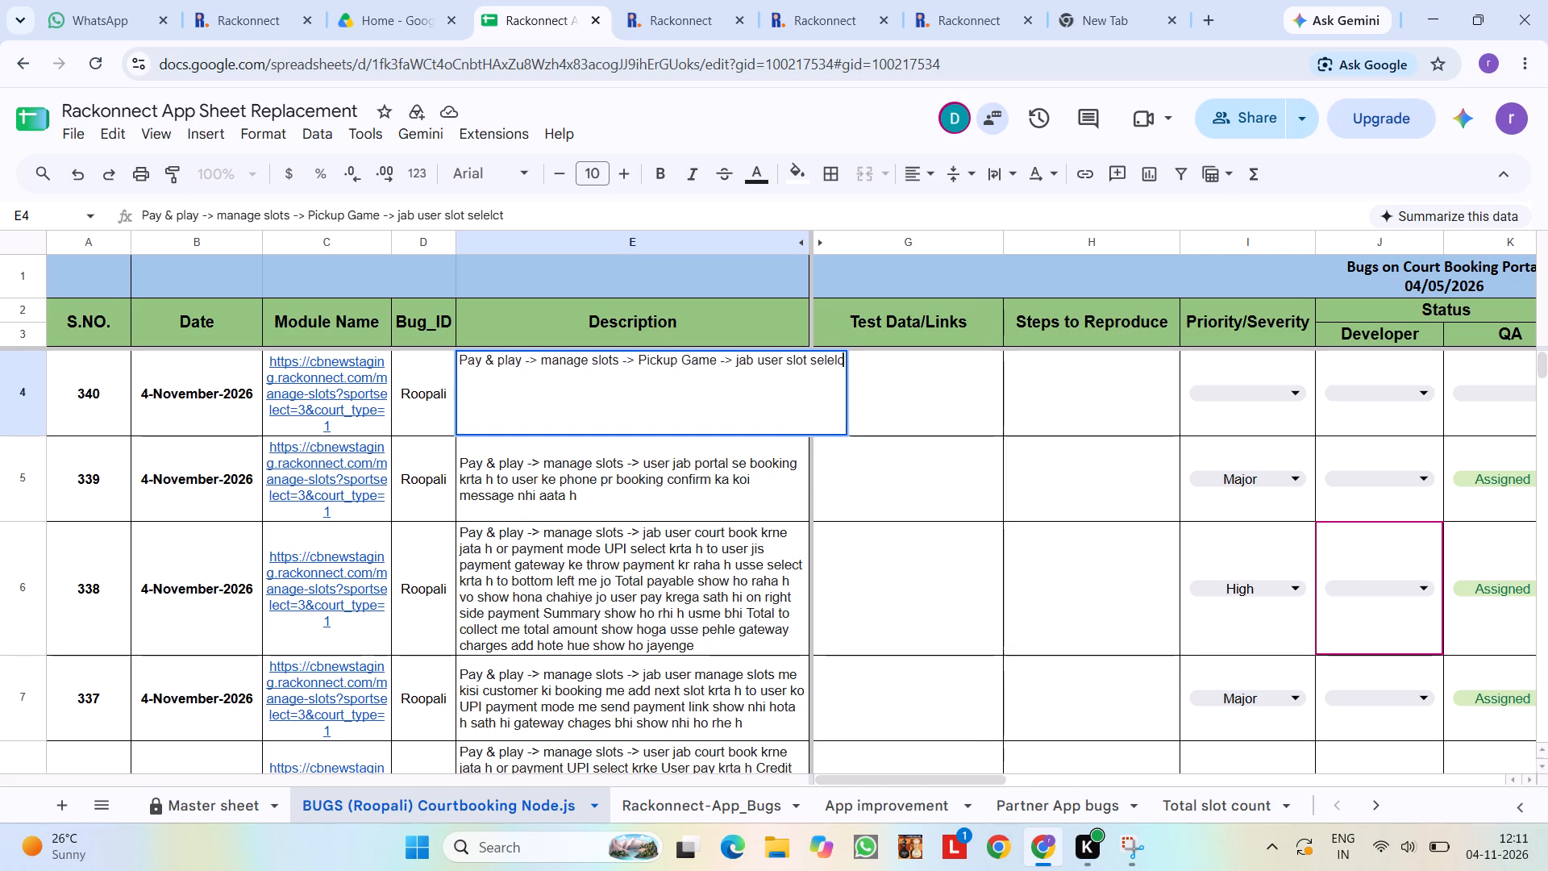
pyautogui.press('BackSpace')
pyautogui.press('BackSpace')
pyautogui.write('ct krke')
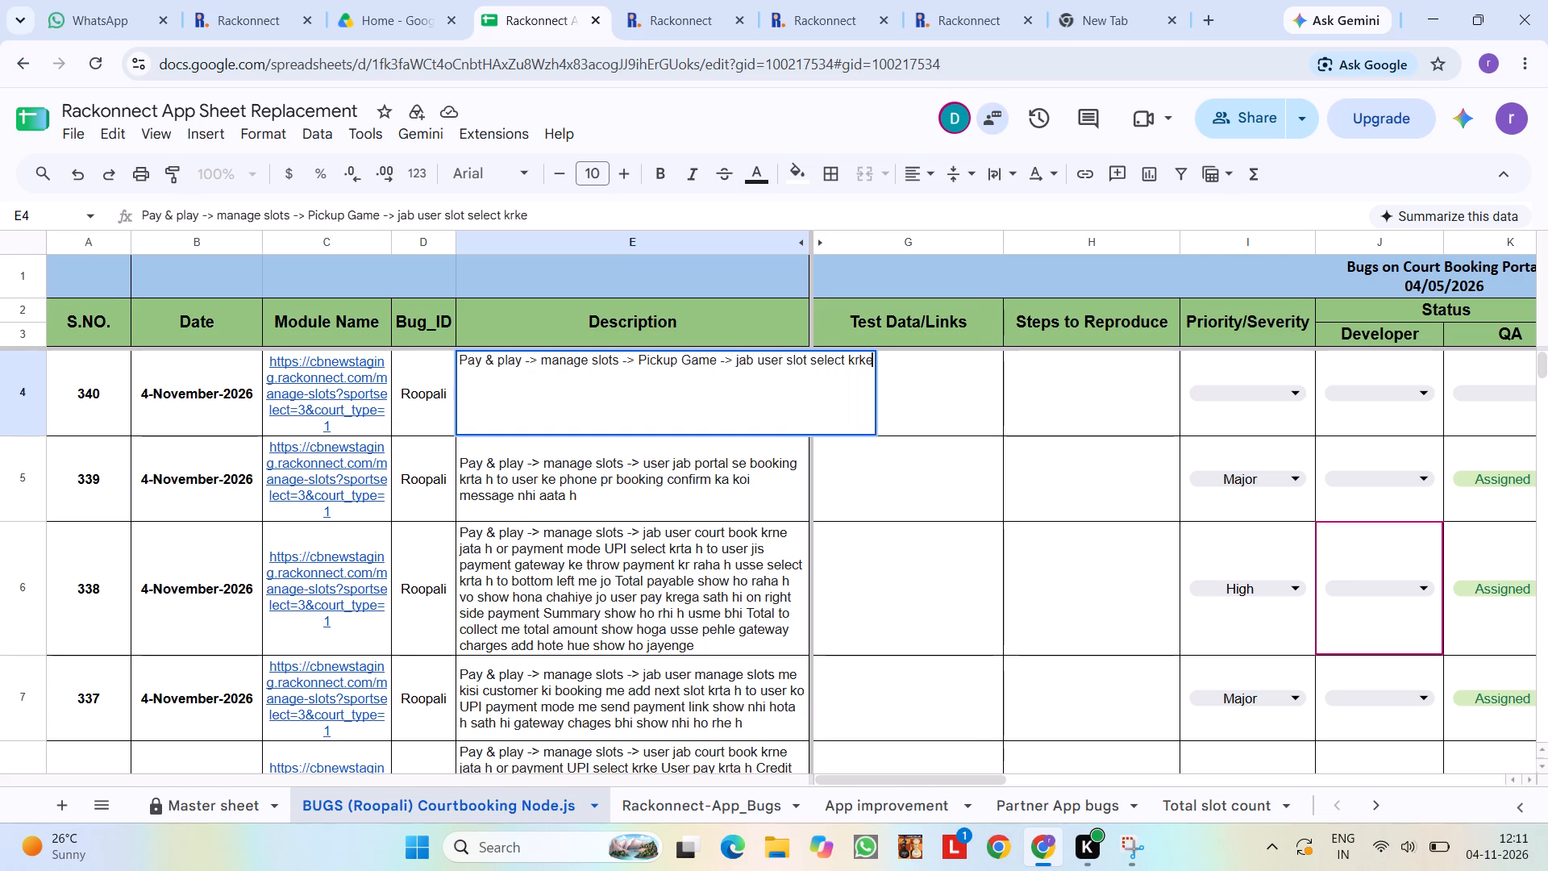
pyautogui.press('space')
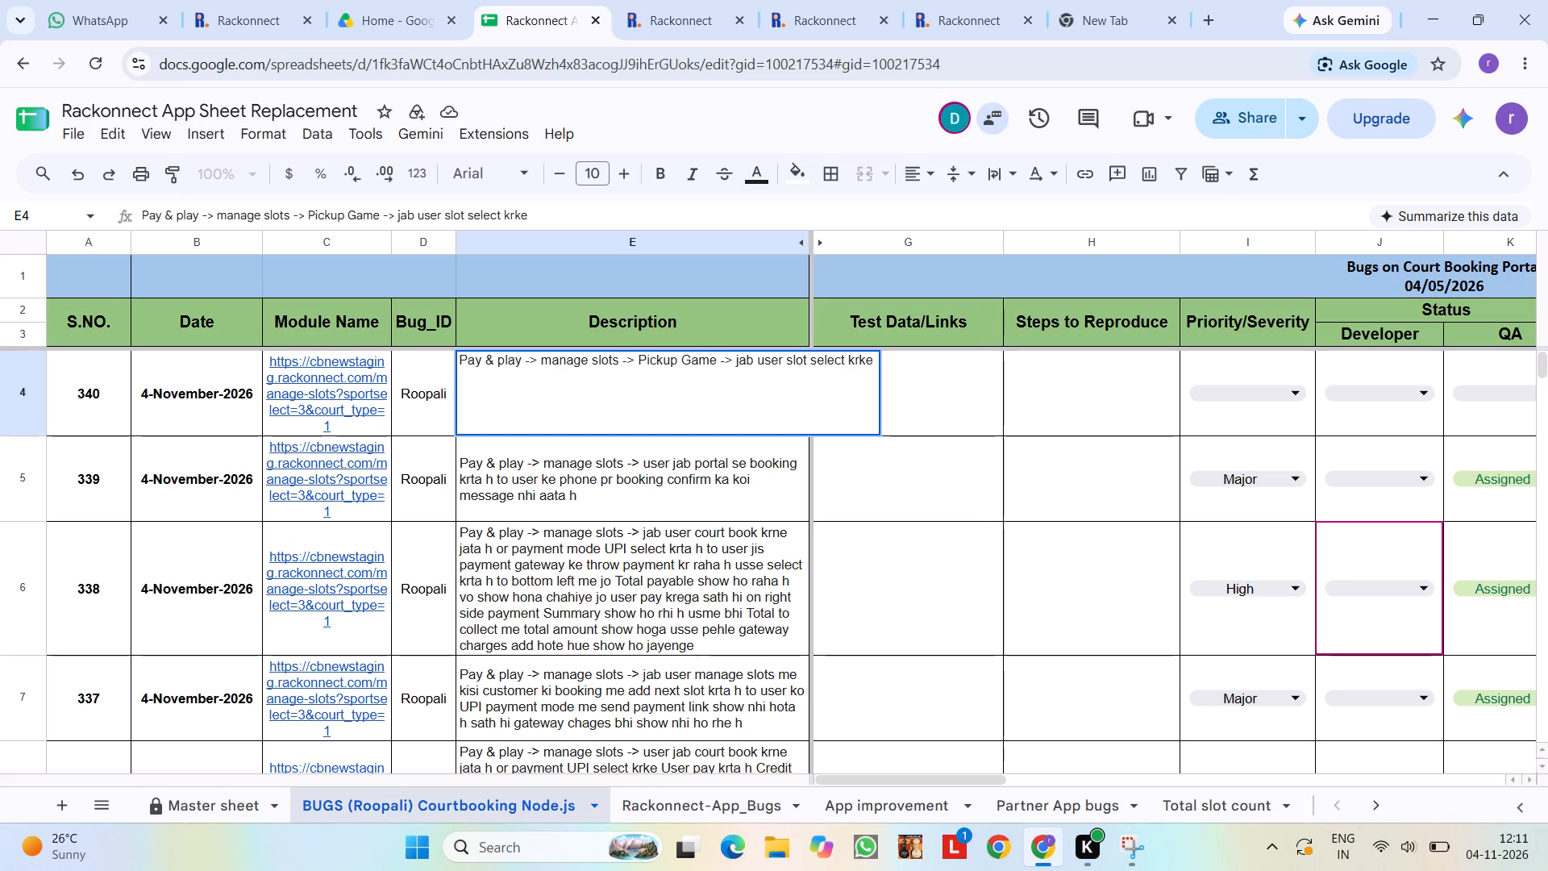
# Add the copied "Pickup Game" label to the end of bug 340's description, followed by "pr click krta h to".
pyautogui.hotkey('ctrl', 'v')
pyautogui.press('space')
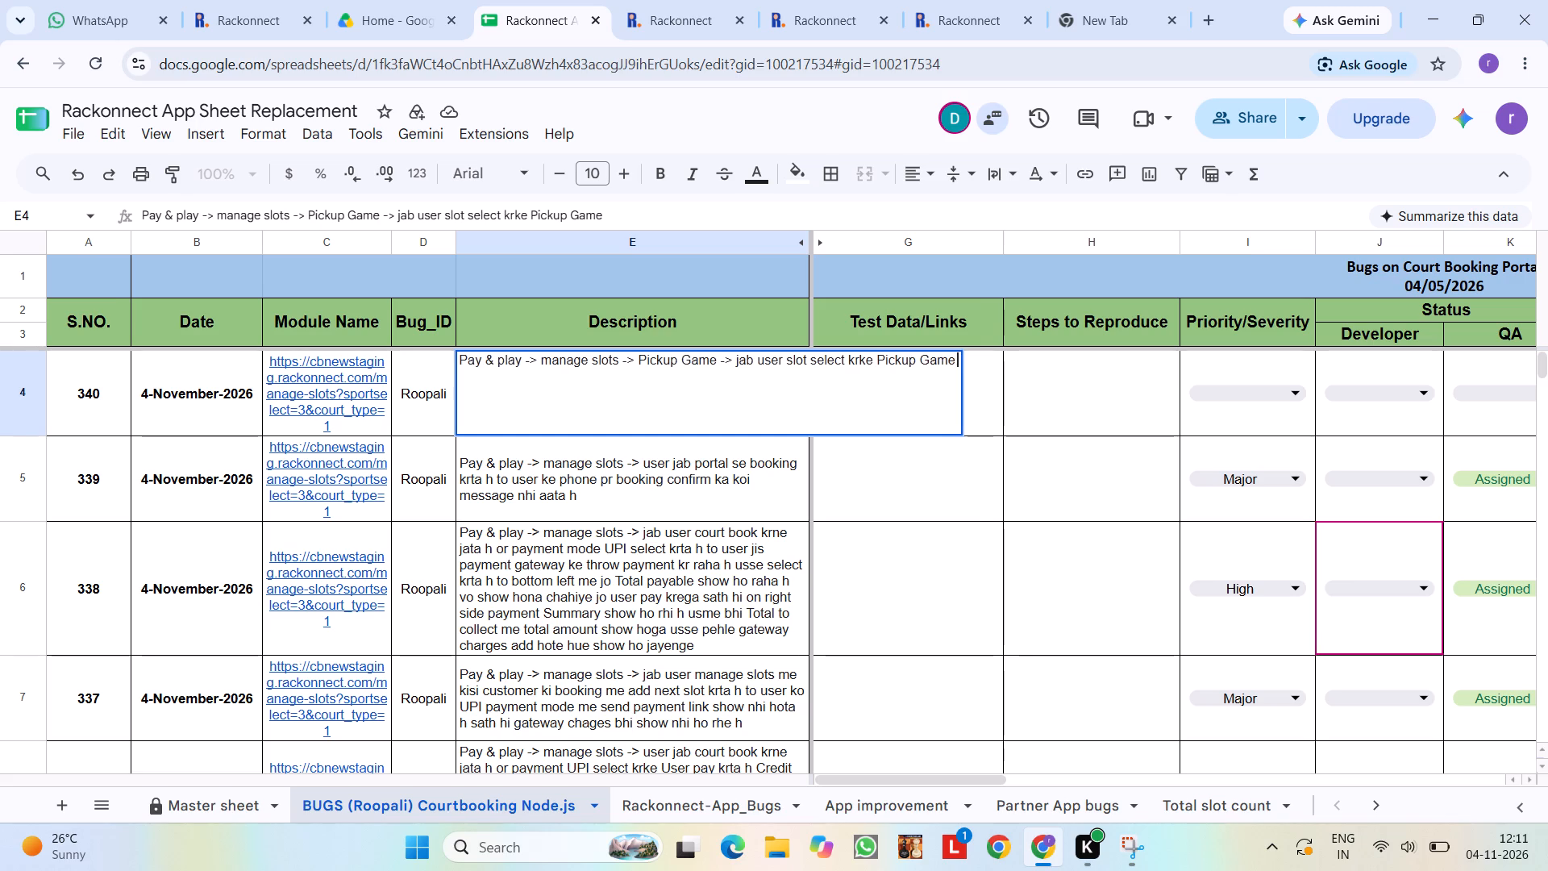
pyautogui.write('pr clcik')
pyautogui.press('space')
pyautogui.press('BackSpace')
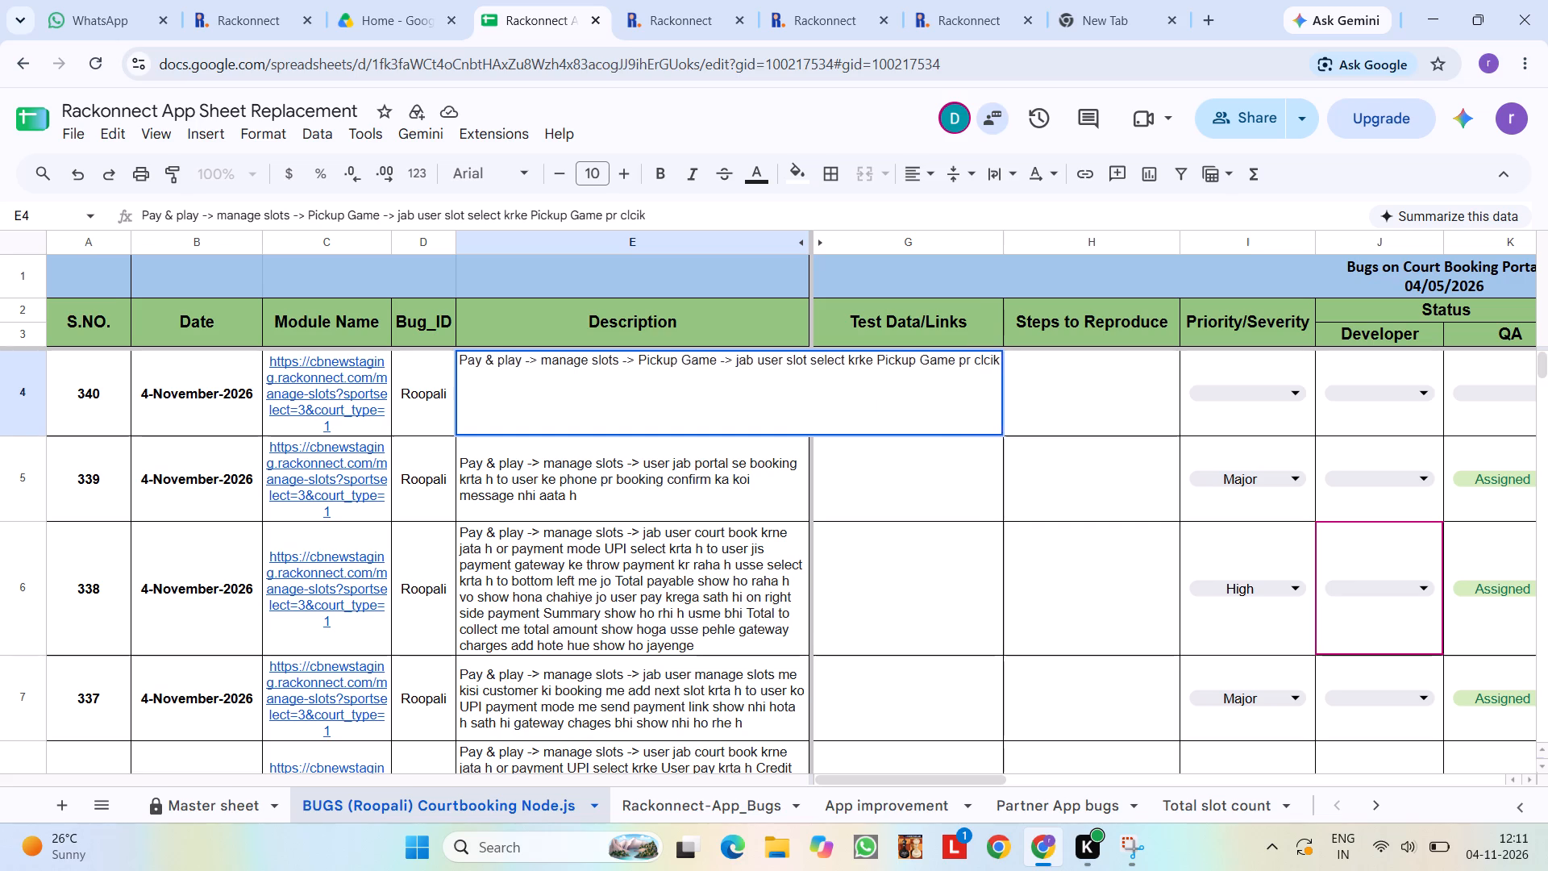
pyautogui.press('BackSpace')
pyautogui.press('BackSpace')
pyautogui.press('BackSpace')
pyautogui.write('ickk rt')
pyautogui.press('BackSpace')
pyautogui.press('BackSpace')
pyautogui.press('BackSpace')
pyautogui.press('BackSpace')
pyautogui.press('space')
pyautogui.write('krta h to suer')
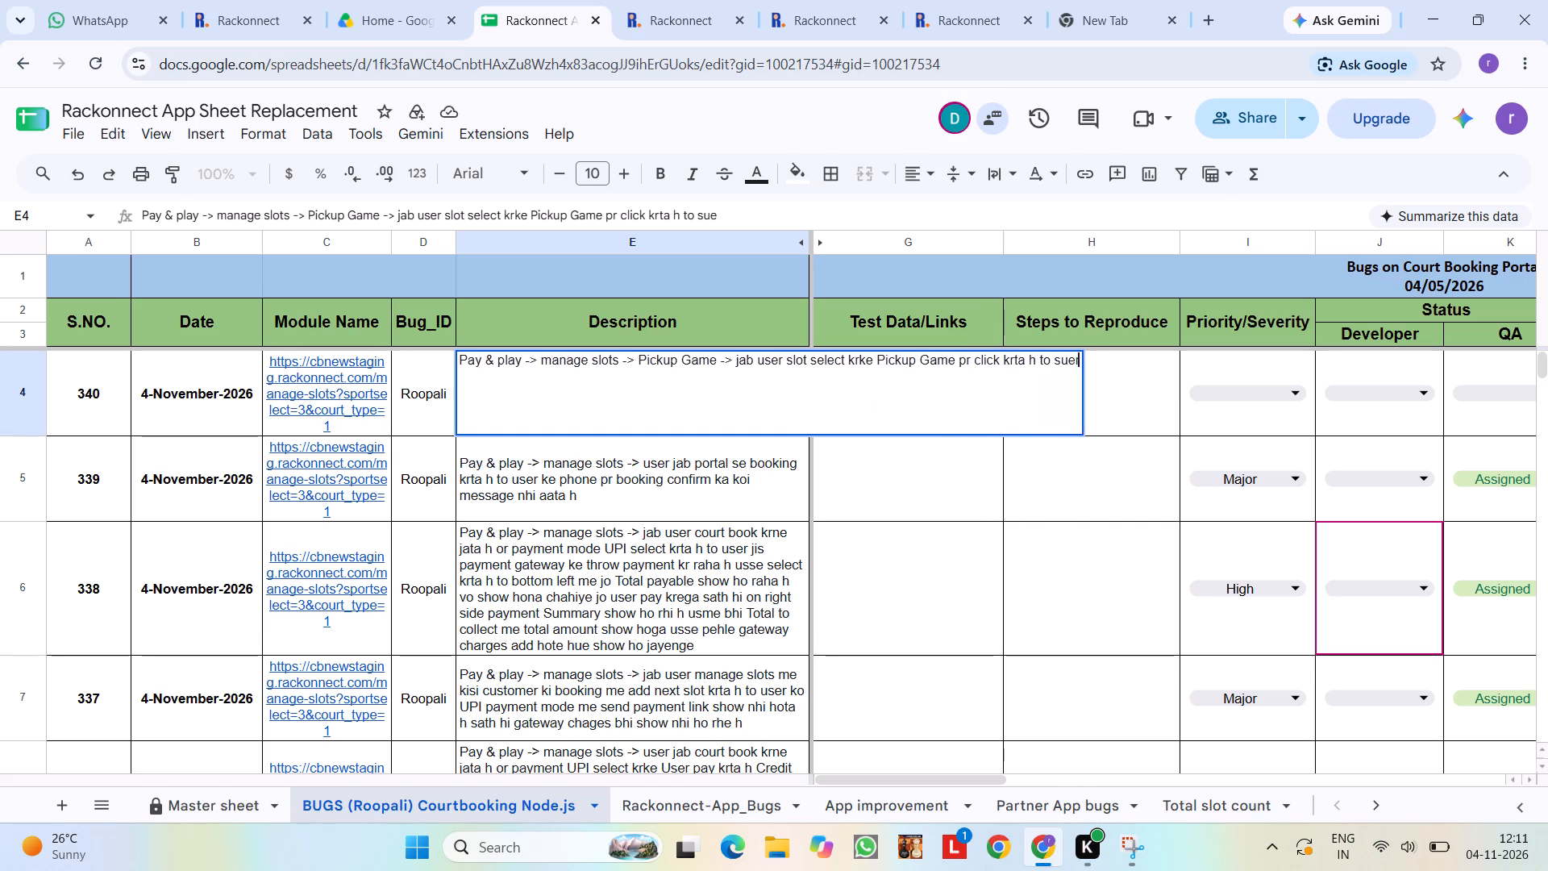
# Correct the misspelled word following "click krta h to" at the end of bug 340's description.
pyautogui.press('space')
pyautogui.press('BackSpace')
pyautogui.press('BackSpace')
pyautogui.press('BackSpace')
pyautogui.press('BackSpace')
pyautogui.press('BackSpace')
pyautogui.write('uer ko')
pyautogui.press('BackSpace')
pyautogui.press('BackSpace')
pyautogui.press('BackSpace')
pyautogui.press('BackSpace')
pyautogui.press('BackSpace')
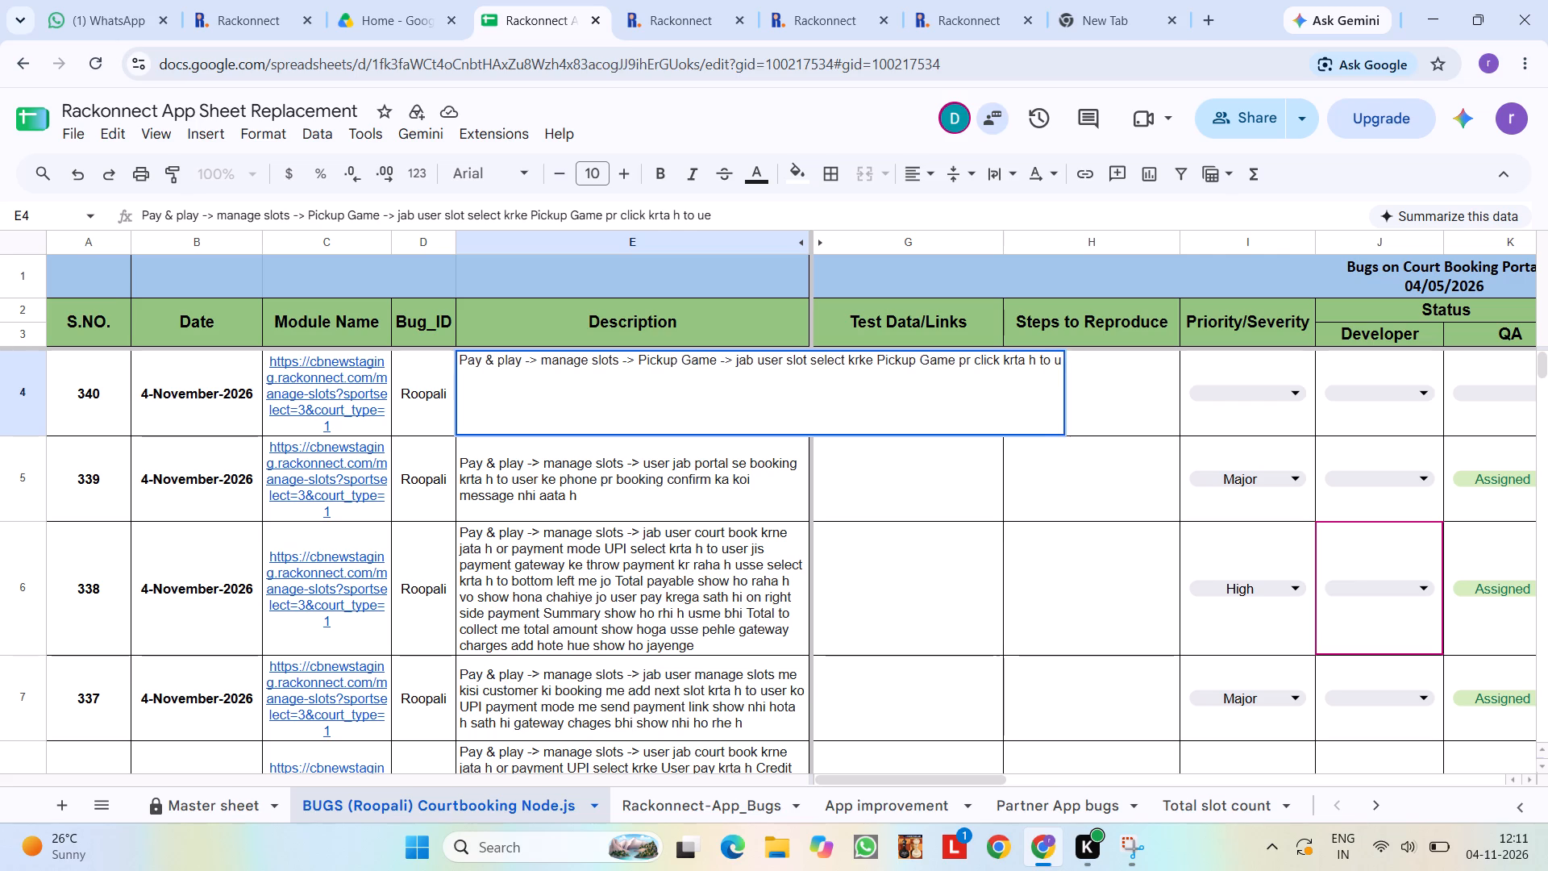
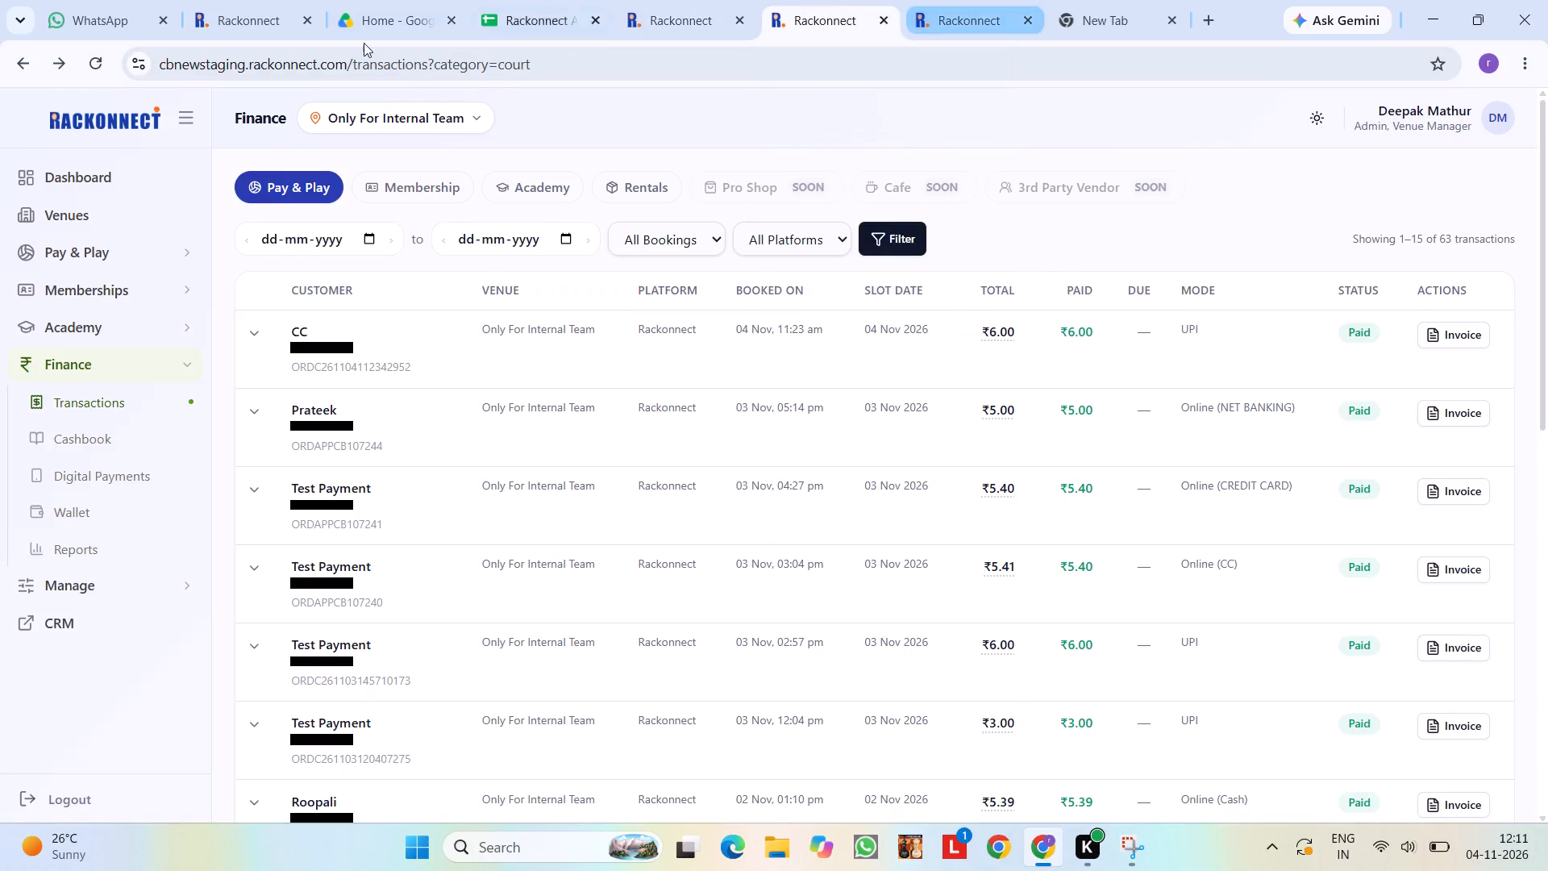
# Continue bug 340's description in the bug sheet after "user ko" with "payment mode me send link".
pyautogui.click(580, 0)
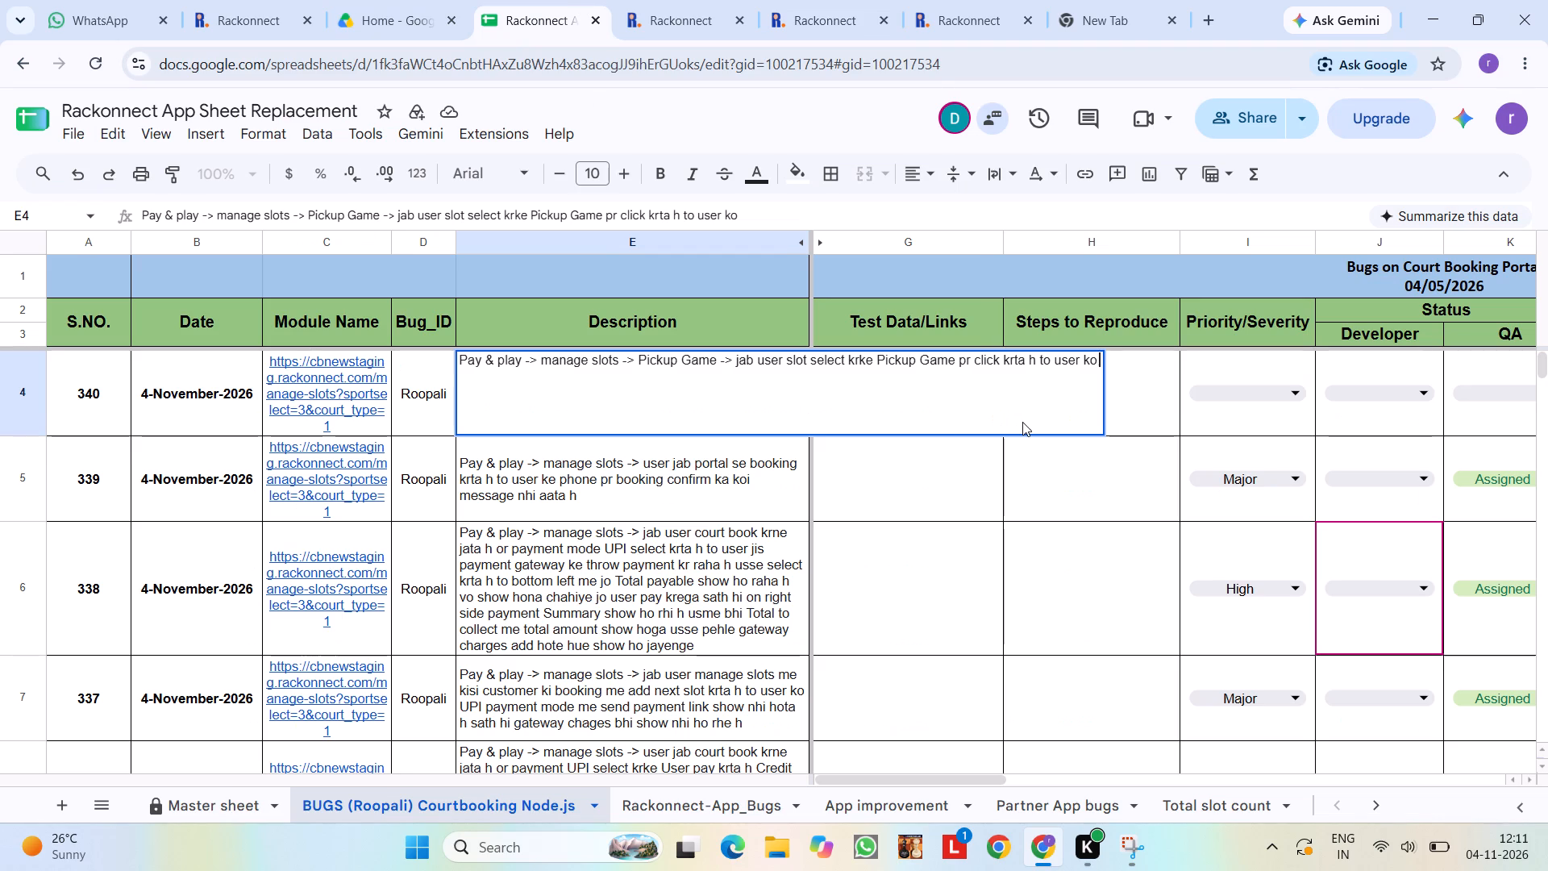
pyautogui.write('paymet')
pyautogui.press('BackSpace')
pyautogui.write('nt mode me')
pyautogui.press('space')
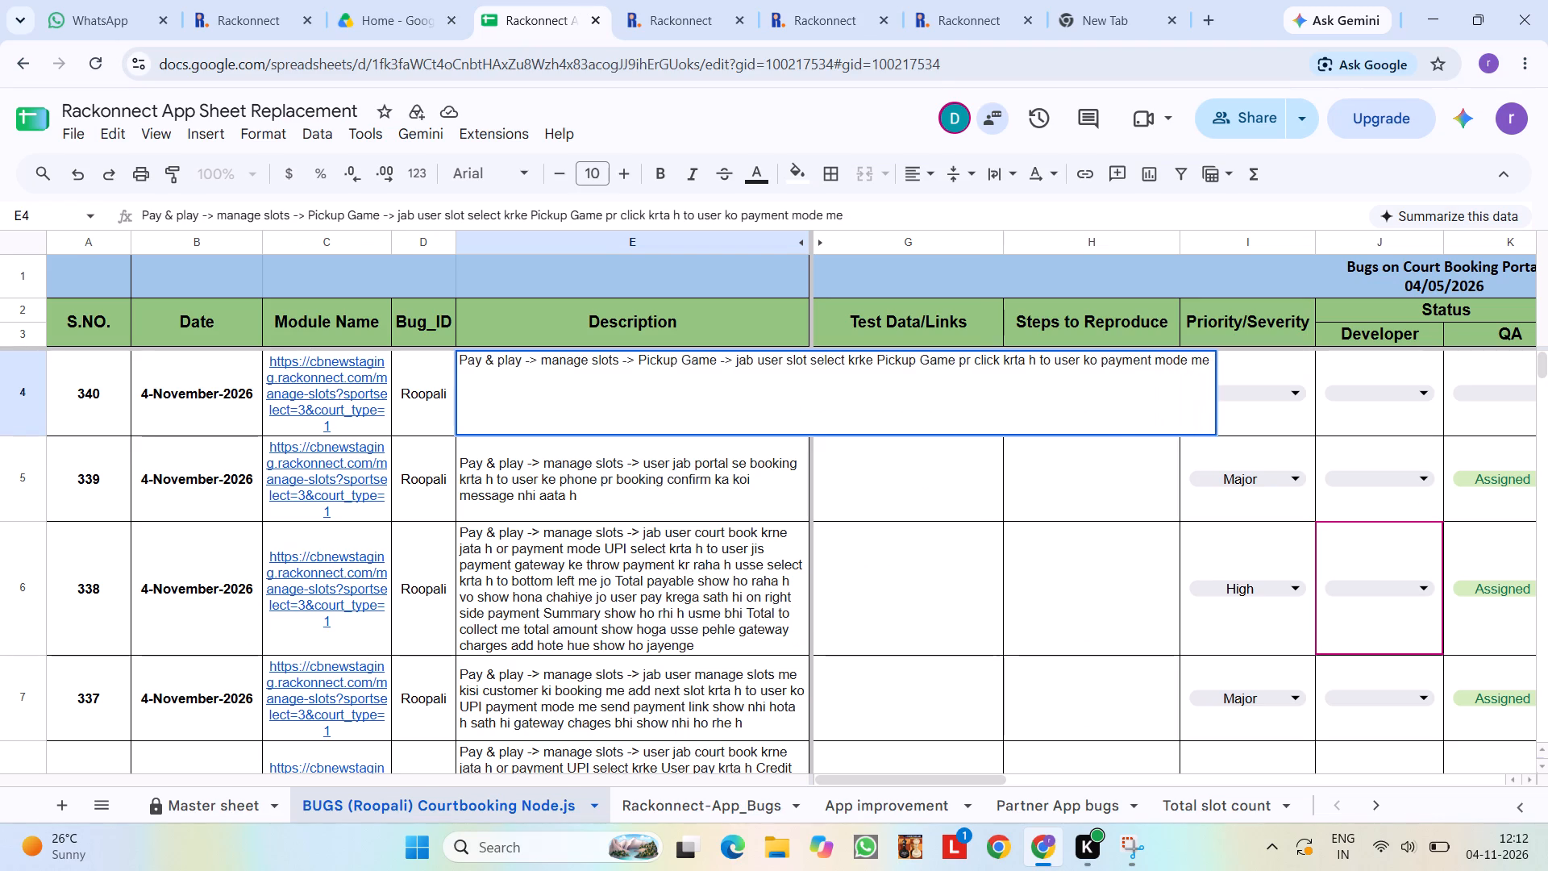
pyautogui.write('sn')
pyautogui.press('BackSpace')
pyautogui.write('enf')
pyautogui.press('space')
pyautogui.press('BackSpace')
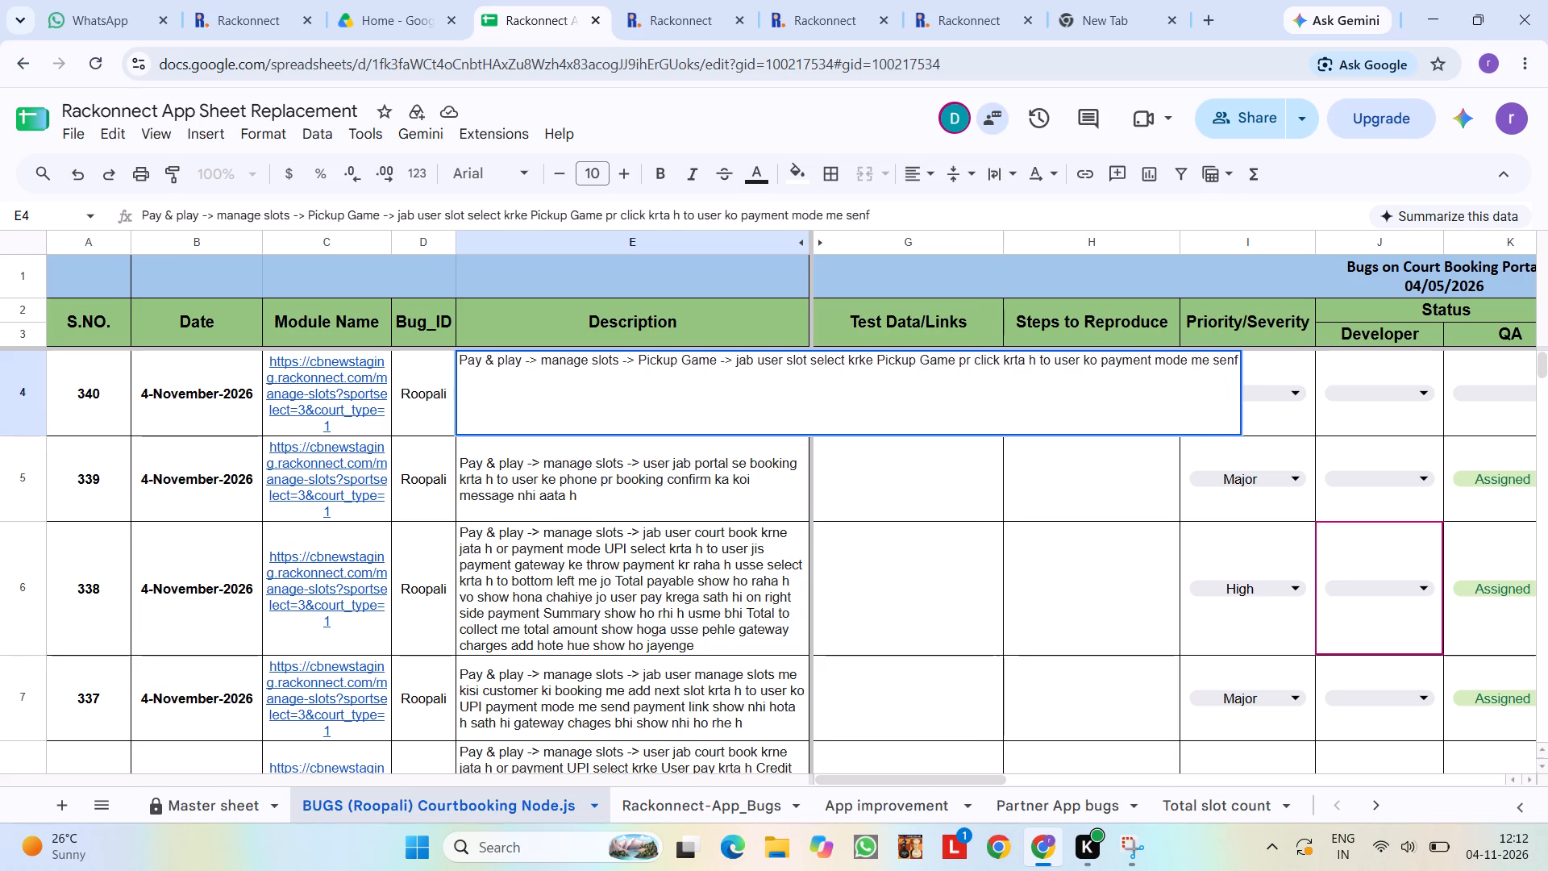
pyautogui.press('BackSpace')
pyautogui.write('d link')
pyautogui.press('space')
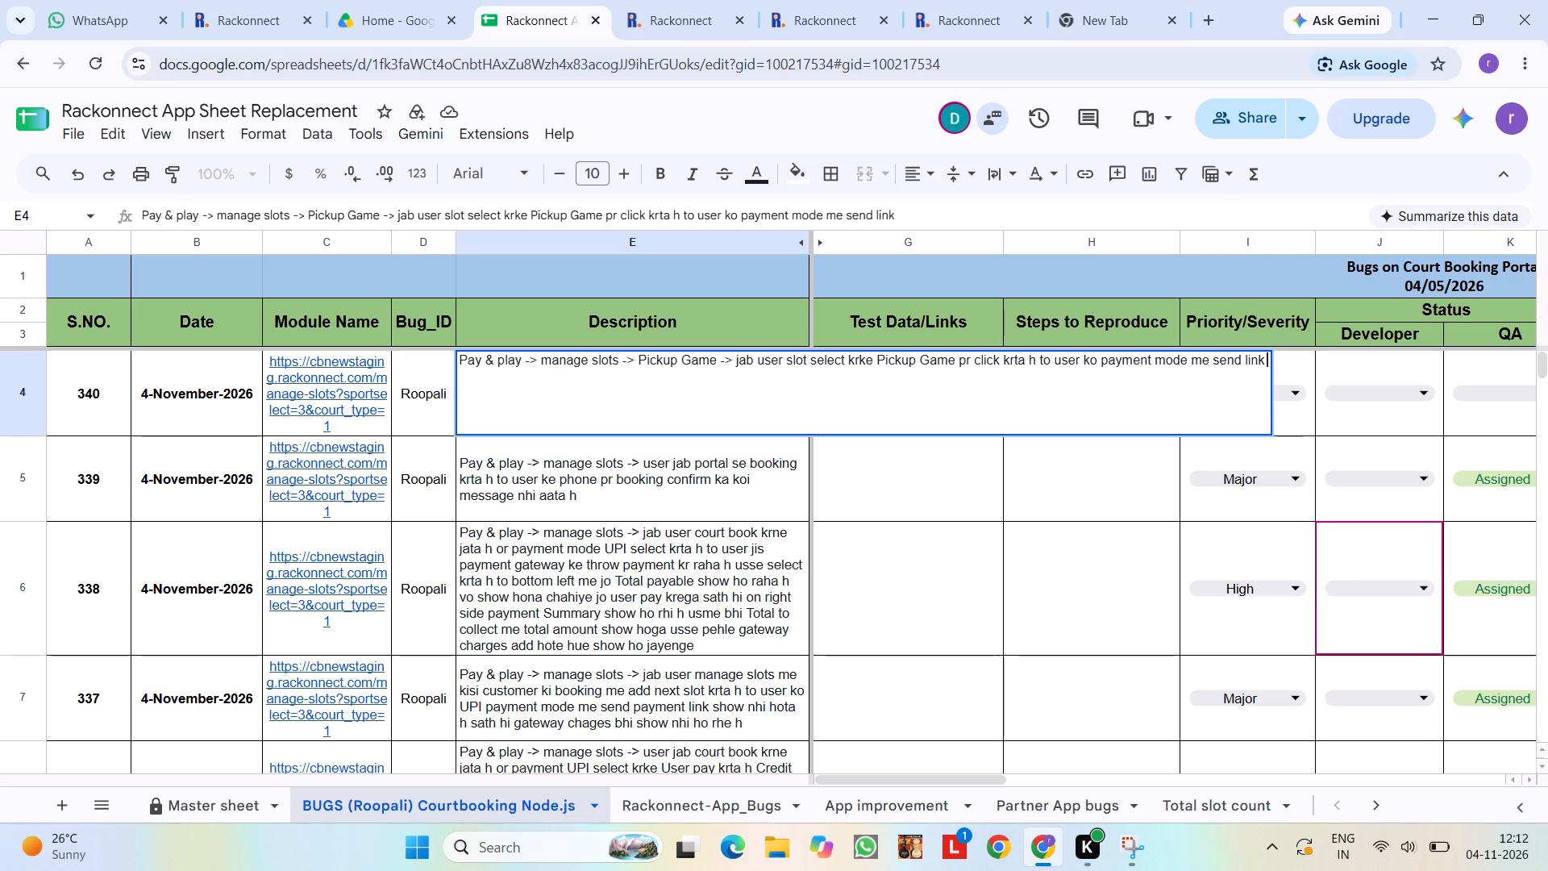
# Add "option show ho raha h" after "send link" in bug 340's description.
pyautogui.write('optio shoe')
pyautogui.press('space')
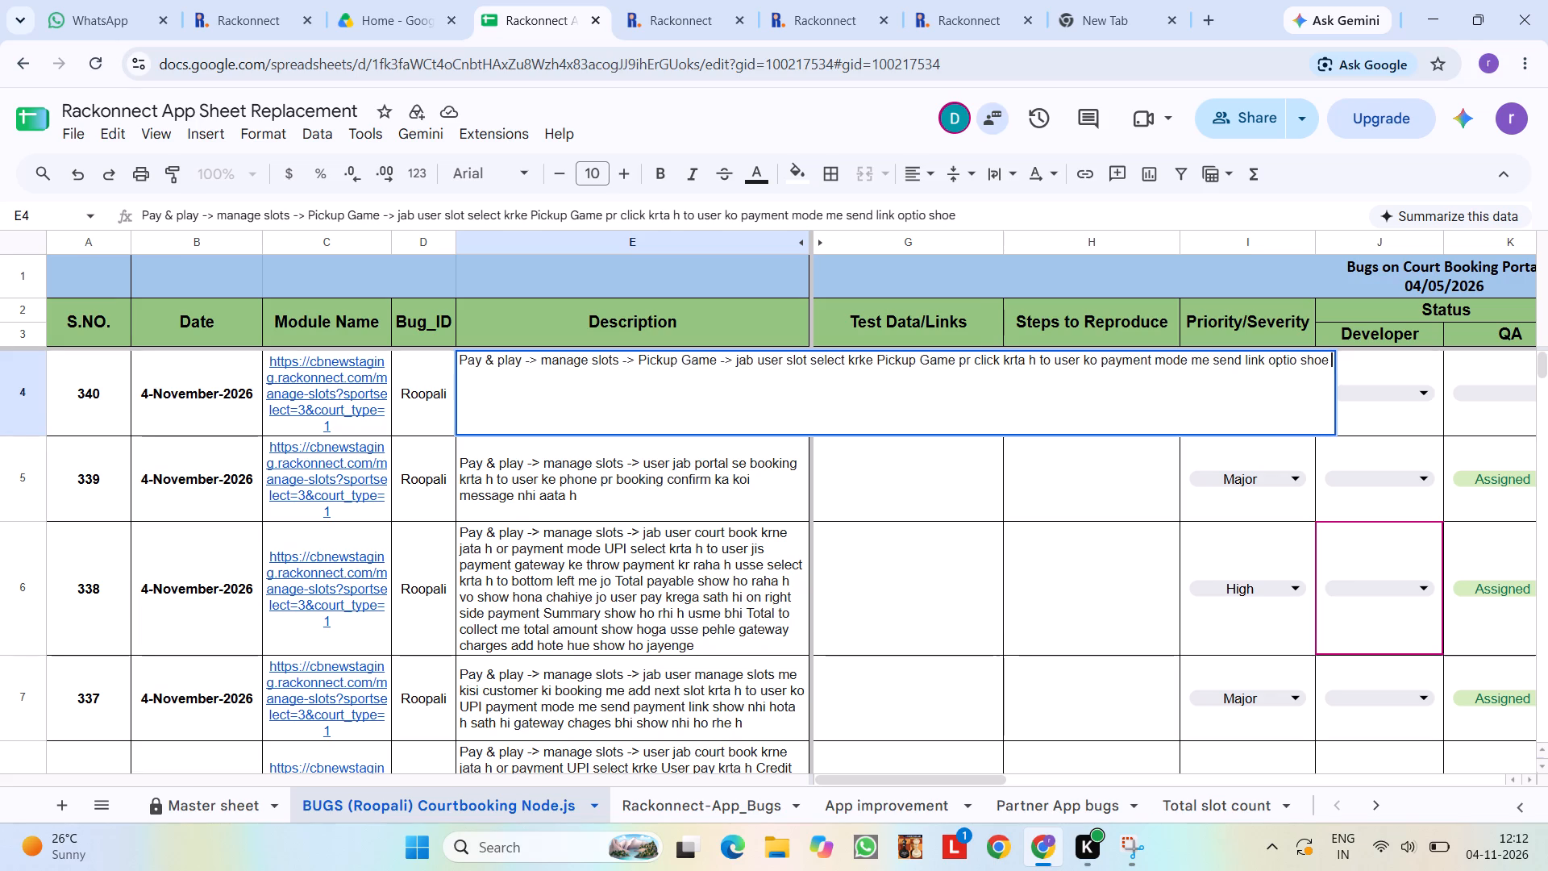
pyautogui.press('BackSpace')
pyautogui.press('BackSpace')
pyautogui.press('BackSpace')
pyautogui.press('BackSpace')
pyautogui.press('BackSpace')
pyautogui.press('BackSpace')
pyautogui.press('BackSpace')
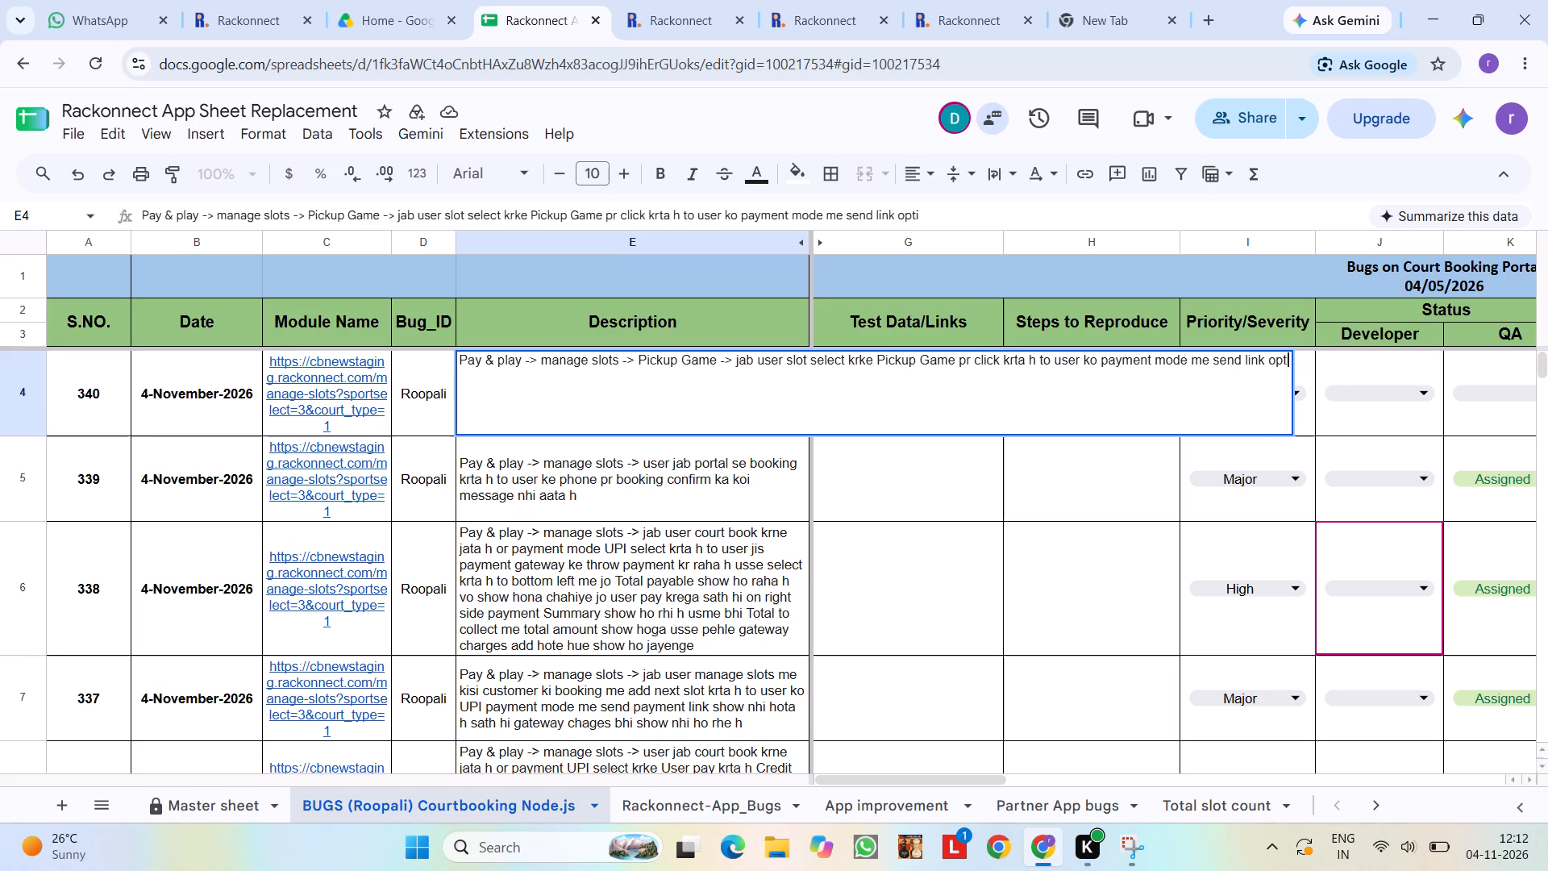
pyautogui.write('on shoe')
pyautogui.press('space')
pyautogui.press('BackSpace')
pyautogui.press('BackSpace')
pyautogui.write('w ho raha h')
pyautogui.press('space')
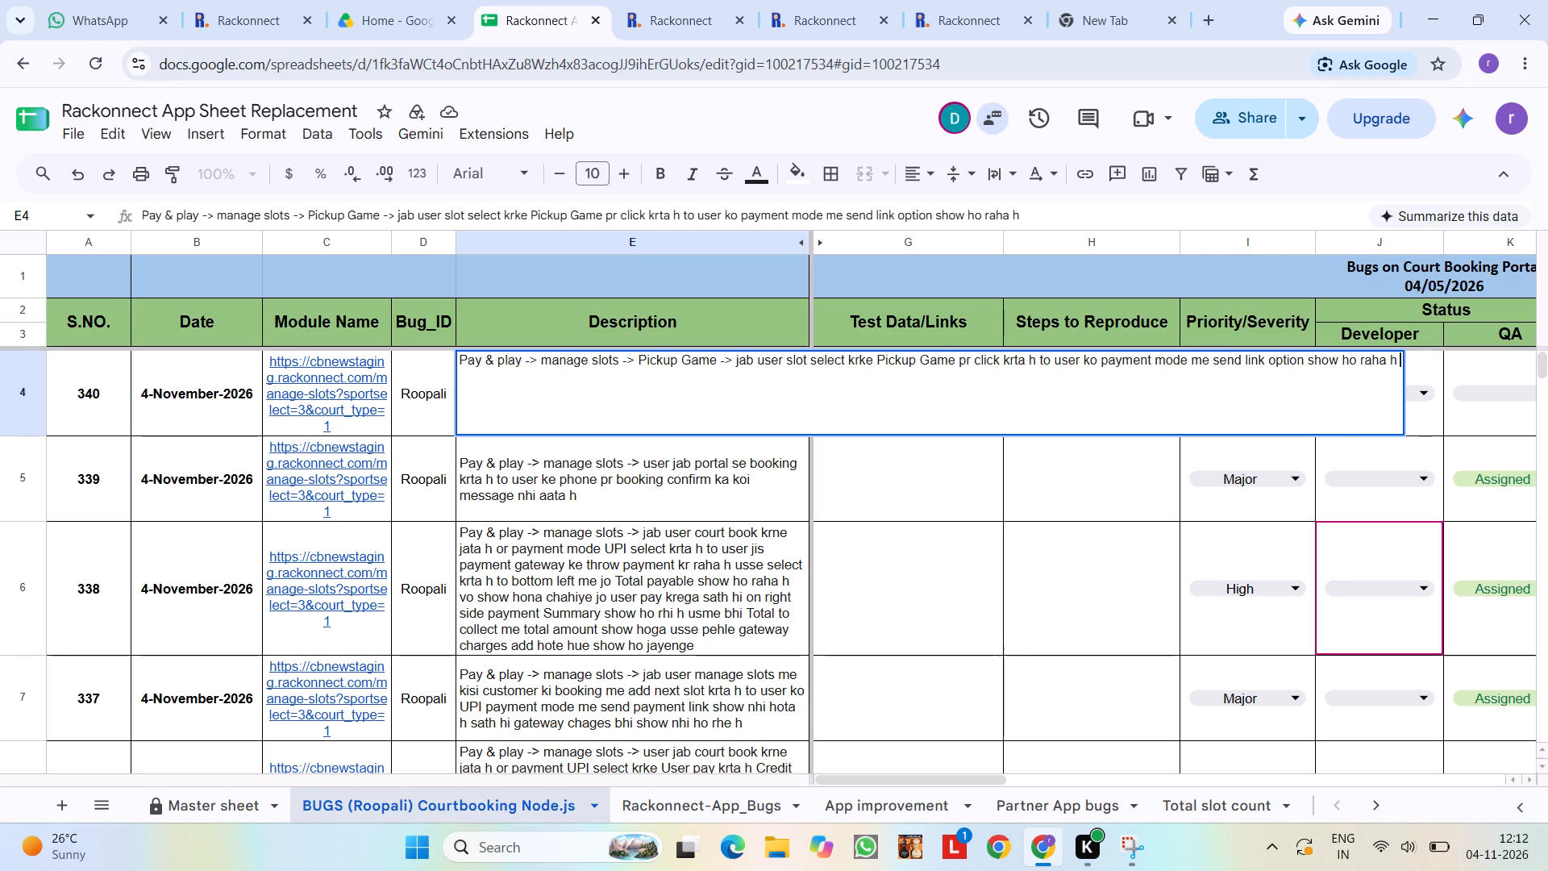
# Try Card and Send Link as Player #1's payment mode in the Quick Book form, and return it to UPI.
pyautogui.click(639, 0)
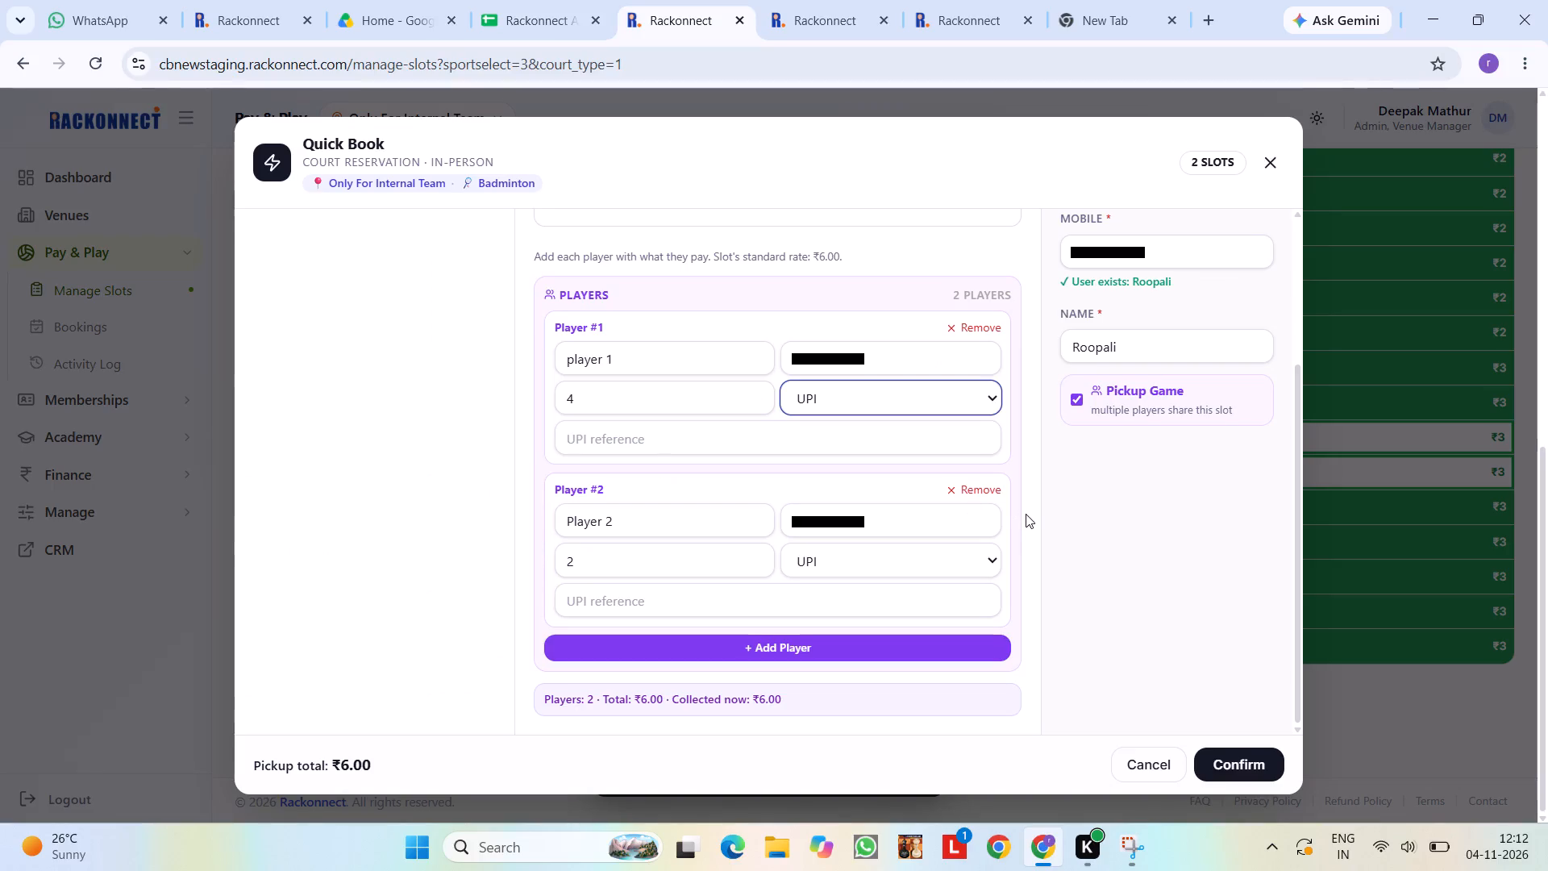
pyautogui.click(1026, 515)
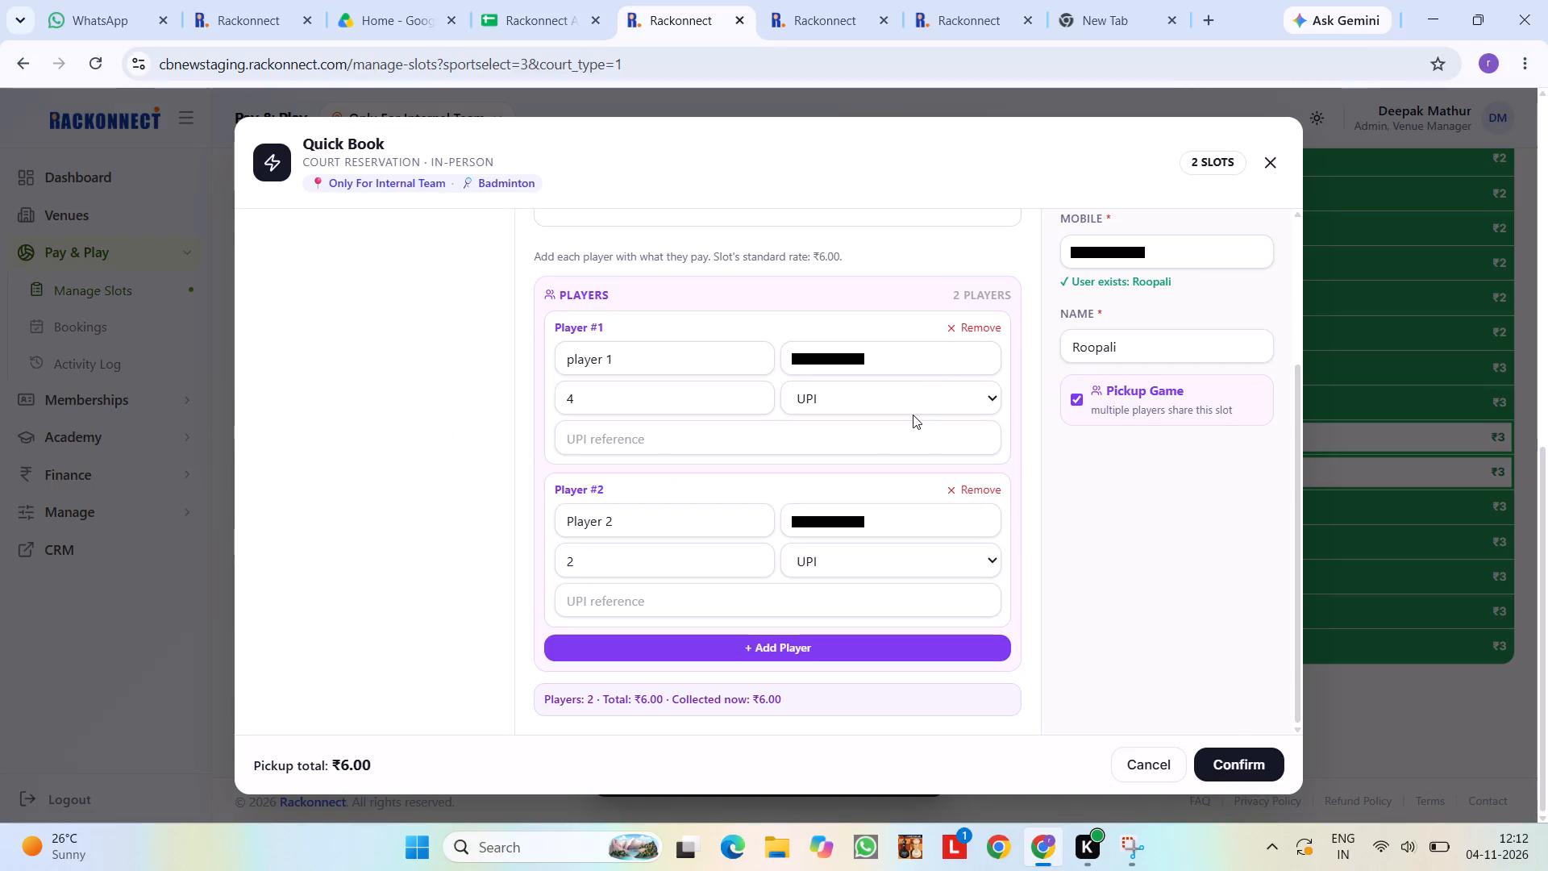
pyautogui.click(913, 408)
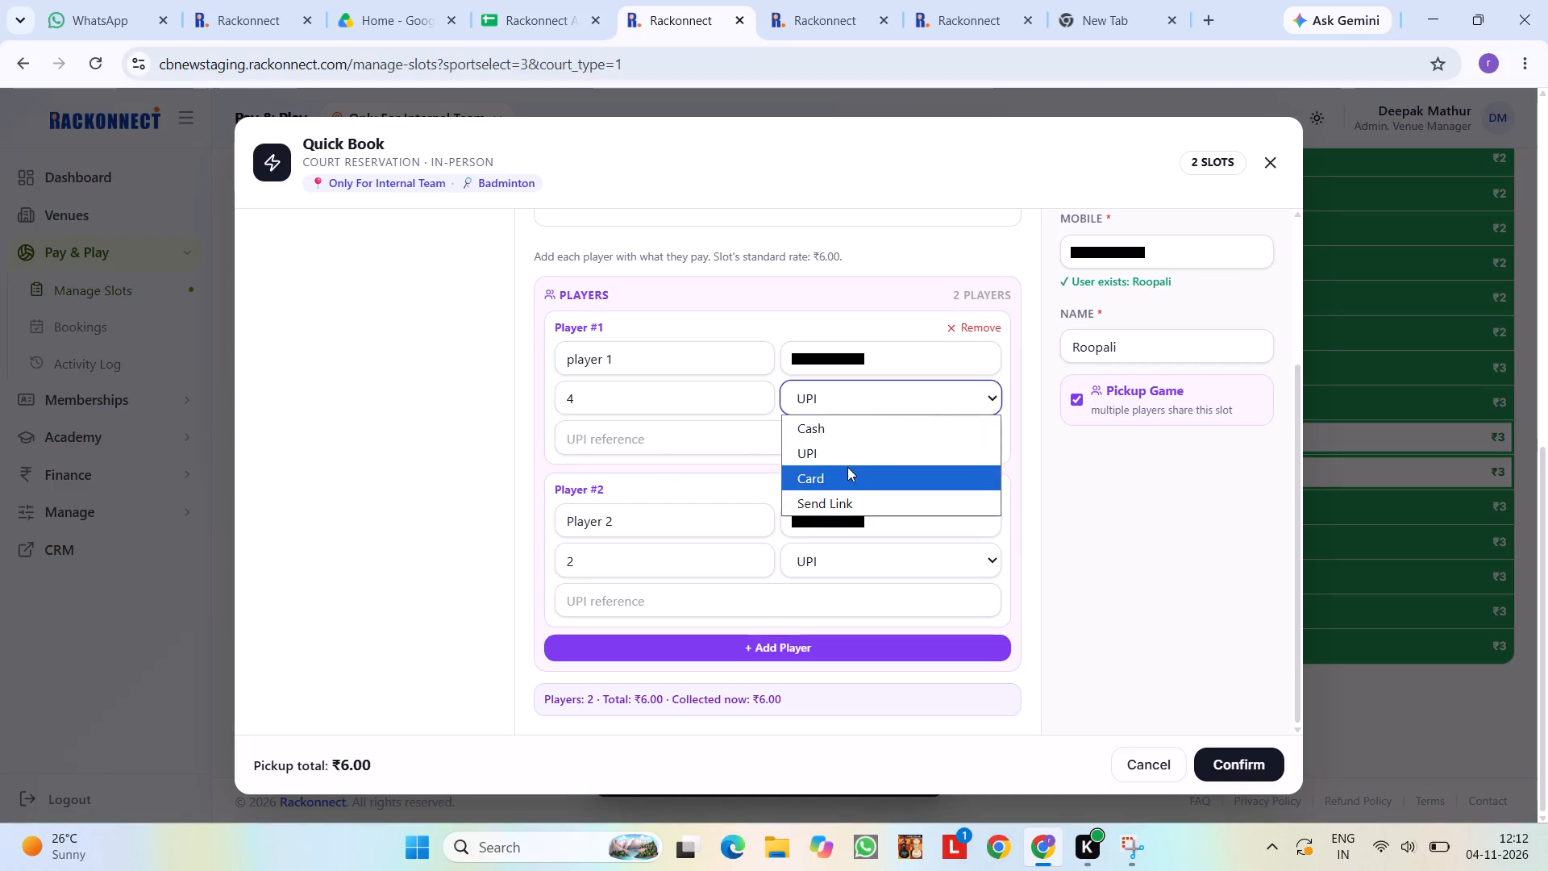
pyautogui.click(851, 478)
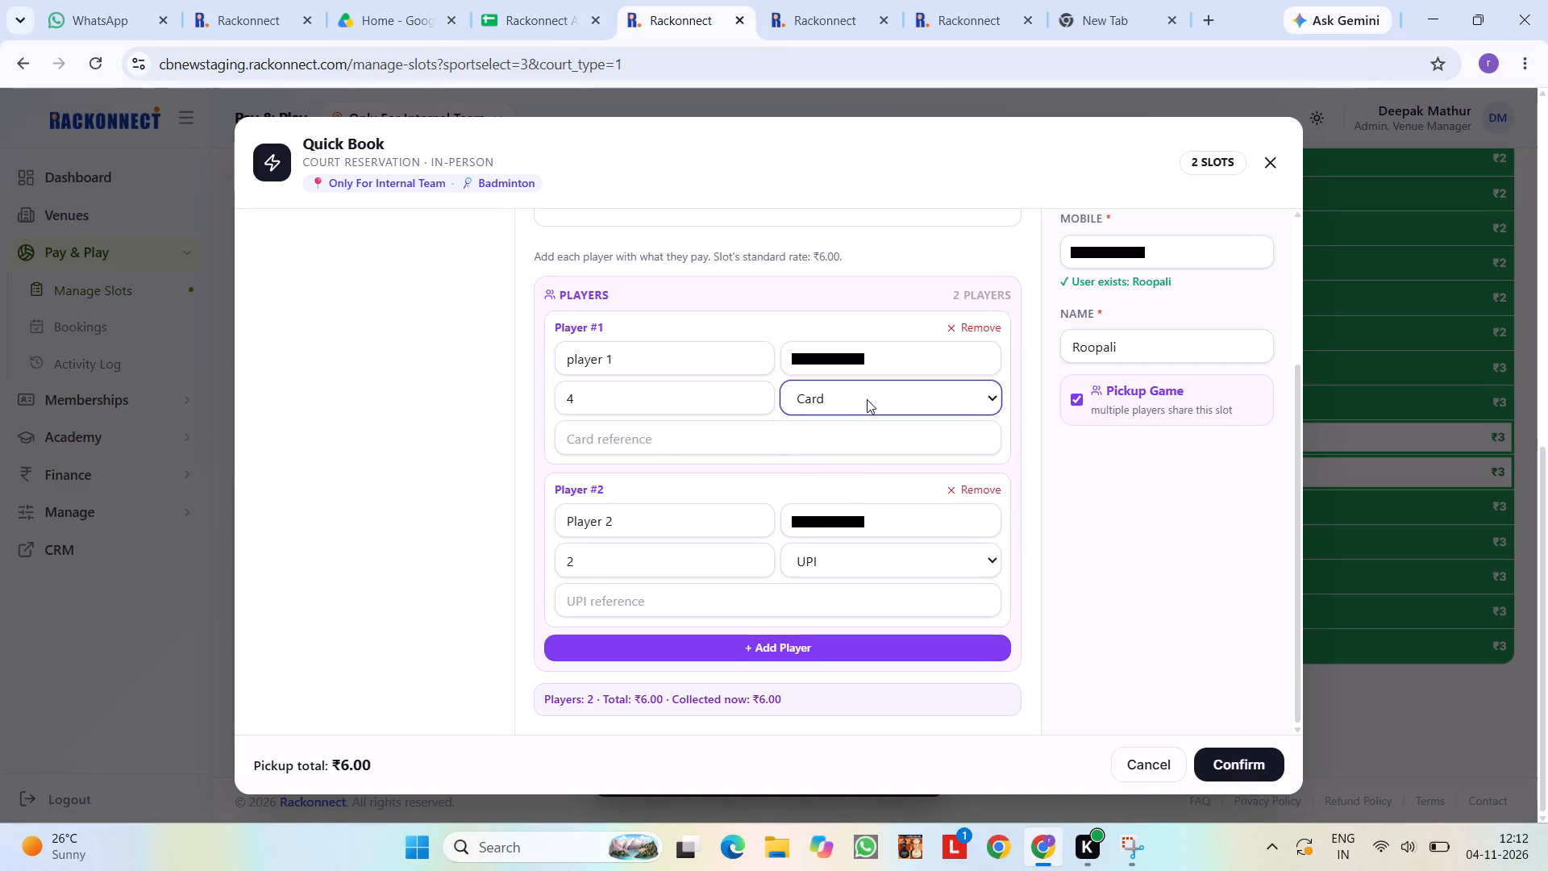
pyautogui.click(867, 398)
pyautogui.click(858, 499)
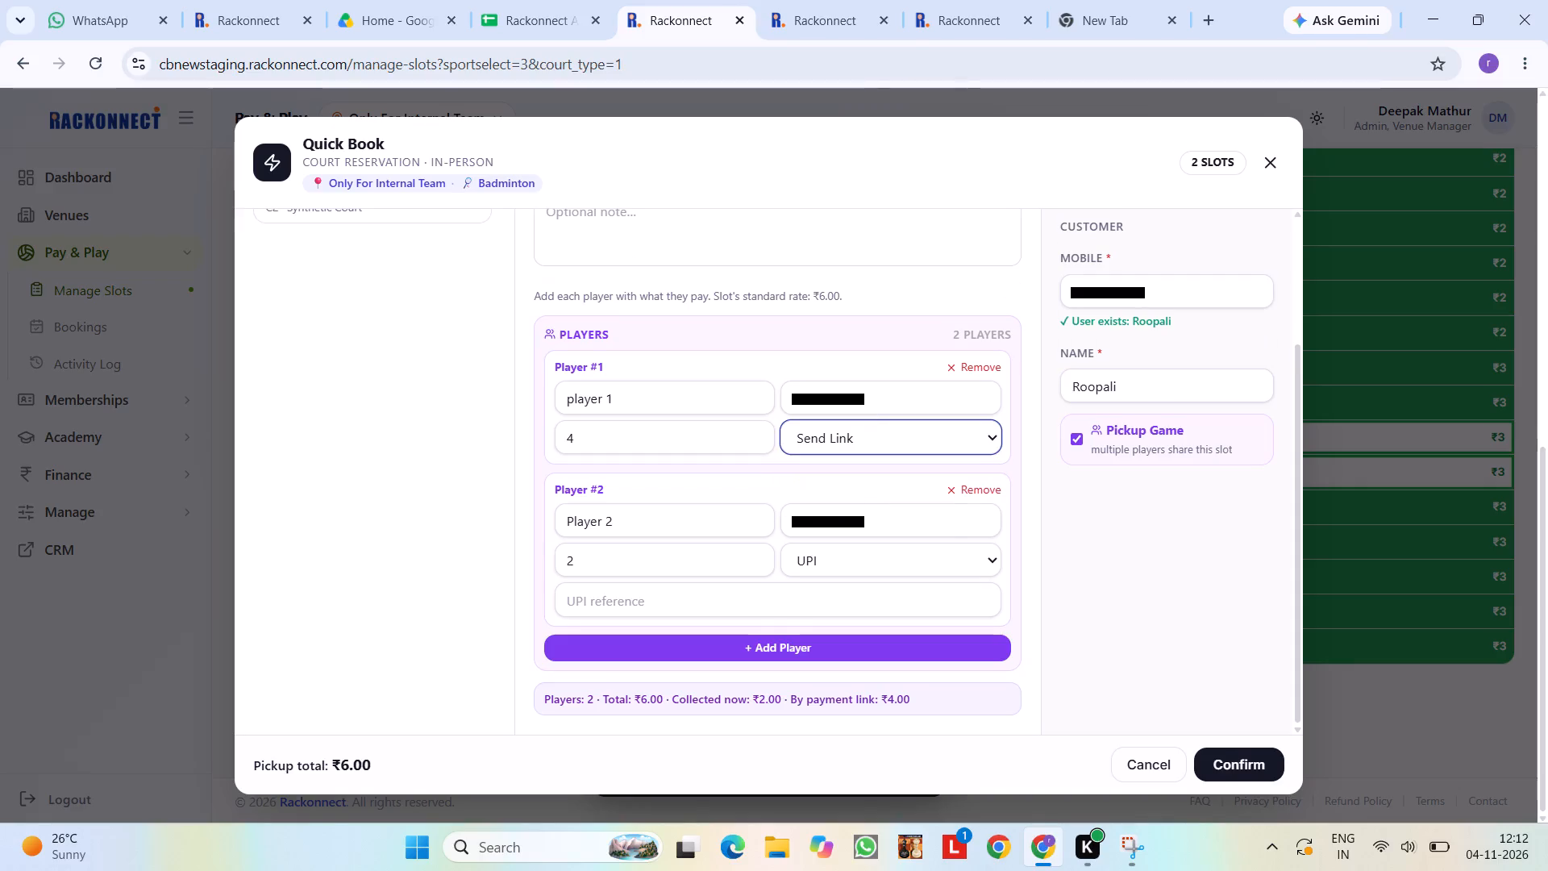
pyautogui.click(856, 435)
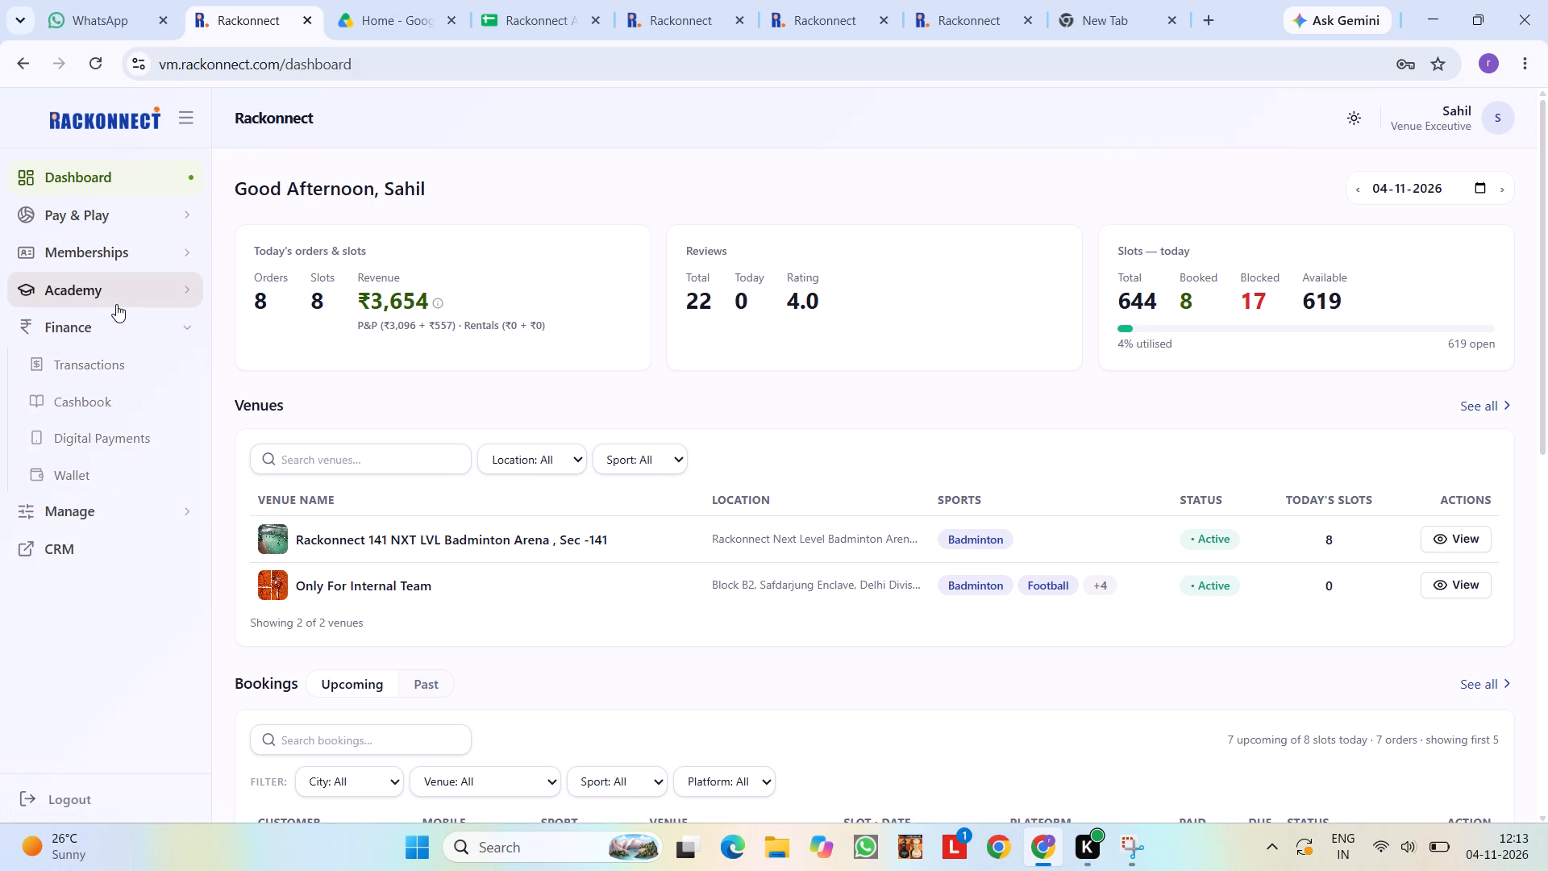
# Review the players' amounts and payment modes in the Quick Book Pickup Game form against bug 340's description.
pyautogui.click(717, 14)
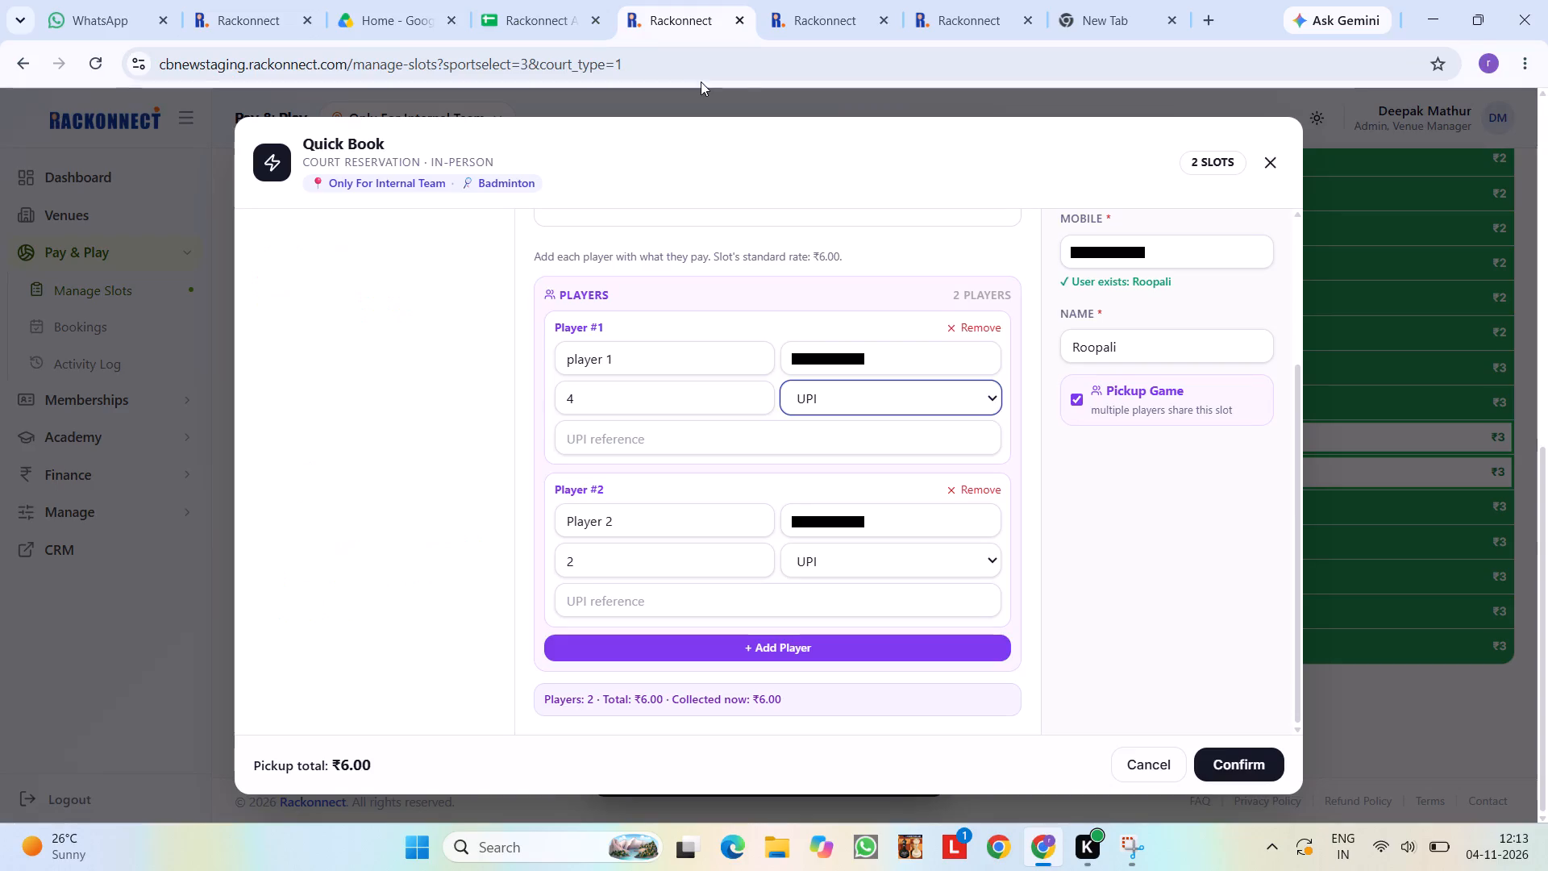
pyautogui.click(564, 23)
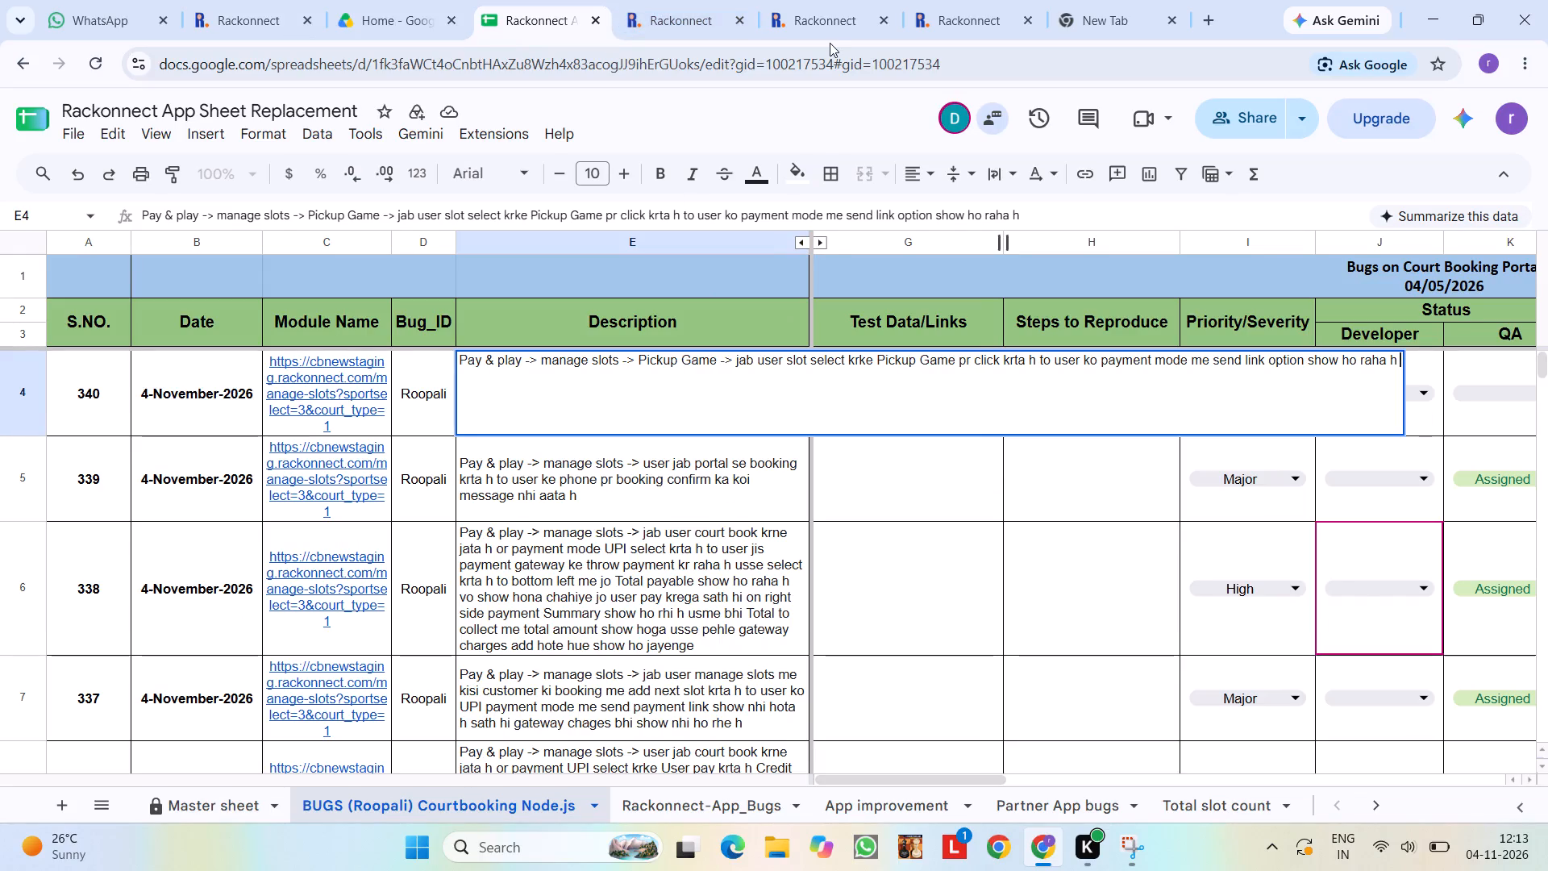
pyautogui.click(708, 0)
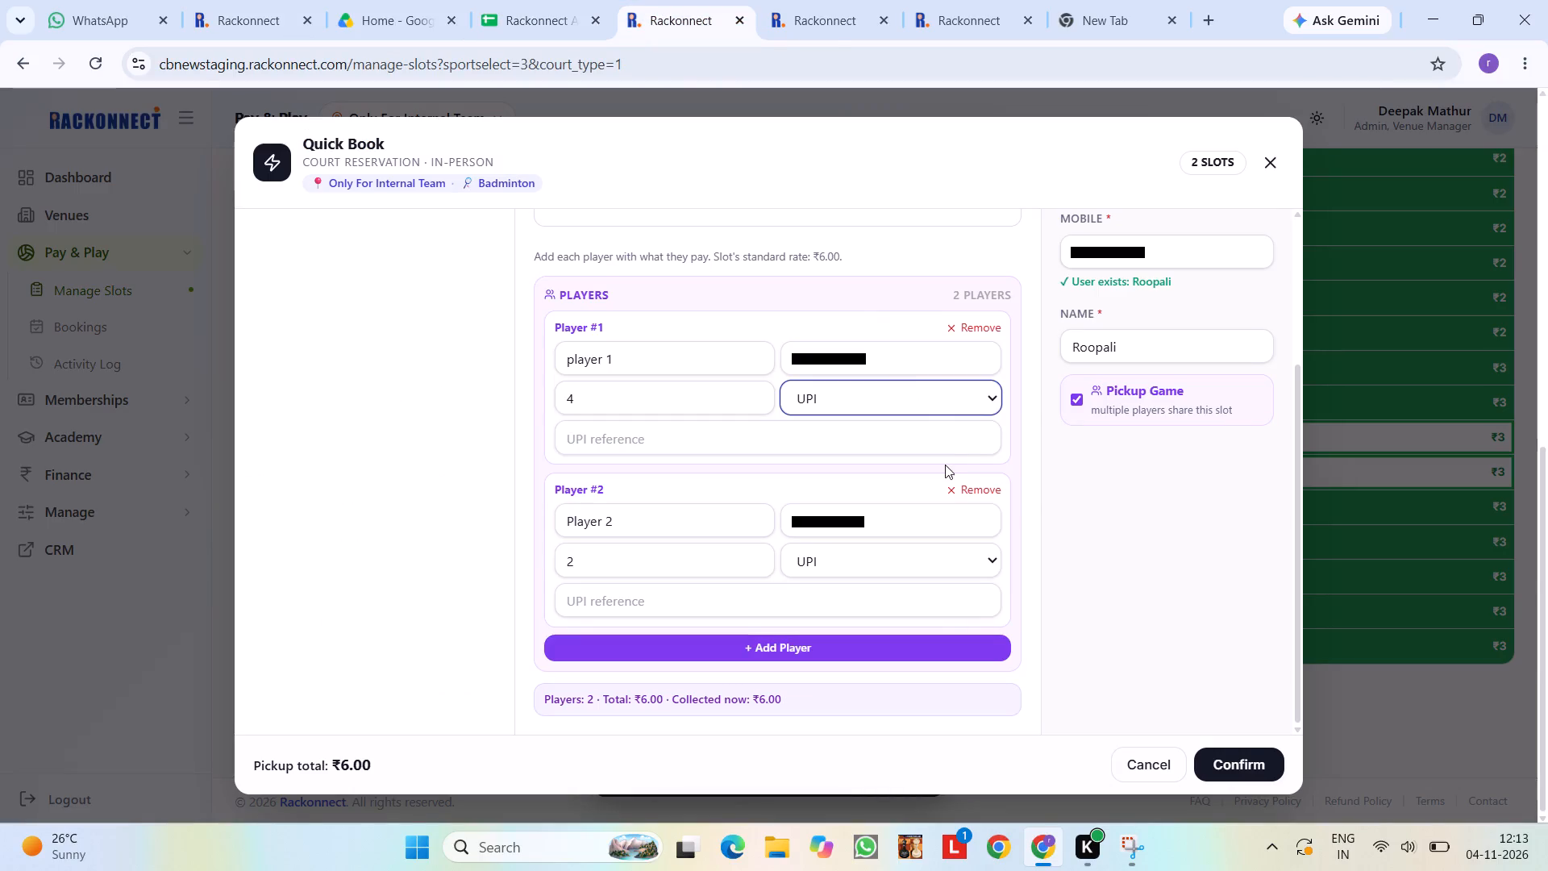
pyautogui.scroll(4, 1032, 487)
pyautogui.scroll(-2, 1032, 487)
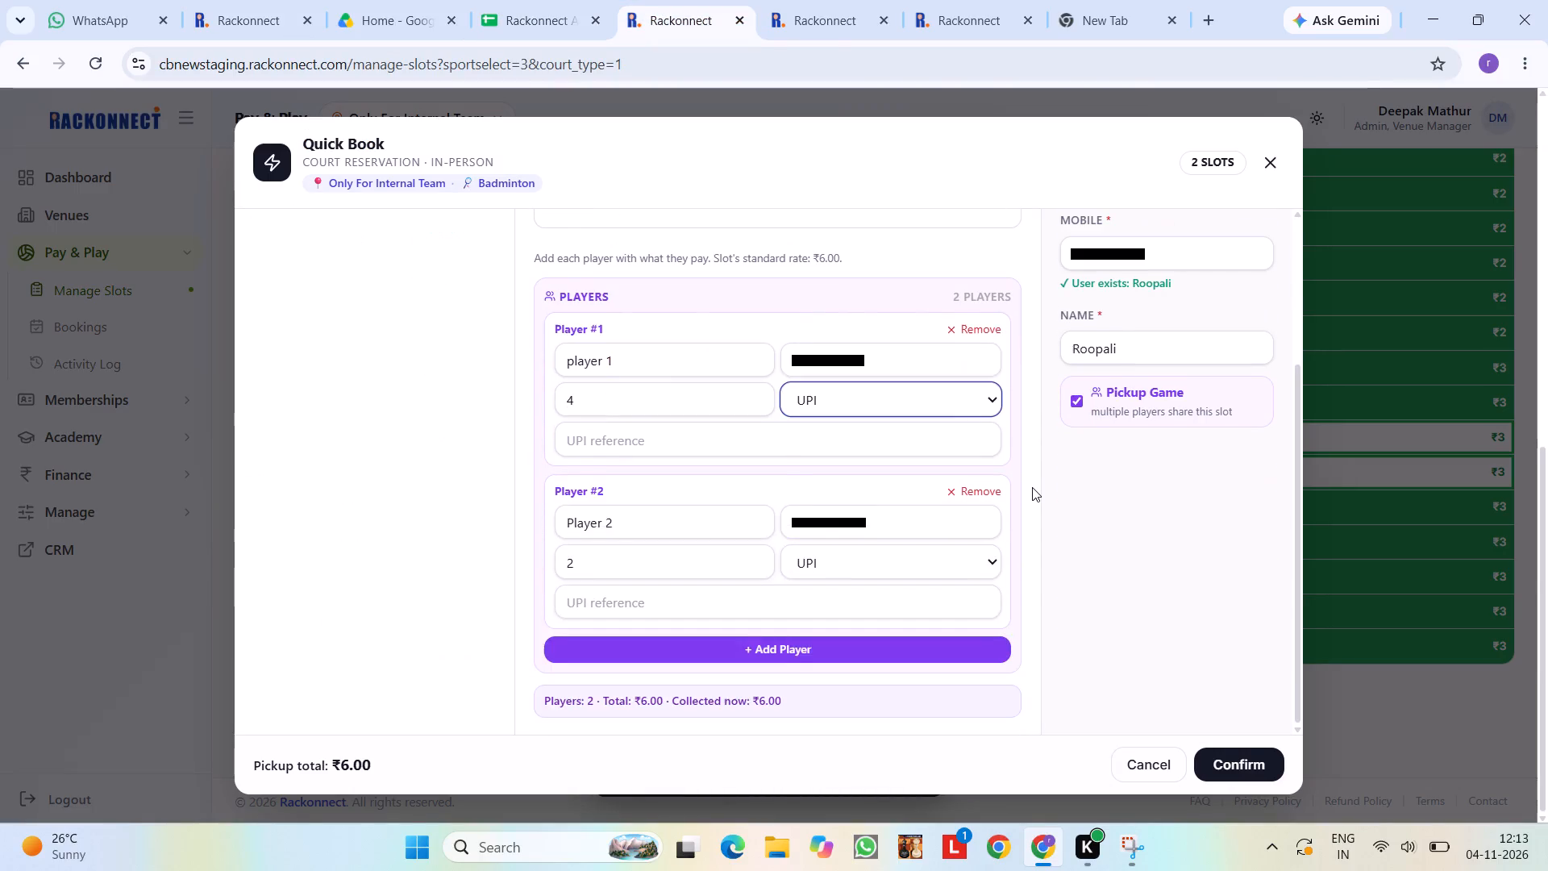
pyautogui.scroll(-1, 1032, 487)
pyautogui.scroll(3, 1032, 487)
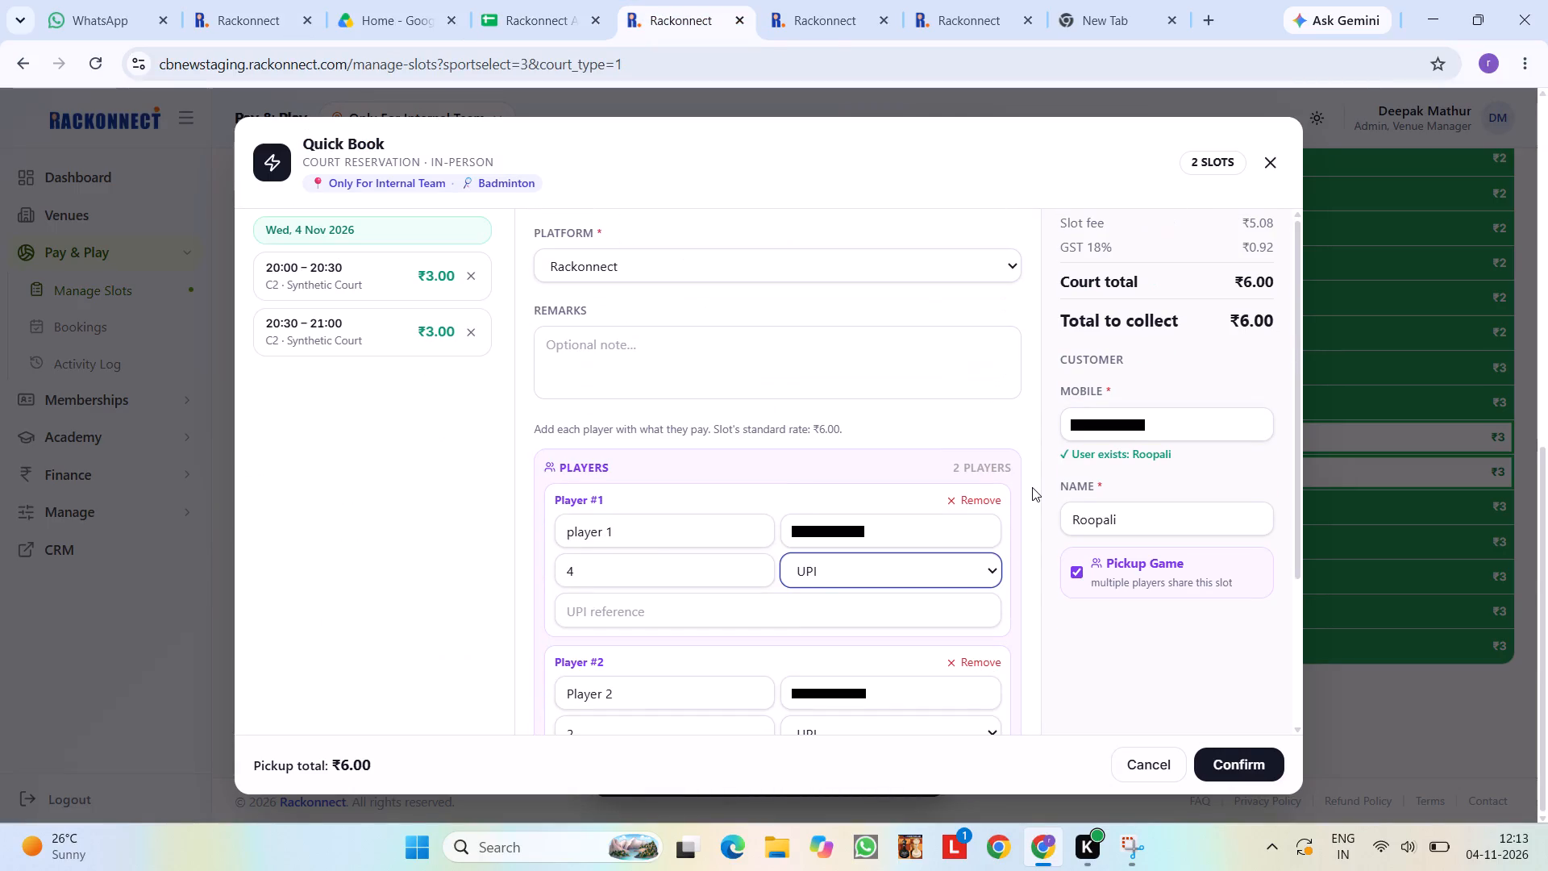
pyautogui.scroll(-3, 1032, 487)
pyautogui.click(1032, 487)
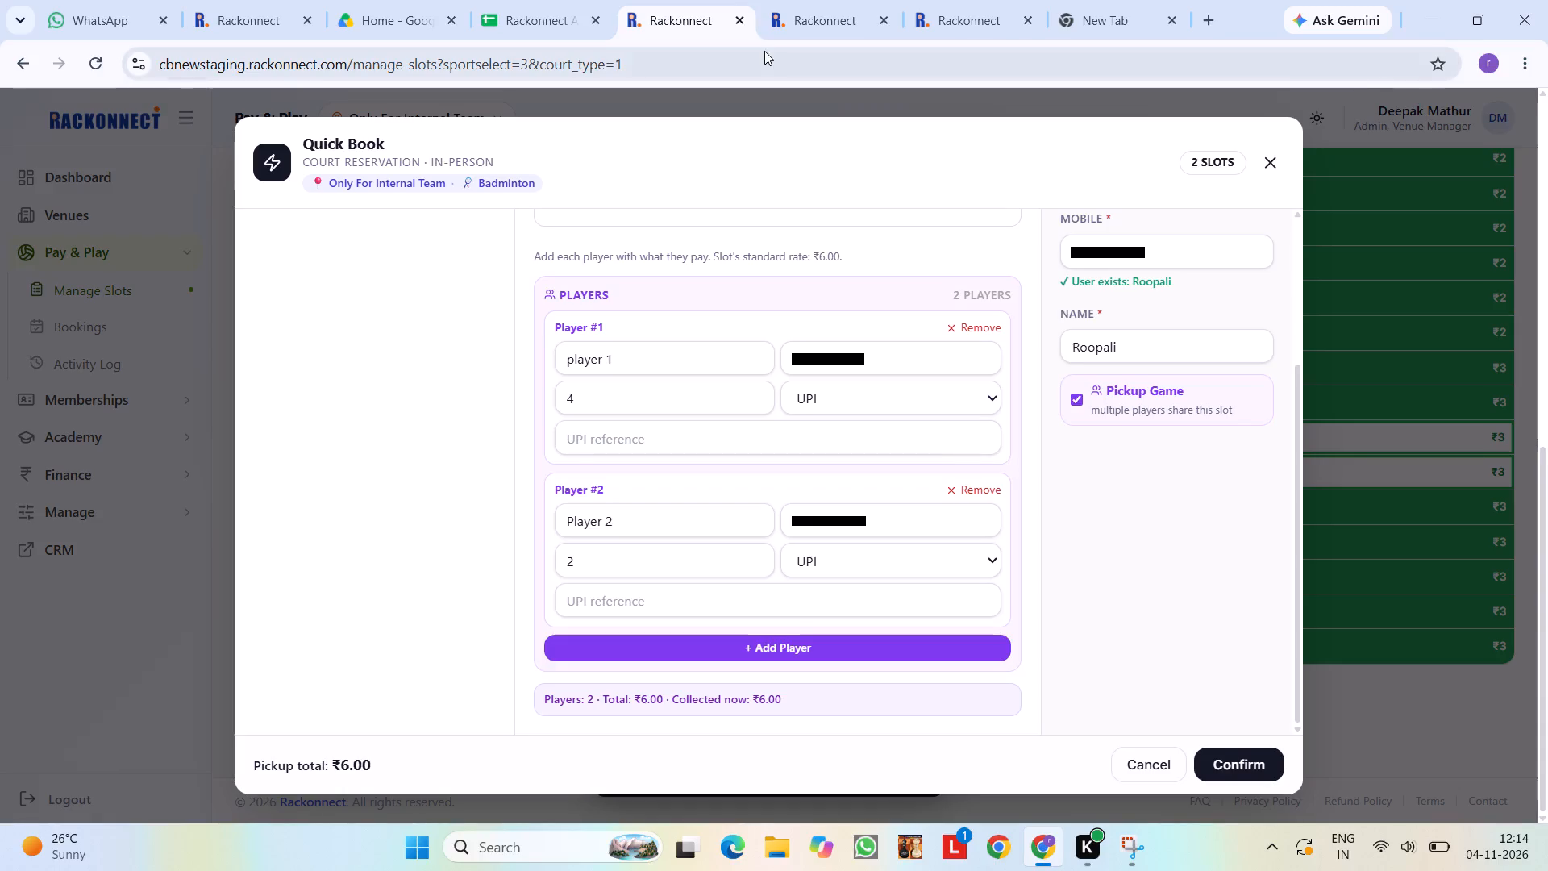
# Continue bug 340's description in the bug sheet after "show ho raha h" with "jo nhi hona chahiye kiuki".
pyautogui.click(519, 0)
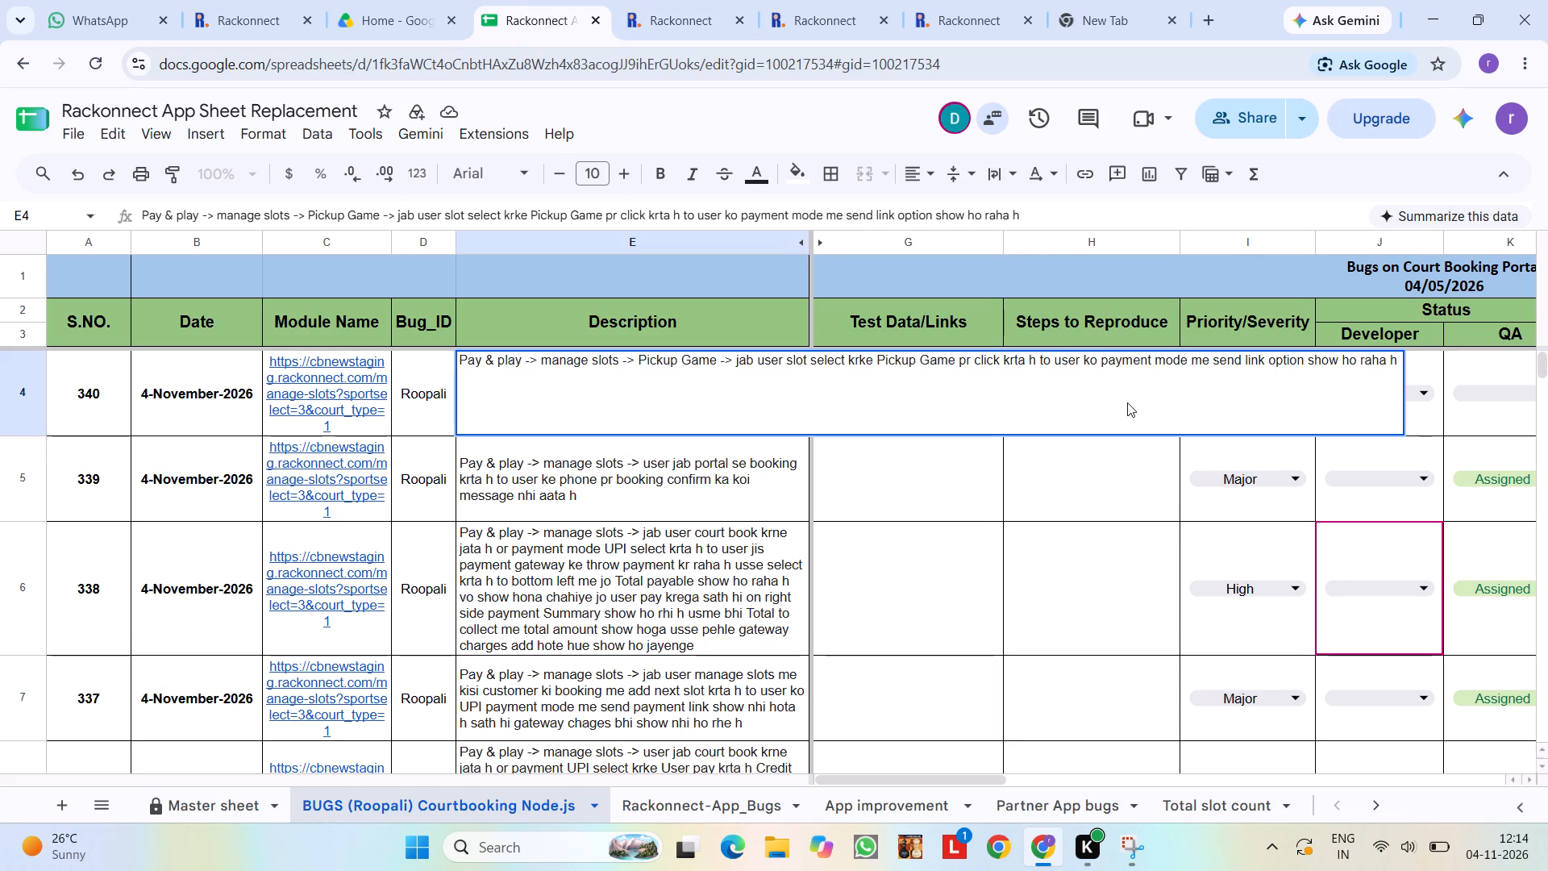
pyautogui.write('jo nhi h')
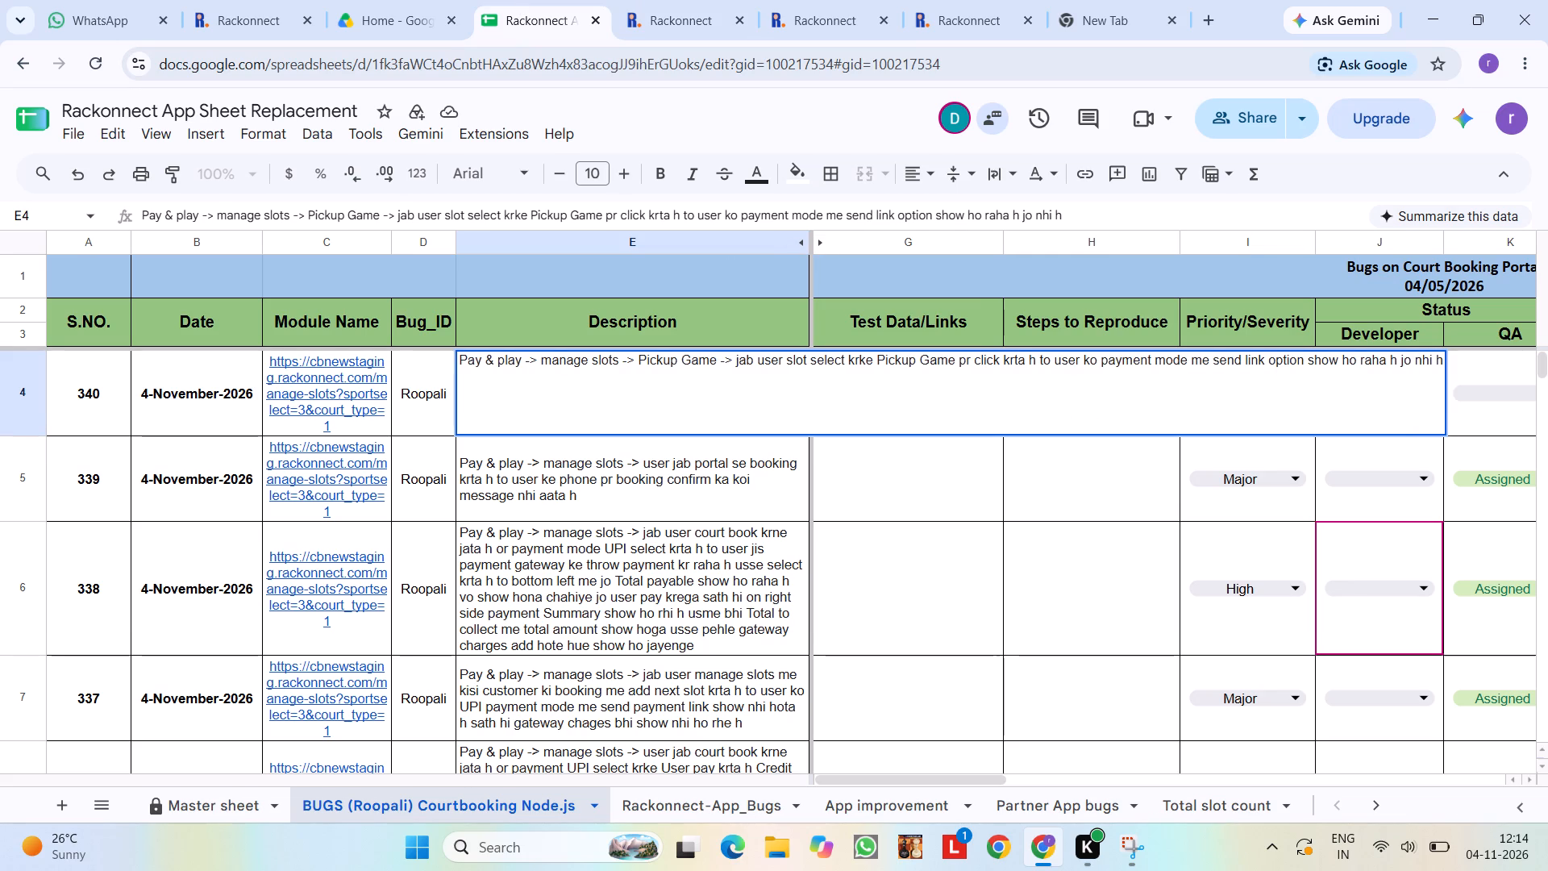
pyautogui.write('ona chahiye')
pyautogui.press('space')
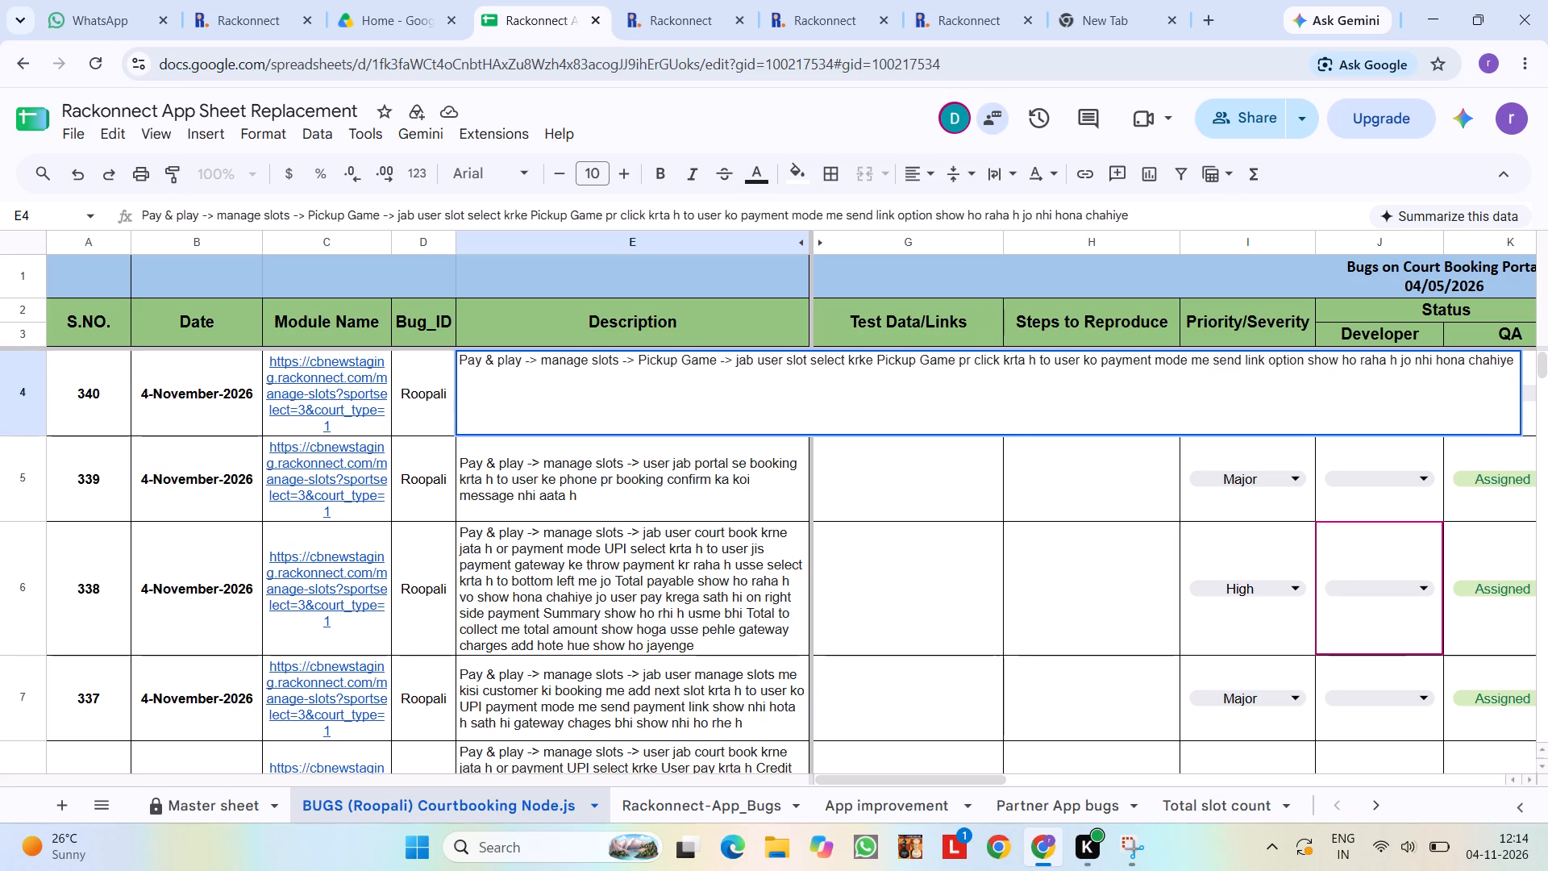
pyautogui.write('kiuki')
pyautogui.press('space')
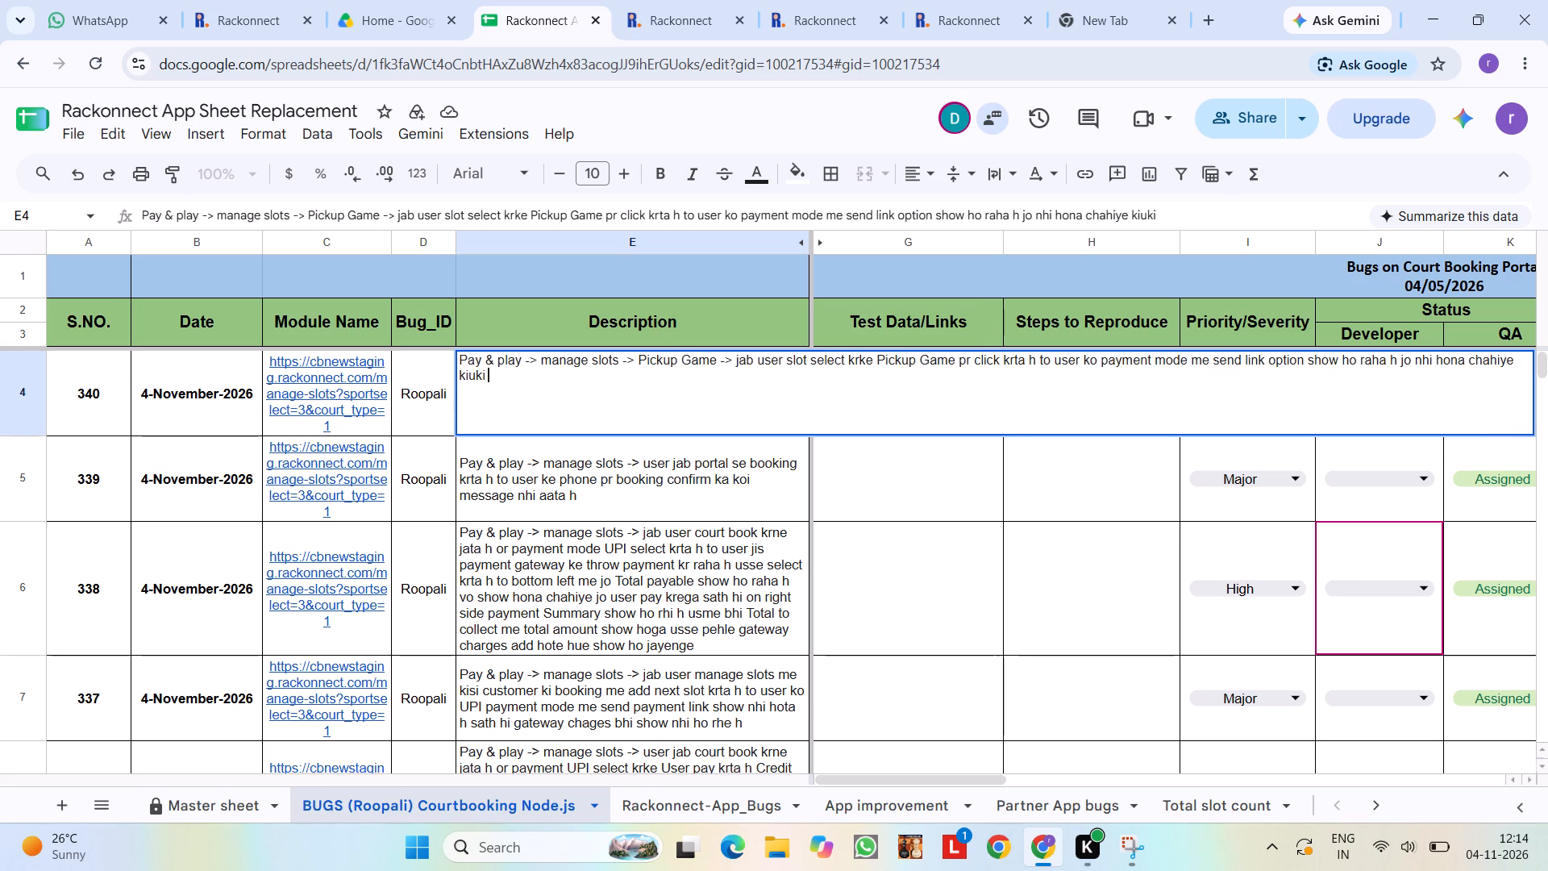
# Finish bug 340's description with "UPI me hi send payment link ka option aa jayega with gateway charges".
pyautogui.write('UPI')
pyautogui.press('space')
pyautogui.write('mo')
pyautogui.press('BackSpace')
pyautogui.press('BackSpace')
pyautogui.write('me hi send payment')
pyautogui.press('space')
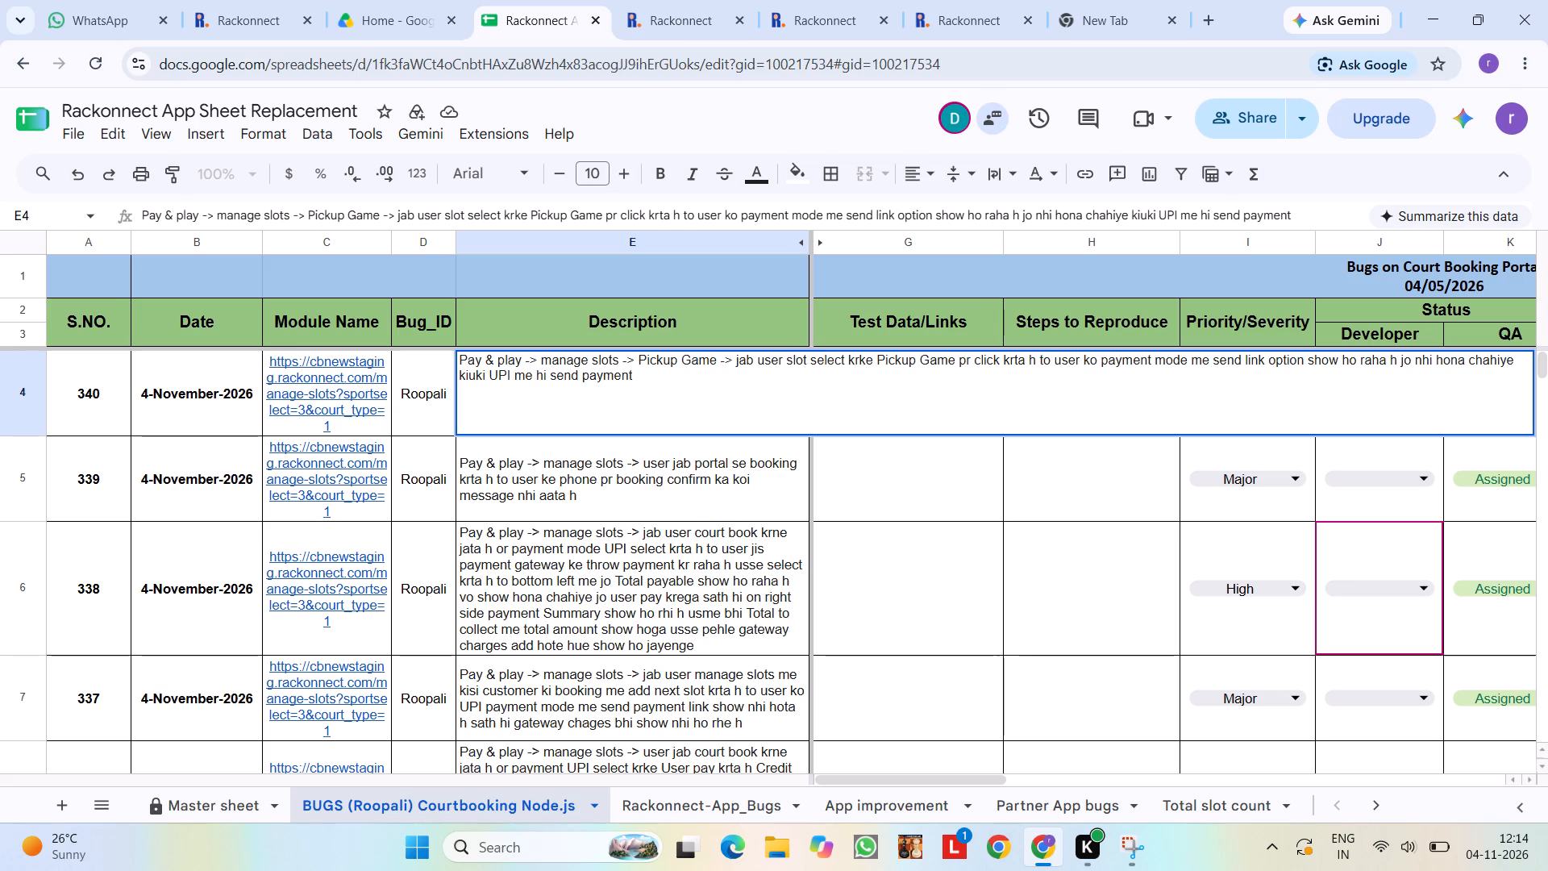
pyautogui.press('s')
pyautogui.press('BackSpace')
pyautogui.write('li')
pyautogui.press('BackSpace')
pyautogui.write('ink ka option aa jayega with gat')
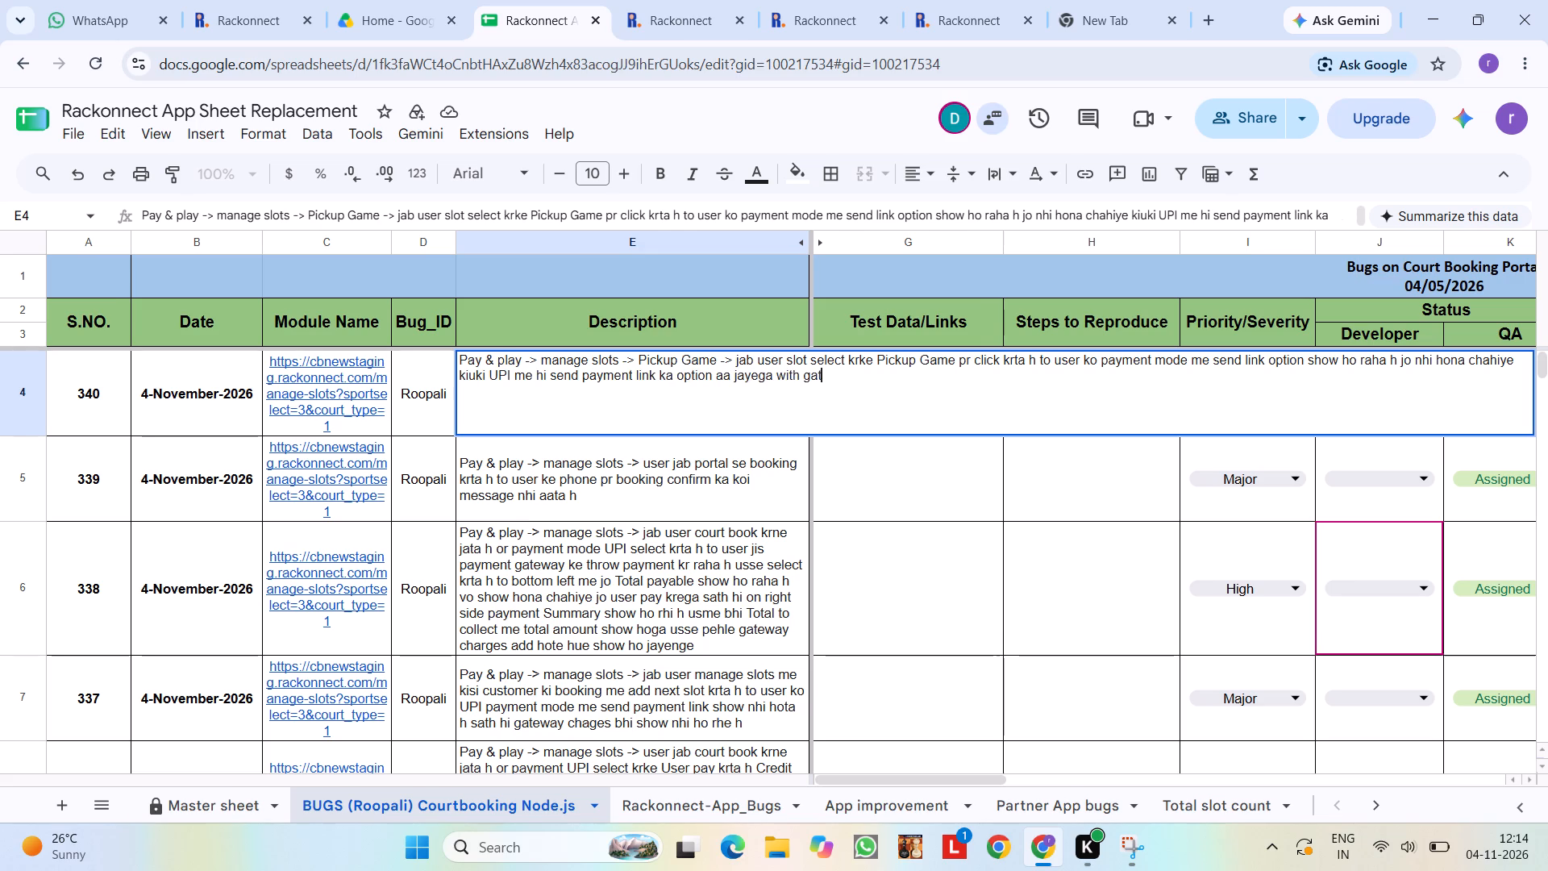
pyautogui.write('eway')
pyautogui.press('space')
pyautogui.write('charges')
pyautogui.press('space')
pyautogui.press('Return')
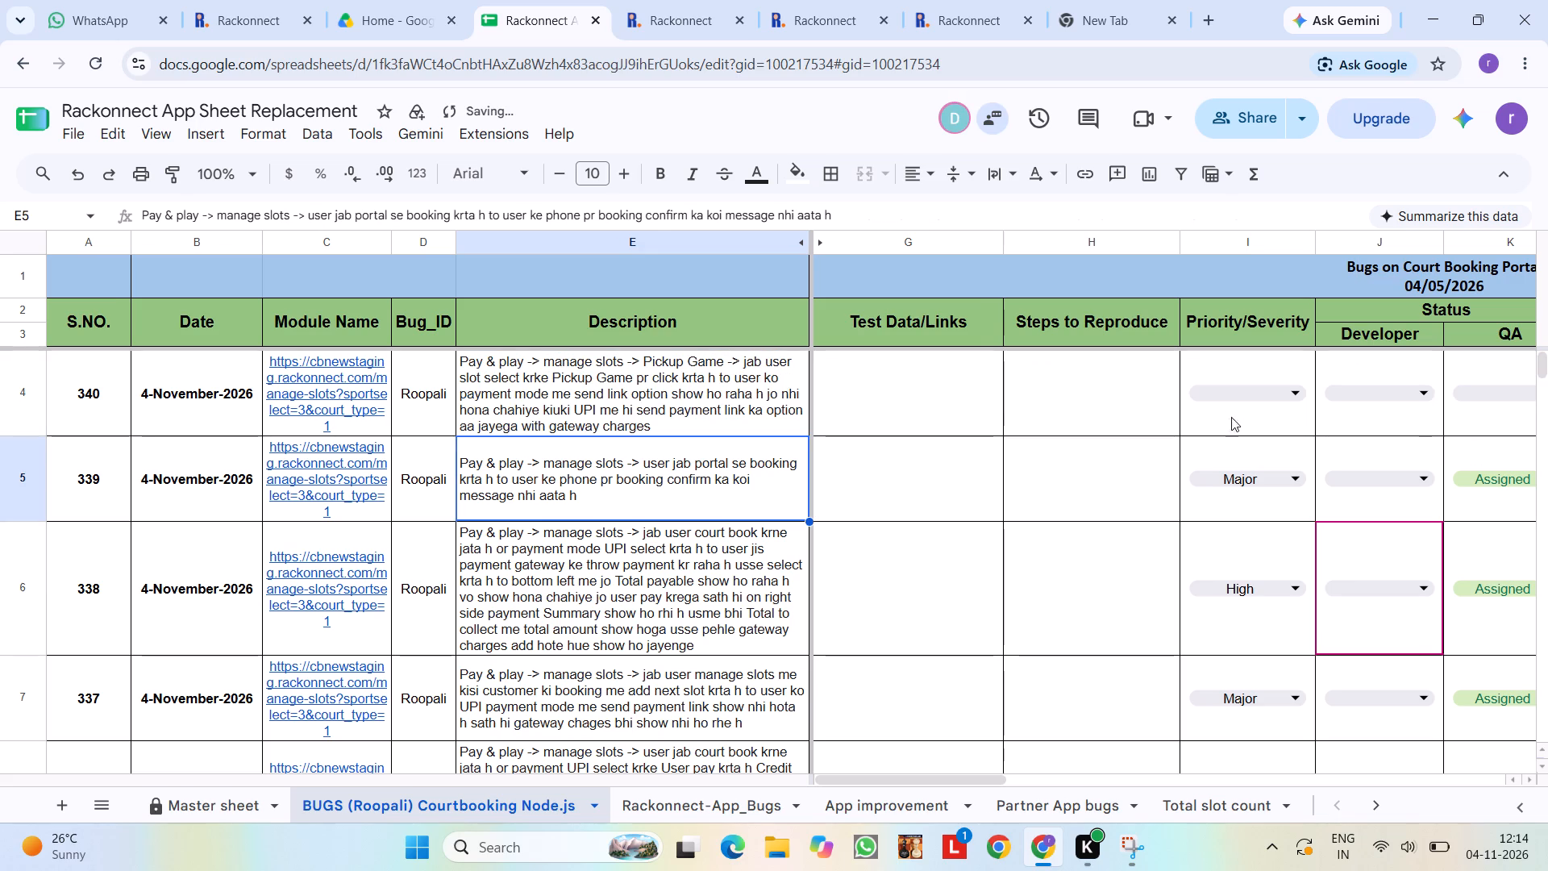
# Set bug 340's Priority/Severity to Major.
pyautogui.click(1225, 392)
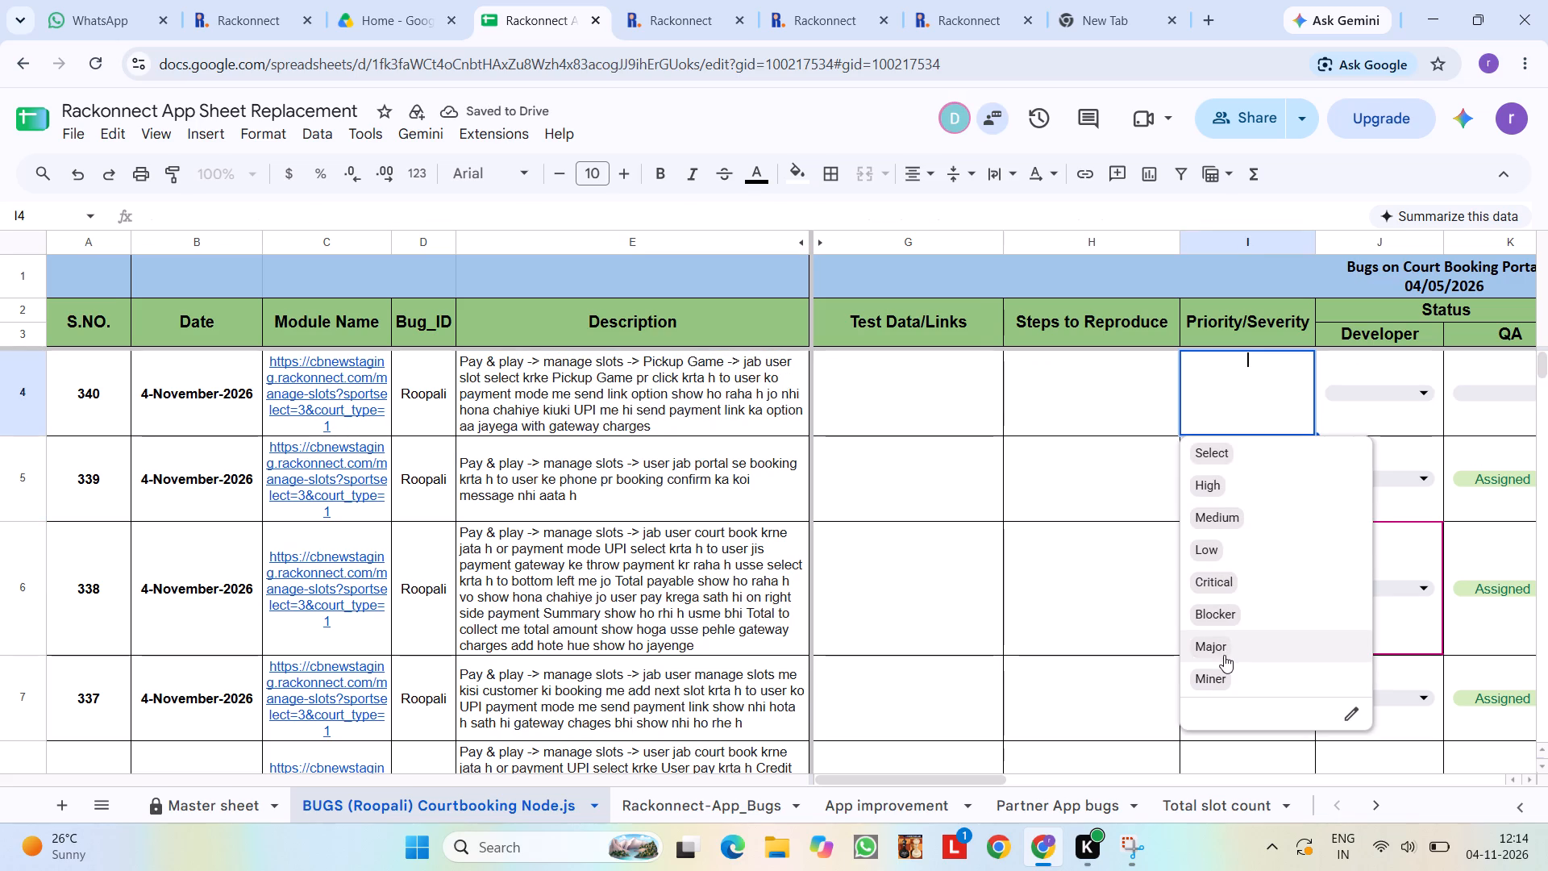
pyautogui.click(1224, 655)
# Set bug 340's QA status to New, and change it to Assigned.
pyautogui.moveTo(1500, 385); pyautogui.dragTo(1456, 489)
pyautogui.click(1456, 489)
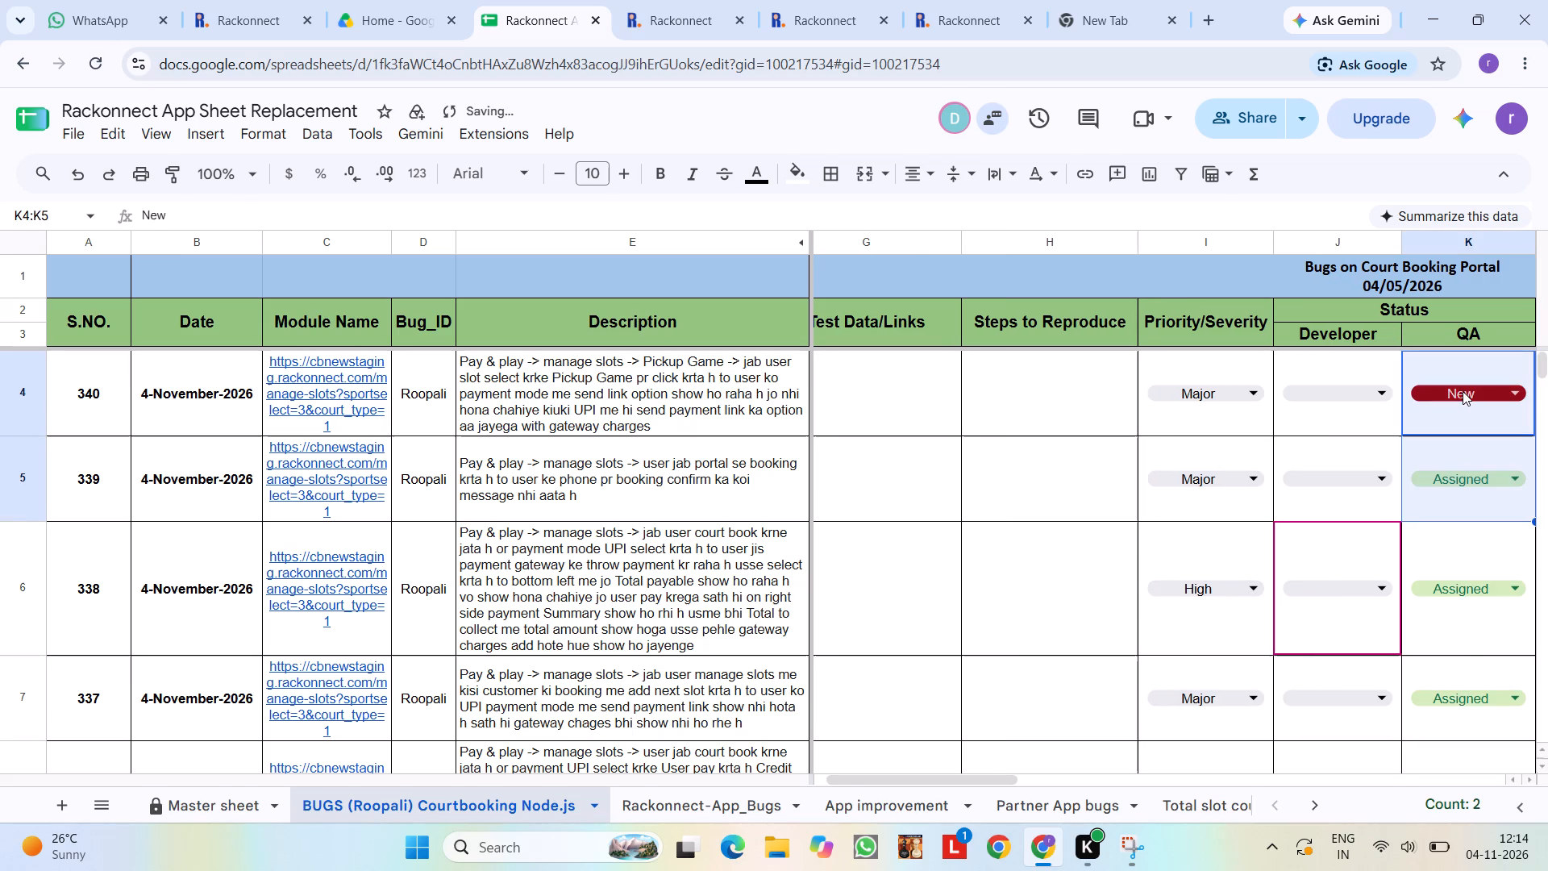
pyautogui.click(1463, 391)
pyautogui.click(1432, 523)
# Set bug 340's Dev/Live value to Dev.
pyautogui.hscroll(-4, 1432, 523)
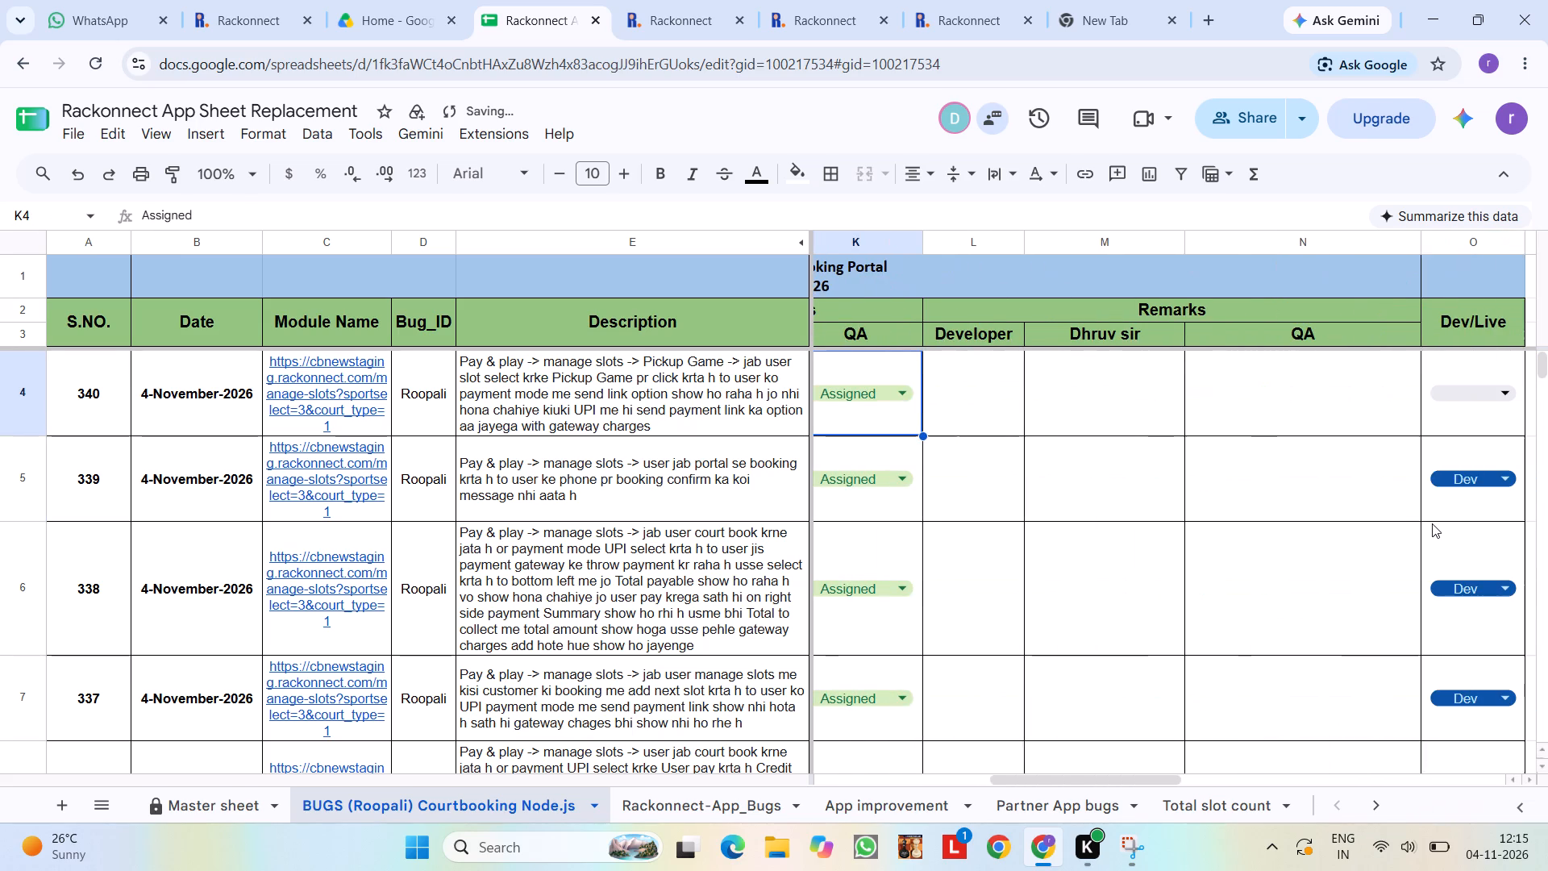
pyautogui.moveTo(1467, 395); pyautogui.dragTo(1471, 451)
pyautogui.click(1471, 451)
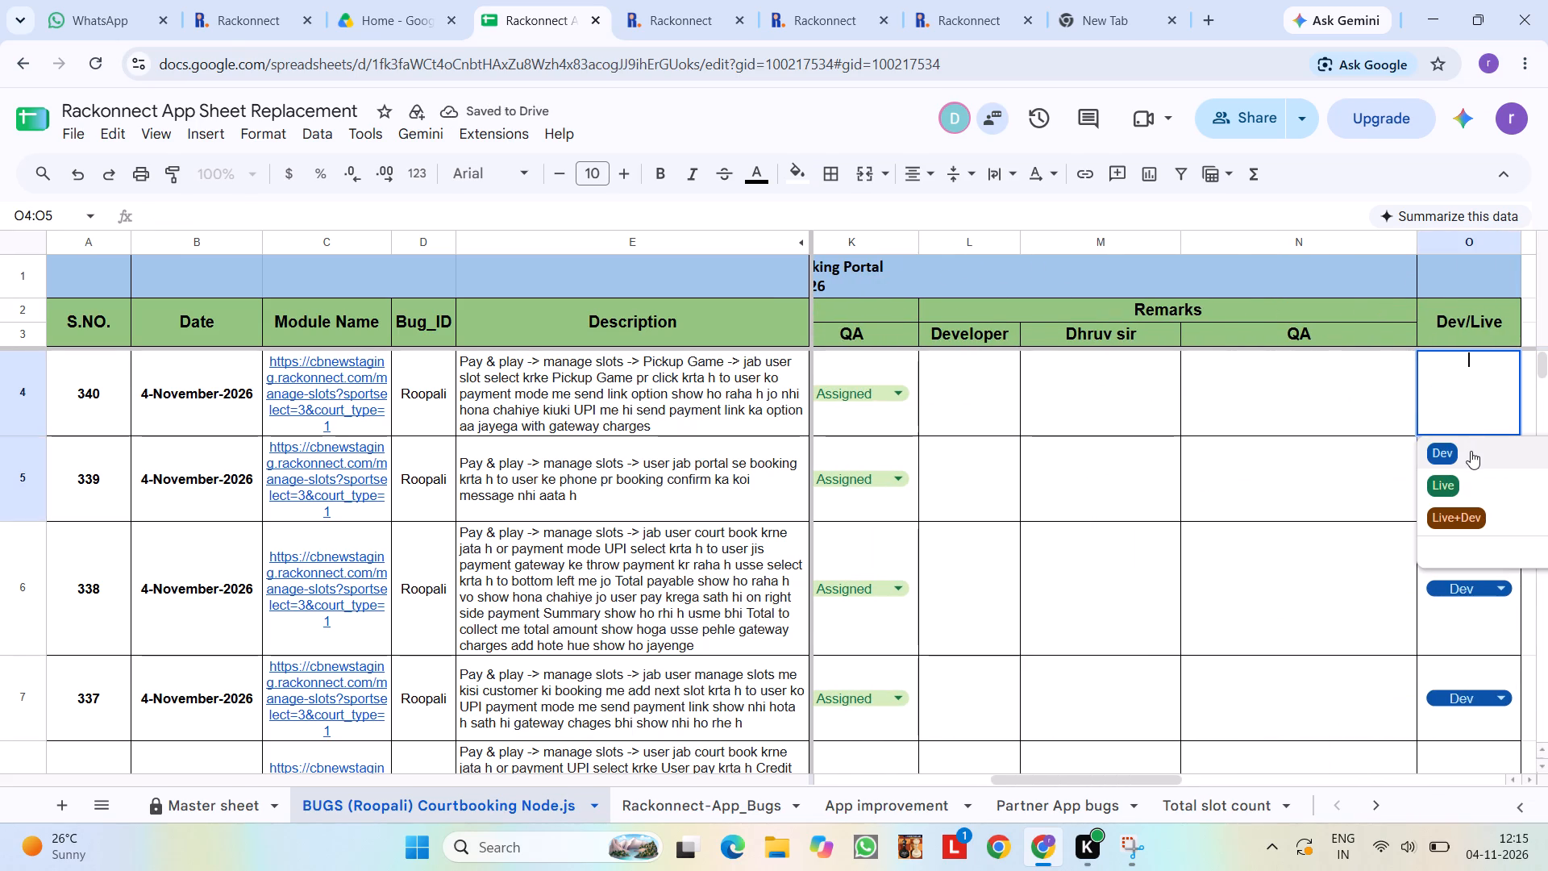
pyautogui.hscroll(9, 1471, 451)
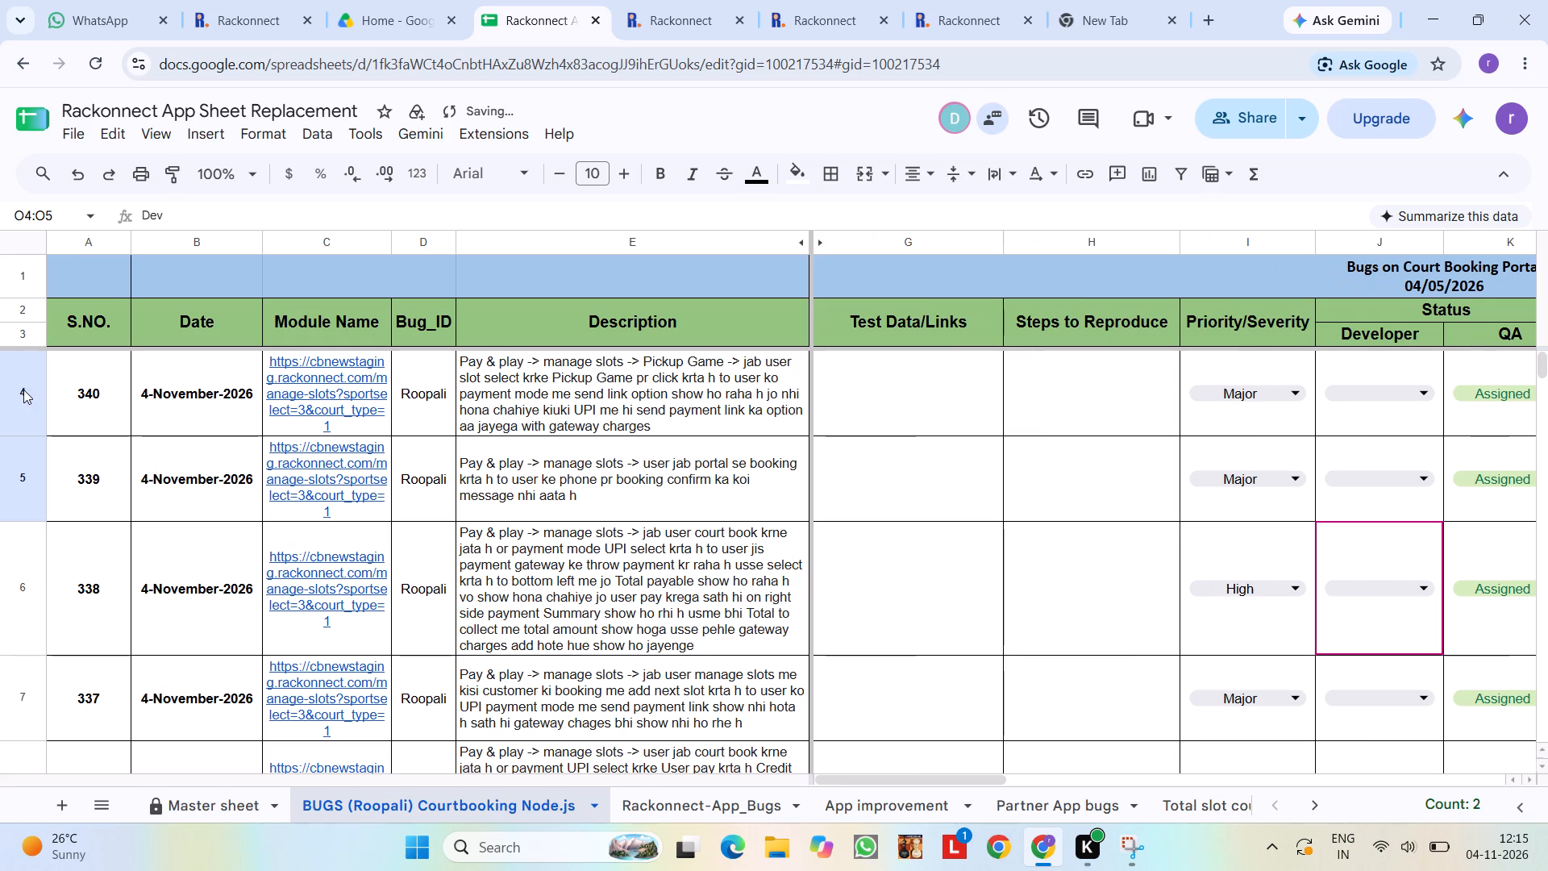
# Insert three blank rows above the bug 340 row in the bug sheet.
pyautogui.moveTo(23, 390); pyautogui.dragTo(10, 584)
pyautogui.rightClick(10, 584)
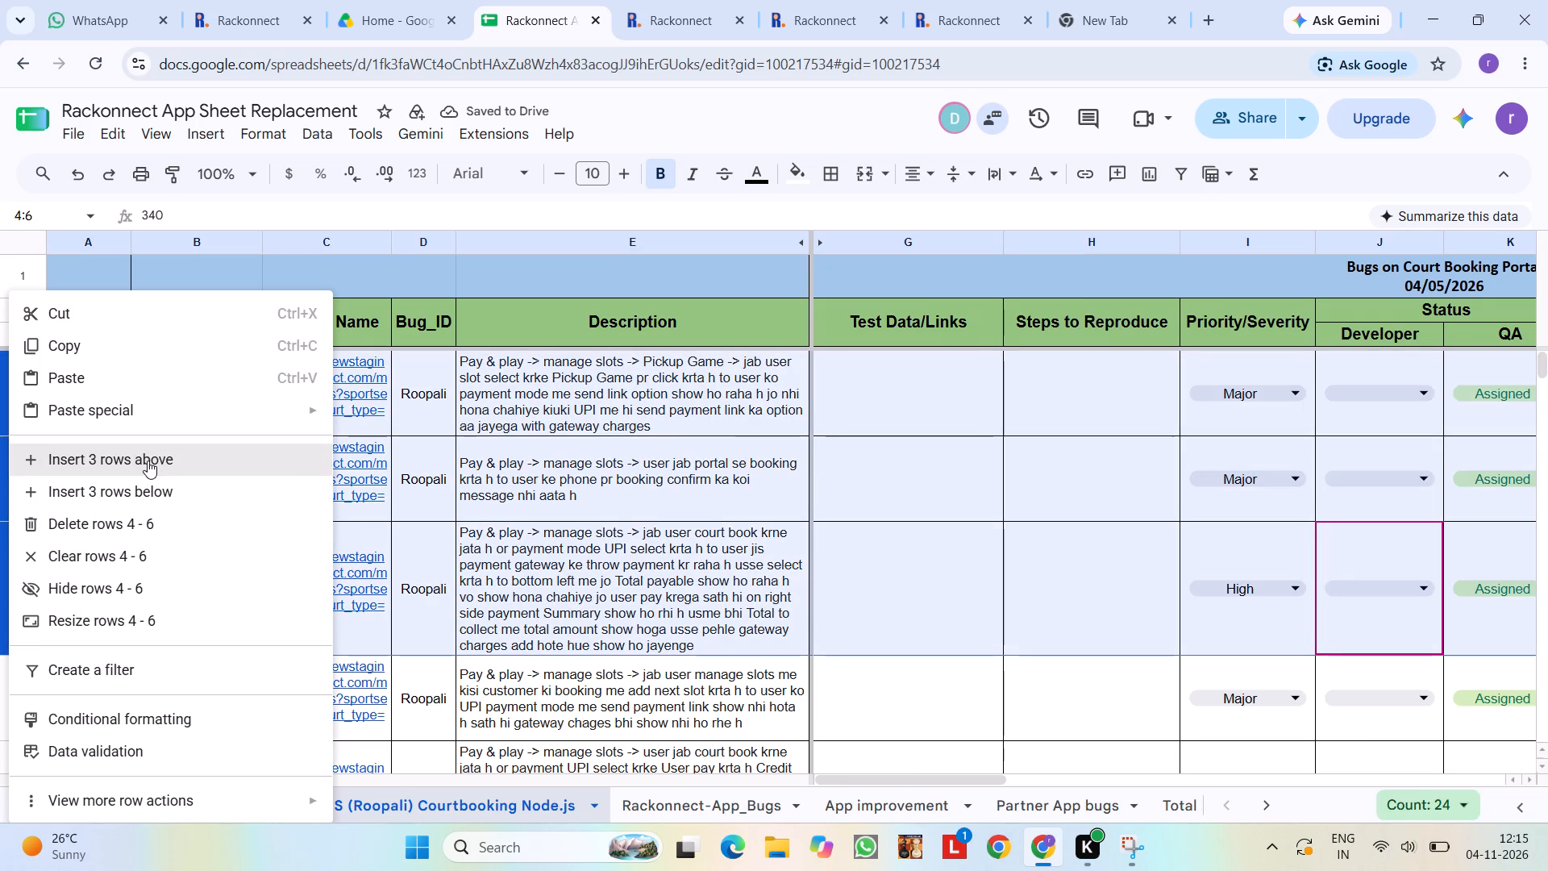
pyautogui.click(148, 461)
# Number the three new rows 341, 342 and 343 from the lowest row upwards in the S.NO. column.
pyautogui.click(98, 409)
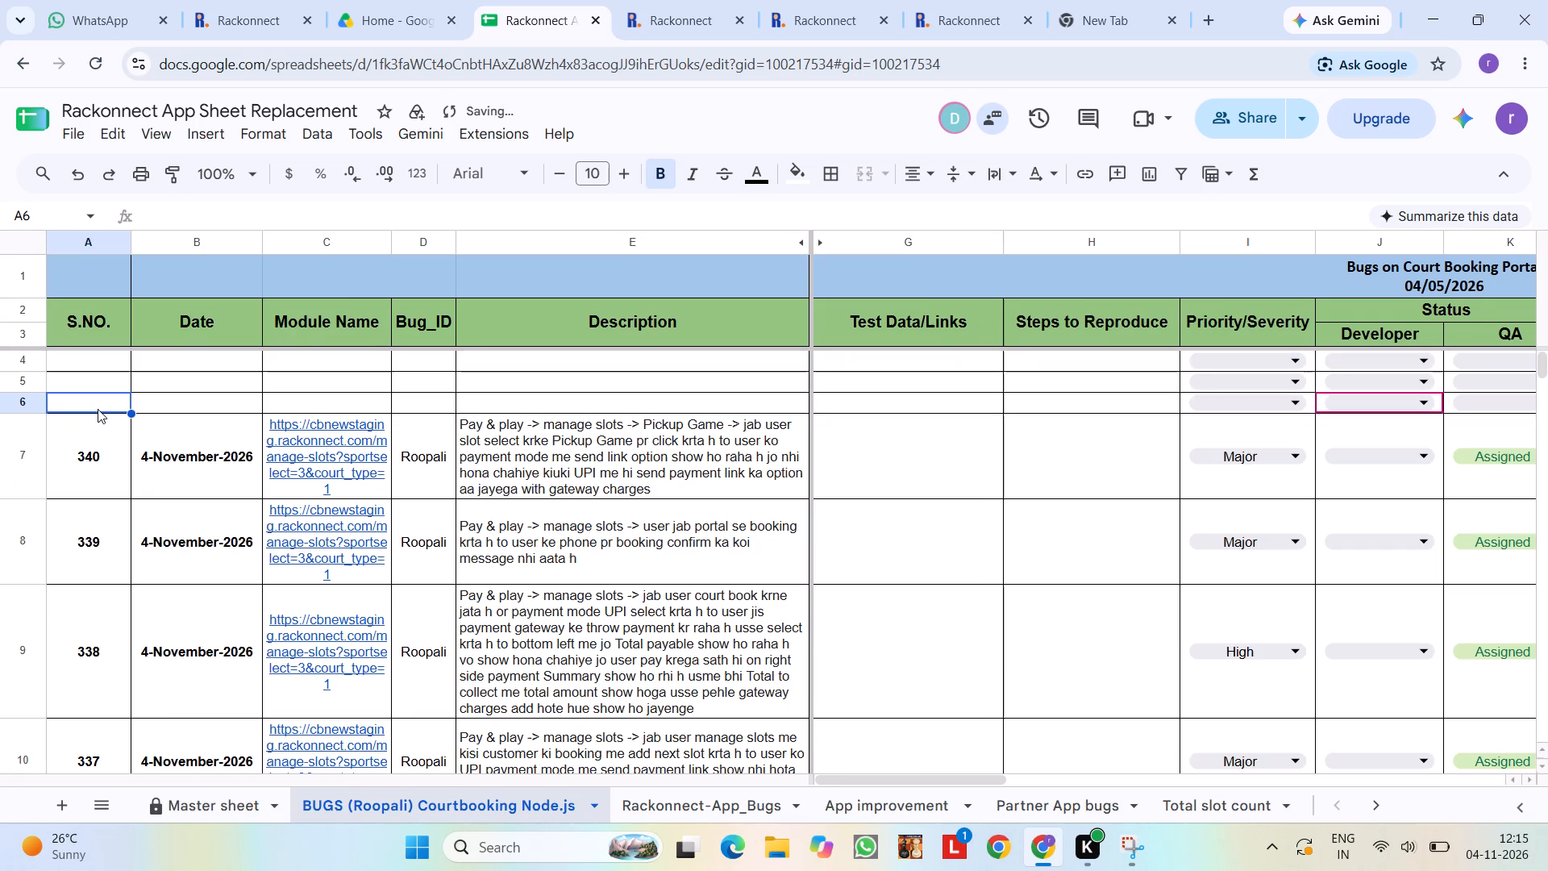
pyautogui.write('341')
pyautogui.press('Up')
pyautogui.write('342')
pyautogui.press('Up')
pyautogui.write('343')
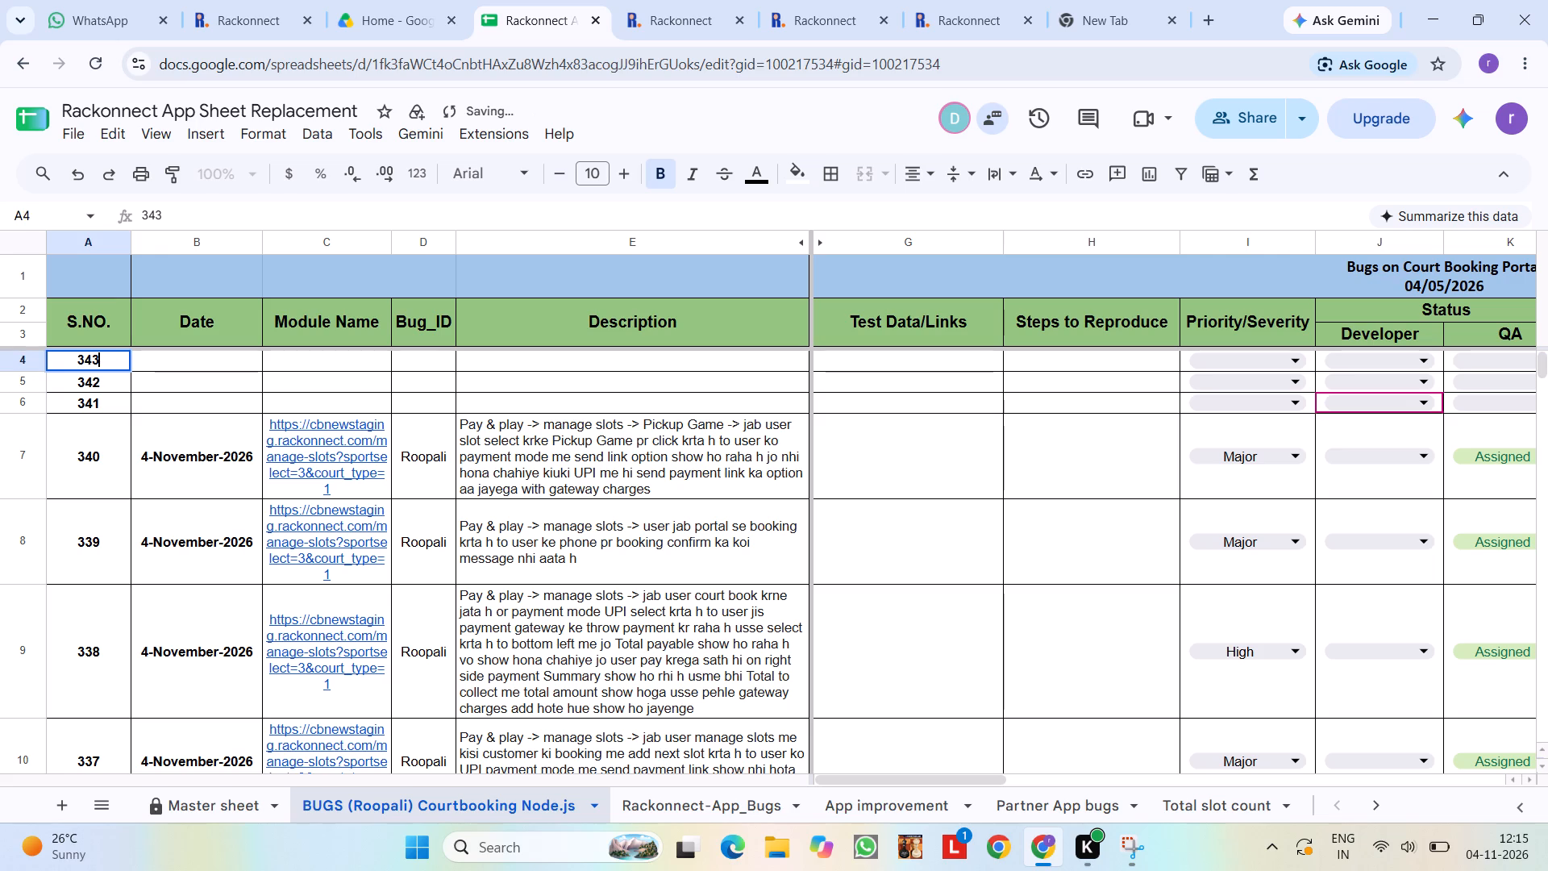
# Copy bug 340's date, 4-November-2026, into the Date cells of rows 341 to 343.
pyautogui.click(172, 496)
pyautogui.hotkey('ctrl', 'c')
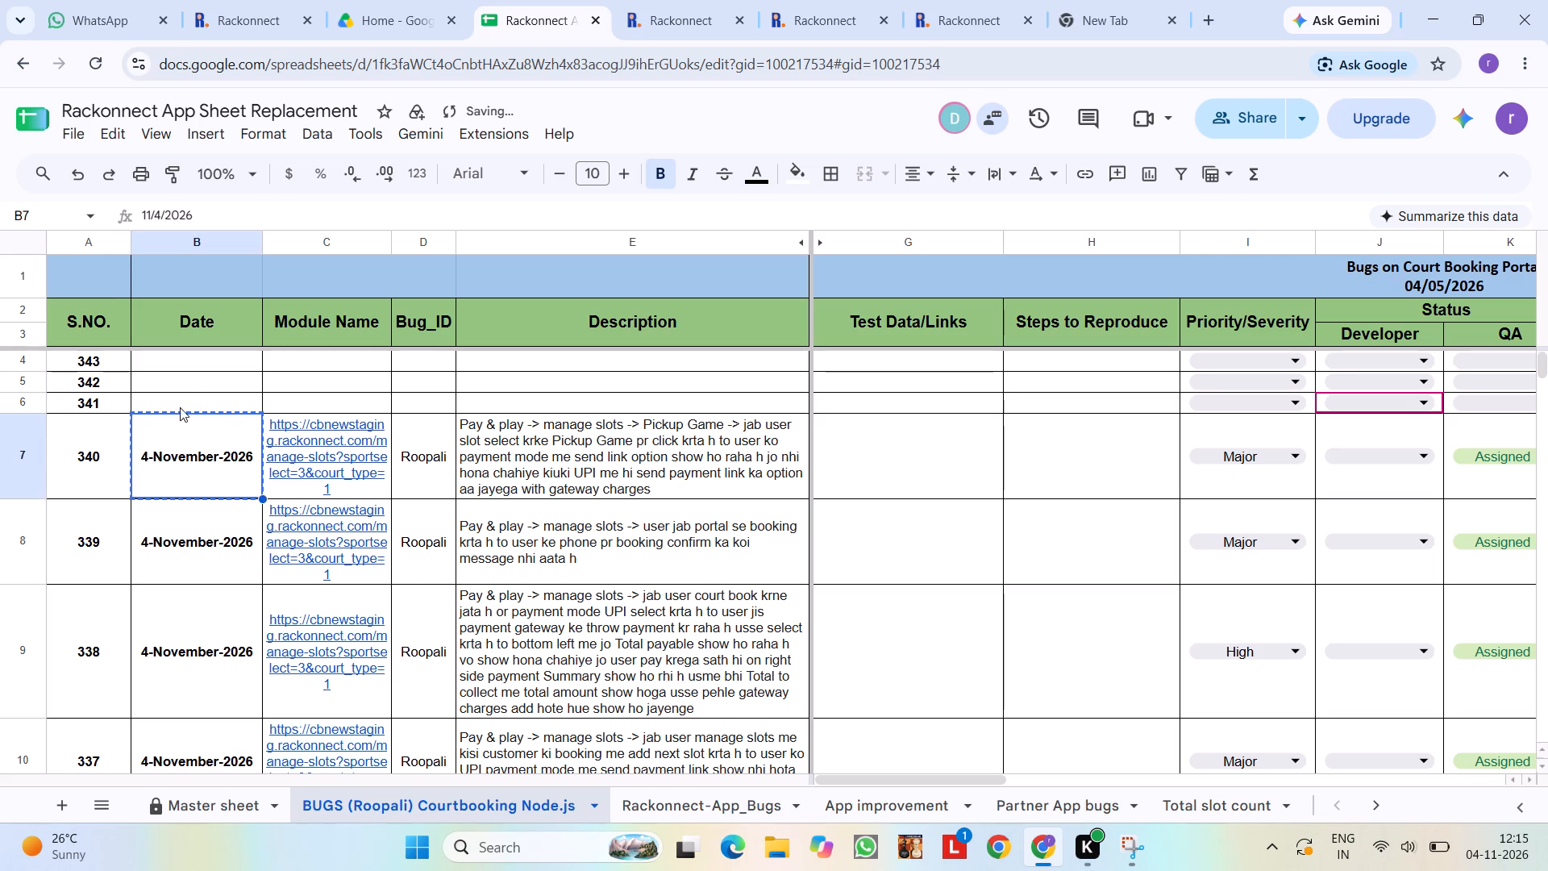
pyautogui.moveTo(188, 357); pyautogui.dragTo(192, 400)
pyautogui.hotkey('ctrl', 'v')
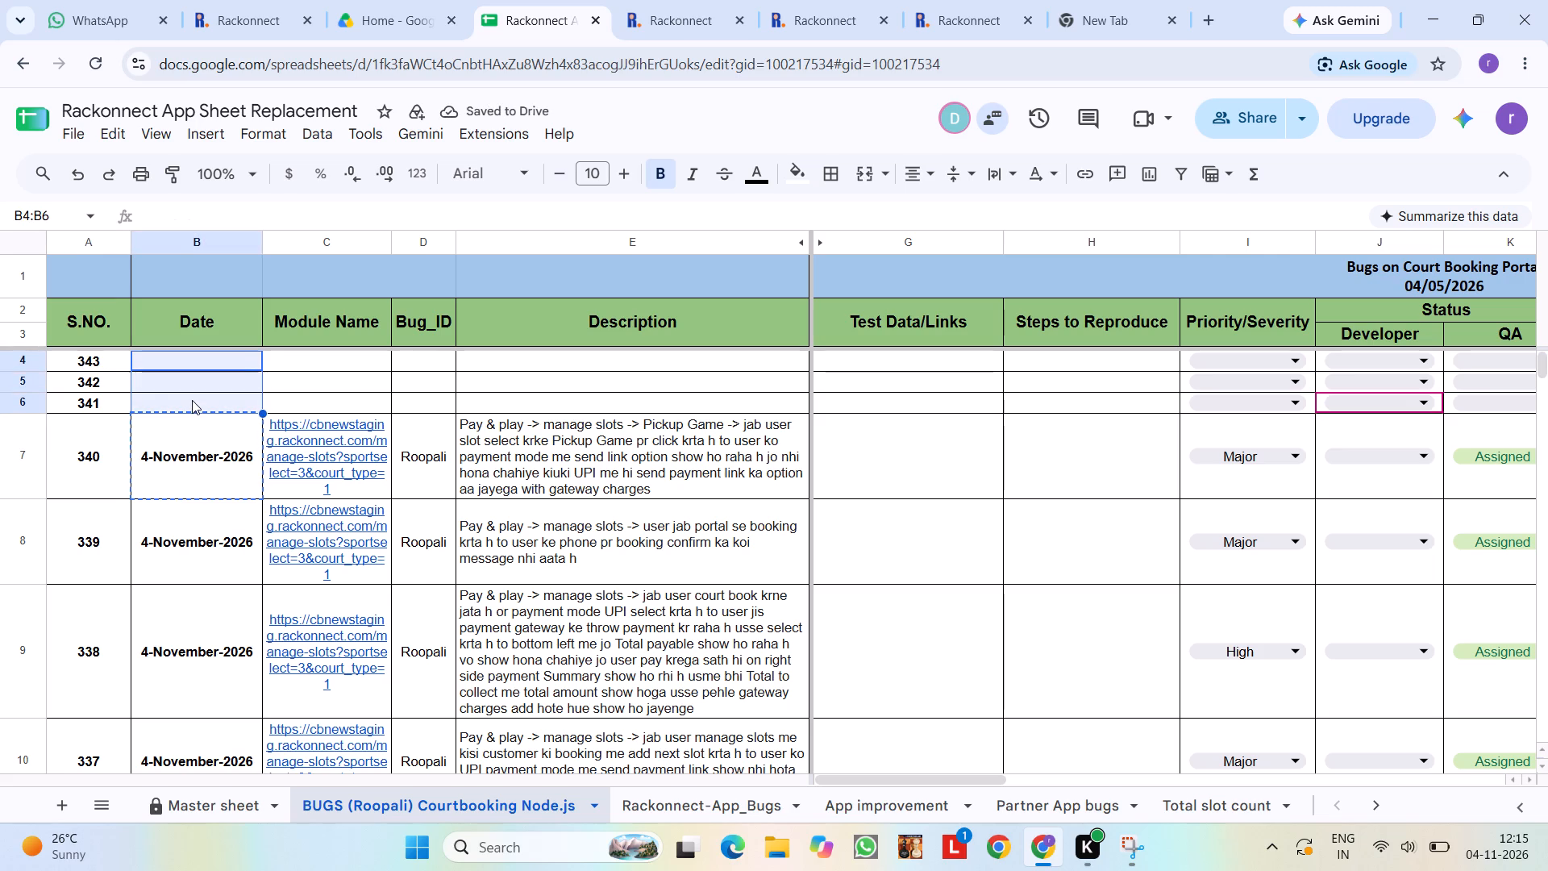
# Go to the staging portal's open Quick Book form and review the two players' Pickup Game payment entries.
pyautogui.click(289, 402)
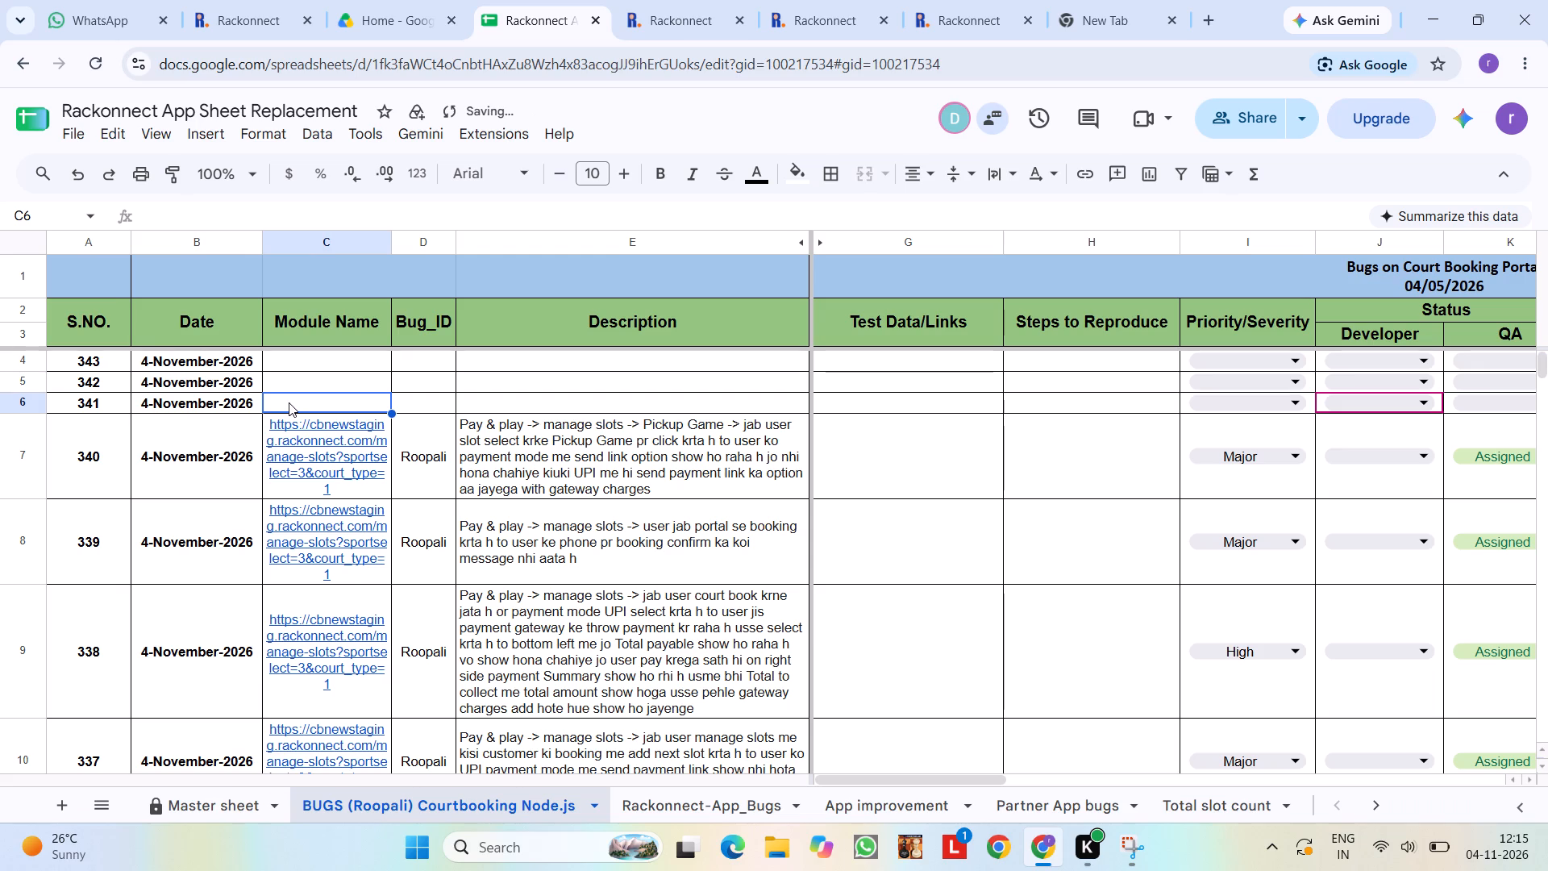
pyautogui.click(352, 0)
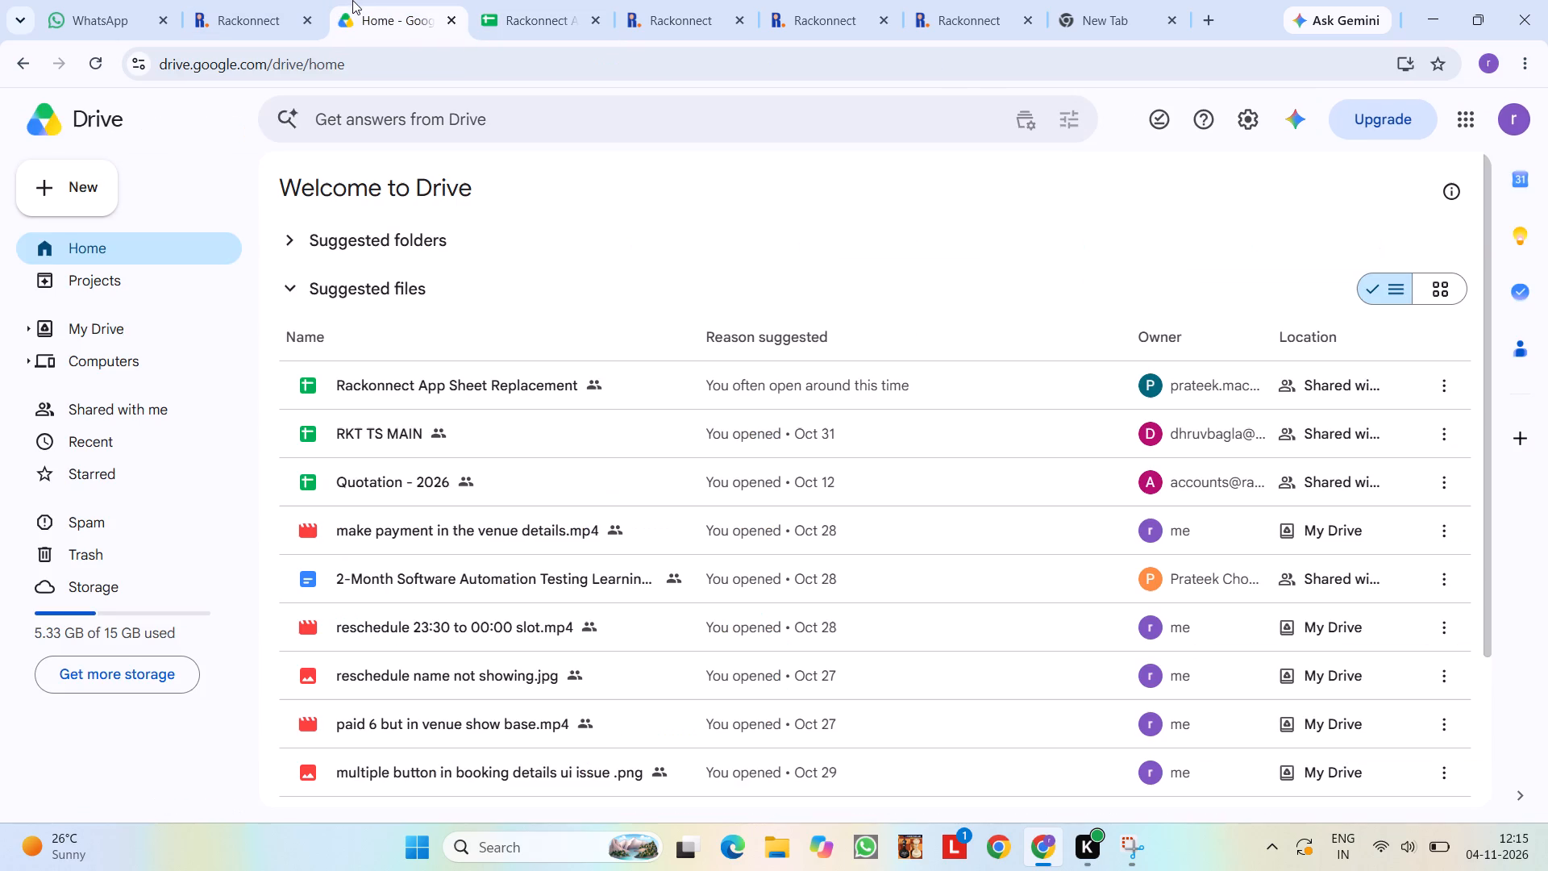
pyautogui.click(229, 0)
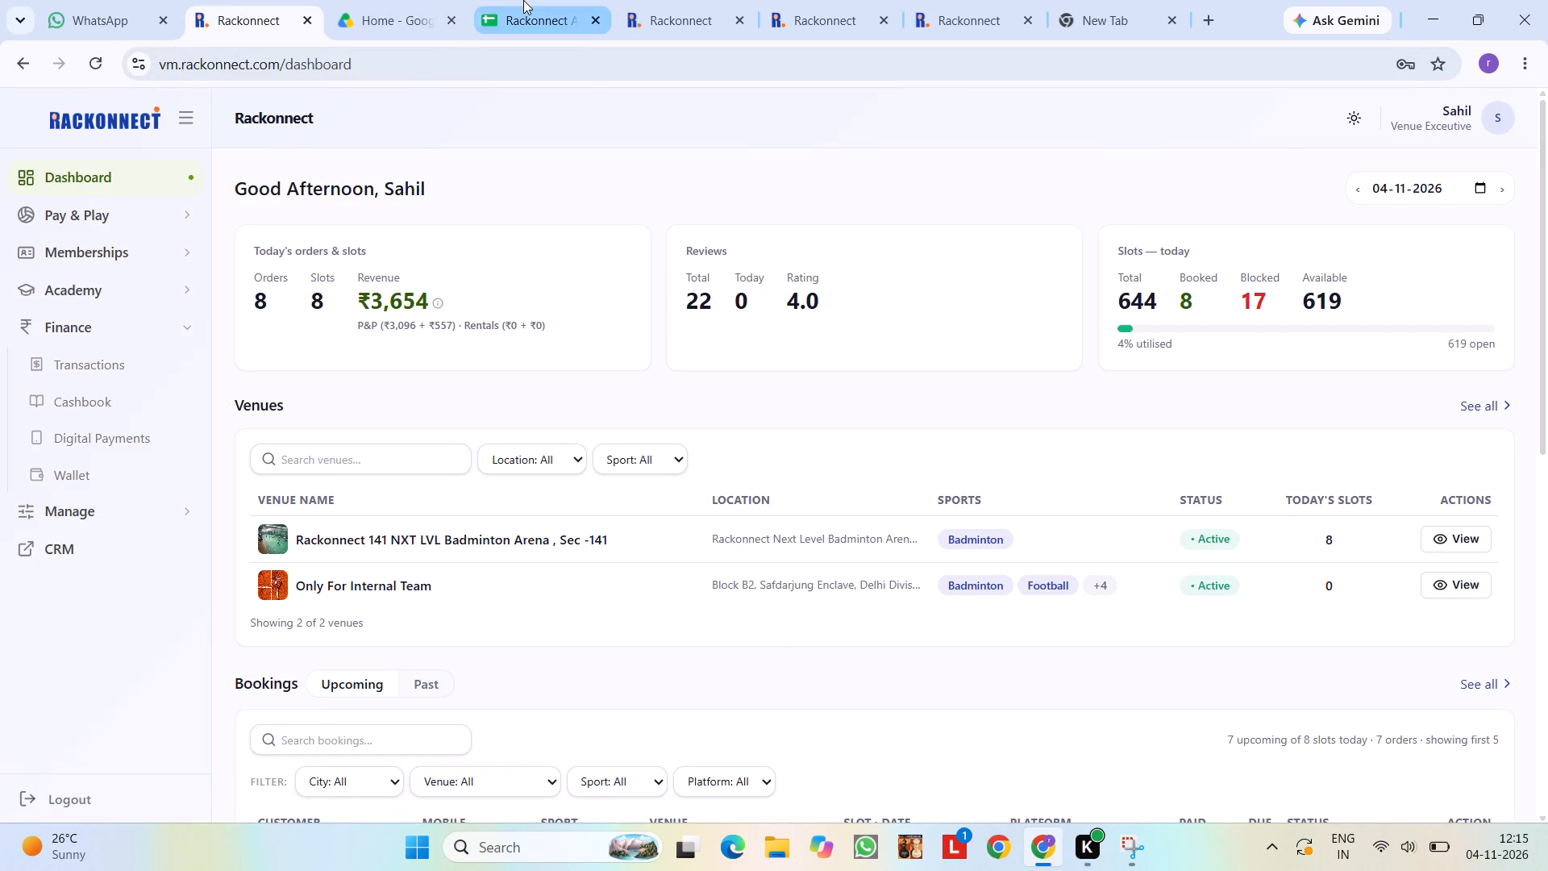
pyautogui.click(525, 0)
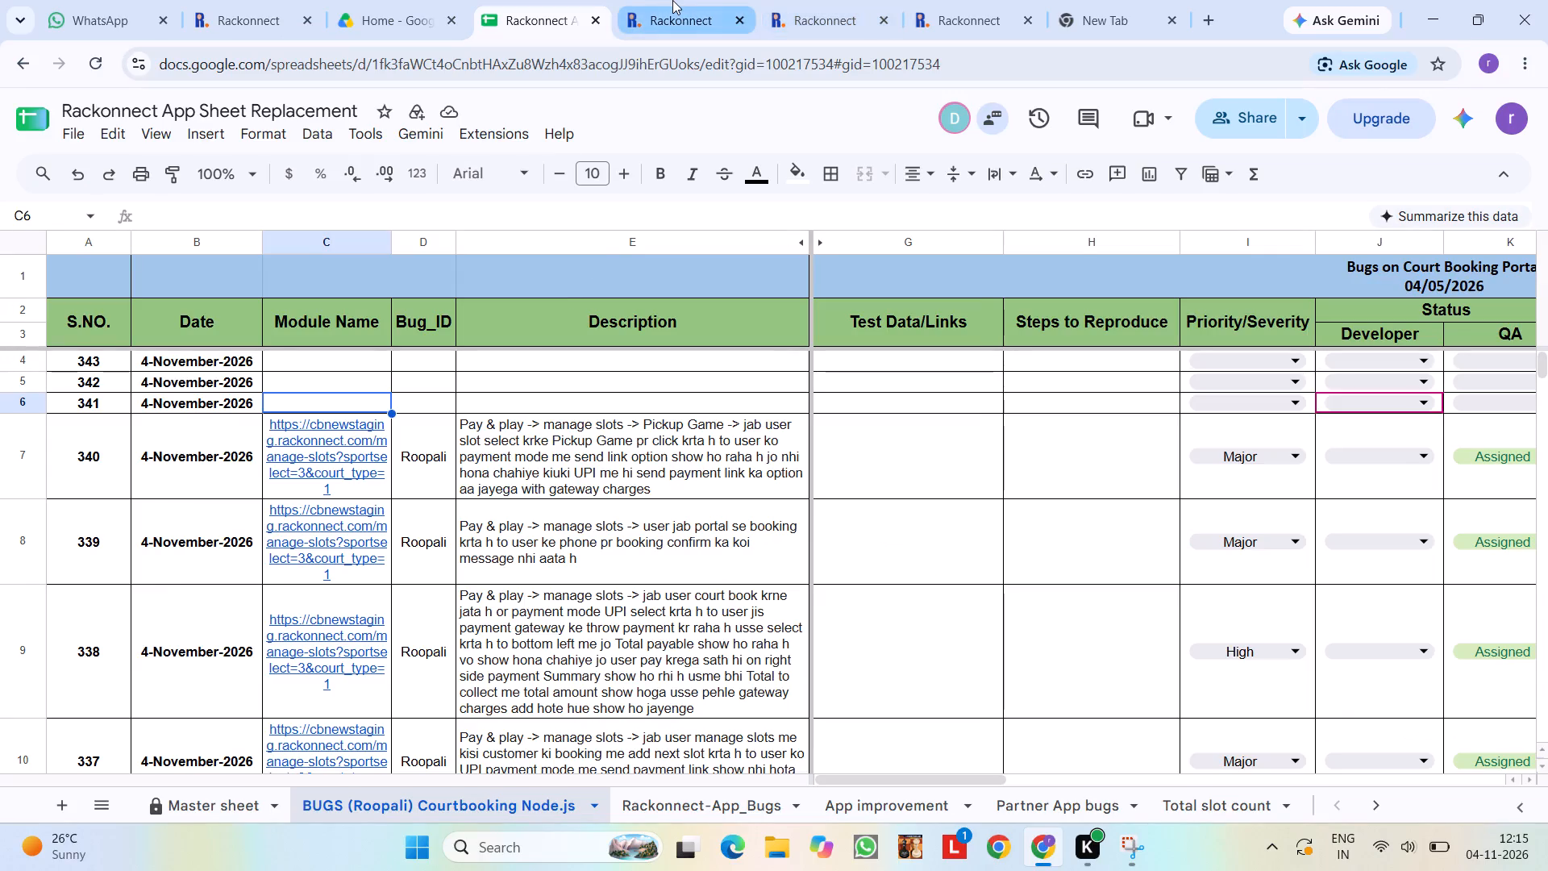
pyautogui.click(672, 0)
pyautogui.scroll(-1, 958, 578)
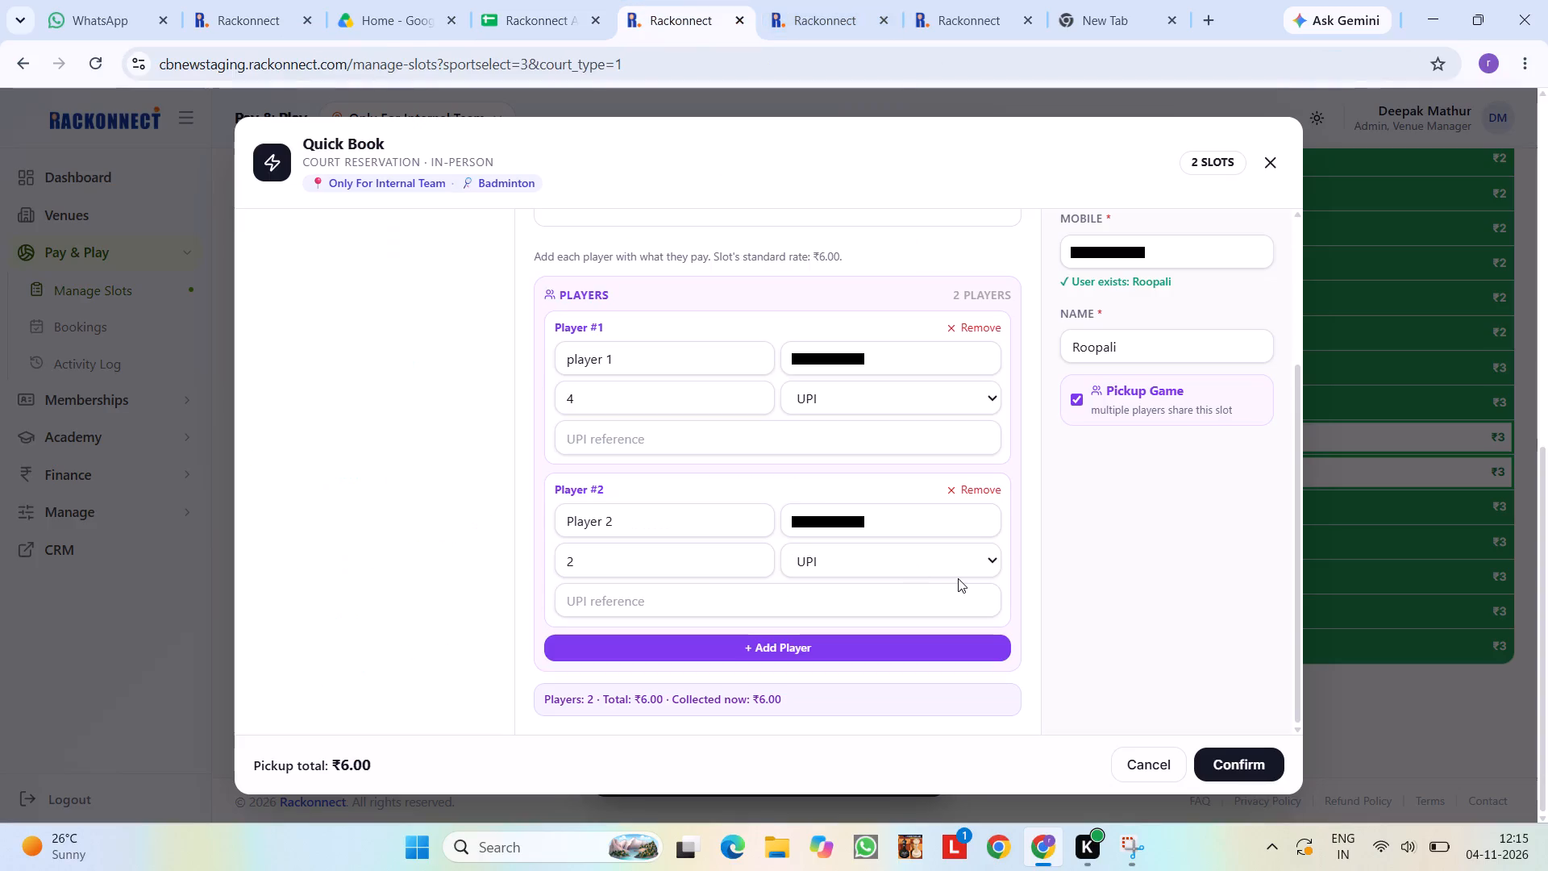
pyautogui.scroll(-3, 958, 578)
# Cancel the Pickup Game booking and clear the two selected court slots on the staging site.
pyautogui.click(1162, 767)
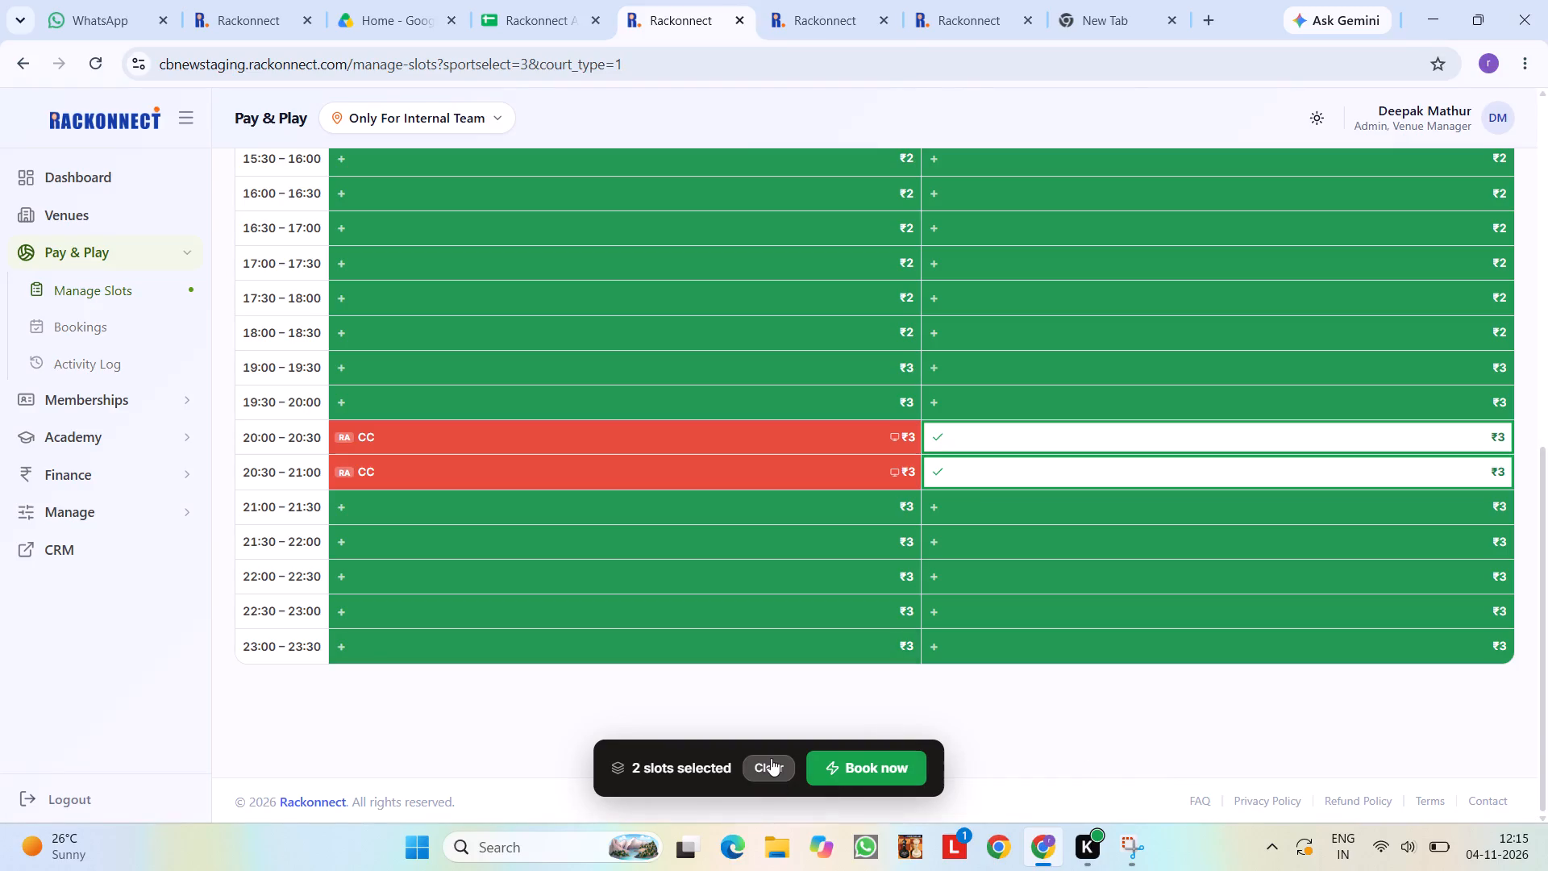
pyautogui.click(771, 758)
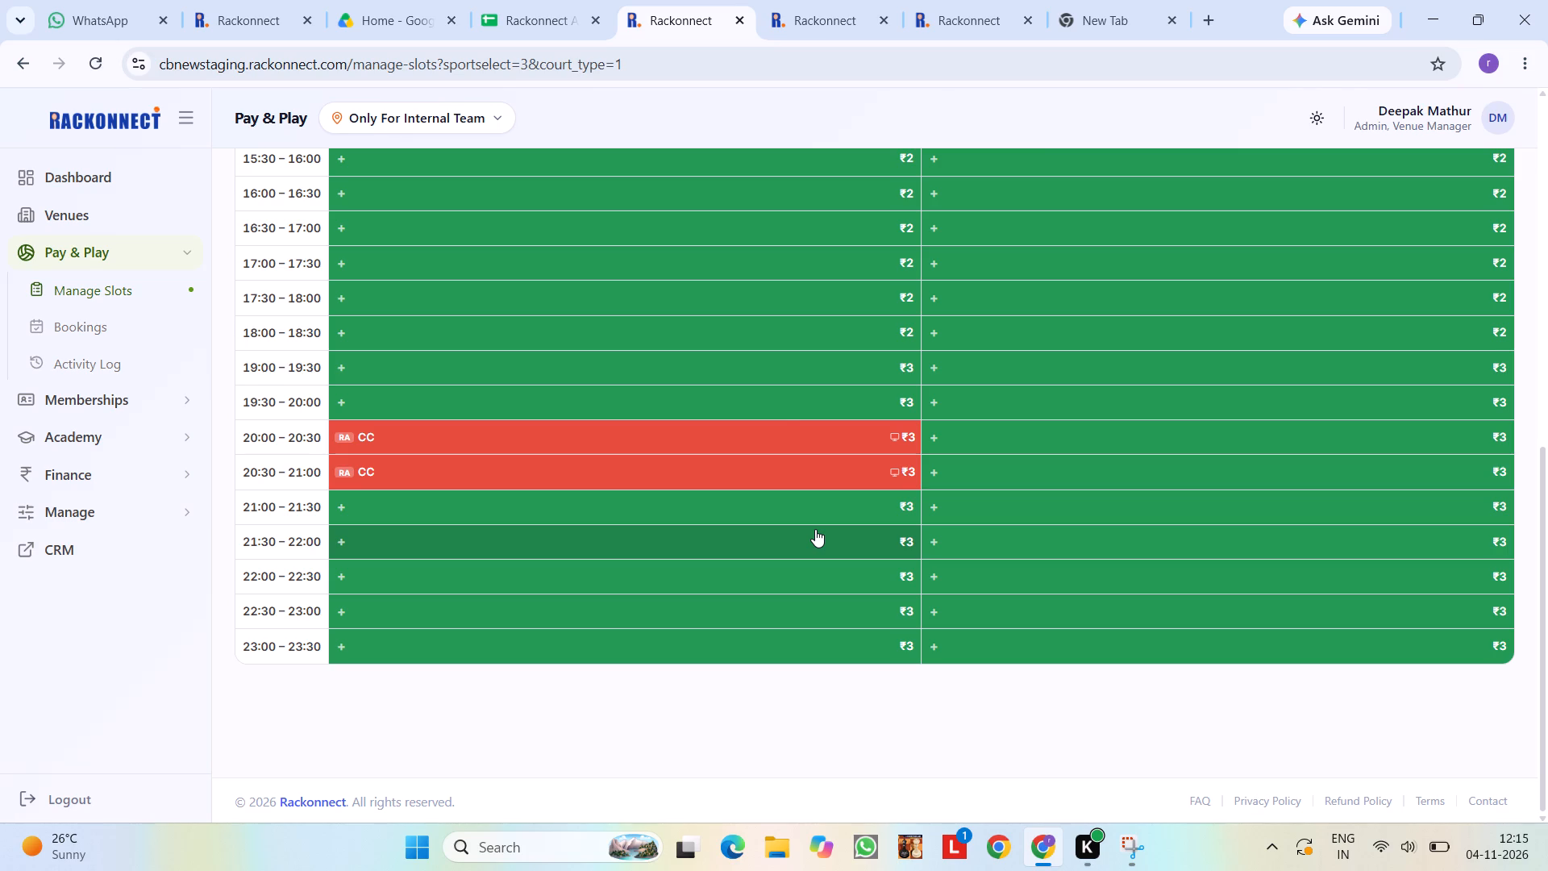
pyautogui.click(571, 0)
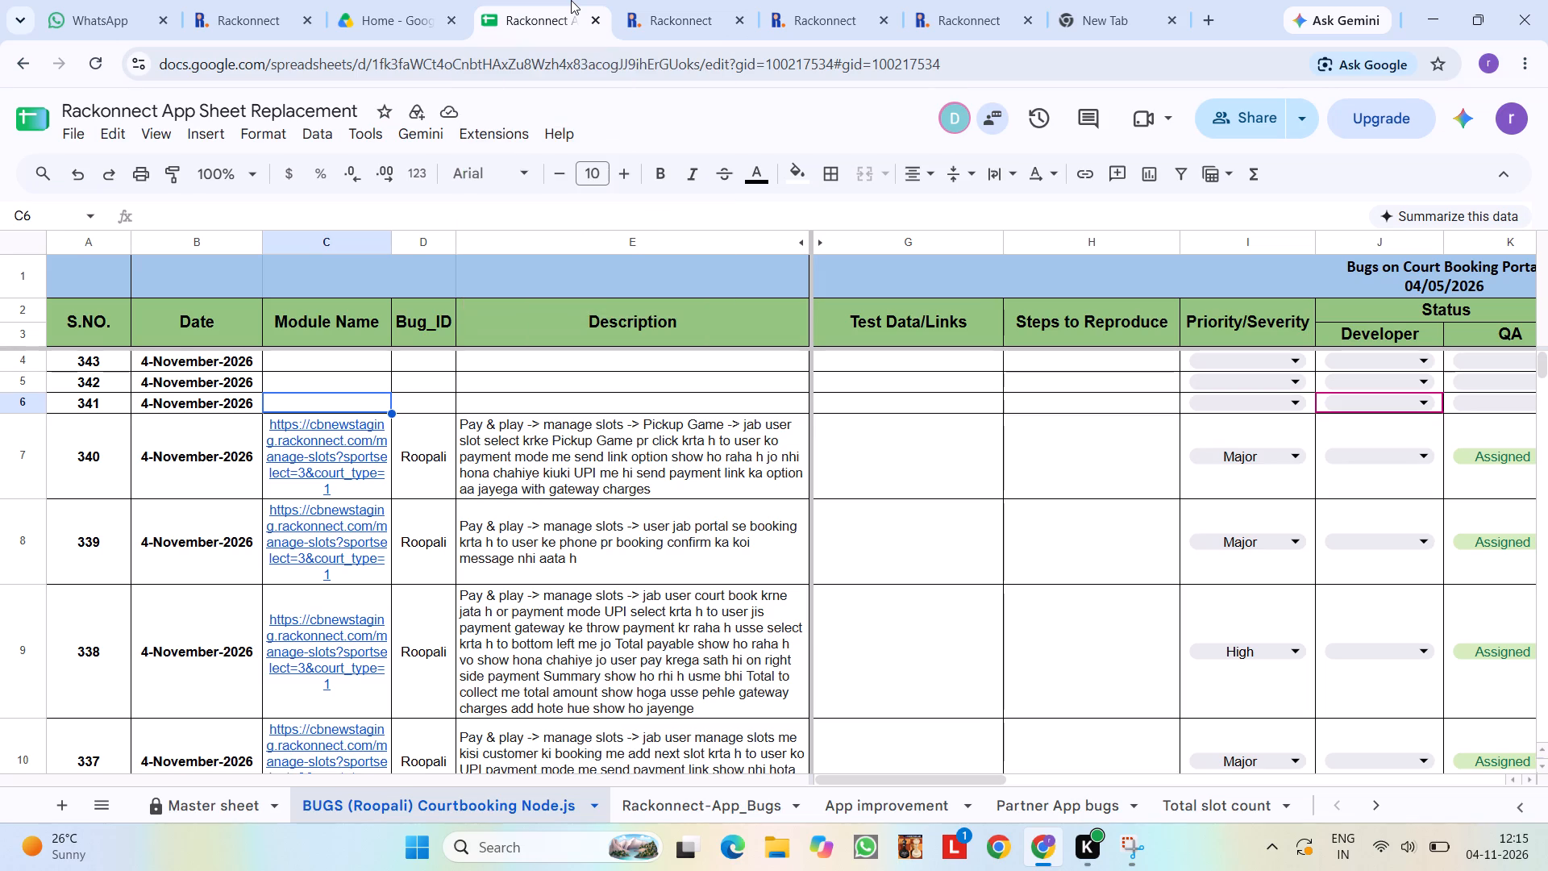
pyautogui.click(664, 0)
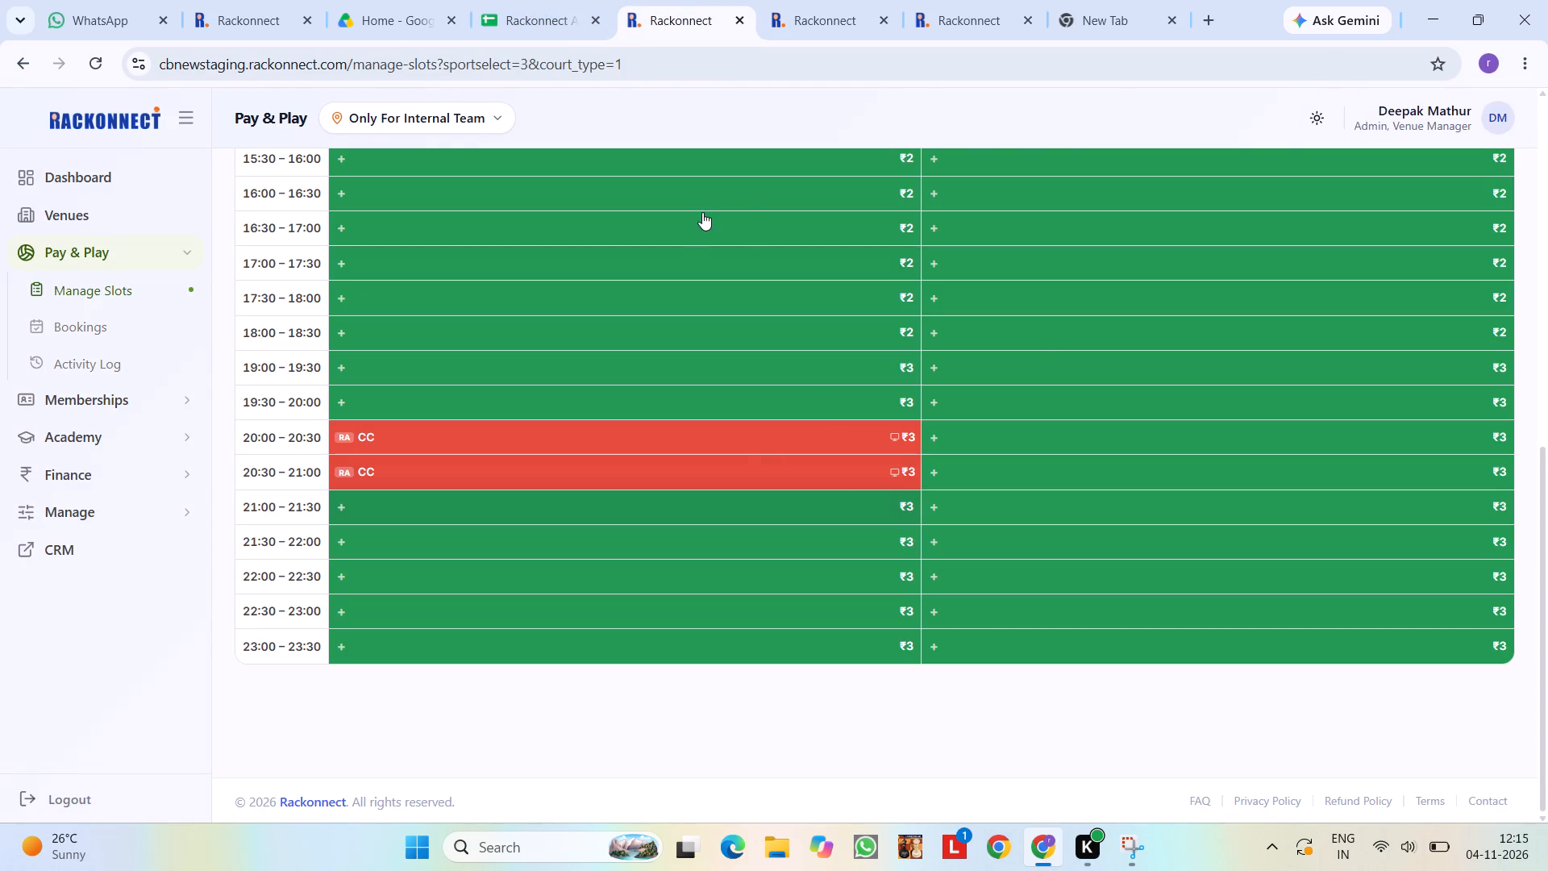
# Open a Quick Book for the 20:00–20:30 and 20:30–21:00 slots on C2 - Synthetic Court, with Pickup Game turned off.
pyautogui.click(1076, 422)
pyautogui.click(1078, 472)
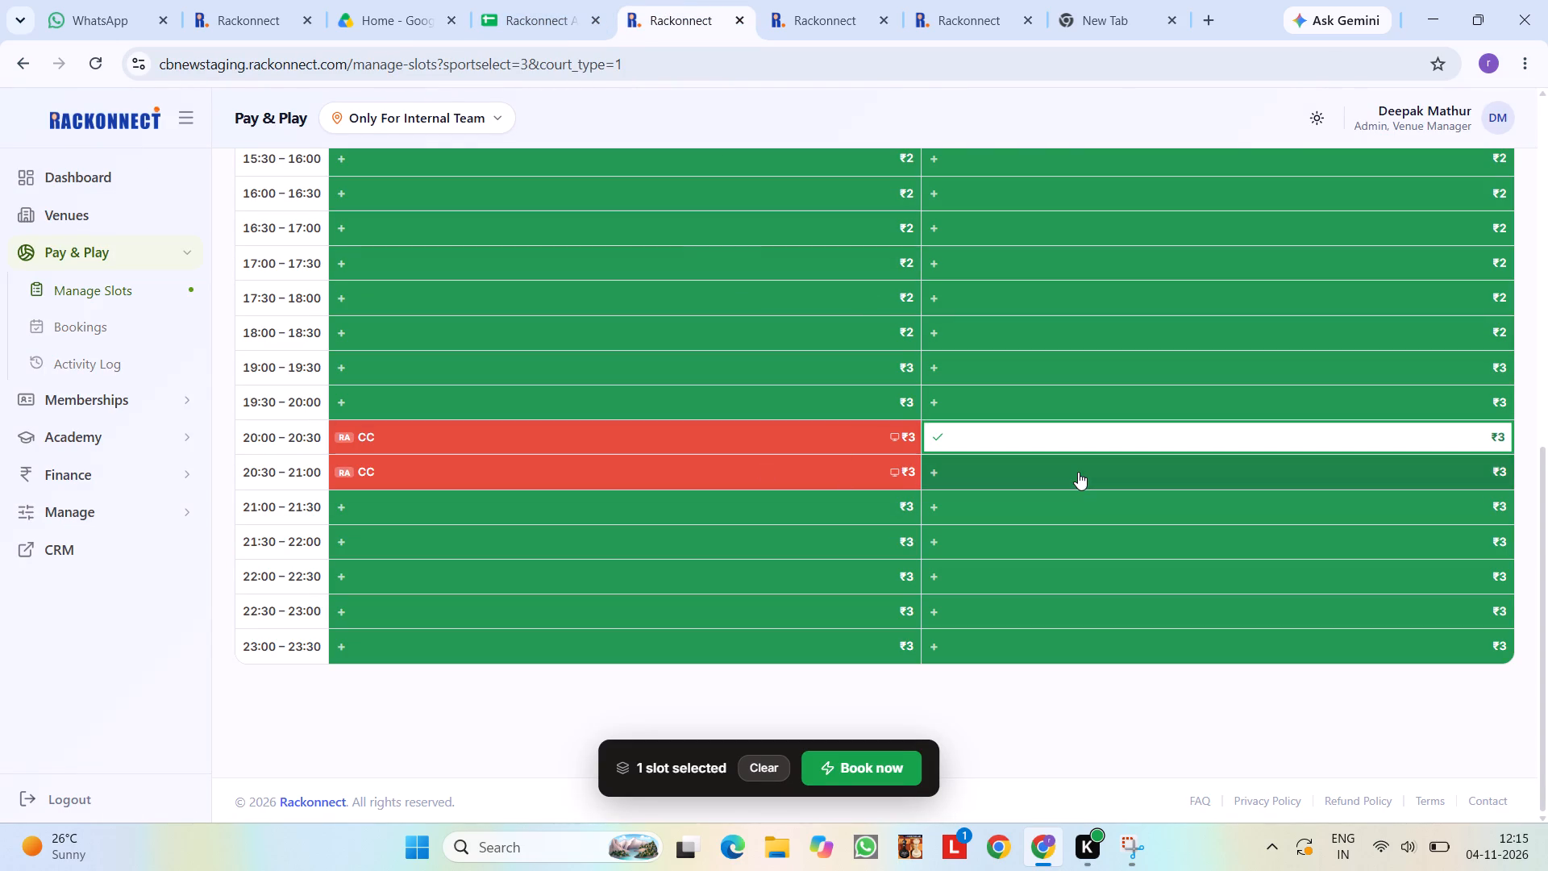
pyautogui.click(833, 773)
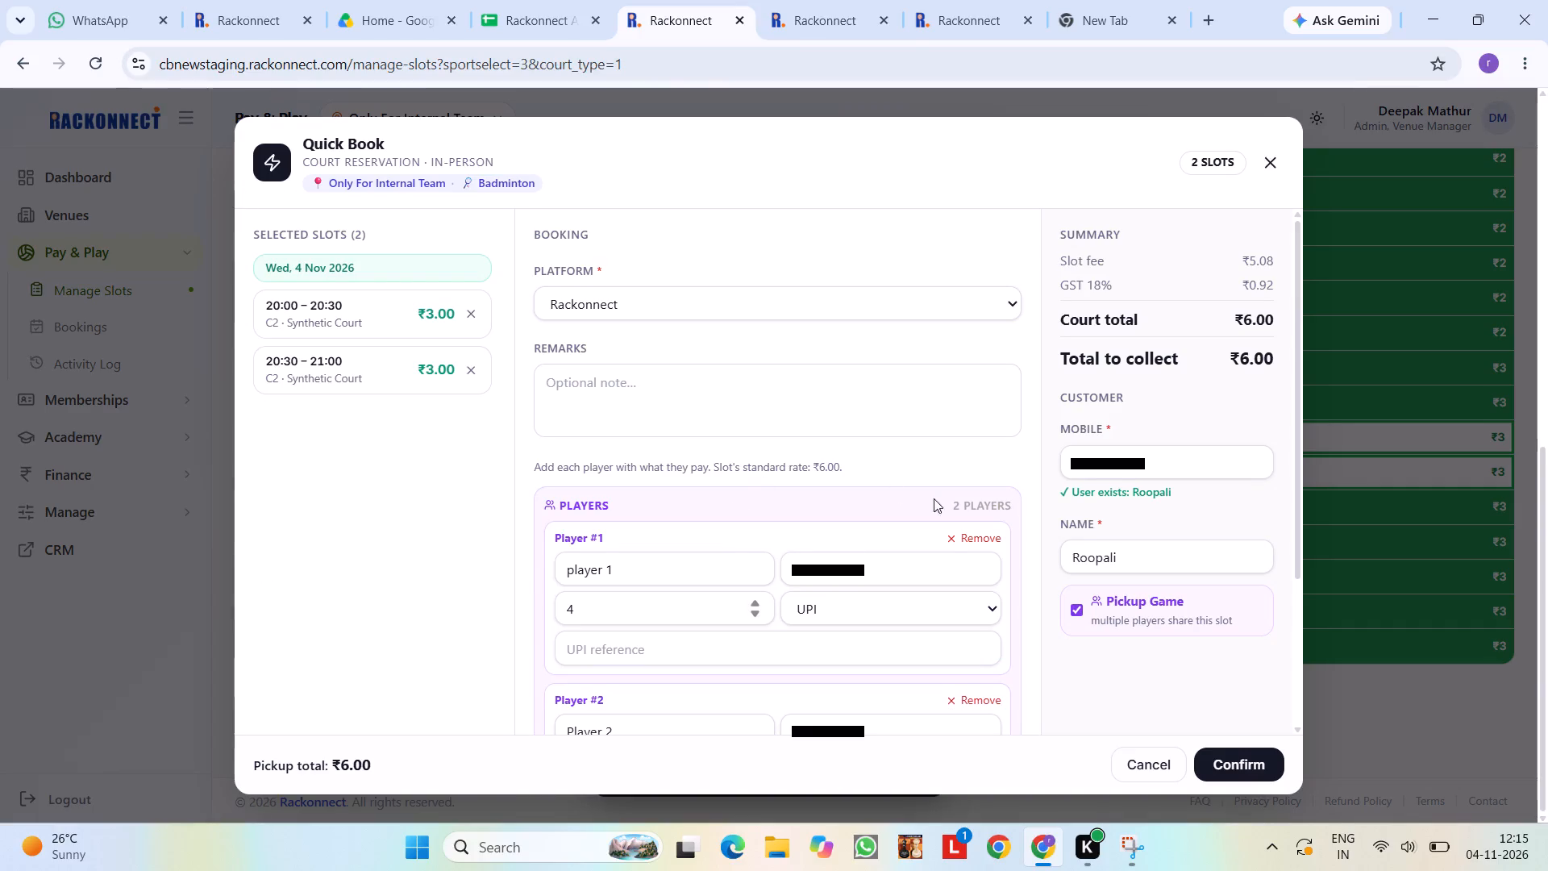
pyautogui.click(1073, 614)
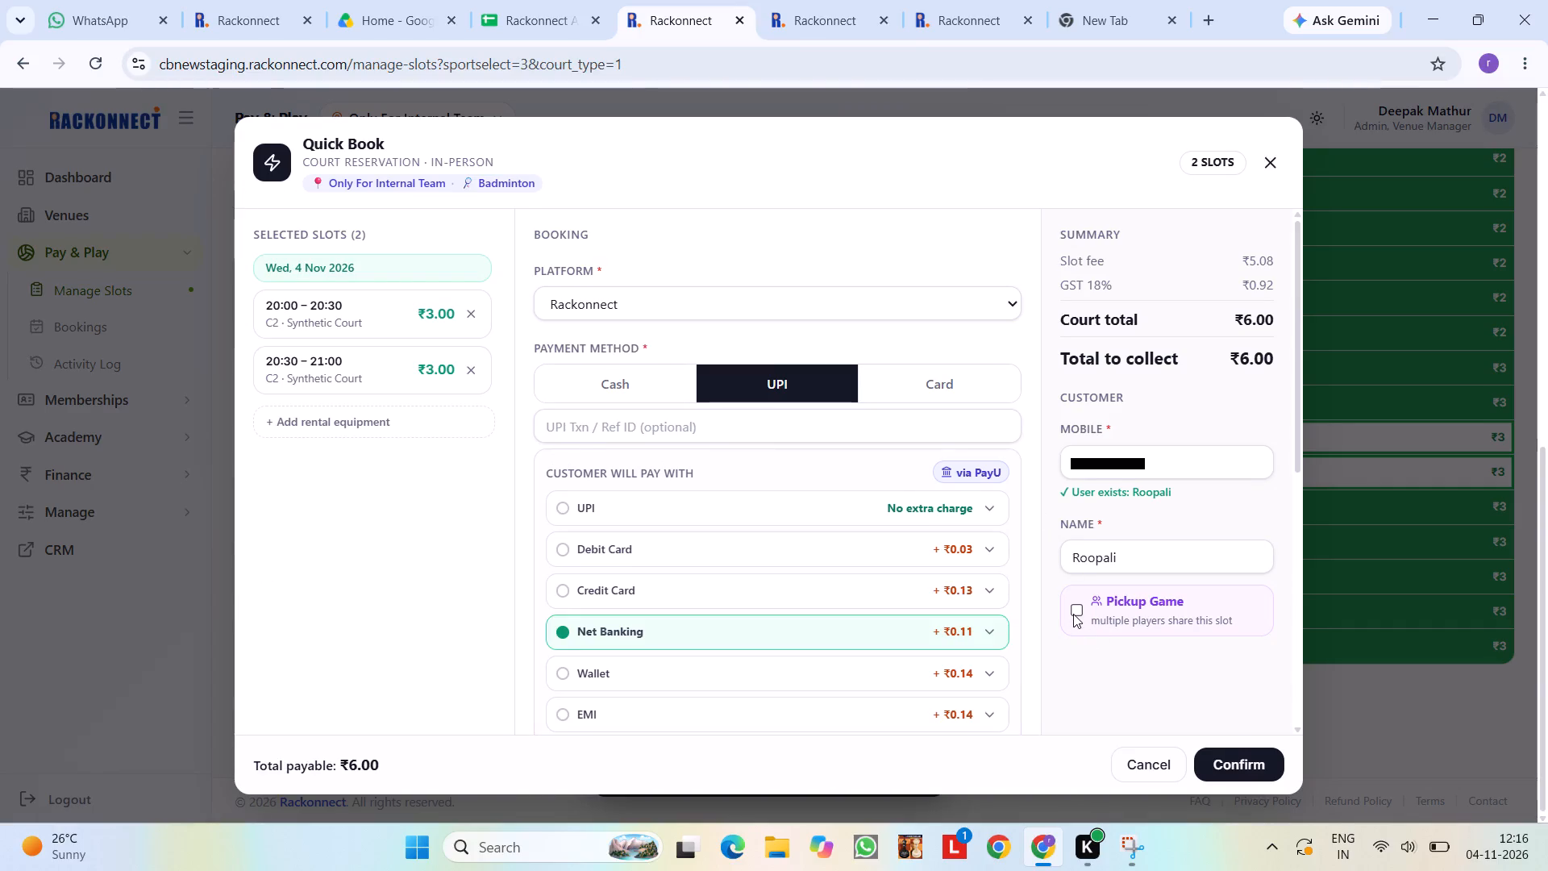
# Try the Card payment method with the Advance option, and switch the payment method back to UPI.
pyautogui.scroll(-2, 902, 490)
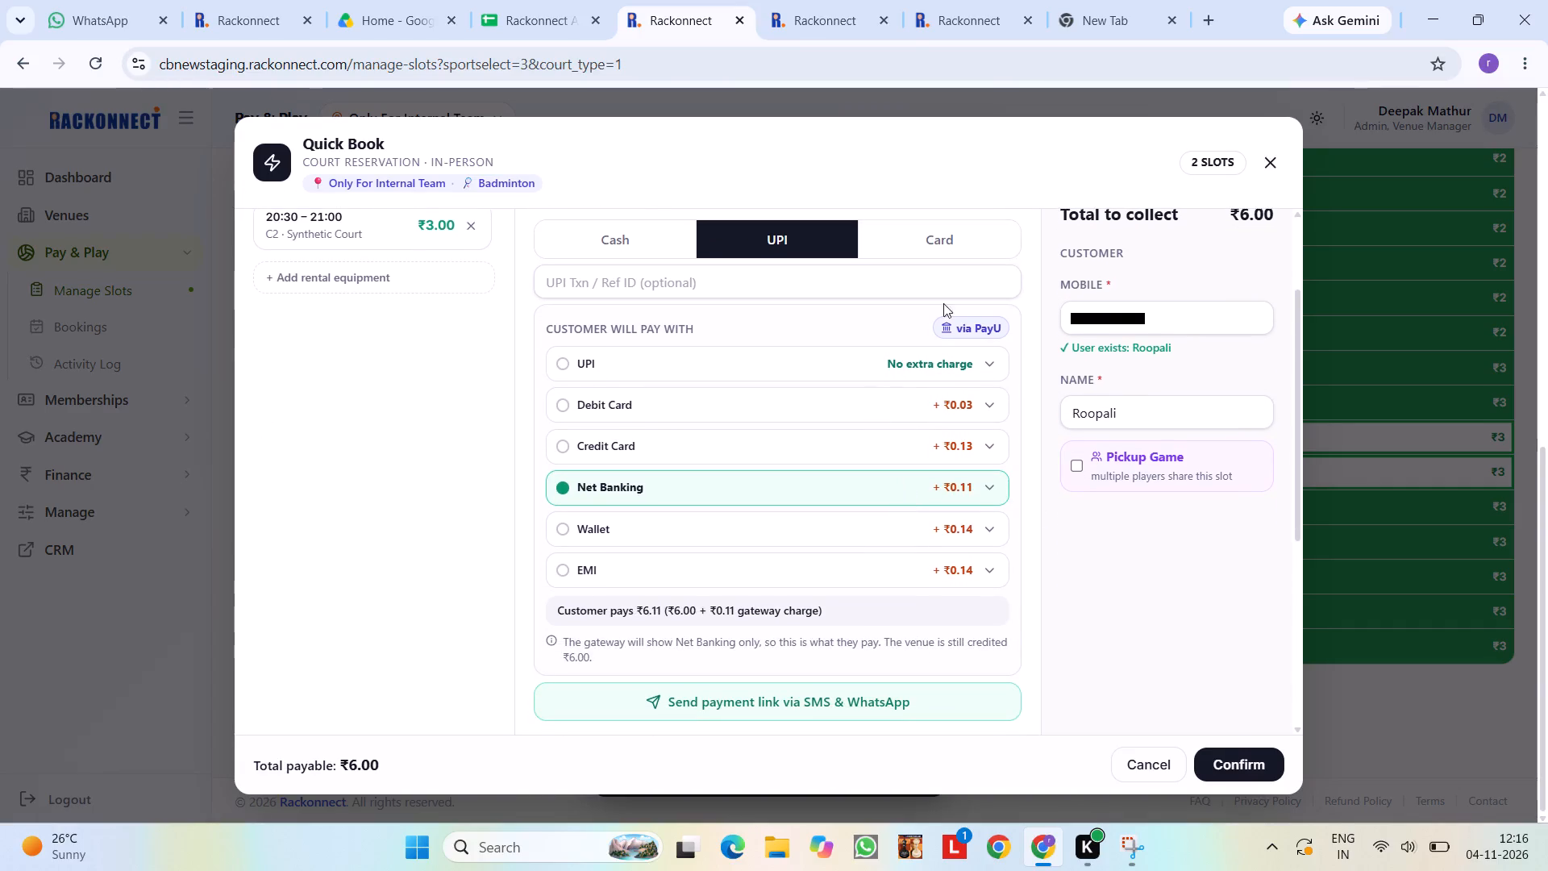
pyautogui.click(949, 245)
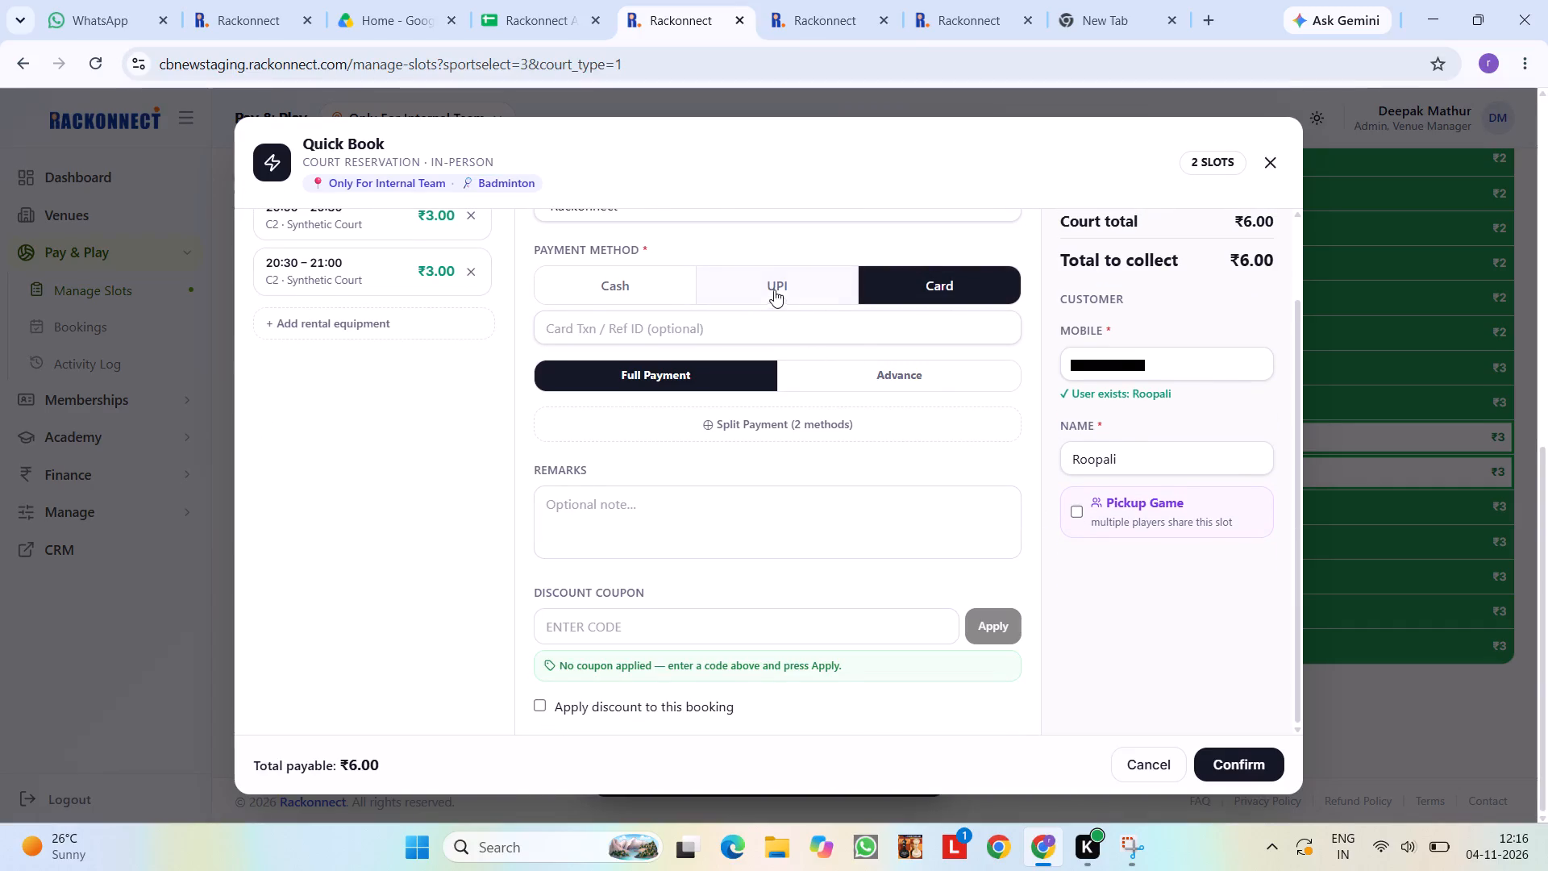
pyautogui.click(866, 395)
pyautogui.click(864, 389)
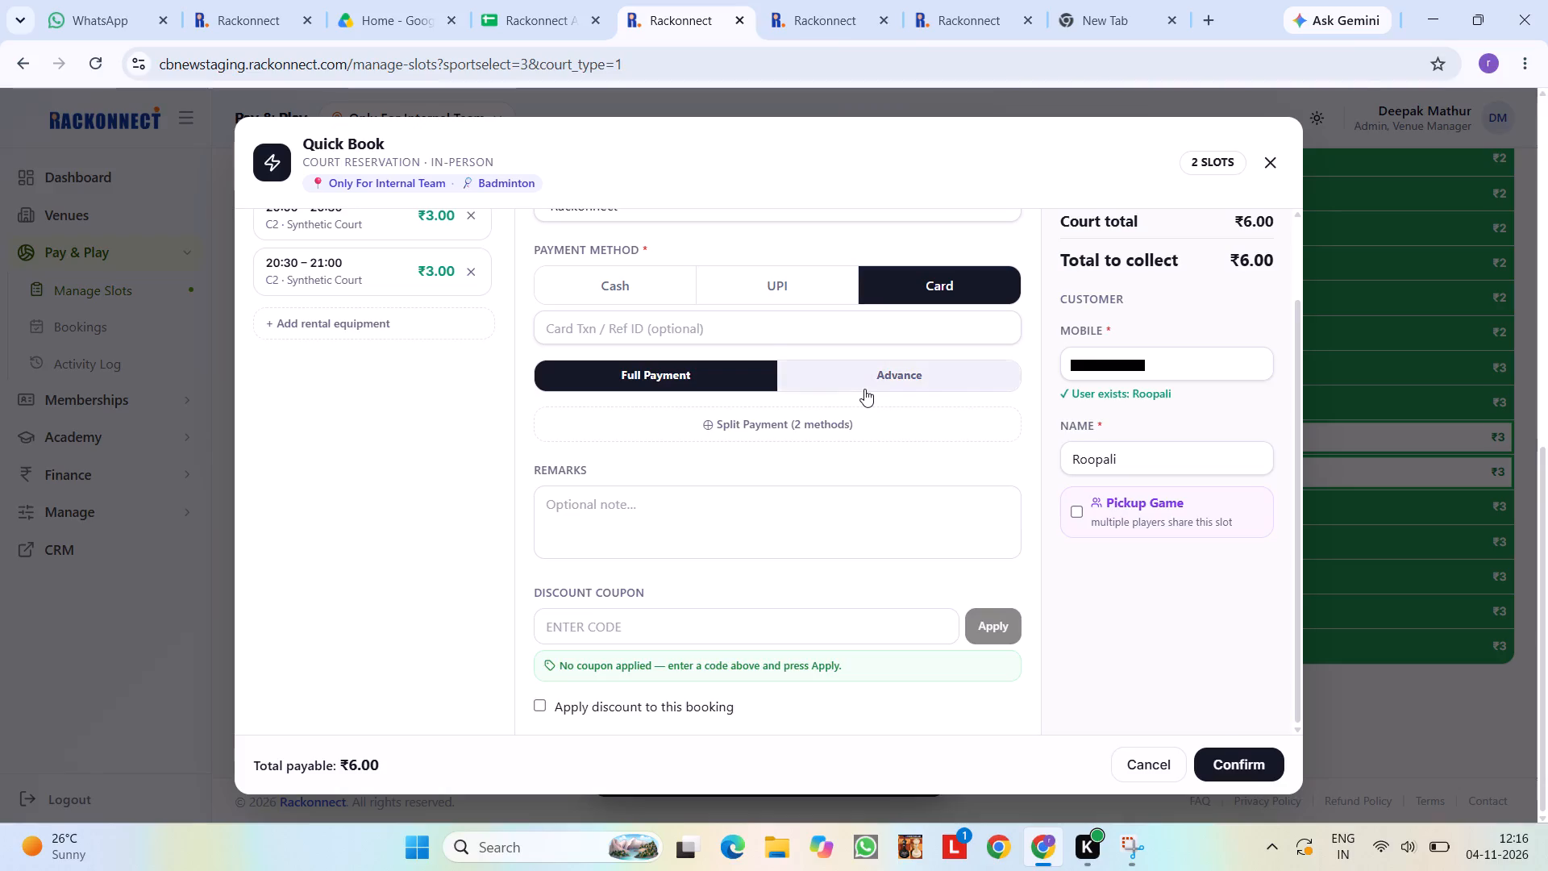
pyautogui.click(793, 285)
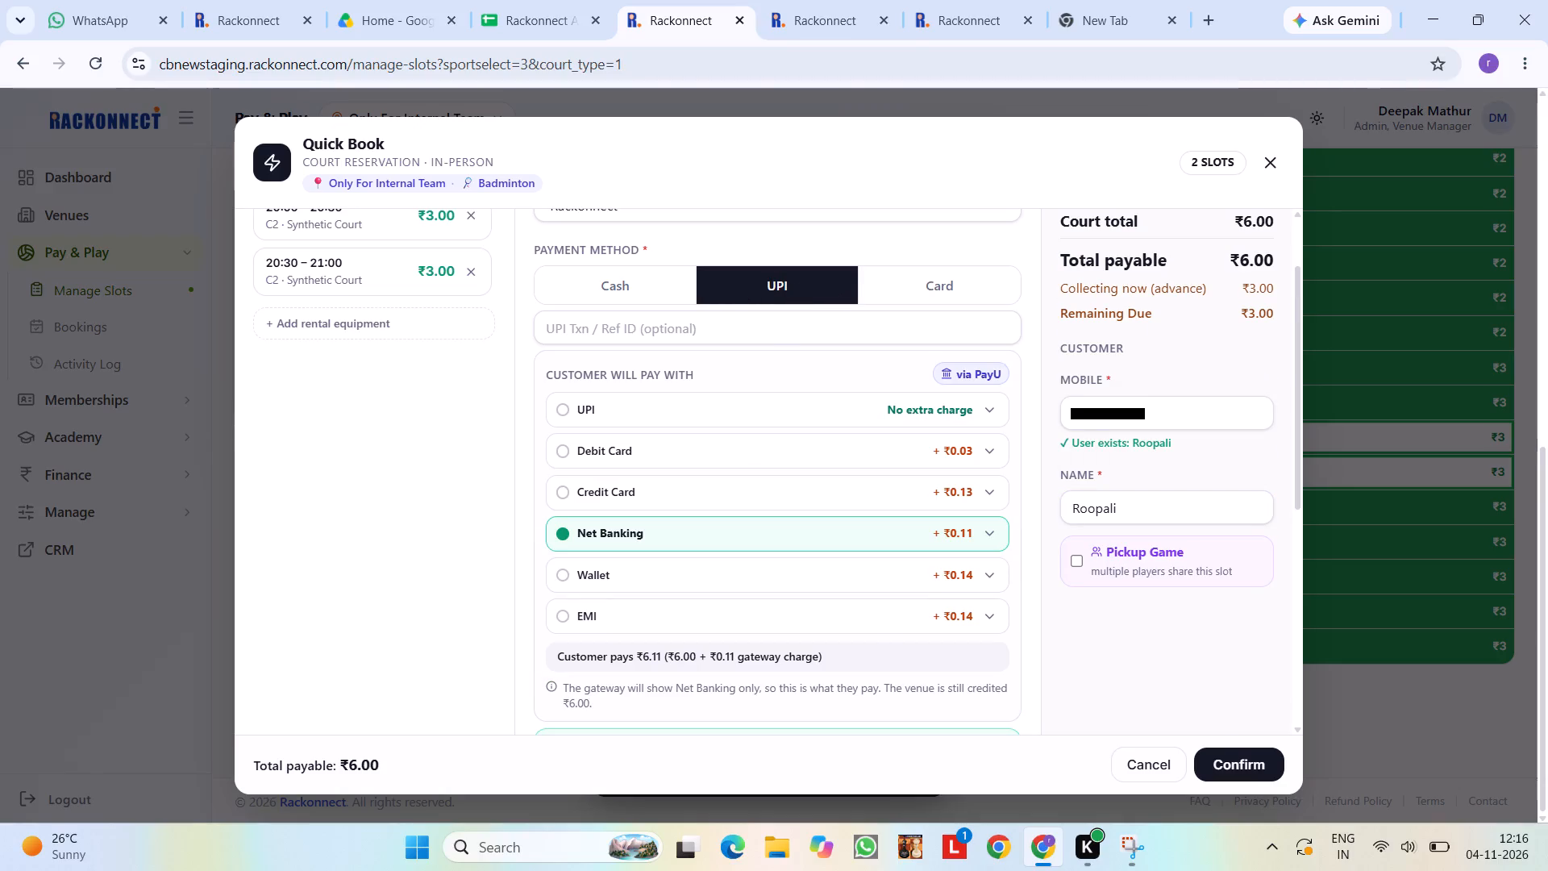
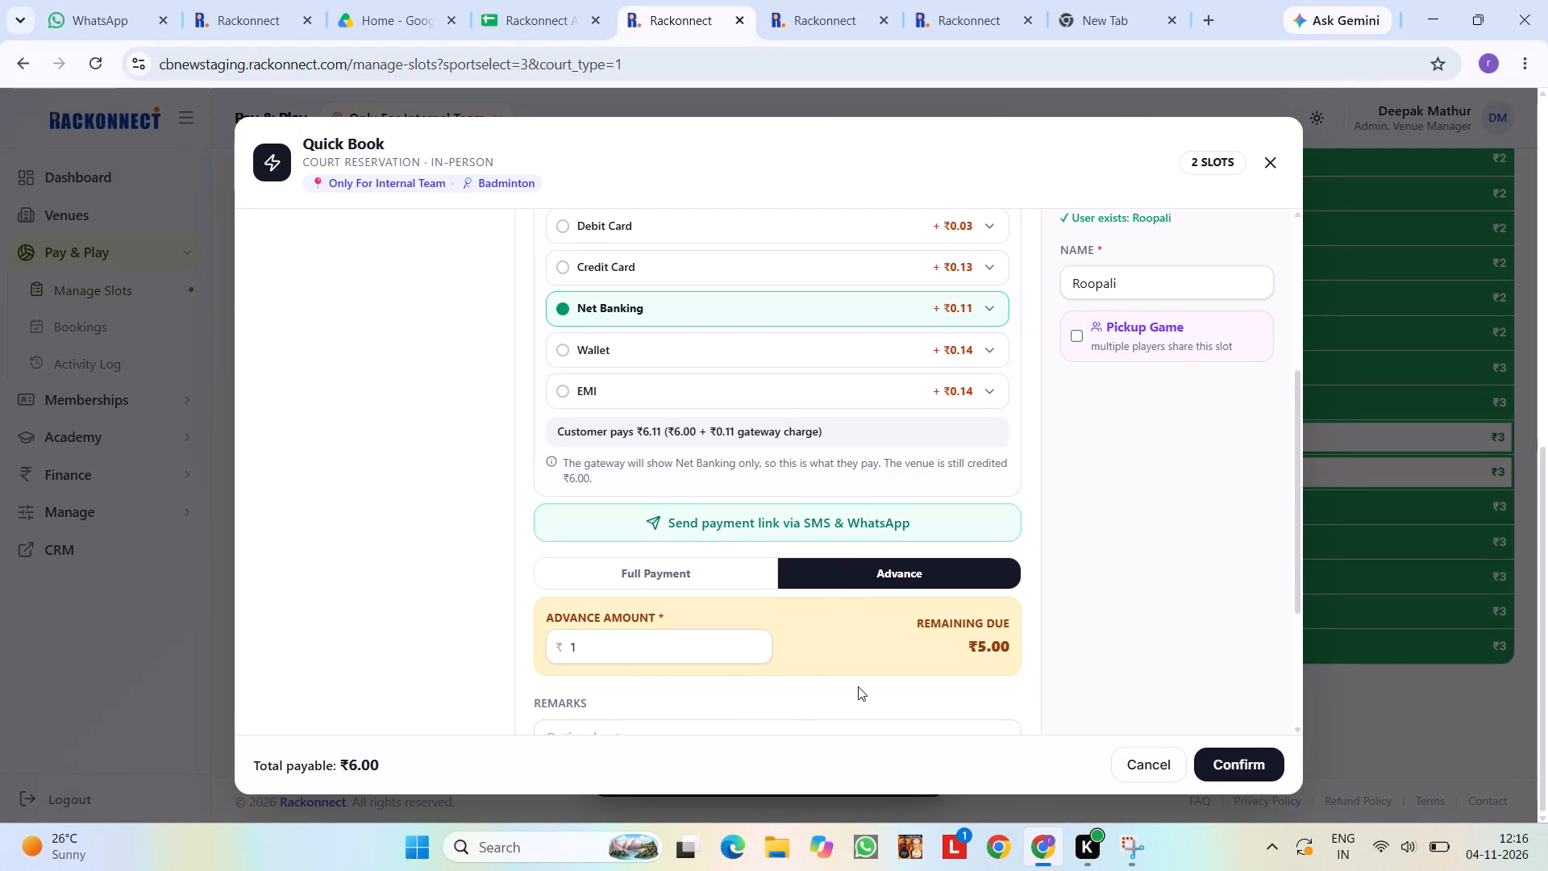
# Set the advance amount to ₹3 in the Quick Book form.
pyautogui.click(686, 642)
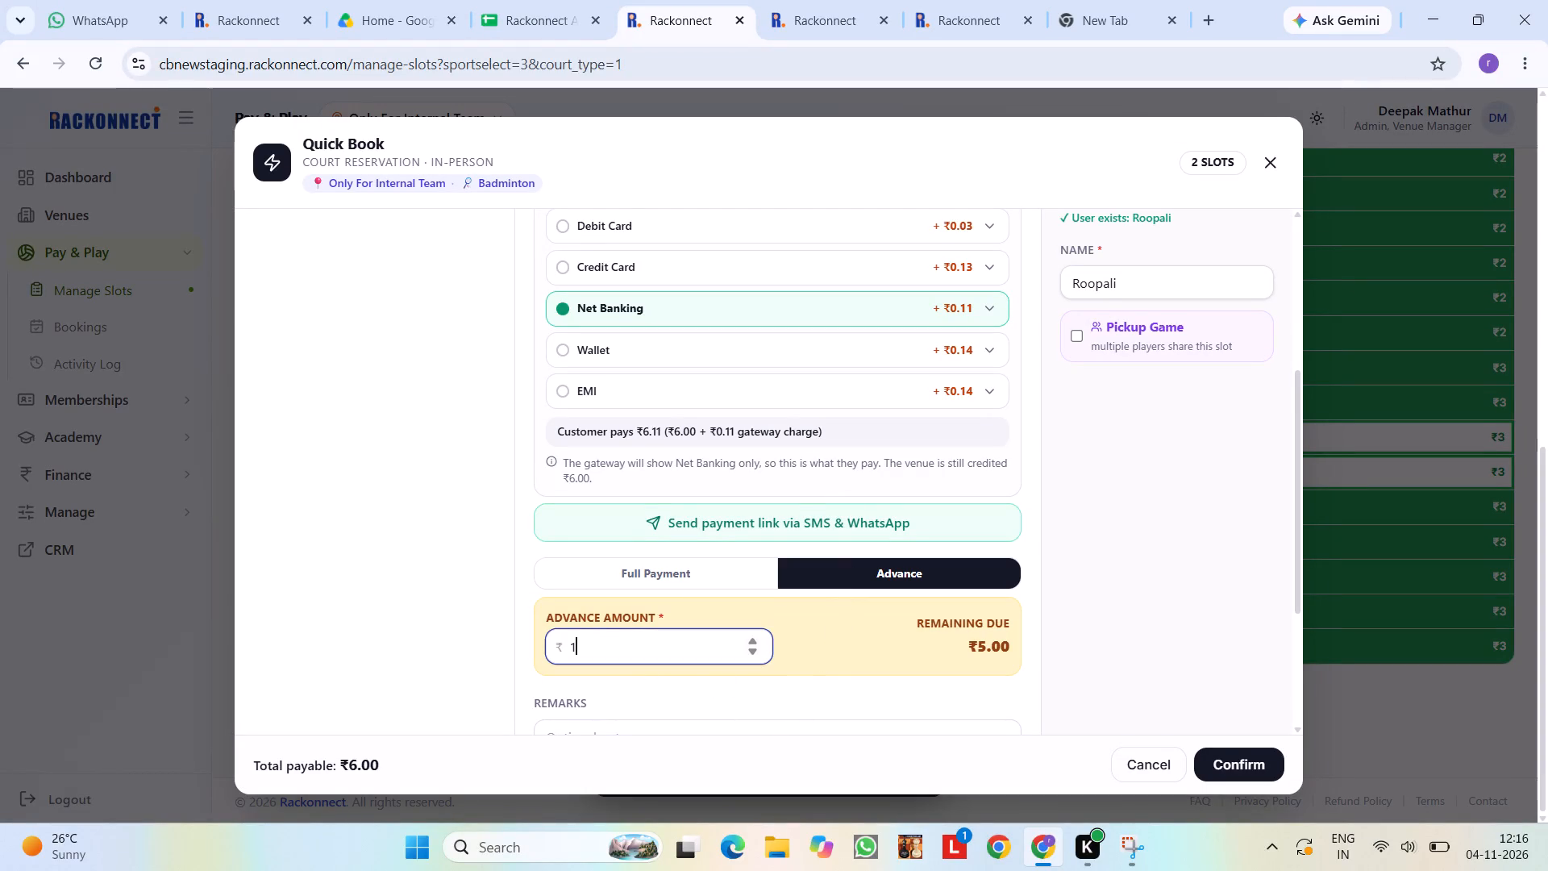
pyautogui.press('BackSpace')
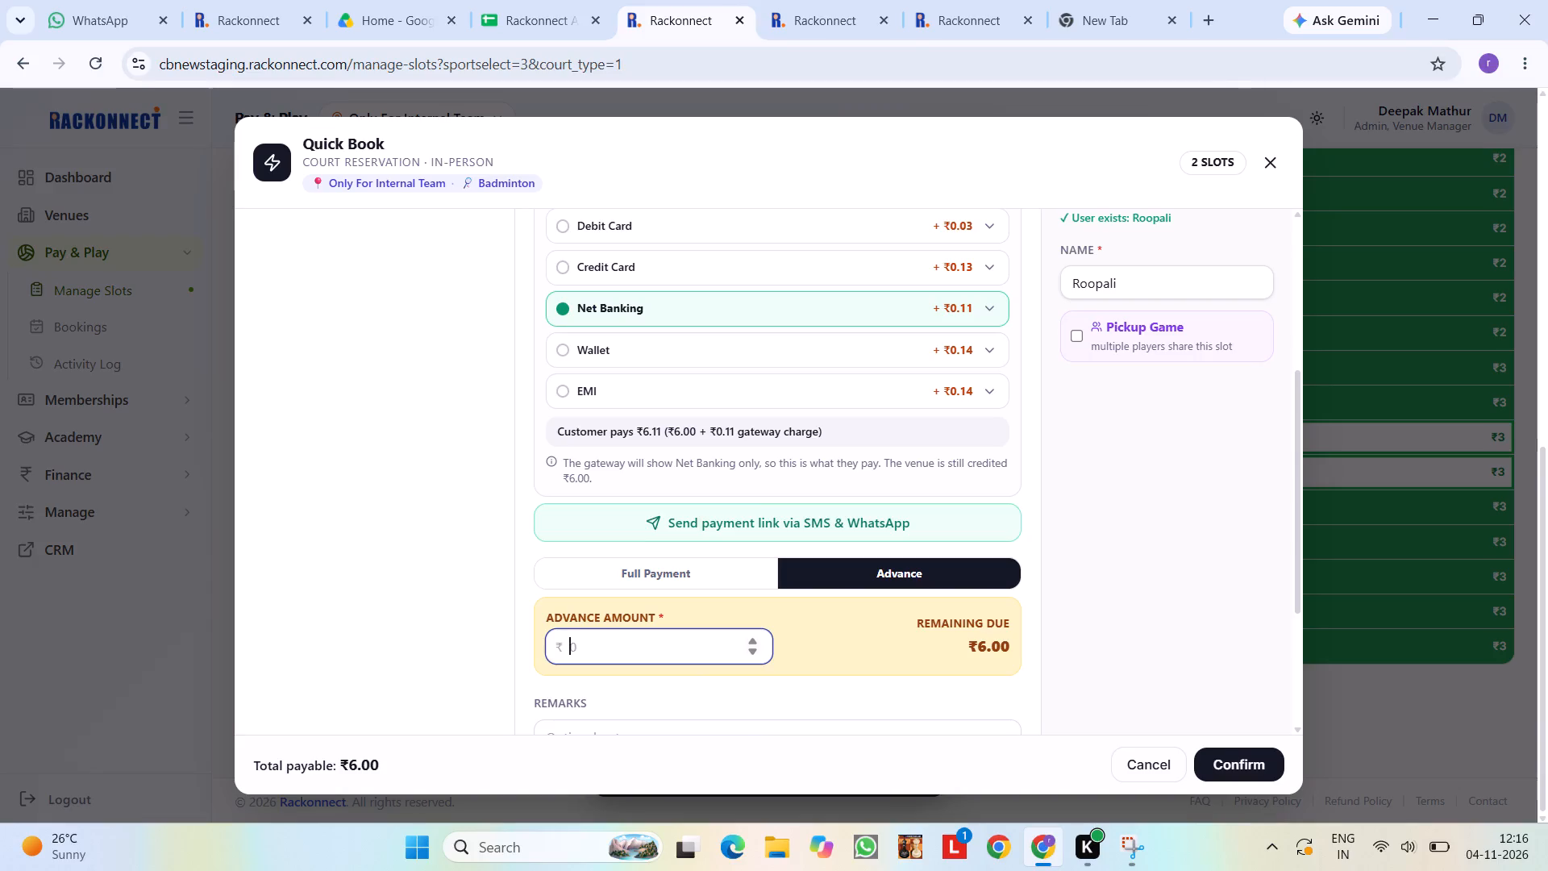
pyautogui.press('3')
pyautogui.click(920, 677)
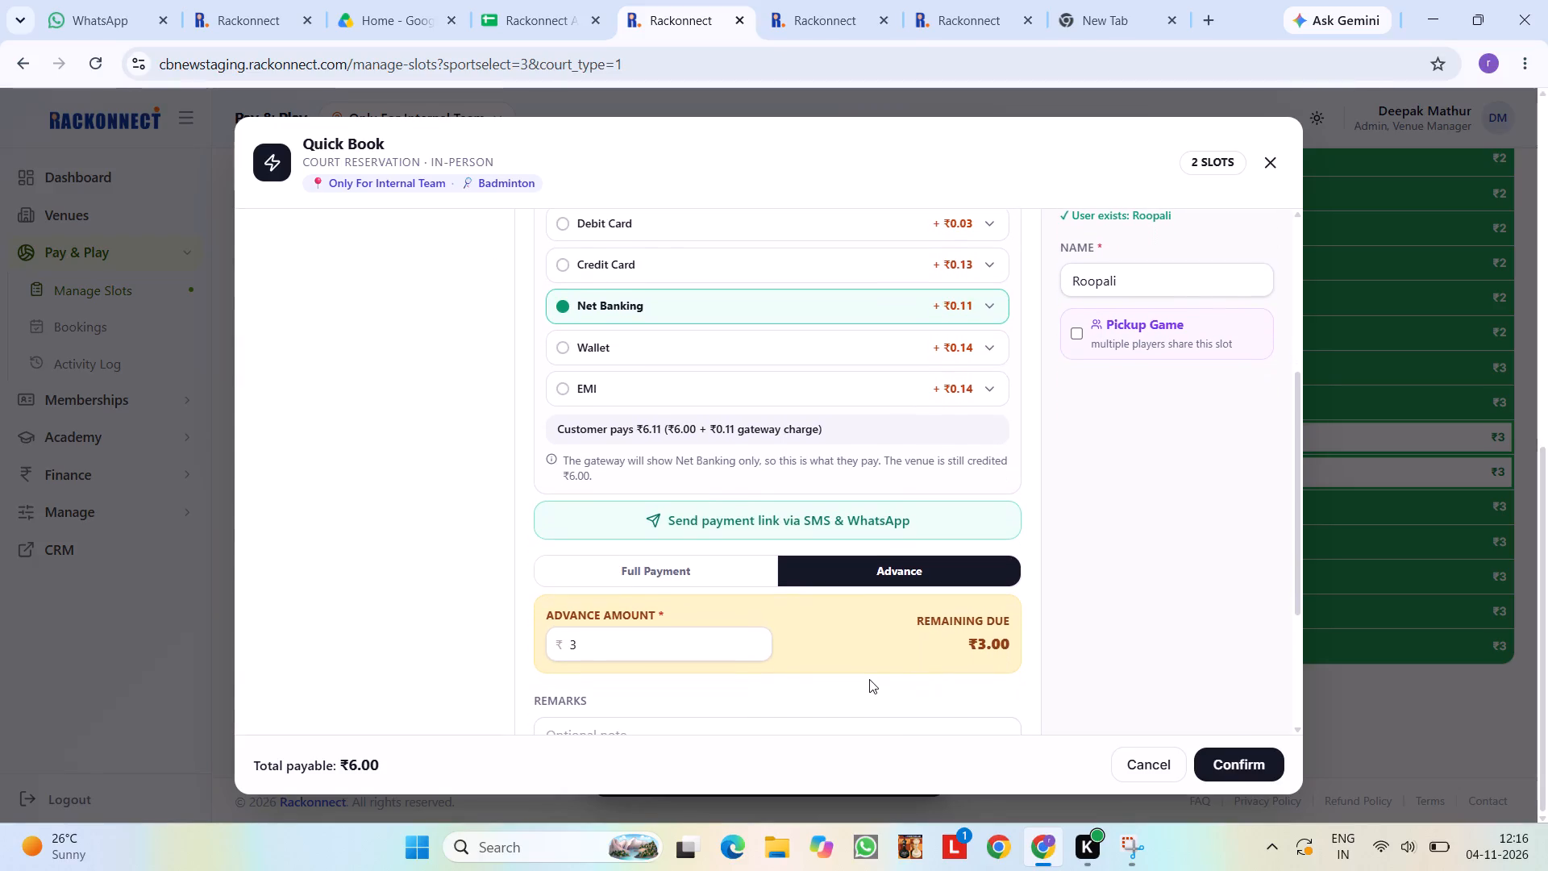
pyautogui.click(869, 679)
# Examine the booking summary and compare the Net Banking customer-pays line with the advance being collected.
pyautogui.scroll(2, 869, 679)
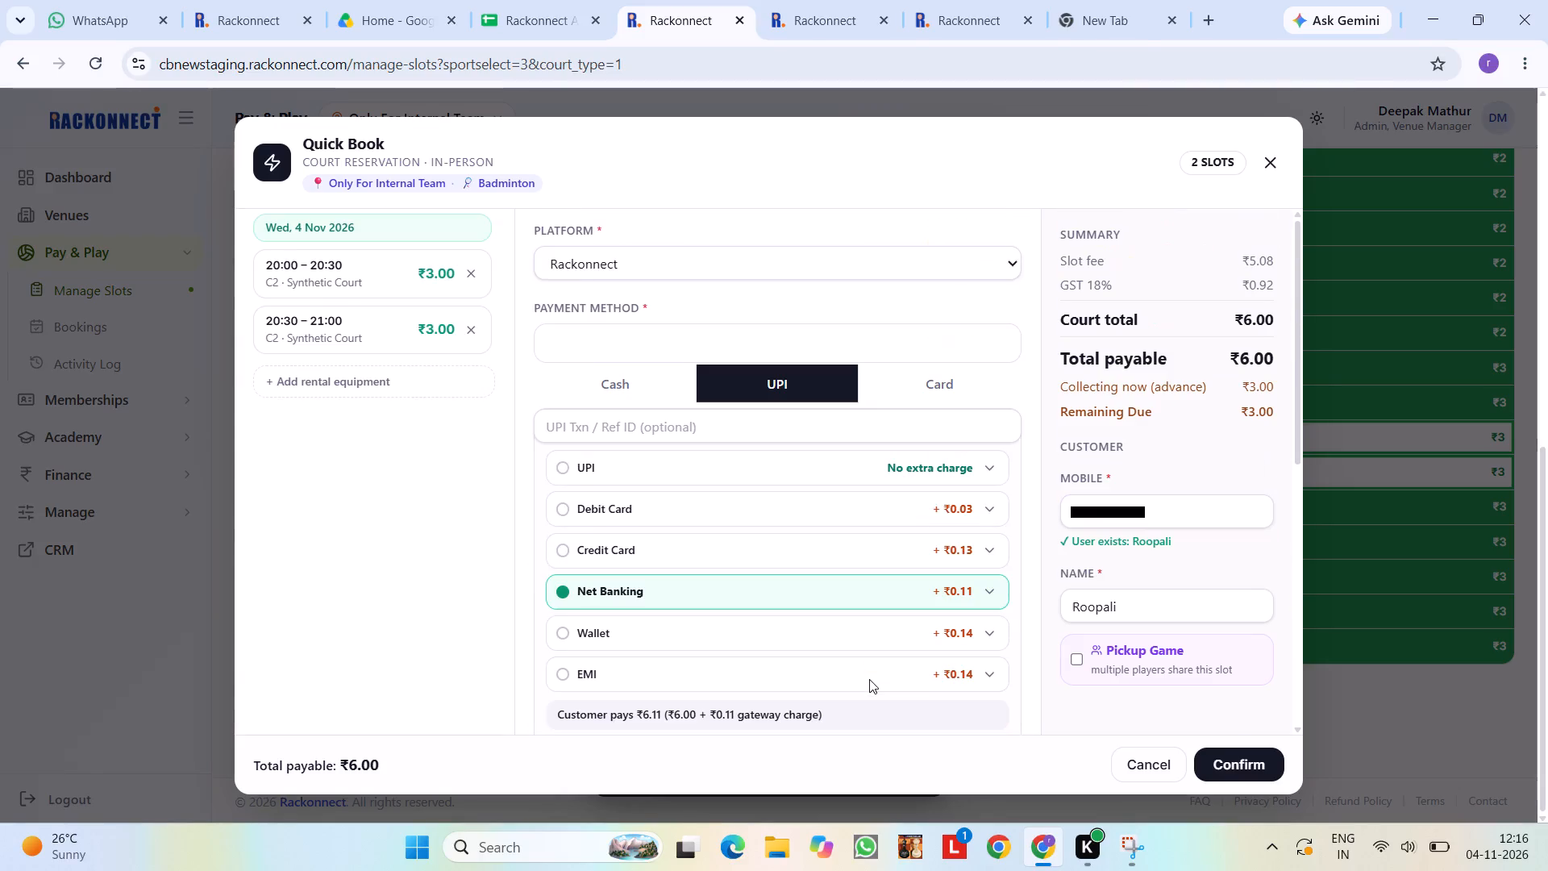
pyautogui.scroll(2, 869, 679)
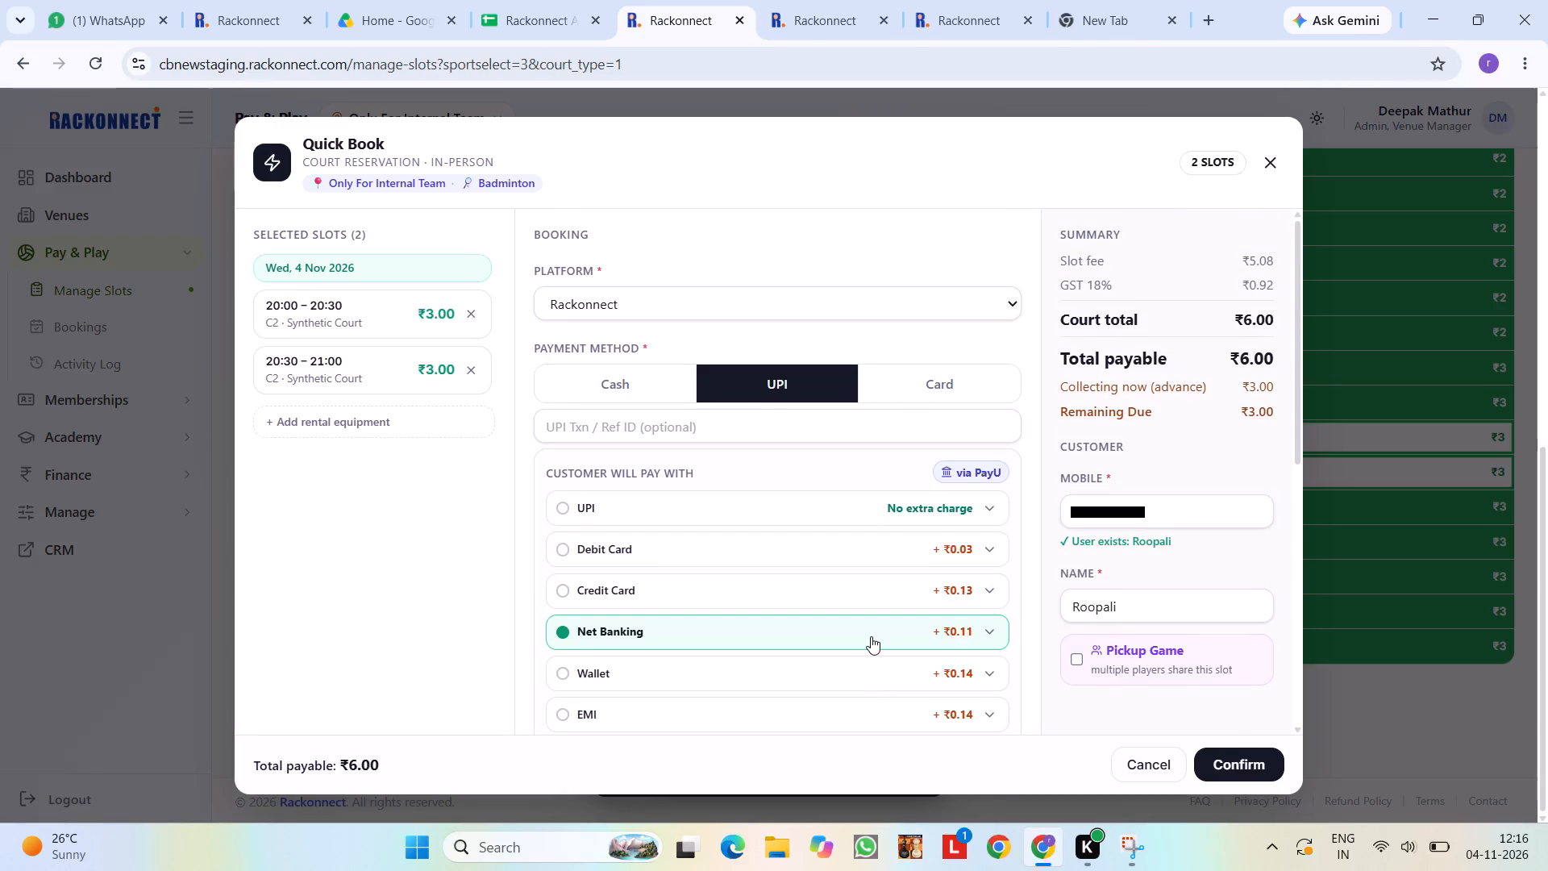
pyautogui.scroll(-1, 885, 507)
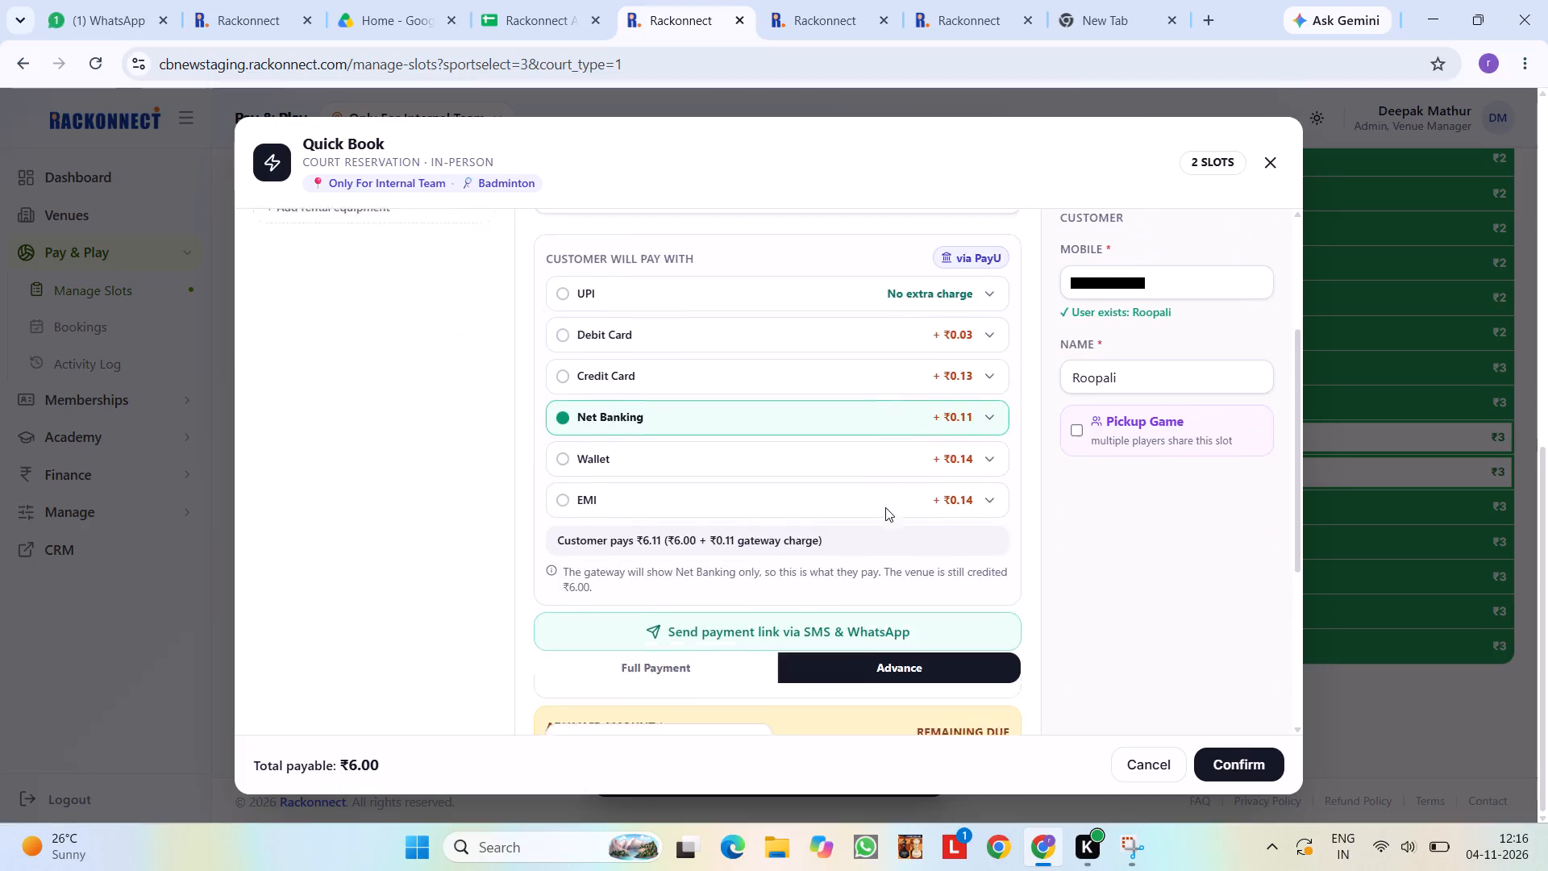
pyautogui.scroll(-2, 885, 507)
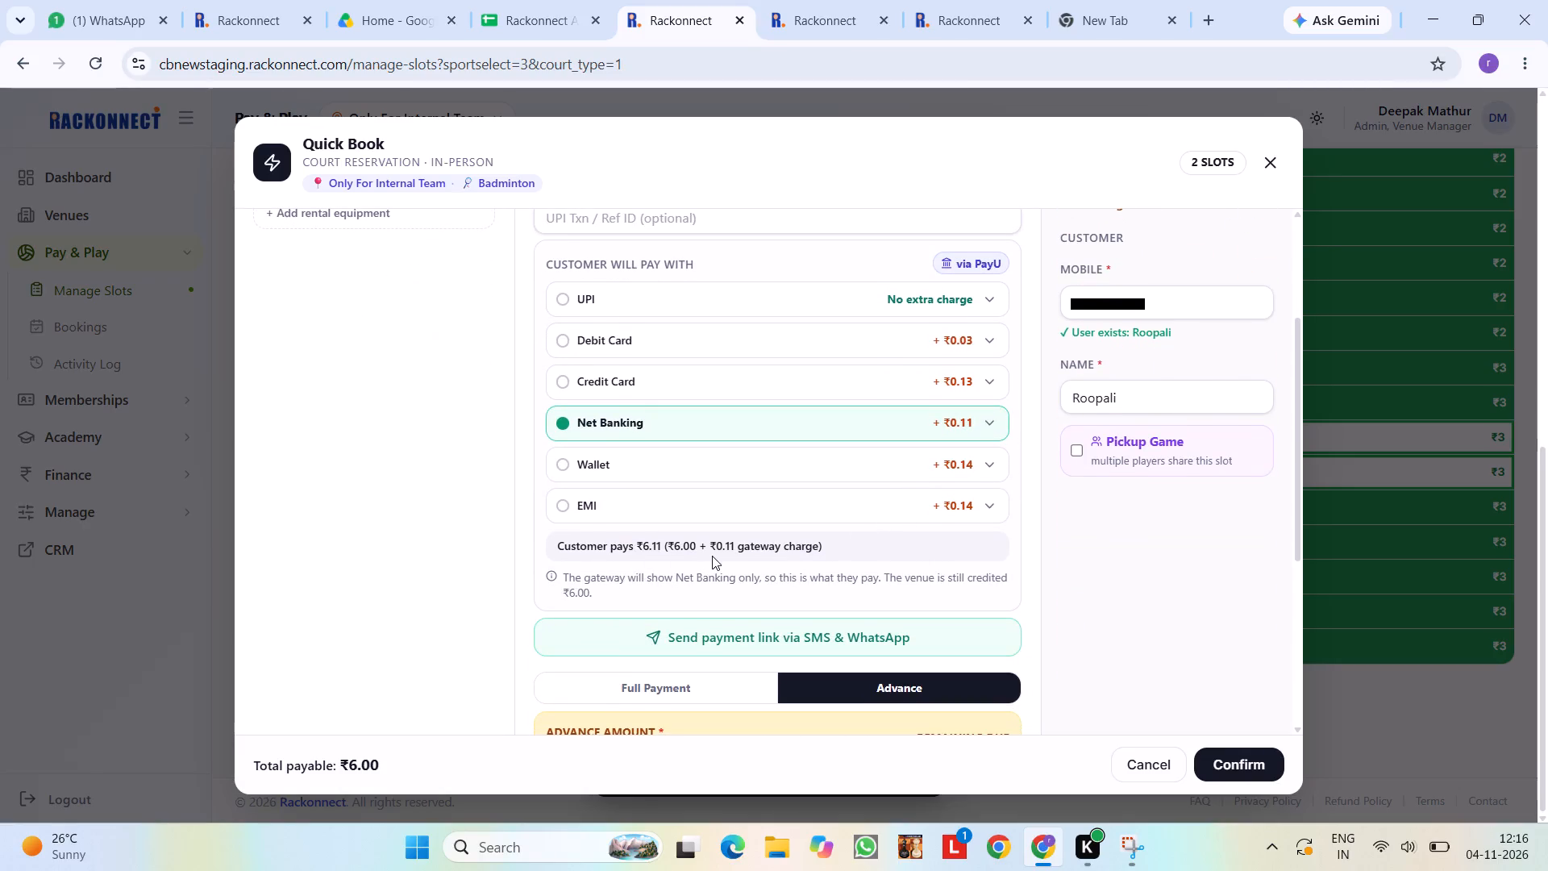
pyautogui.scroll(3, 747, 553)
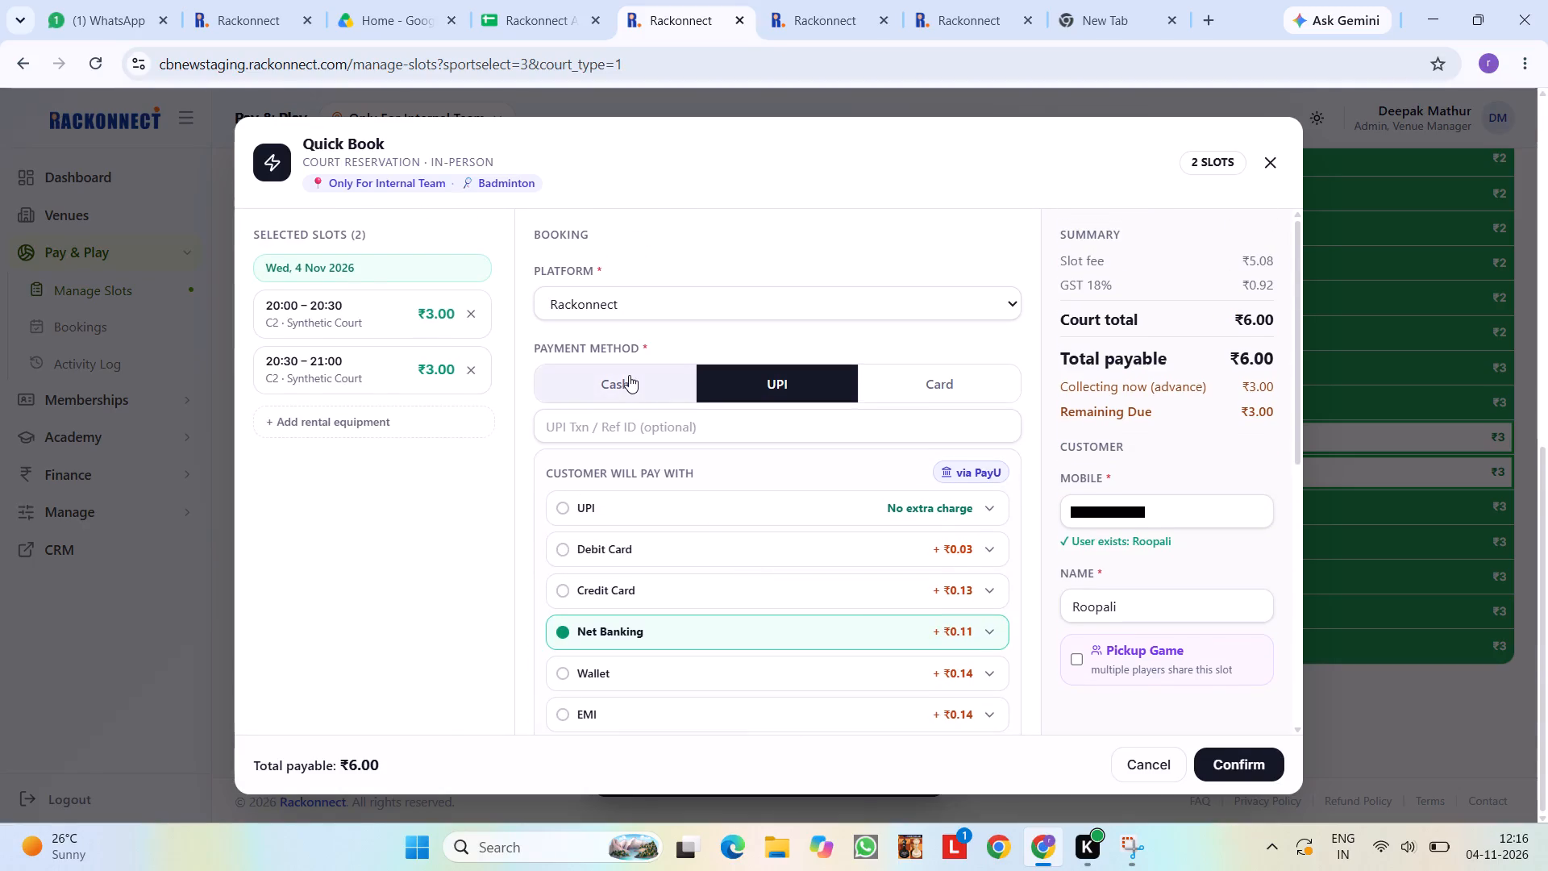
# Switch the payment method to Cash and back to UPI, and recheck the customer-pays line against the advance amount.
pyautogui.click(629, 375)
pyautogui.click(751, 377)
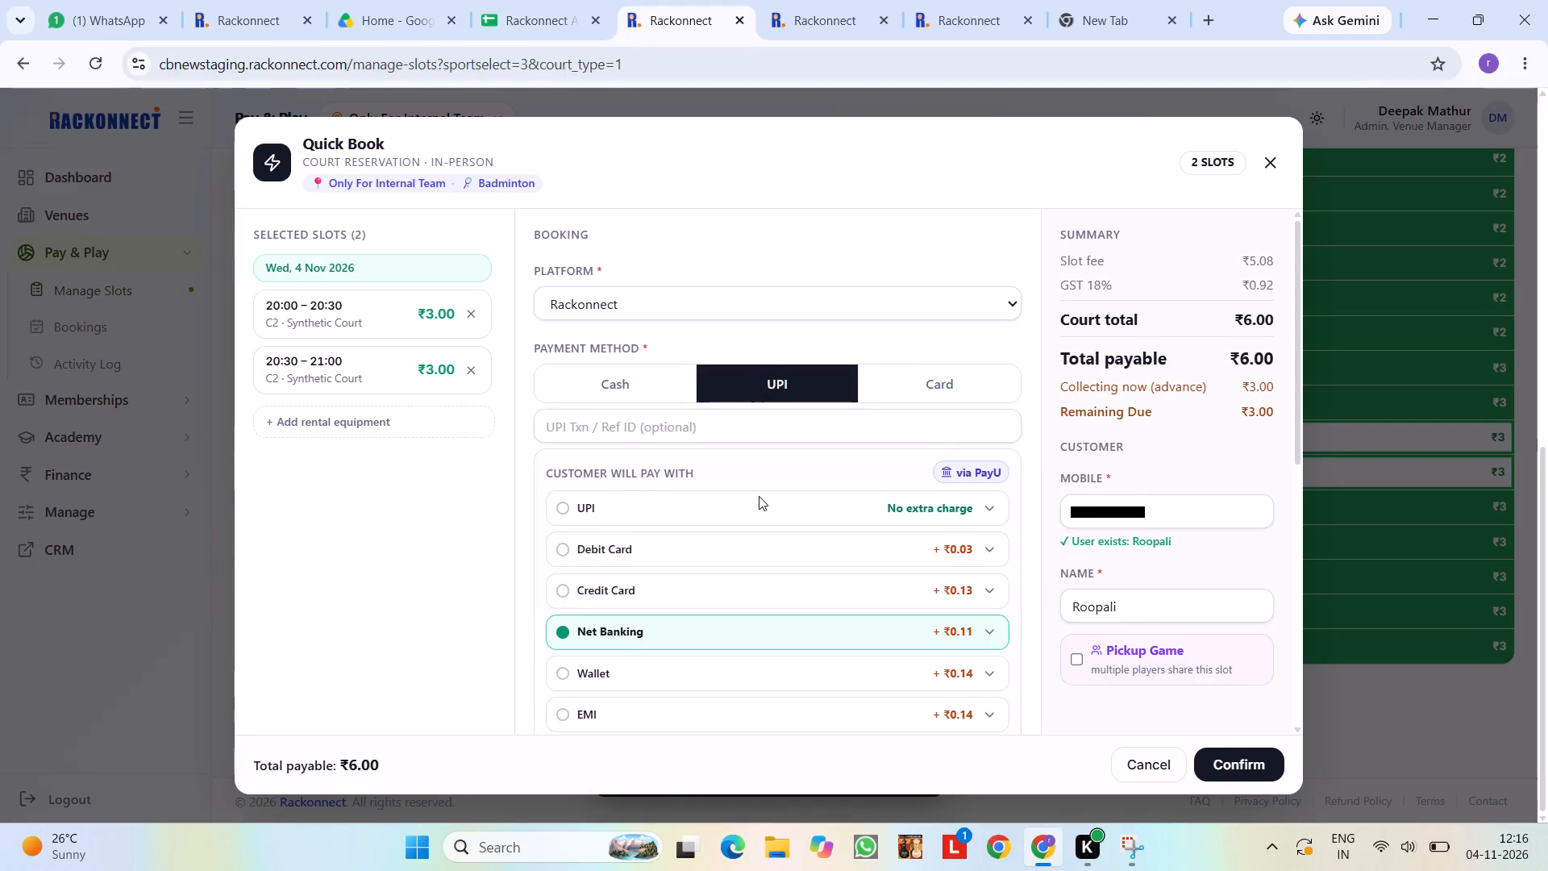
pyautogui.scroll(-4, 759, 496)
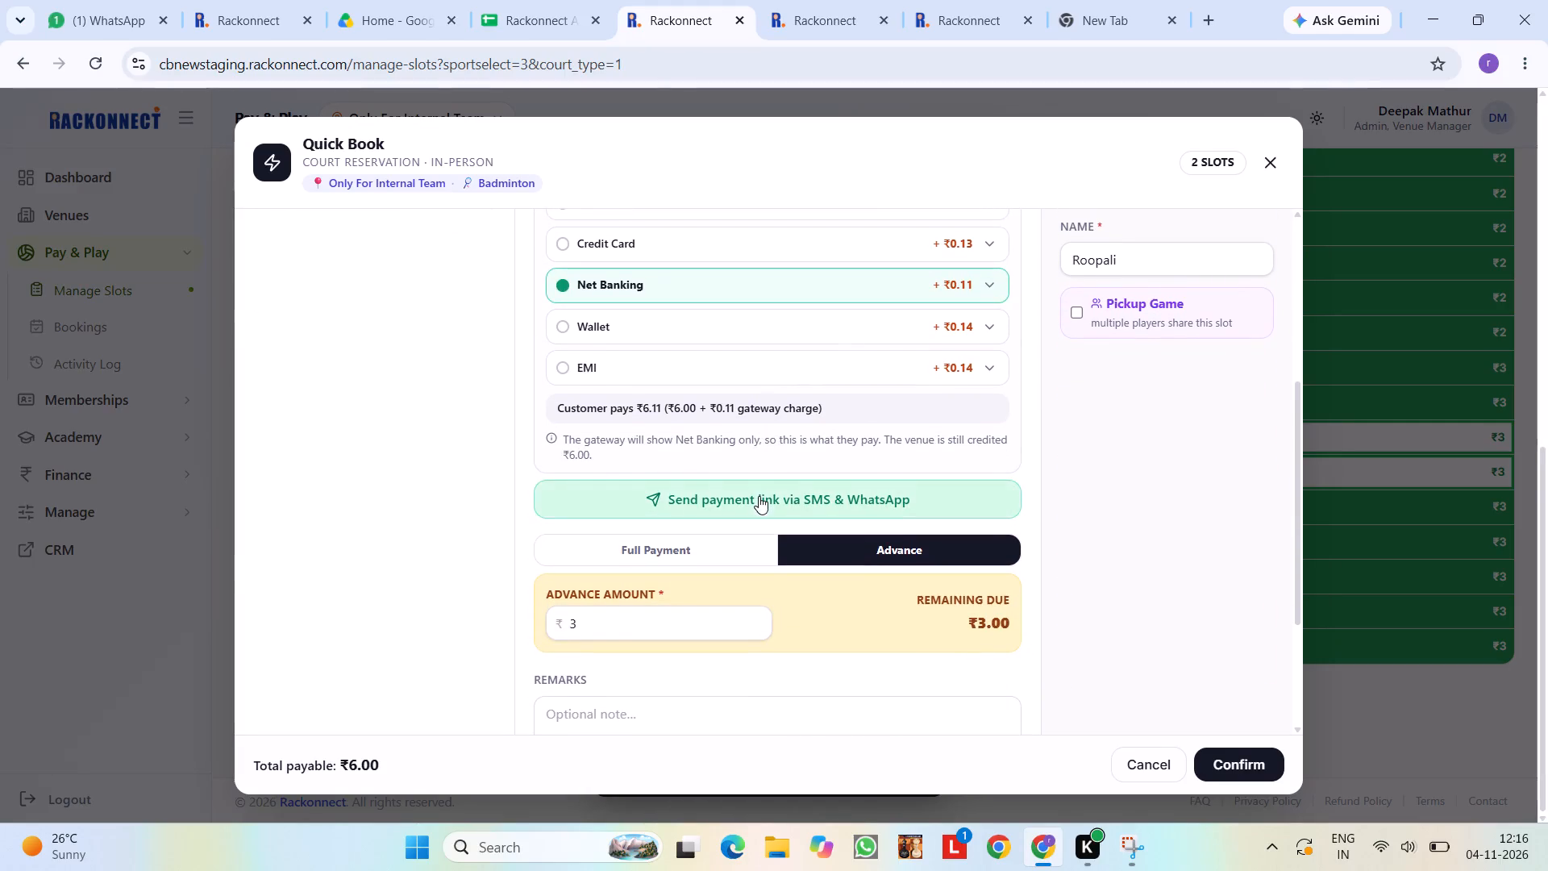
pyautogui.scroll(2, 759, 496)
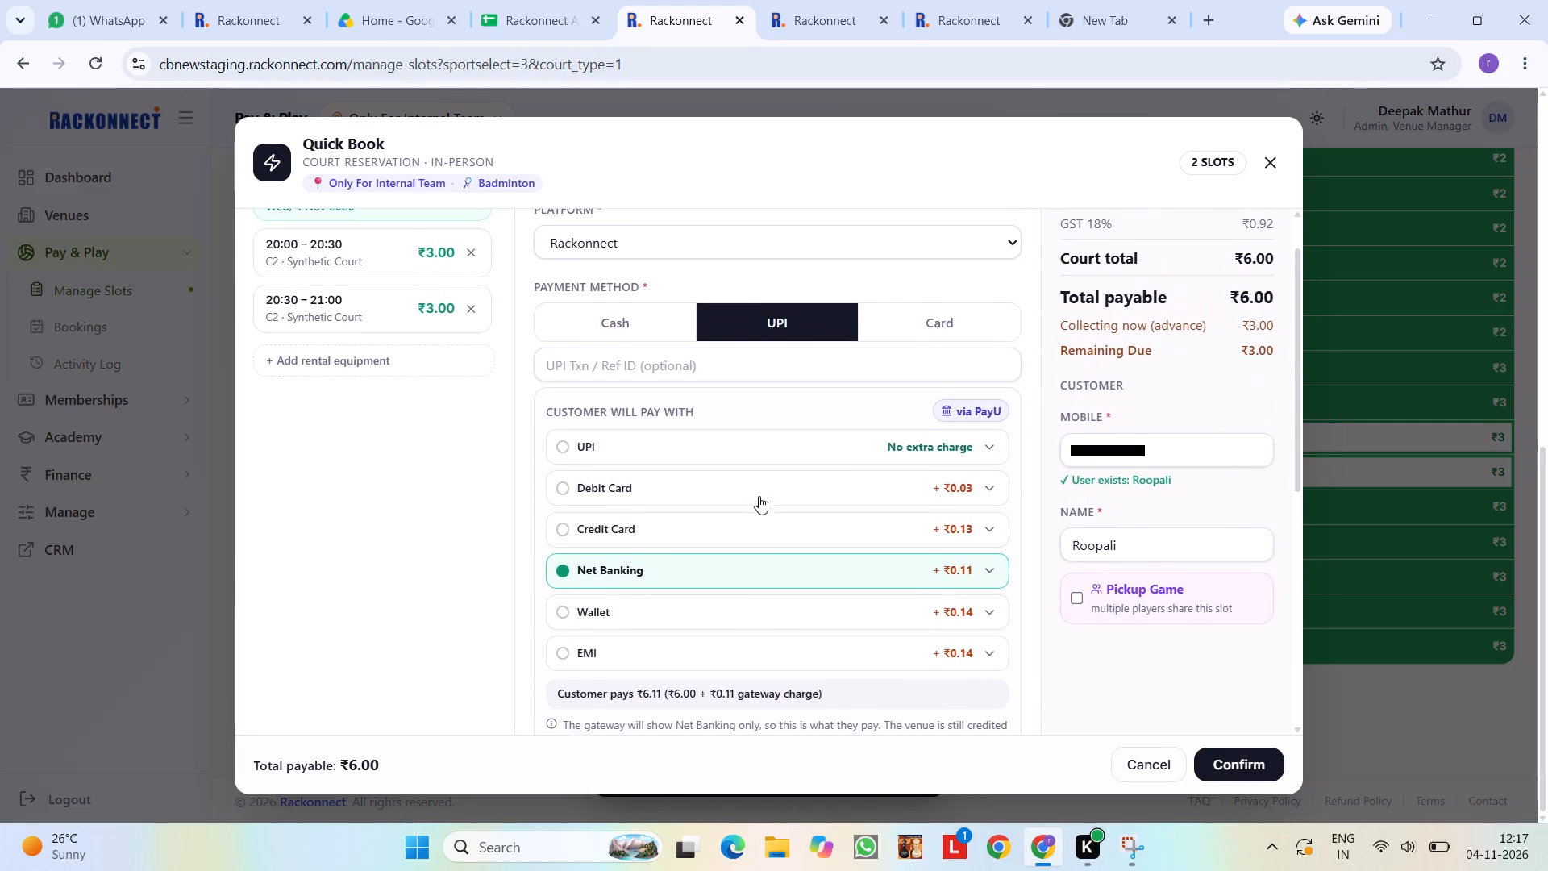
pyautogui.scroll(1, 759, 496)
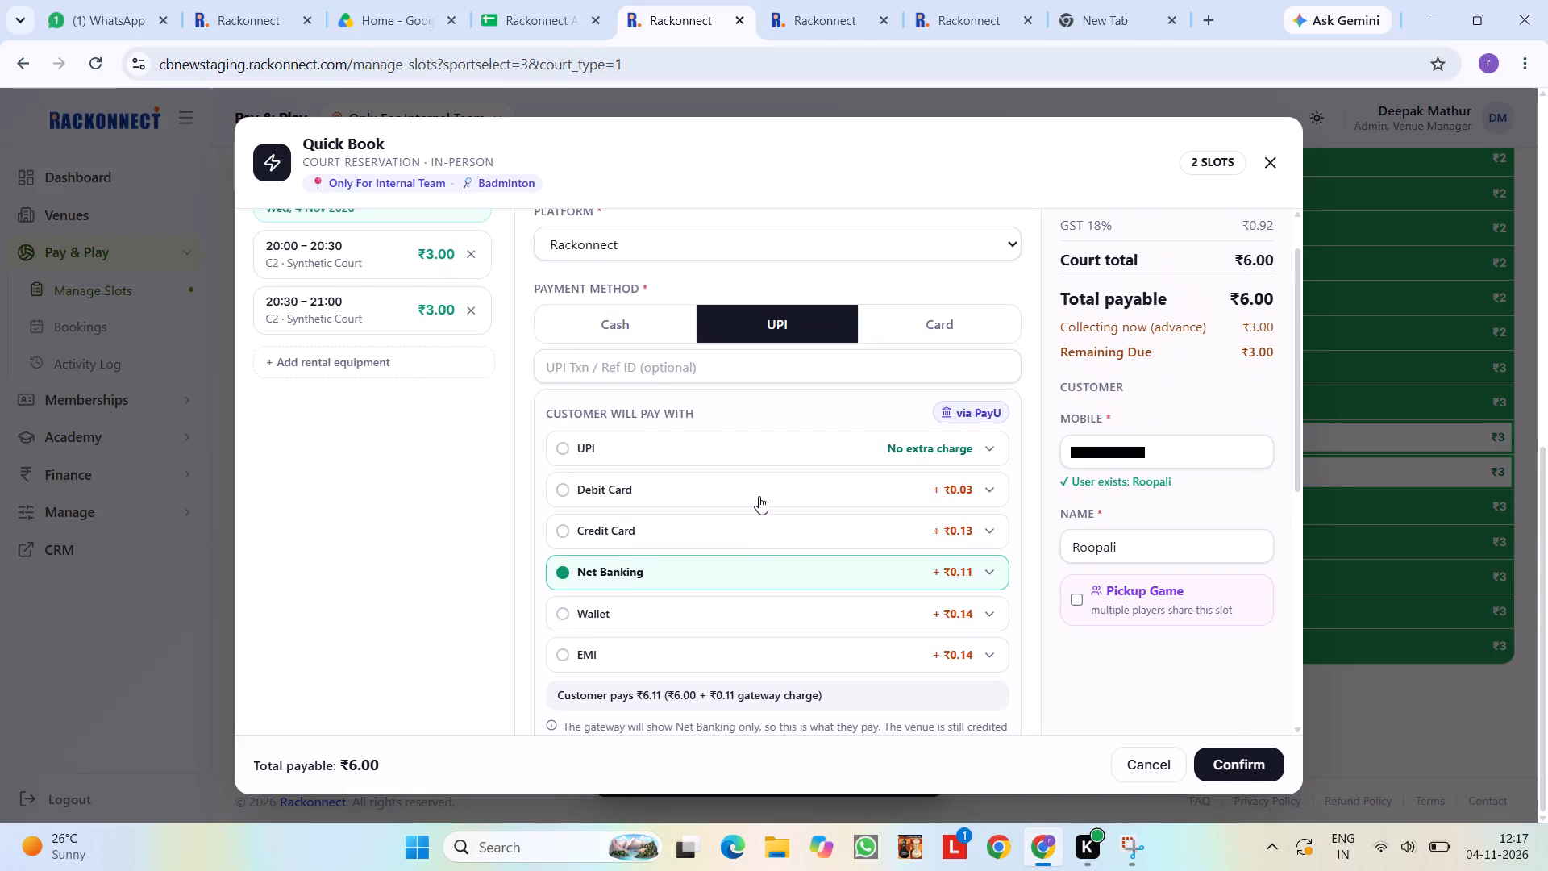
pyautogui.scroll(-2, 759, 496)
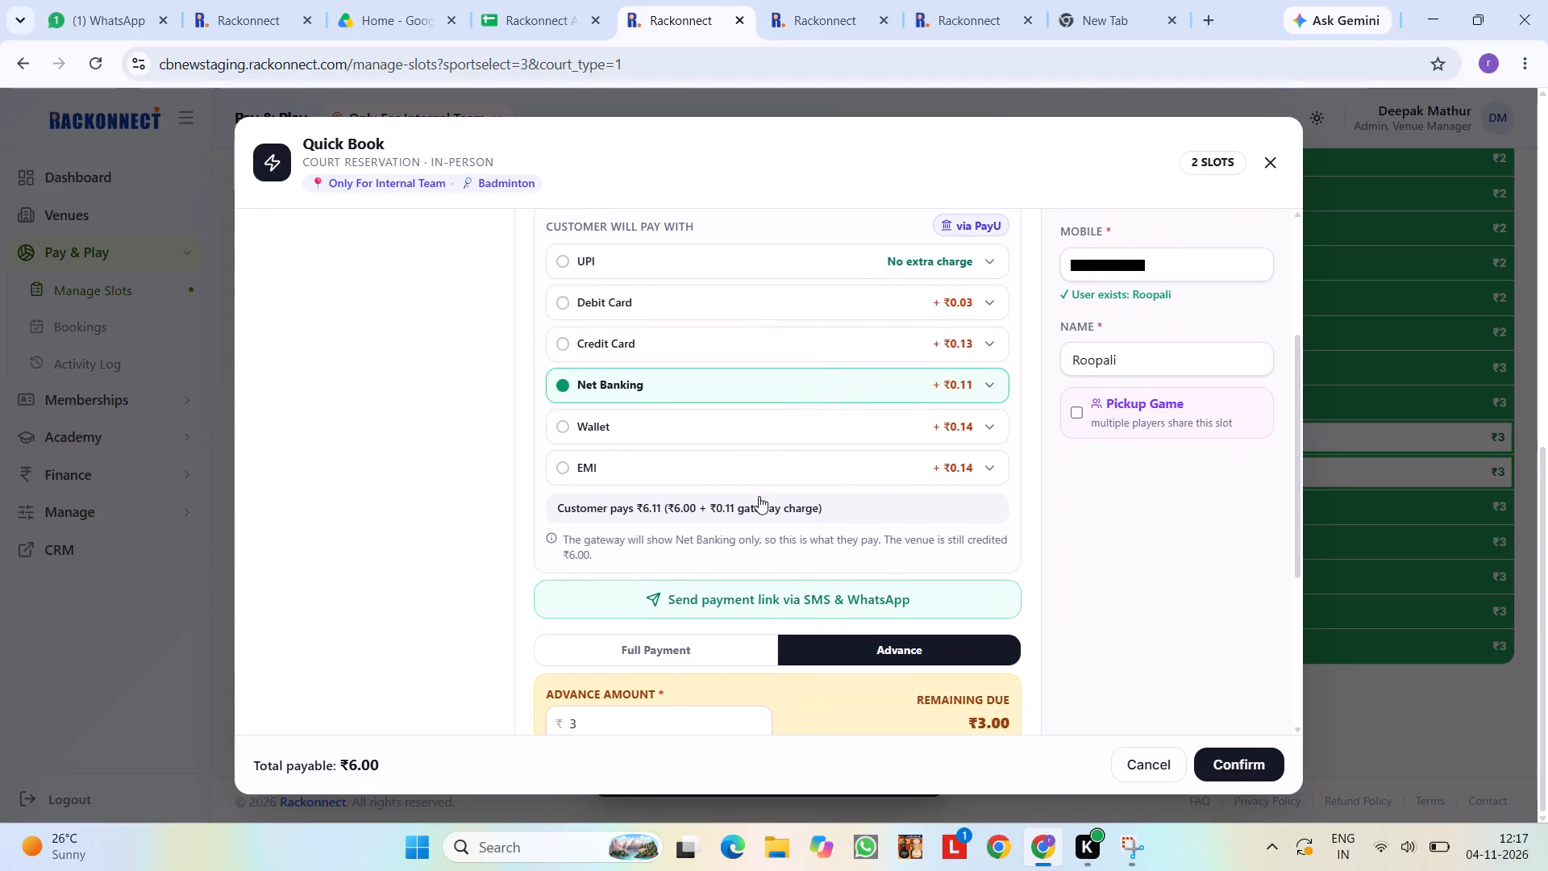
pyautogui.scroll(-3, 759, 496)
pyautogui.click(689, 534)
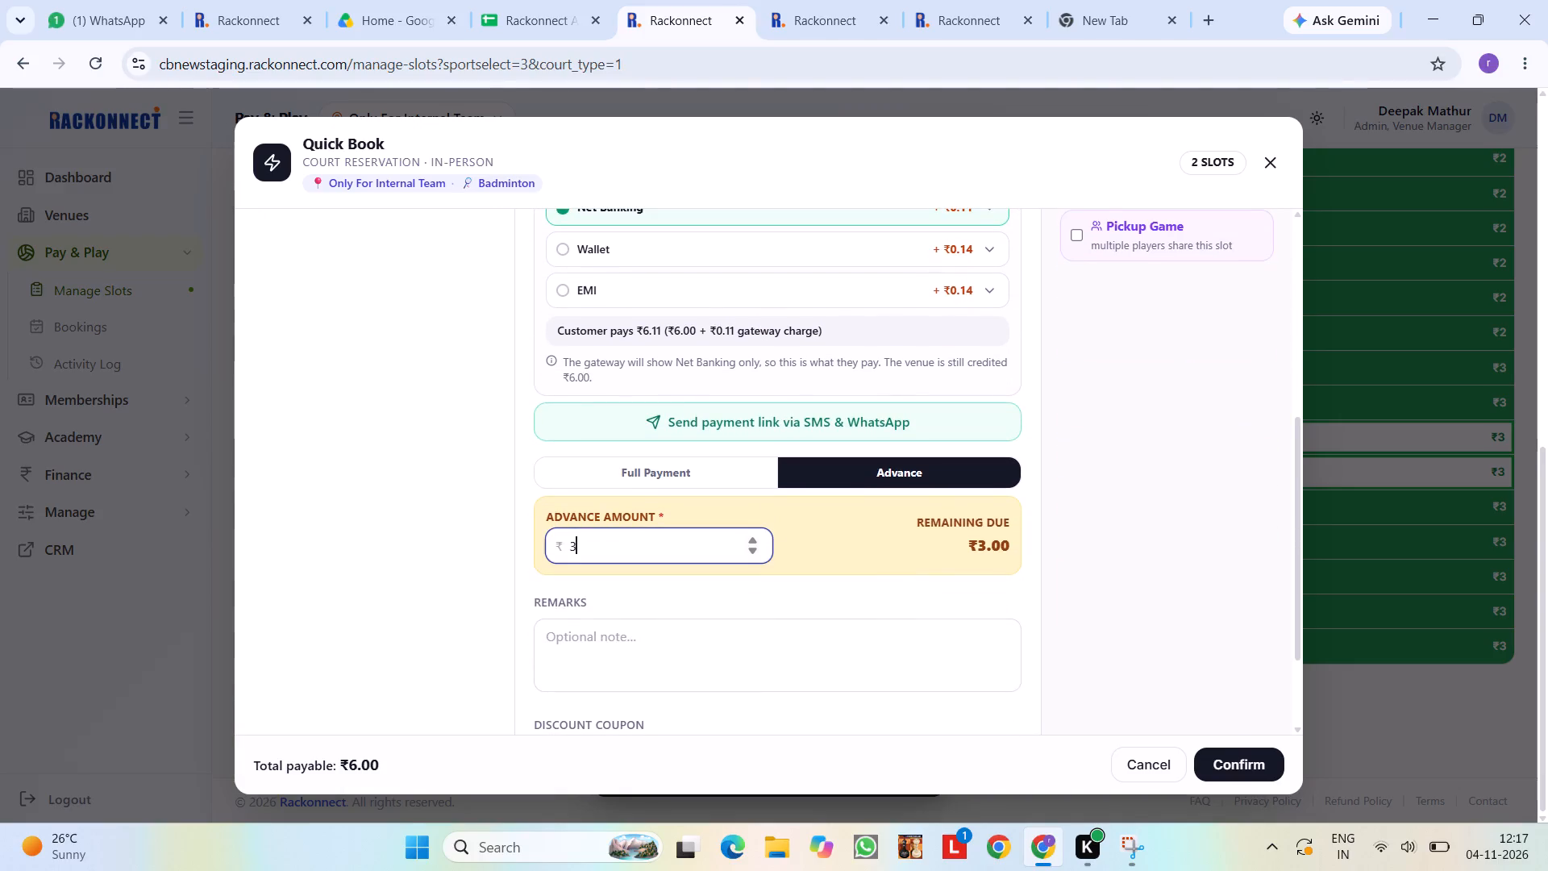
pyautogui.click(745, 514)
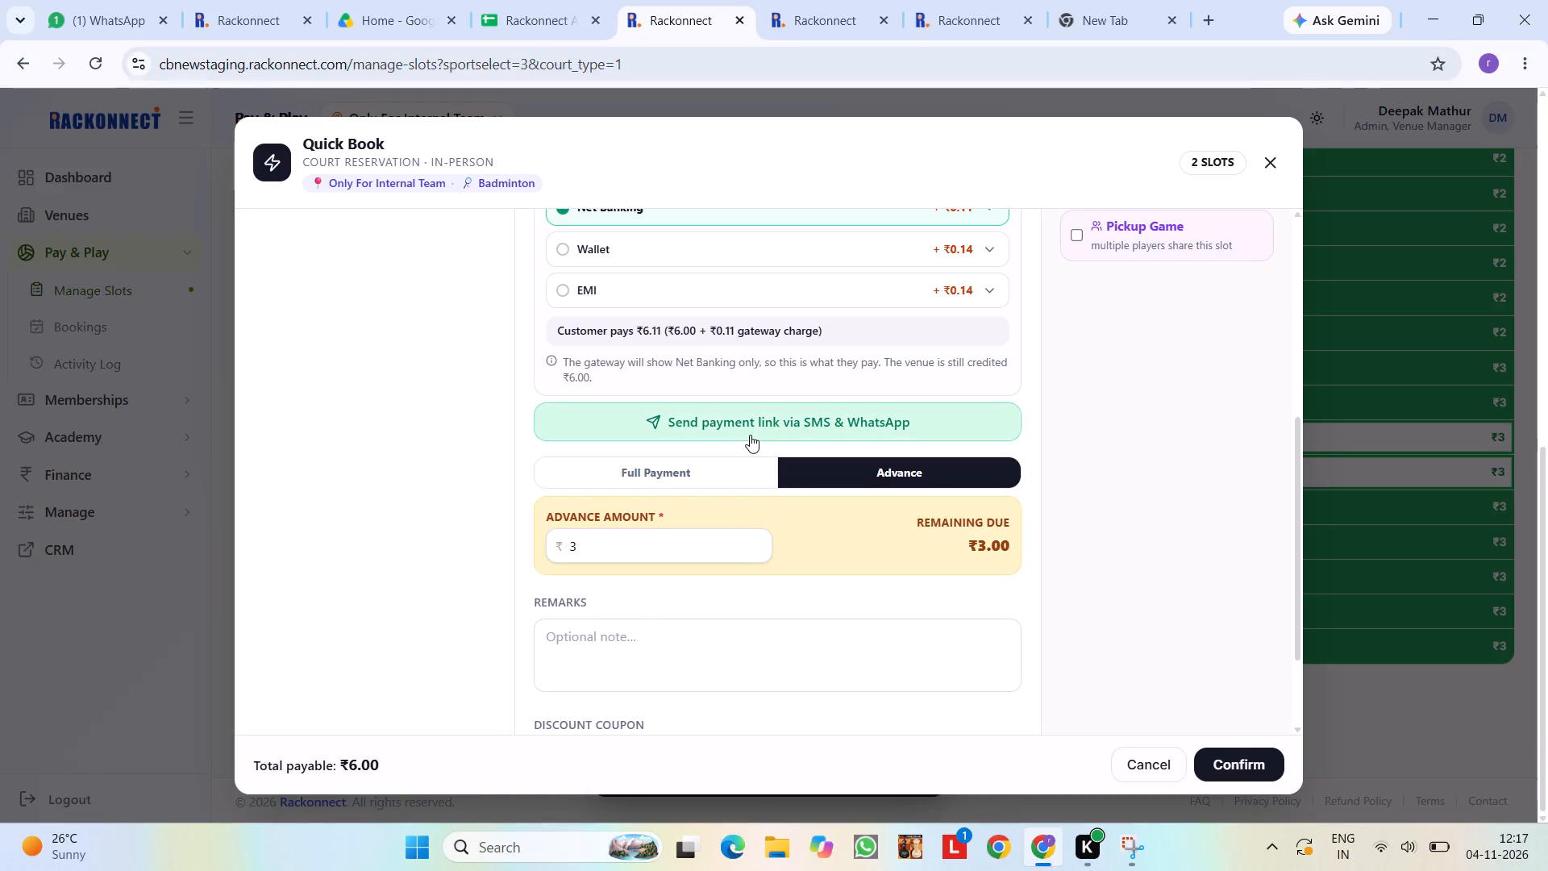
pyautogui.scroll(2, 750, 435)
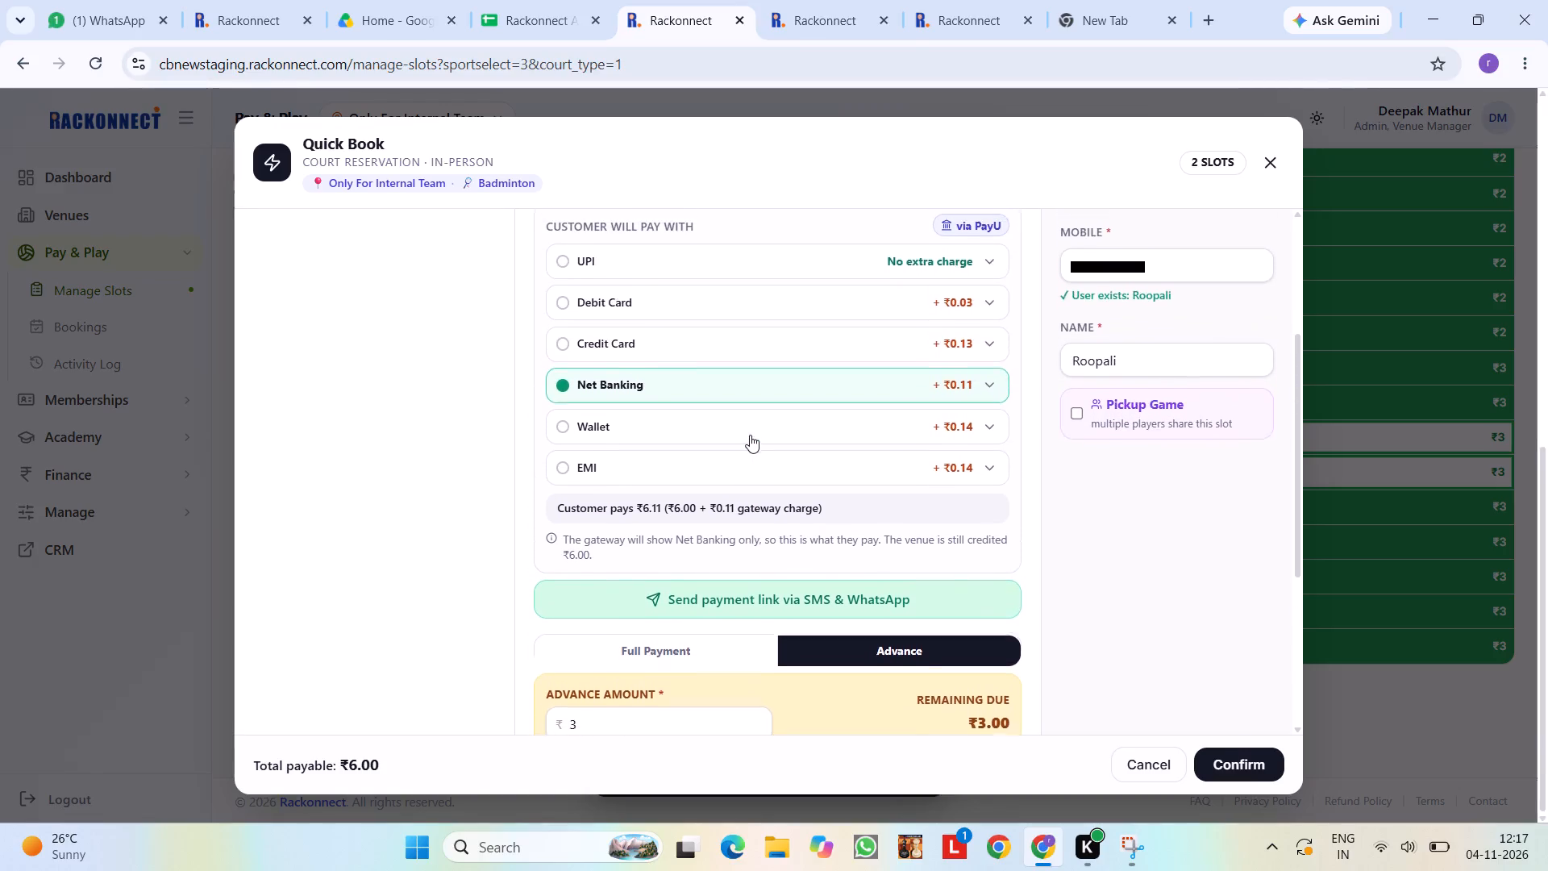
pyautogui.scroll(2, 750, 435)
pyautogui.scroll(-1, 750, 435)
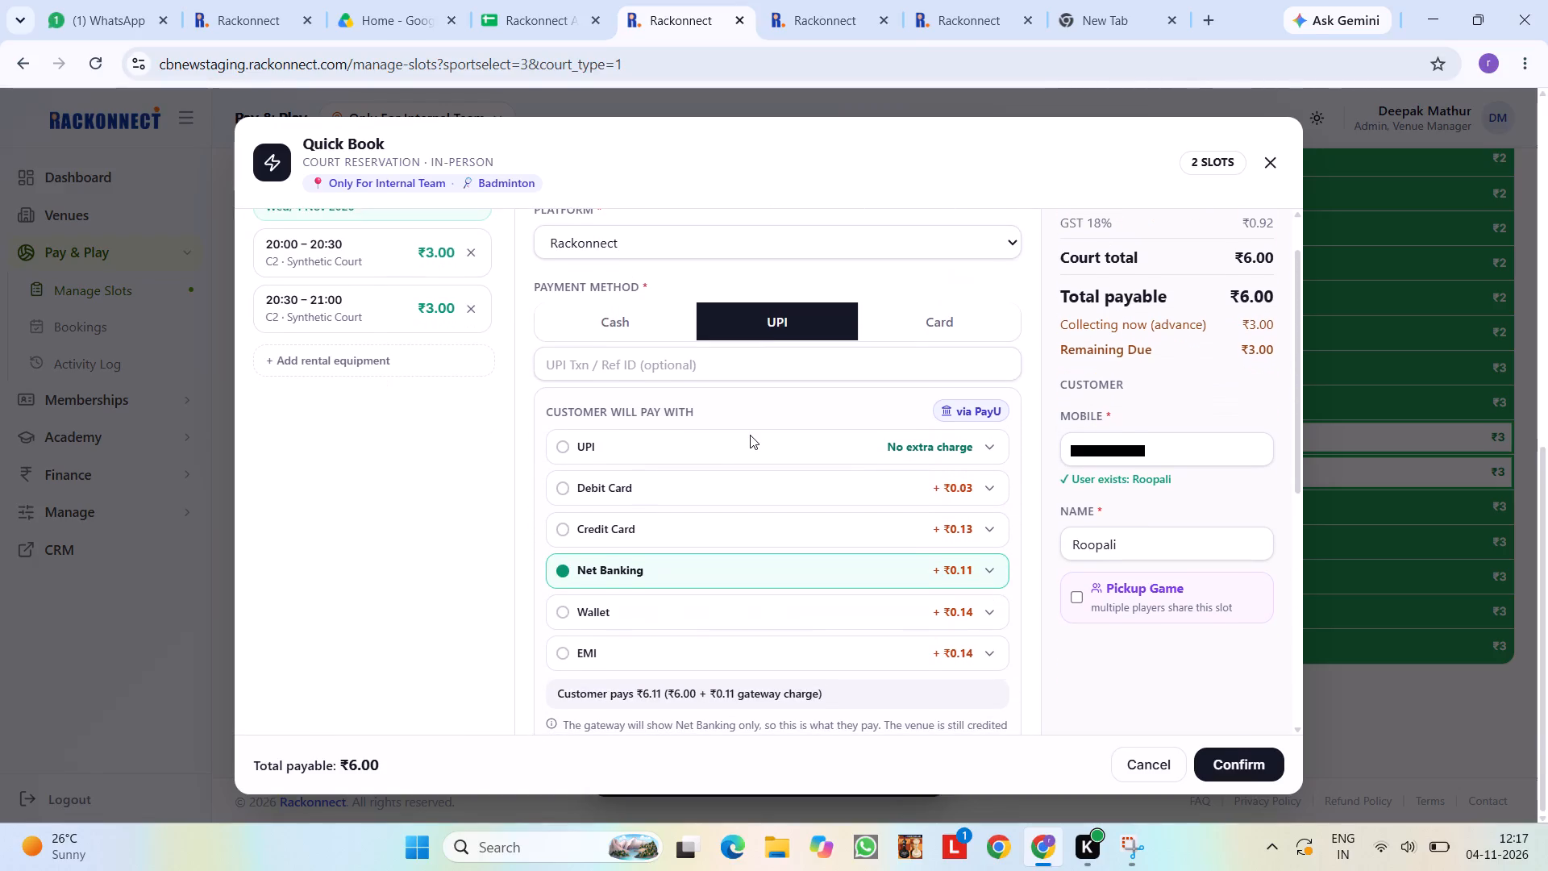
# Capture a screenshot of the full page showing the Quick Book summary, Net Banking charge line and advance amount together.
pyautogui.hotkey('ctrl', '-')
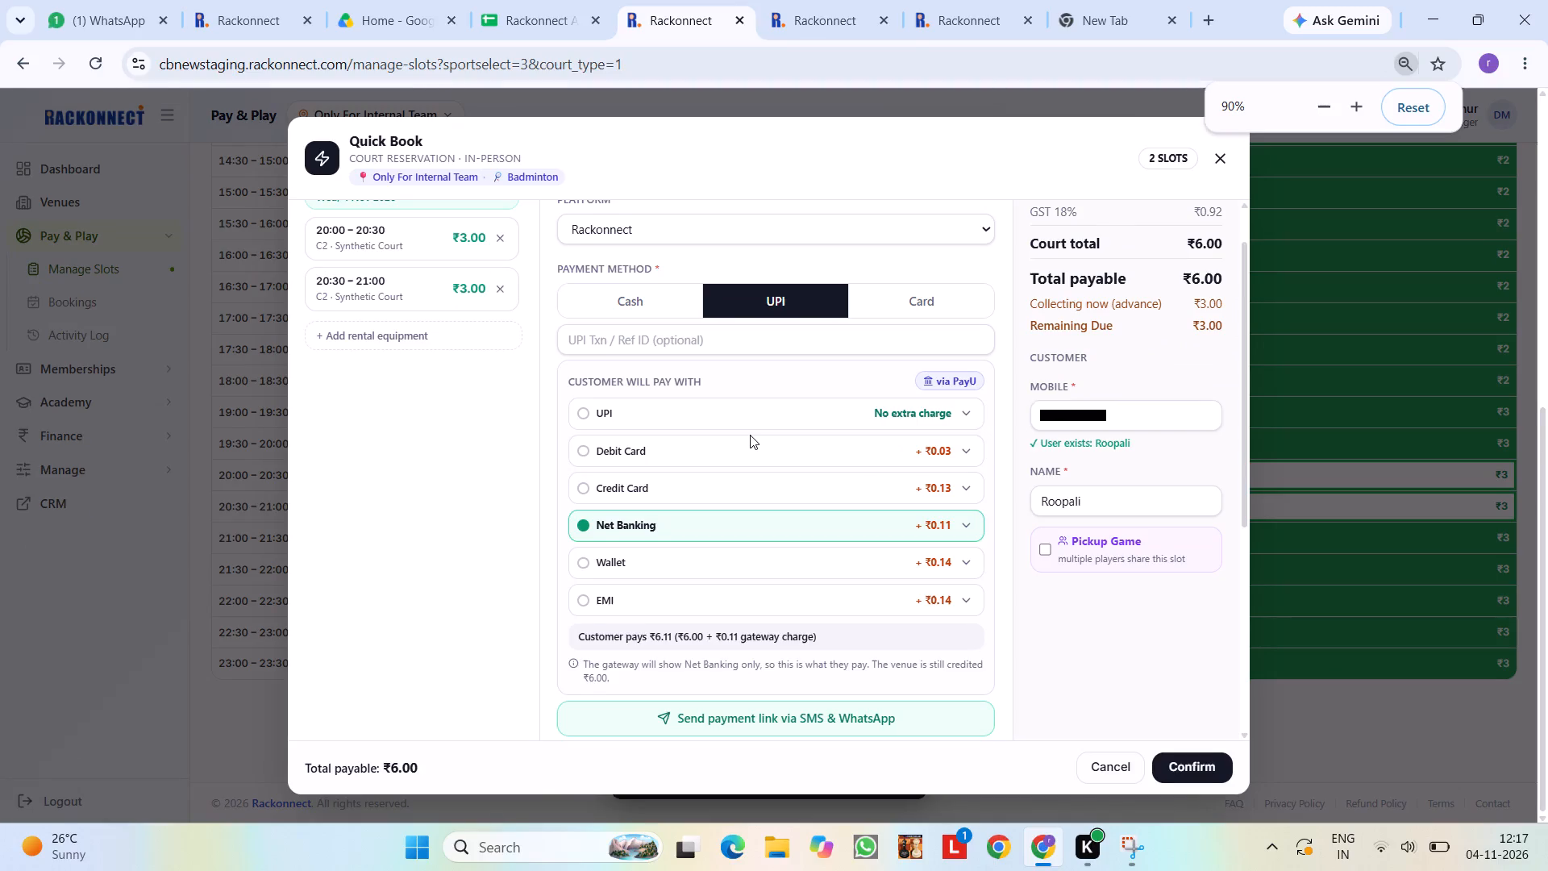
pyautogui.scroll(1, 750, 435)
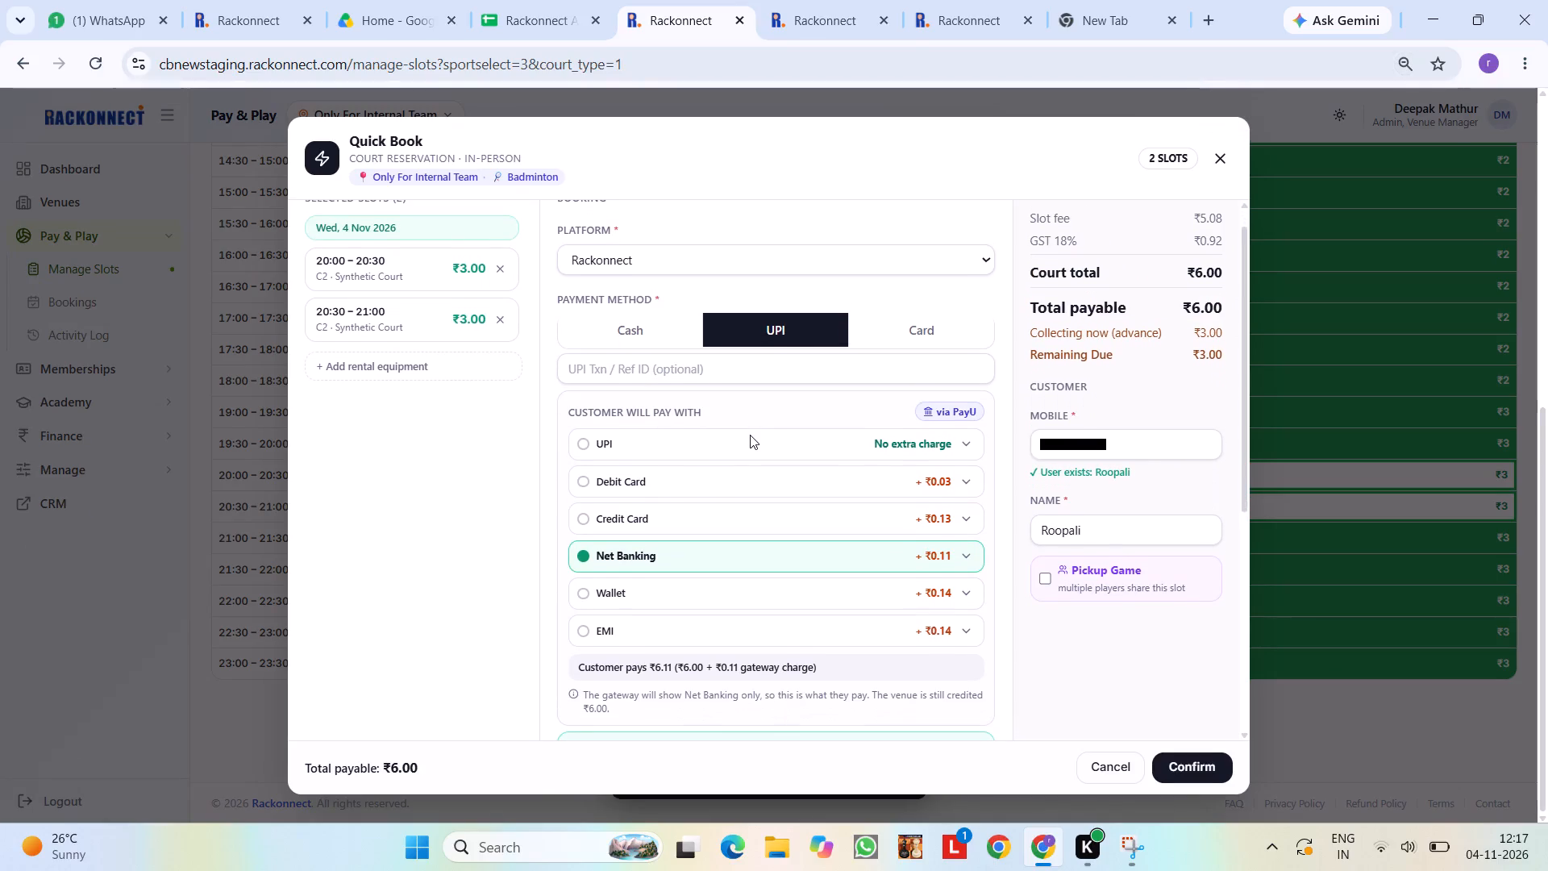
pyautogui.scroll(1, 750, 435)
pyautogui.scroll(-2, 750, 435)
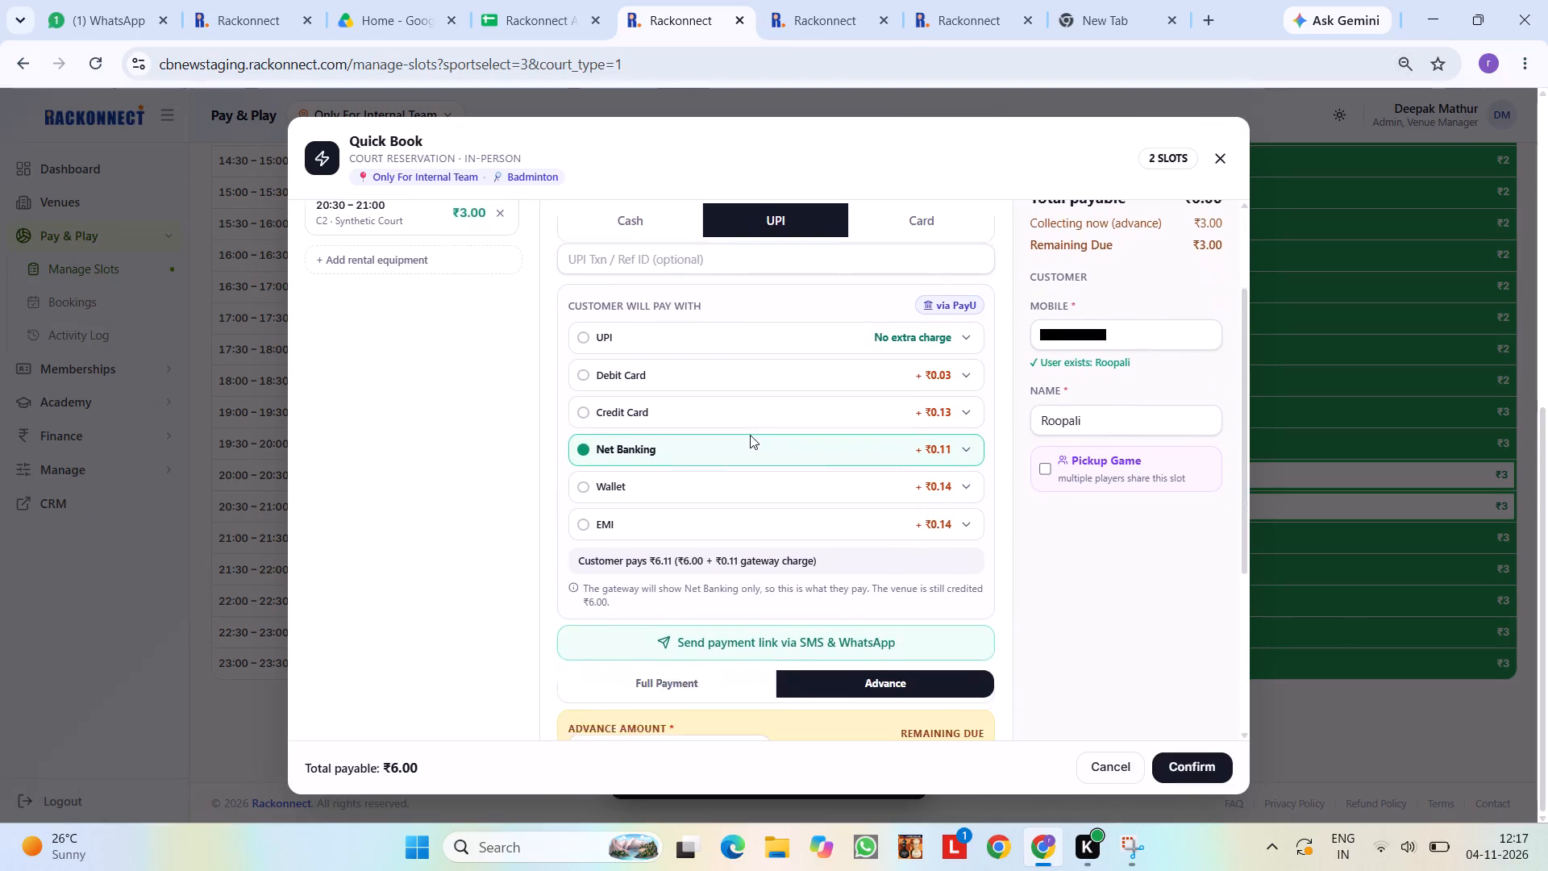
pyautogui.scroll(-1, 750, 435)
pyautogui.hotkey('ctrl', '-')
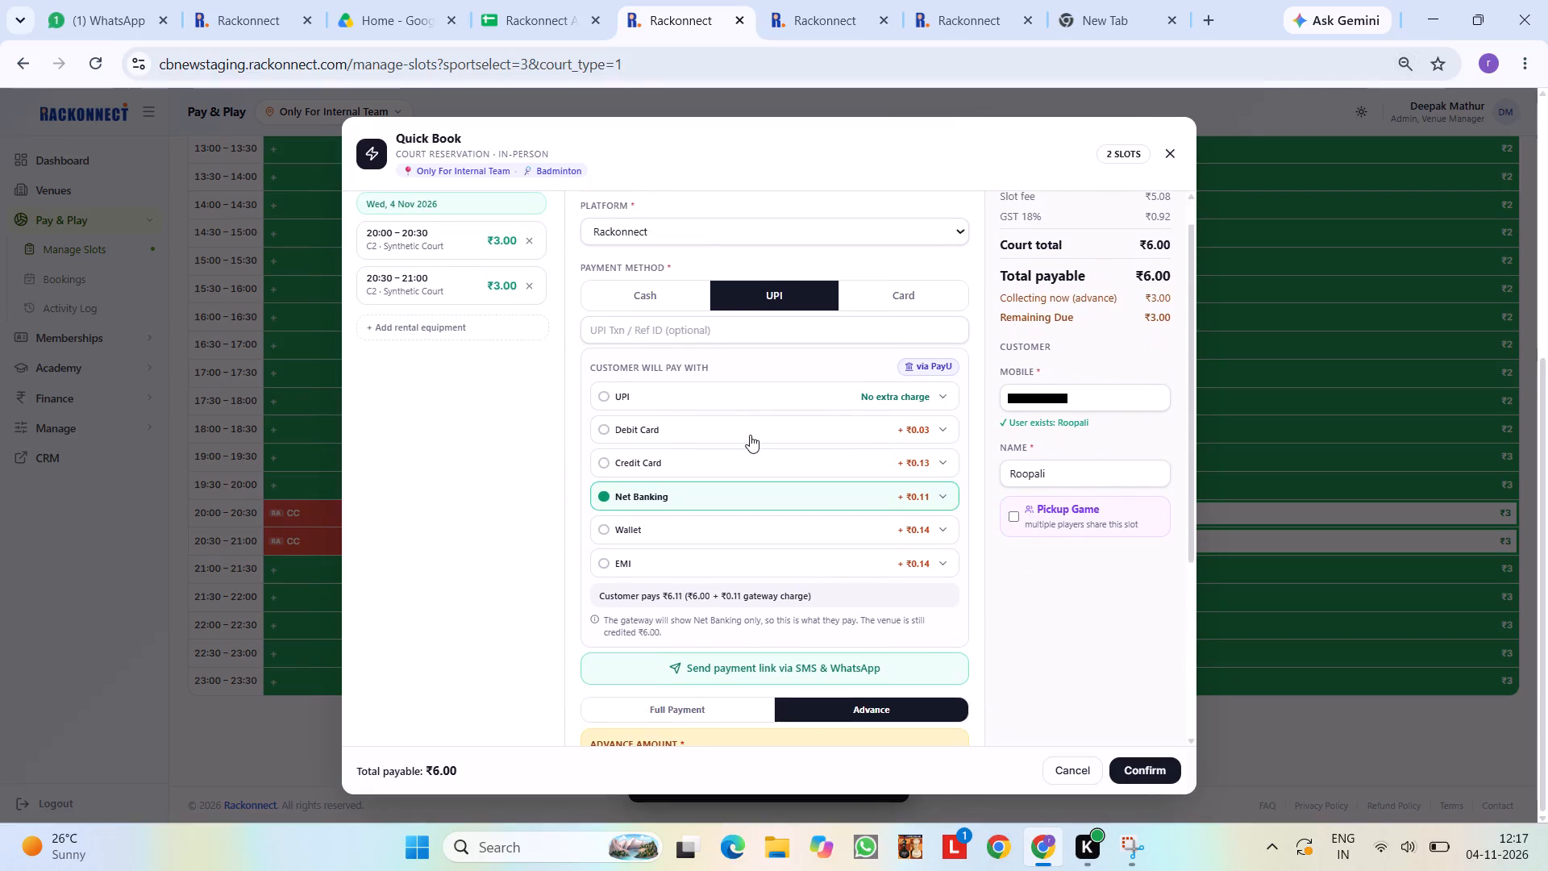
pyautogui.hotkey('ctrl', '-')
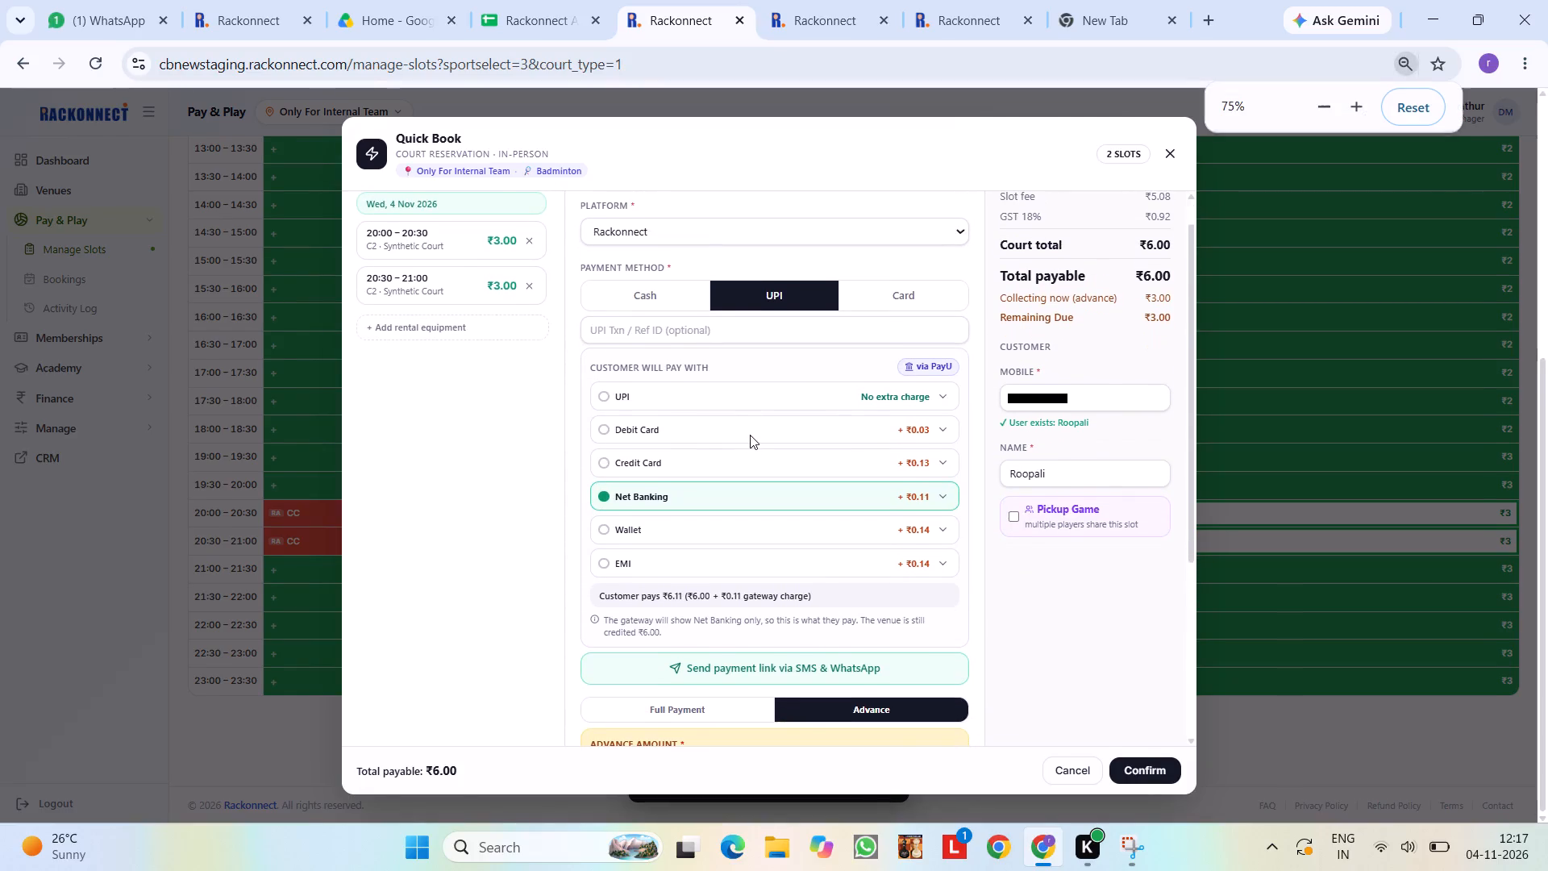
pyautogui.scroll(2, 750, 435)
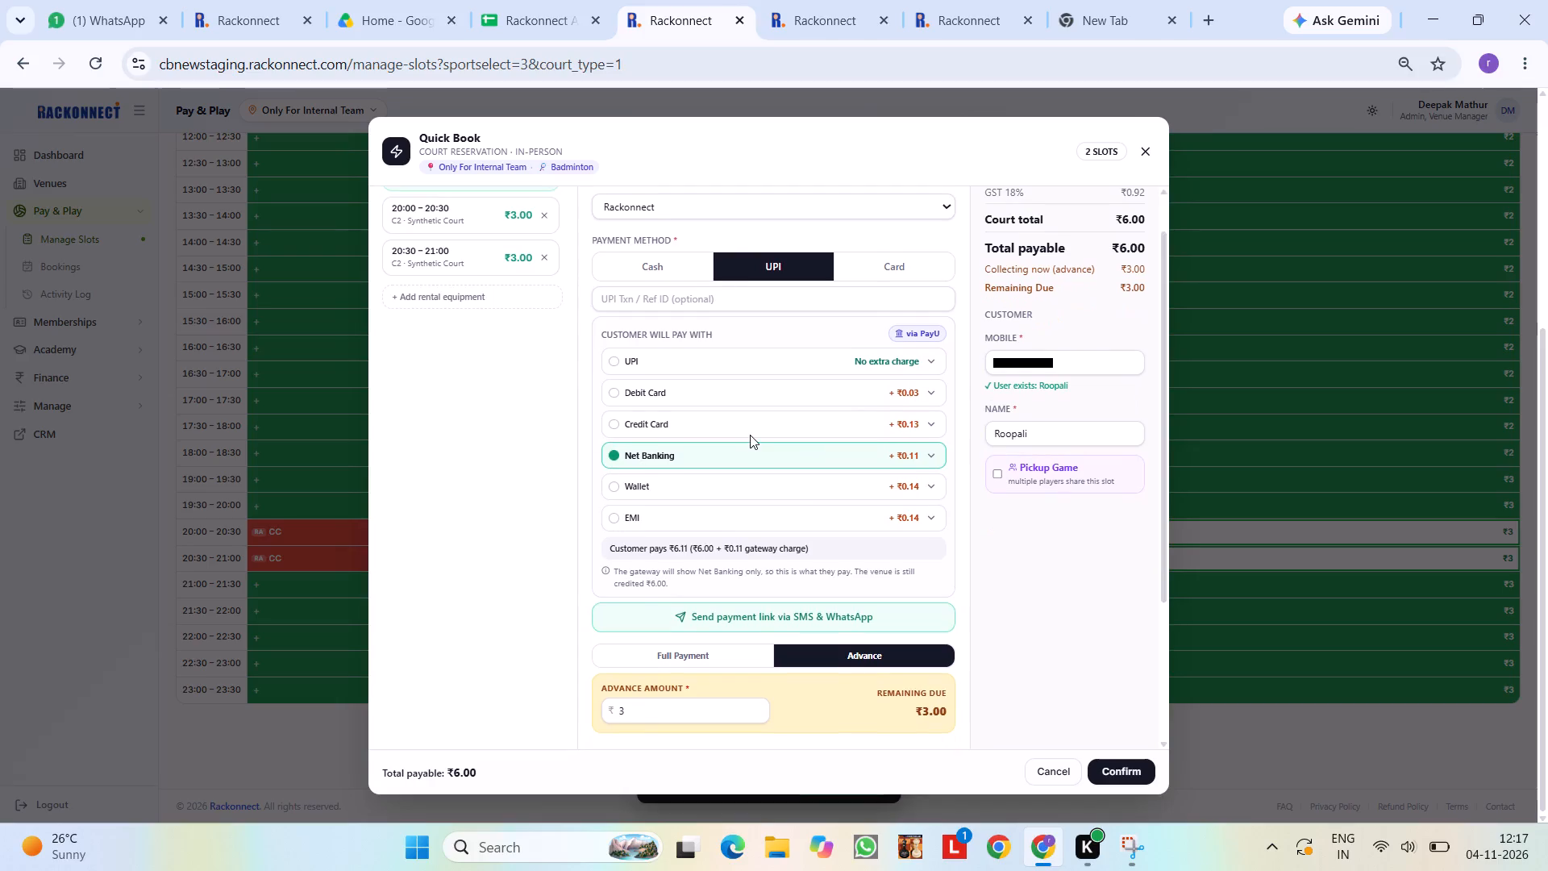
pyautogui.scroll(1, 750, 435)
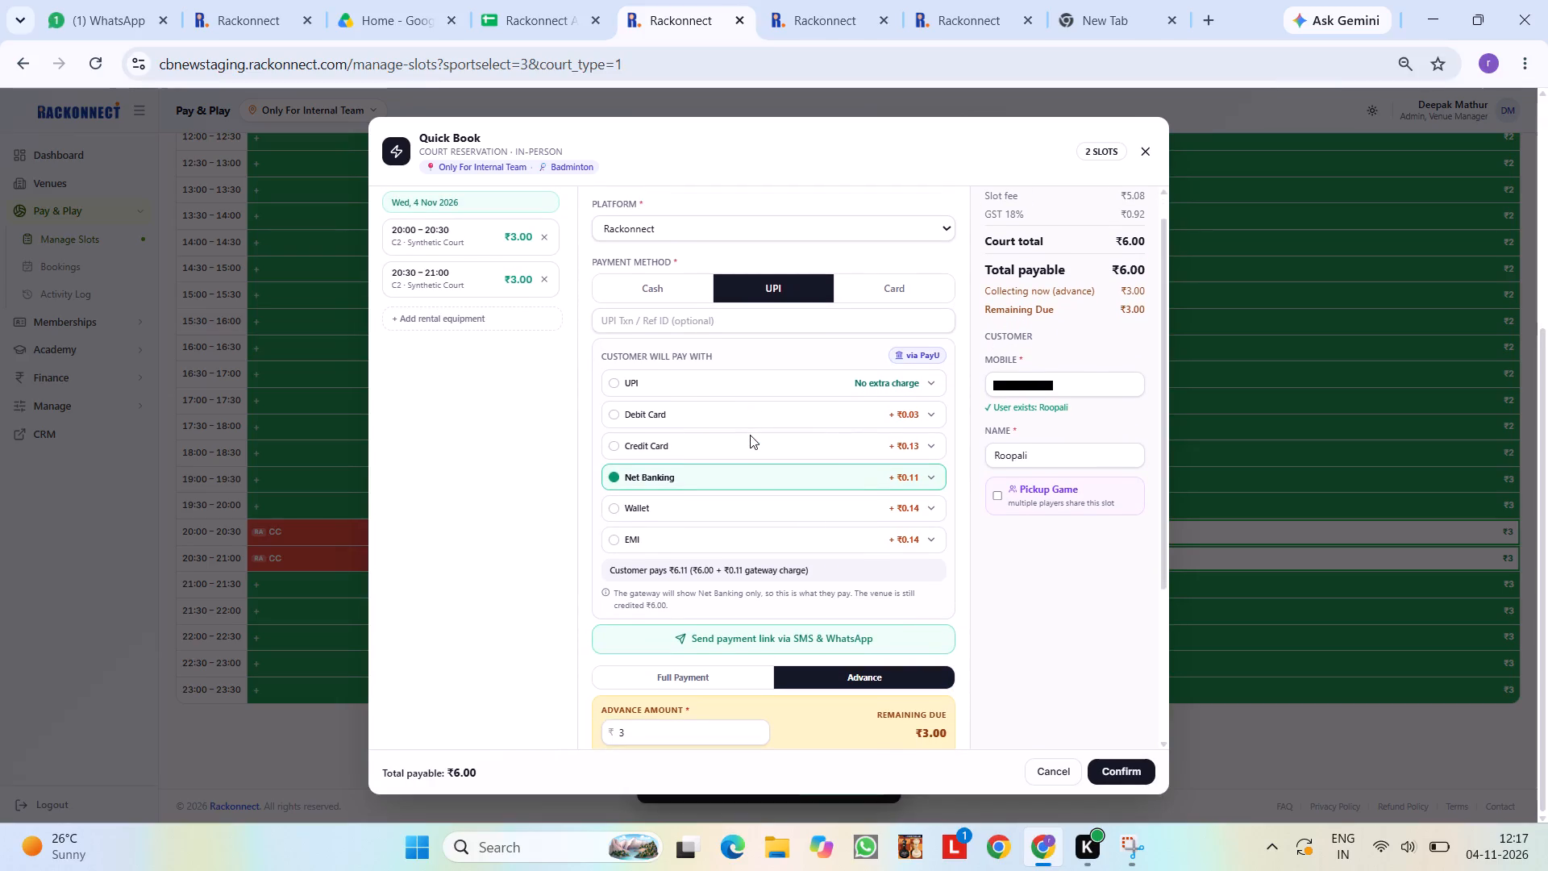
pyautogui.scroll(1, 750, 435)
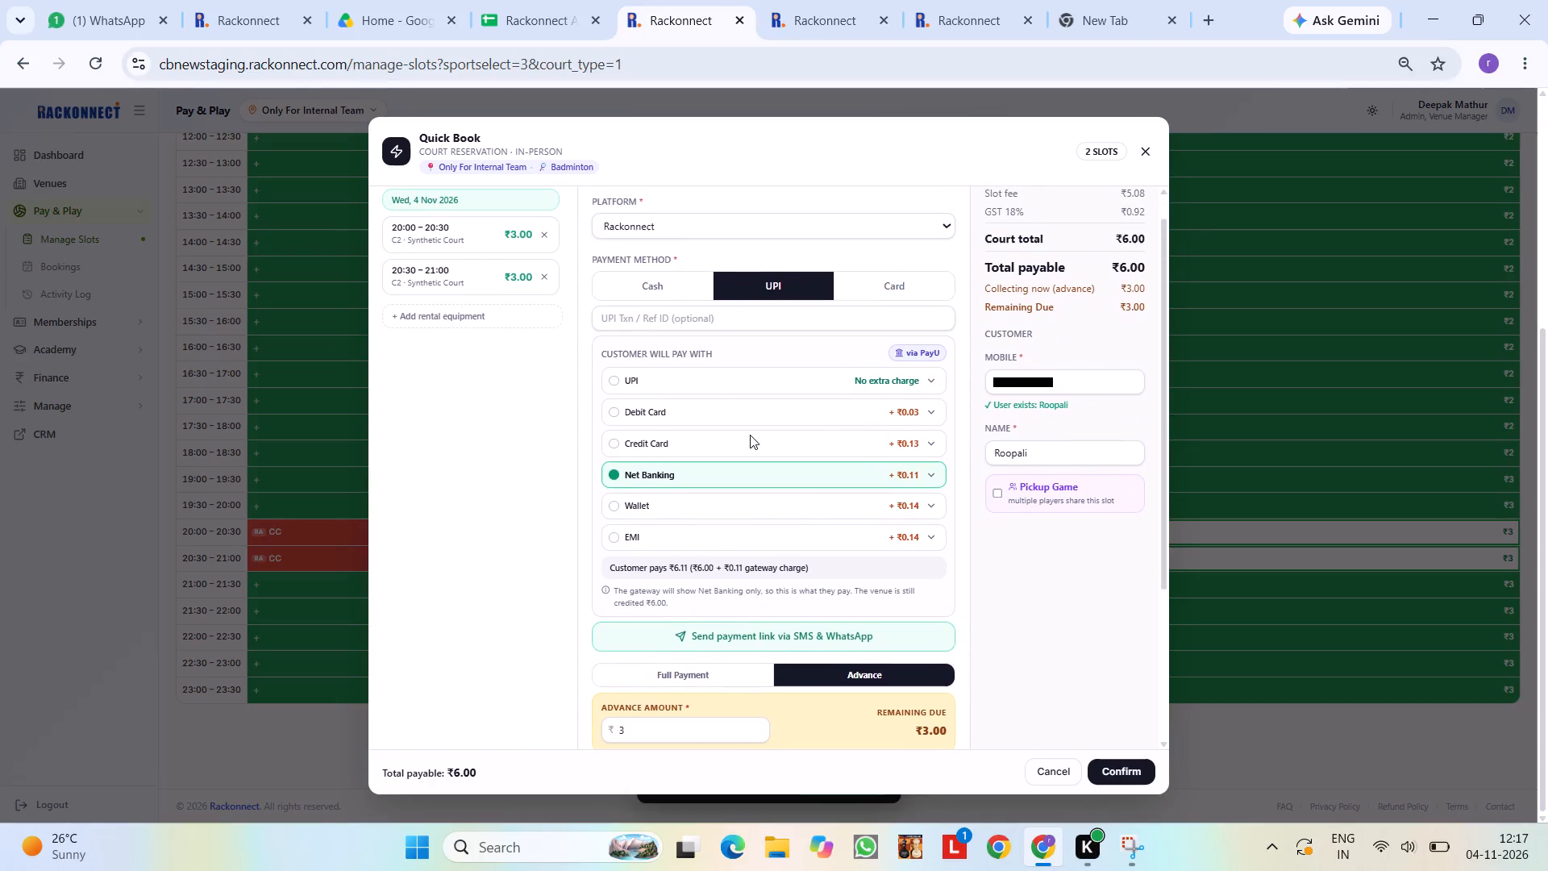
pyautogui.scroll(3, 750, 435)
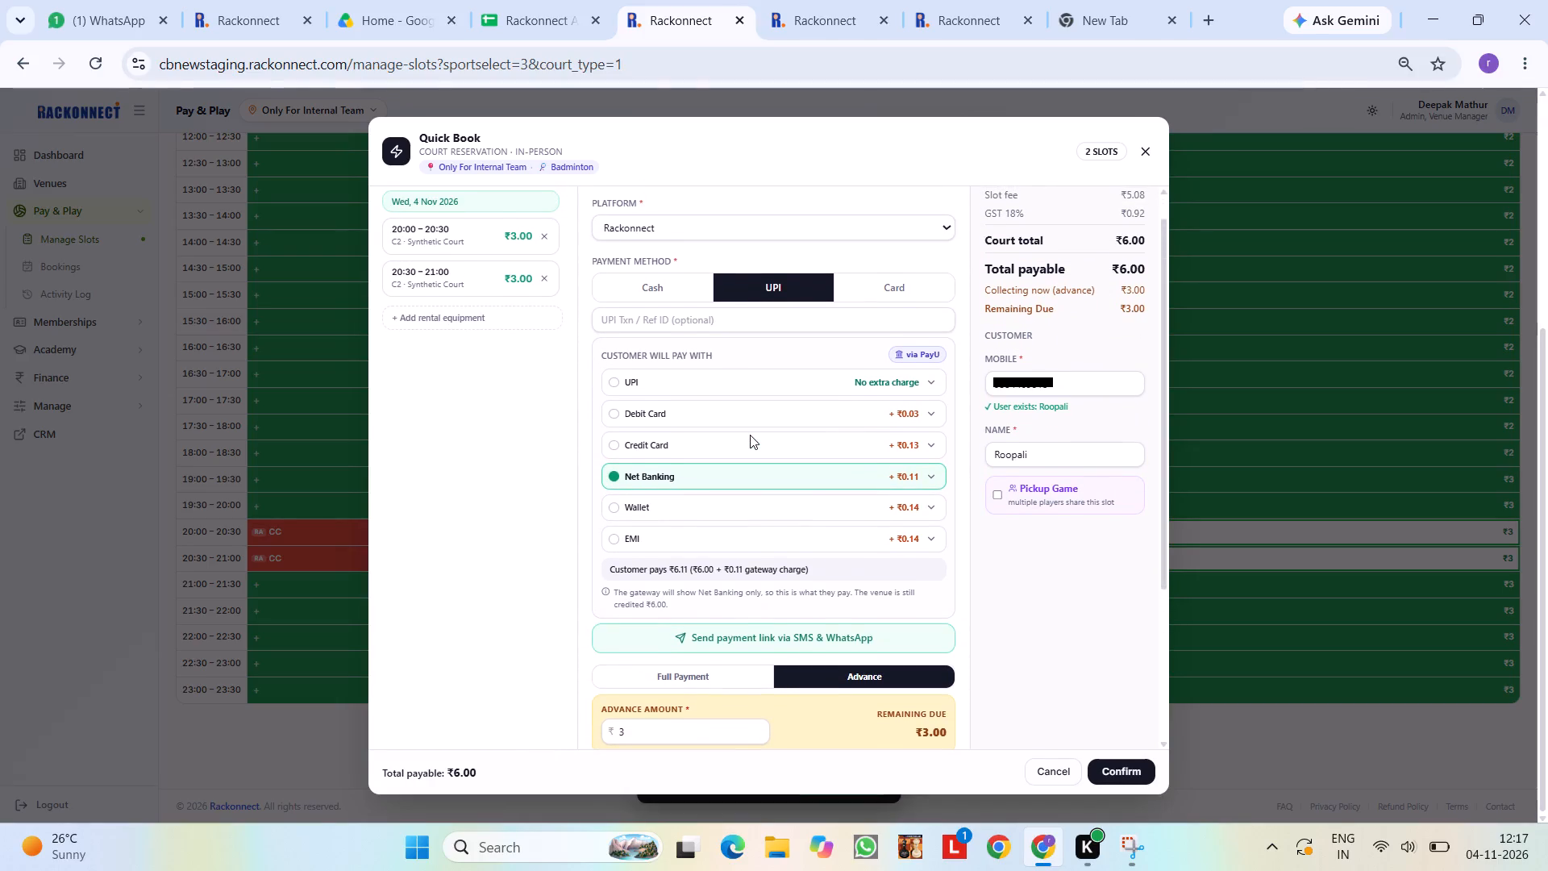
pyautogui.scroll(1, 750, 435)
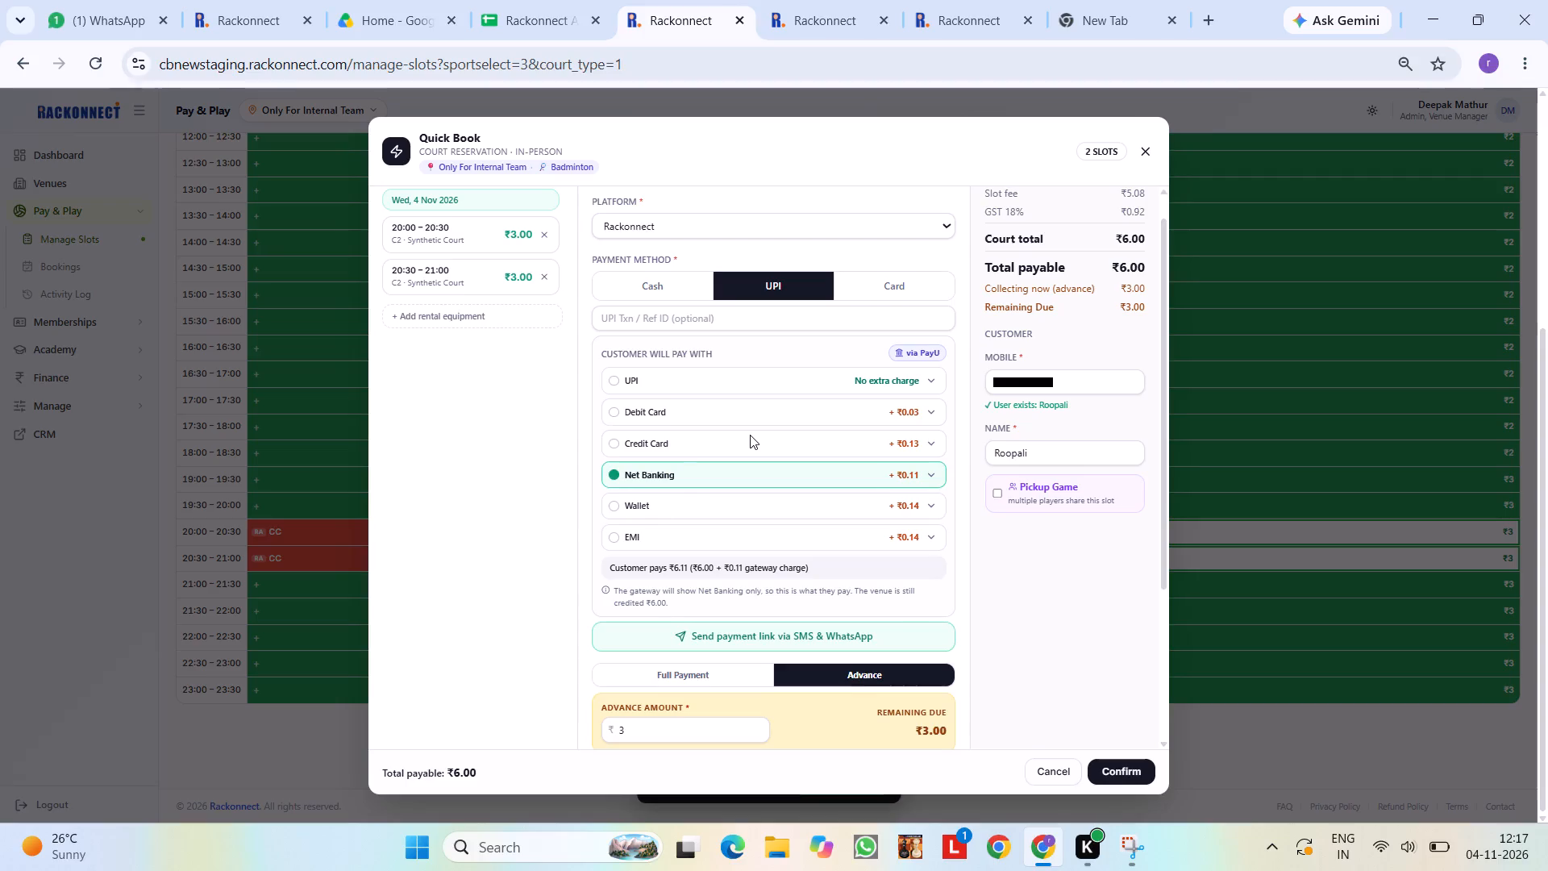
pyautogui.press('shift+super+s')
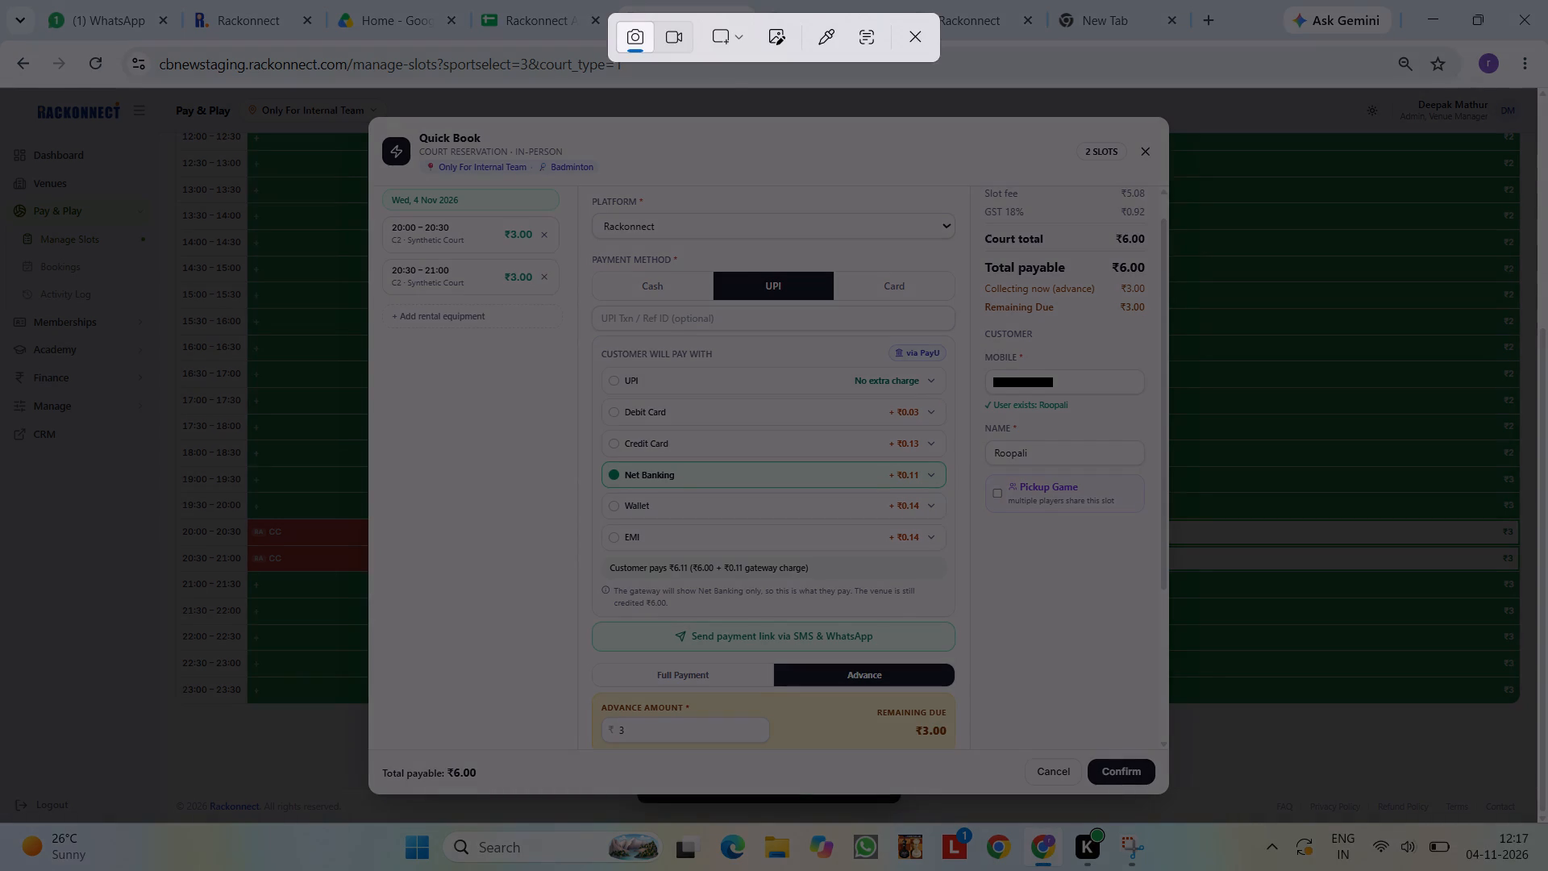
pyautogui.moveTo(0, 36); pyautogui.dragTo(1121, 542)
pyautogui.hscroll(1, 424, 297)
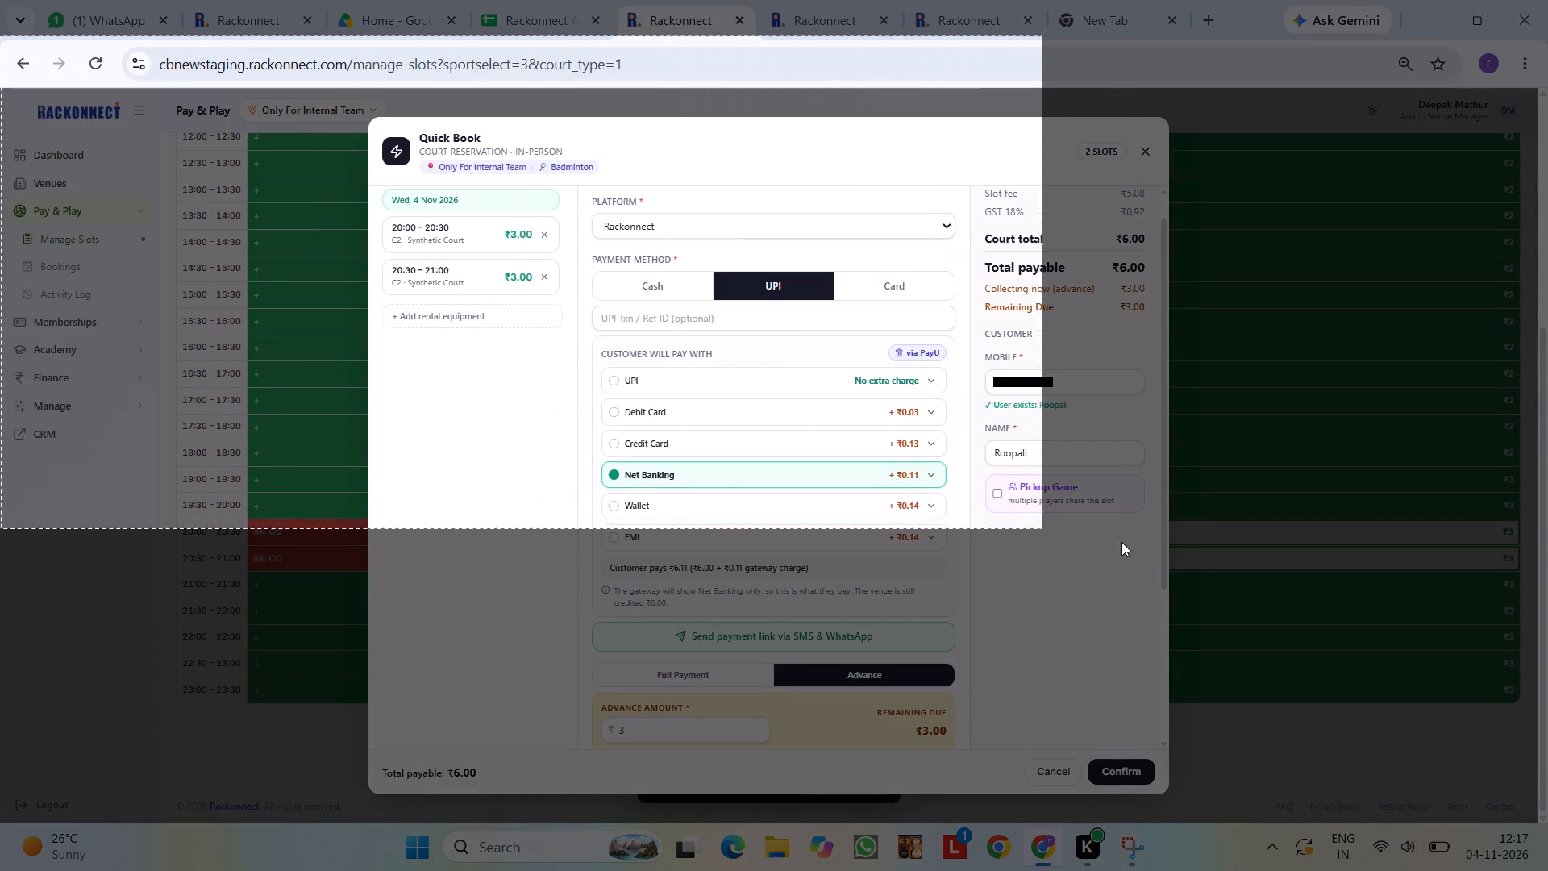
pyautogui.moveTo(1121, 542); pyautogui.dragTo(1547, 836)
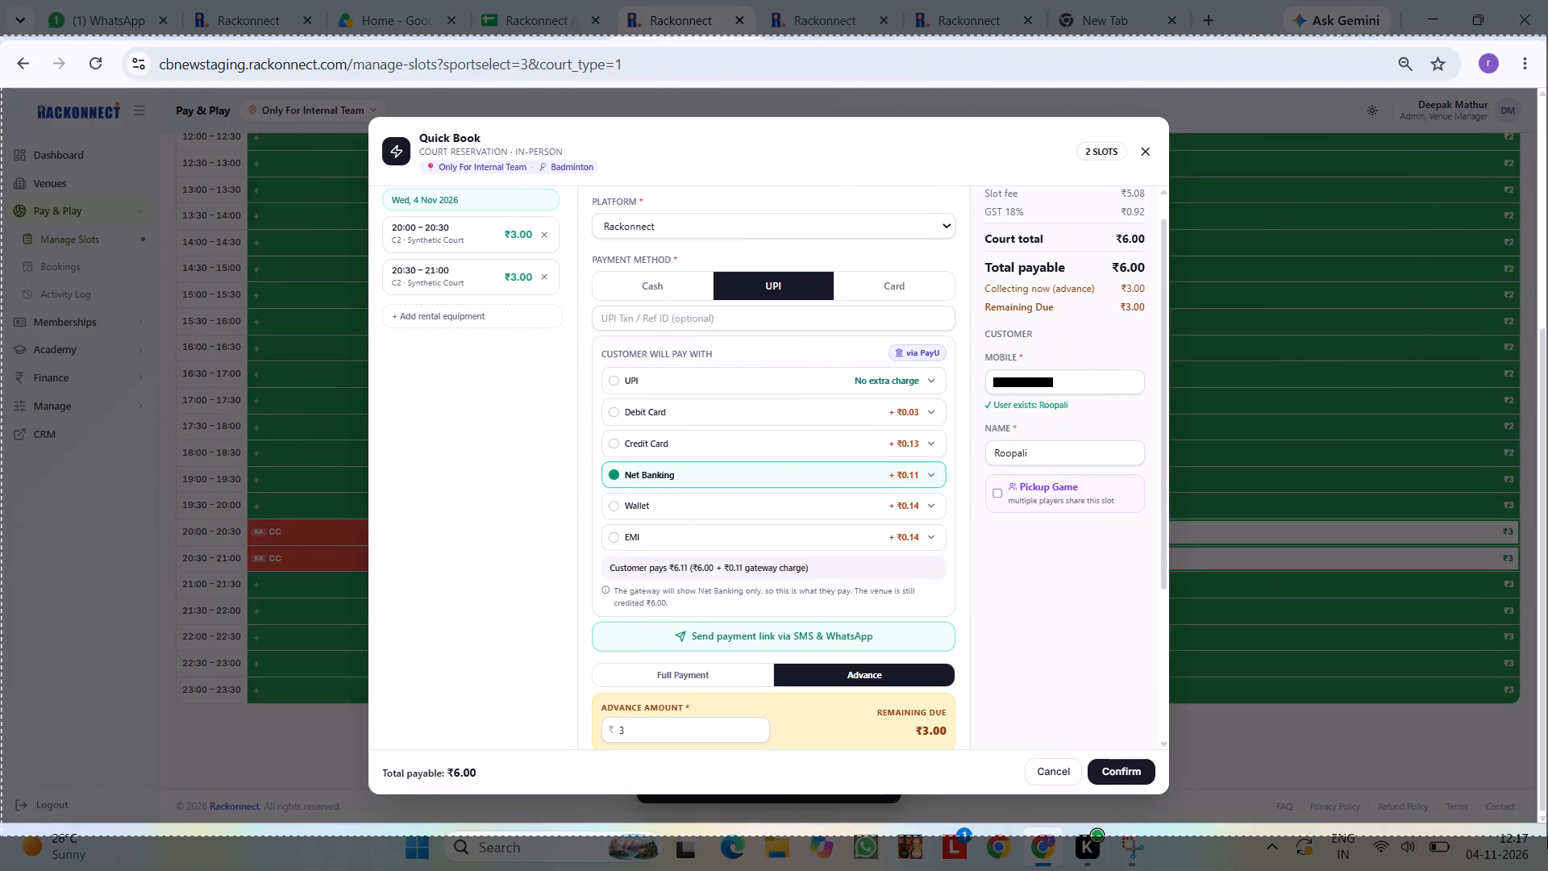
pyautogui.moveTo(1547, 836); pyautogui.dragTo(1547, 831)
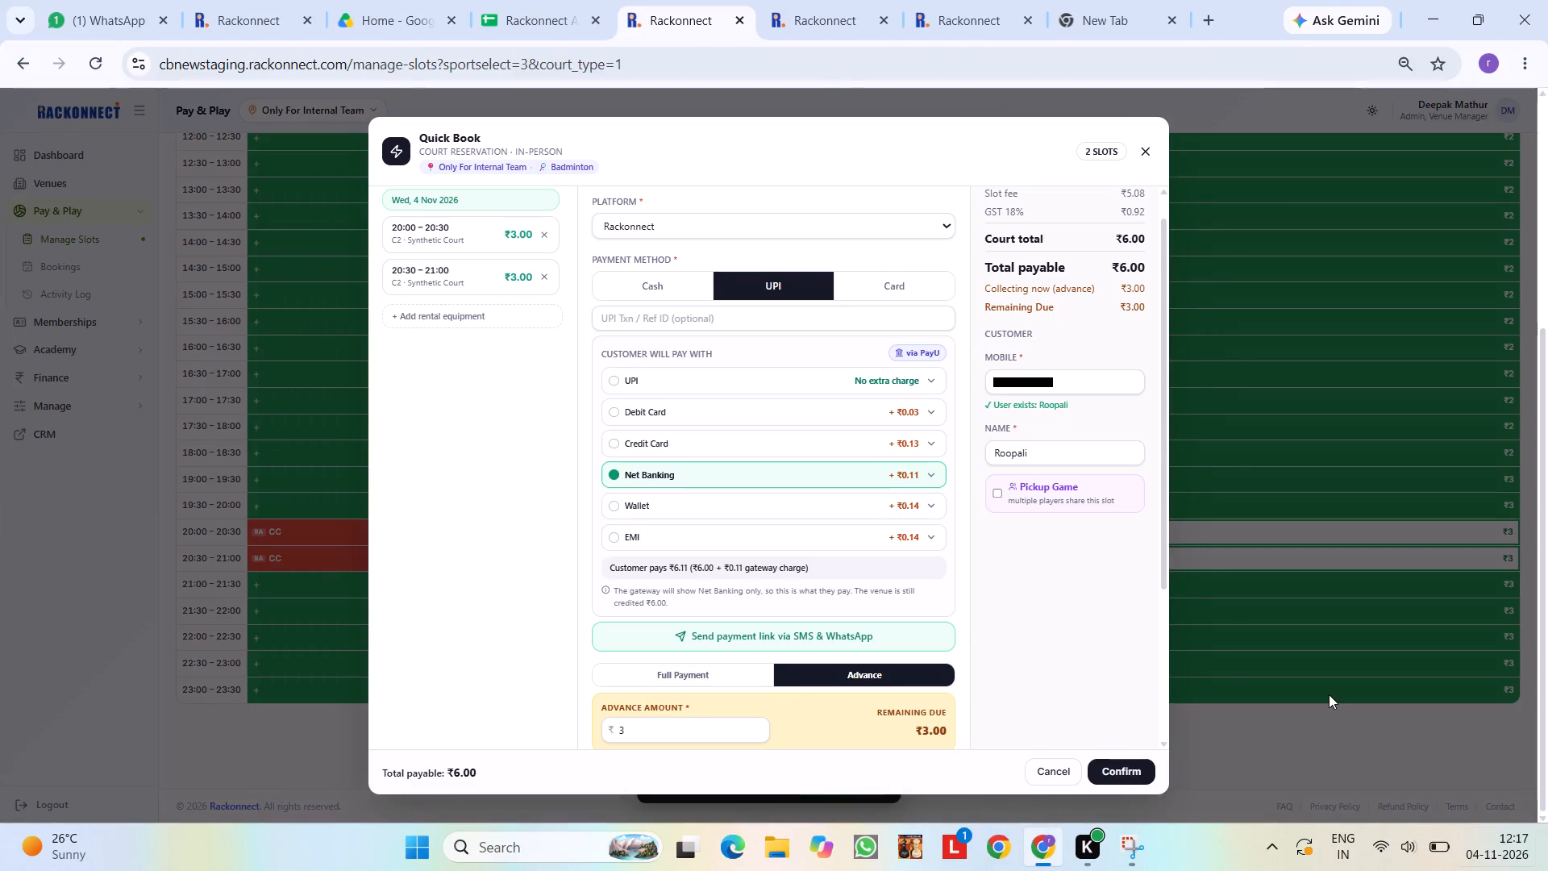
# Retake the full-page screenshot of the Quick Book form with the Net Banking charge and advance amount.
pyautogui.press('shift+super+s')
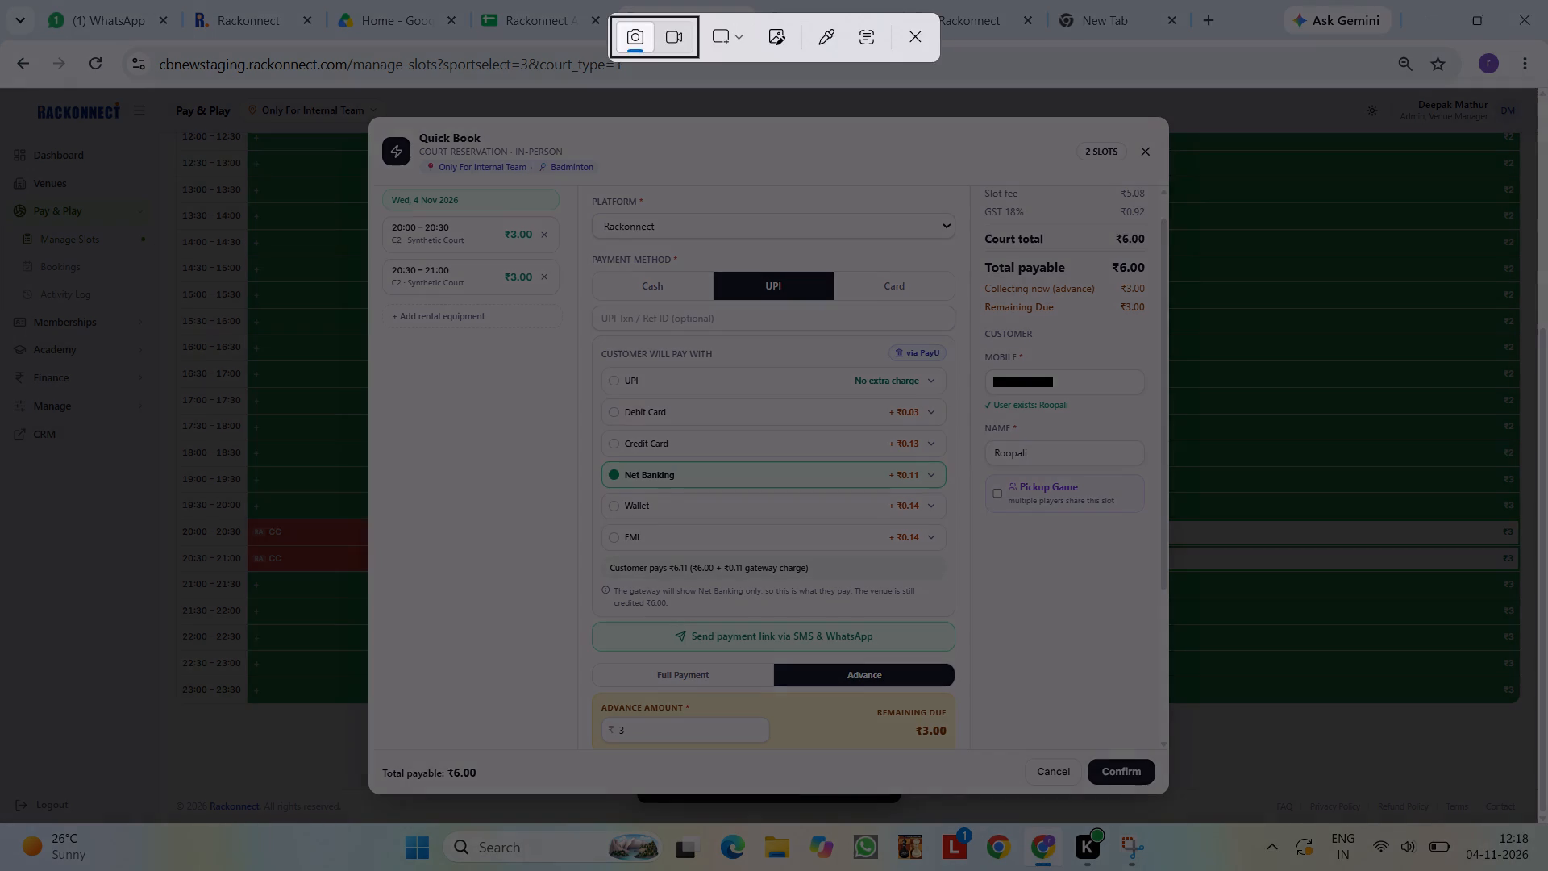
pyautogui.moveTo(0, 33); pyautogui.dragTo(1547, 822)
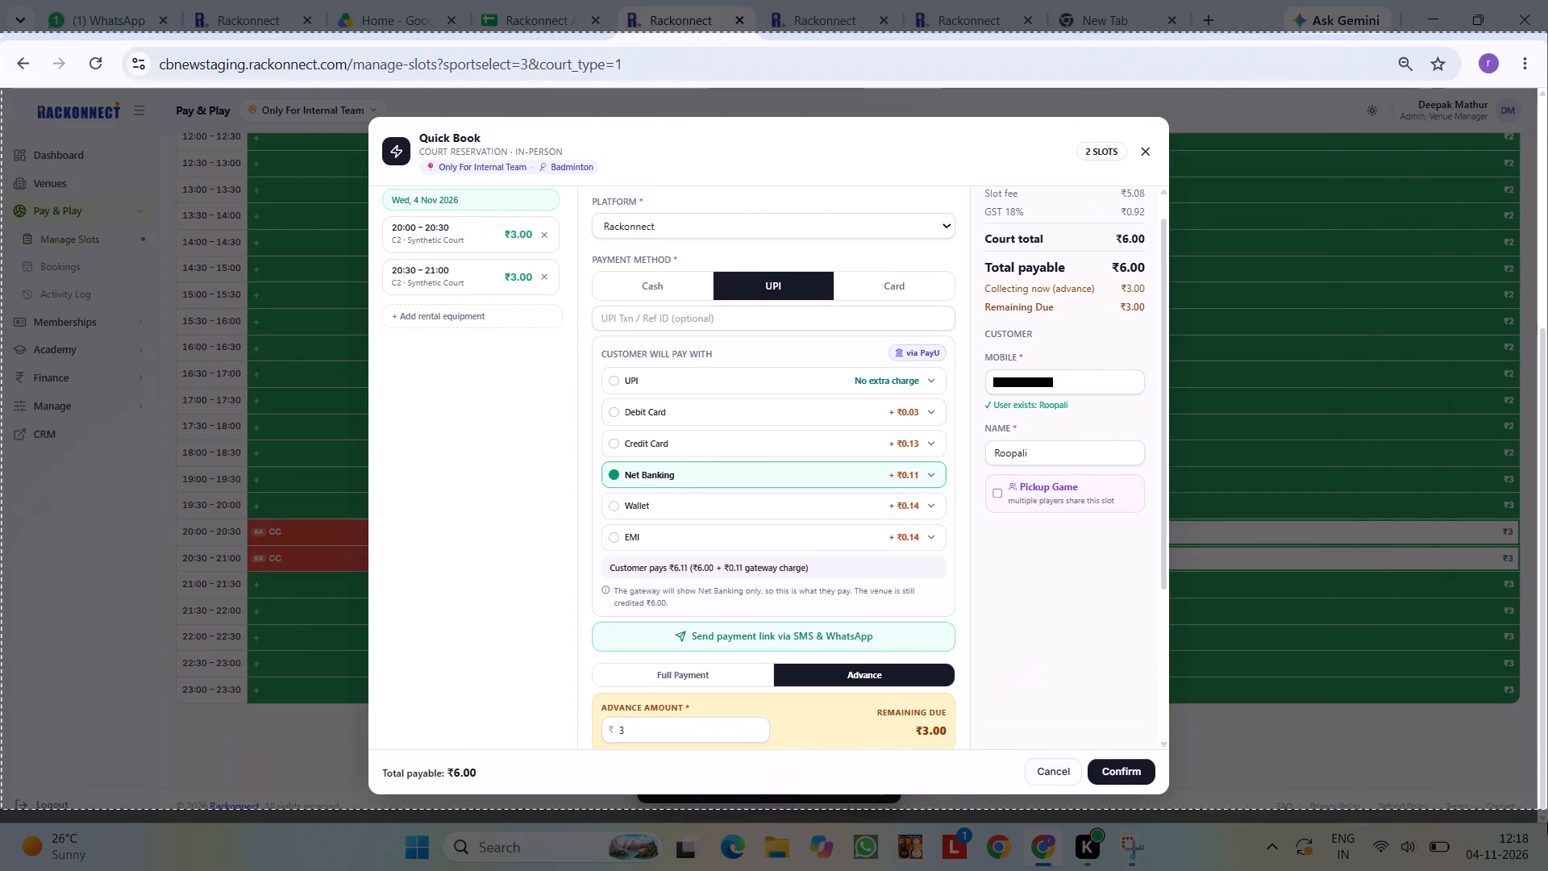
pyautogui.moveTo(1547, 822); pyautogui.dragTo(1547, 835)
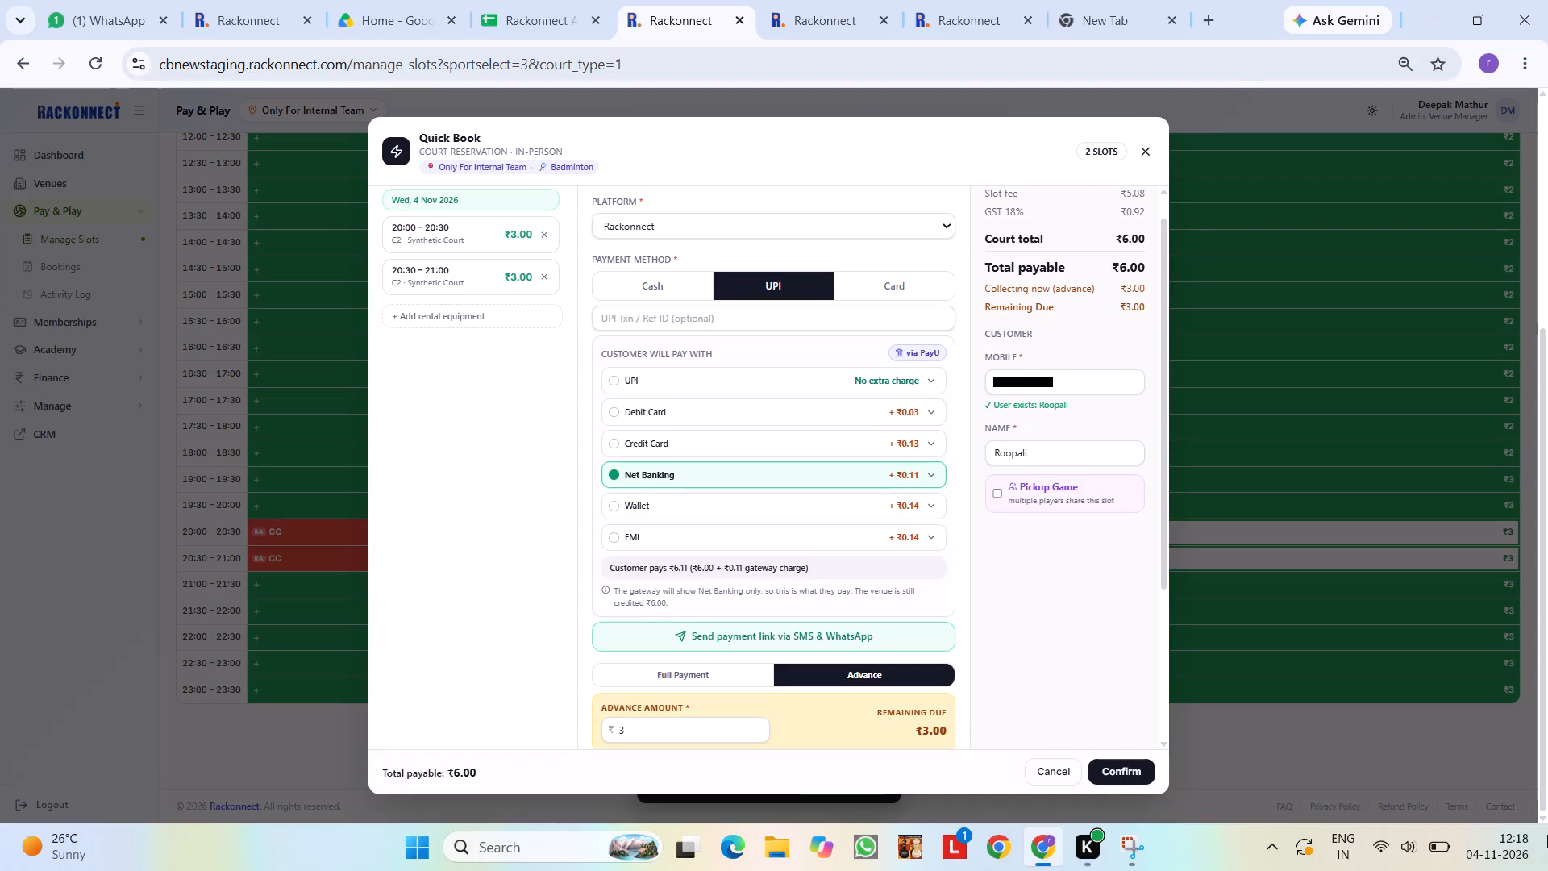
# Capture a fresh screenshot of the browser page showing the Quick Book form with Net Banking and Advance selected.
pyautogui.press('shift+super+s')
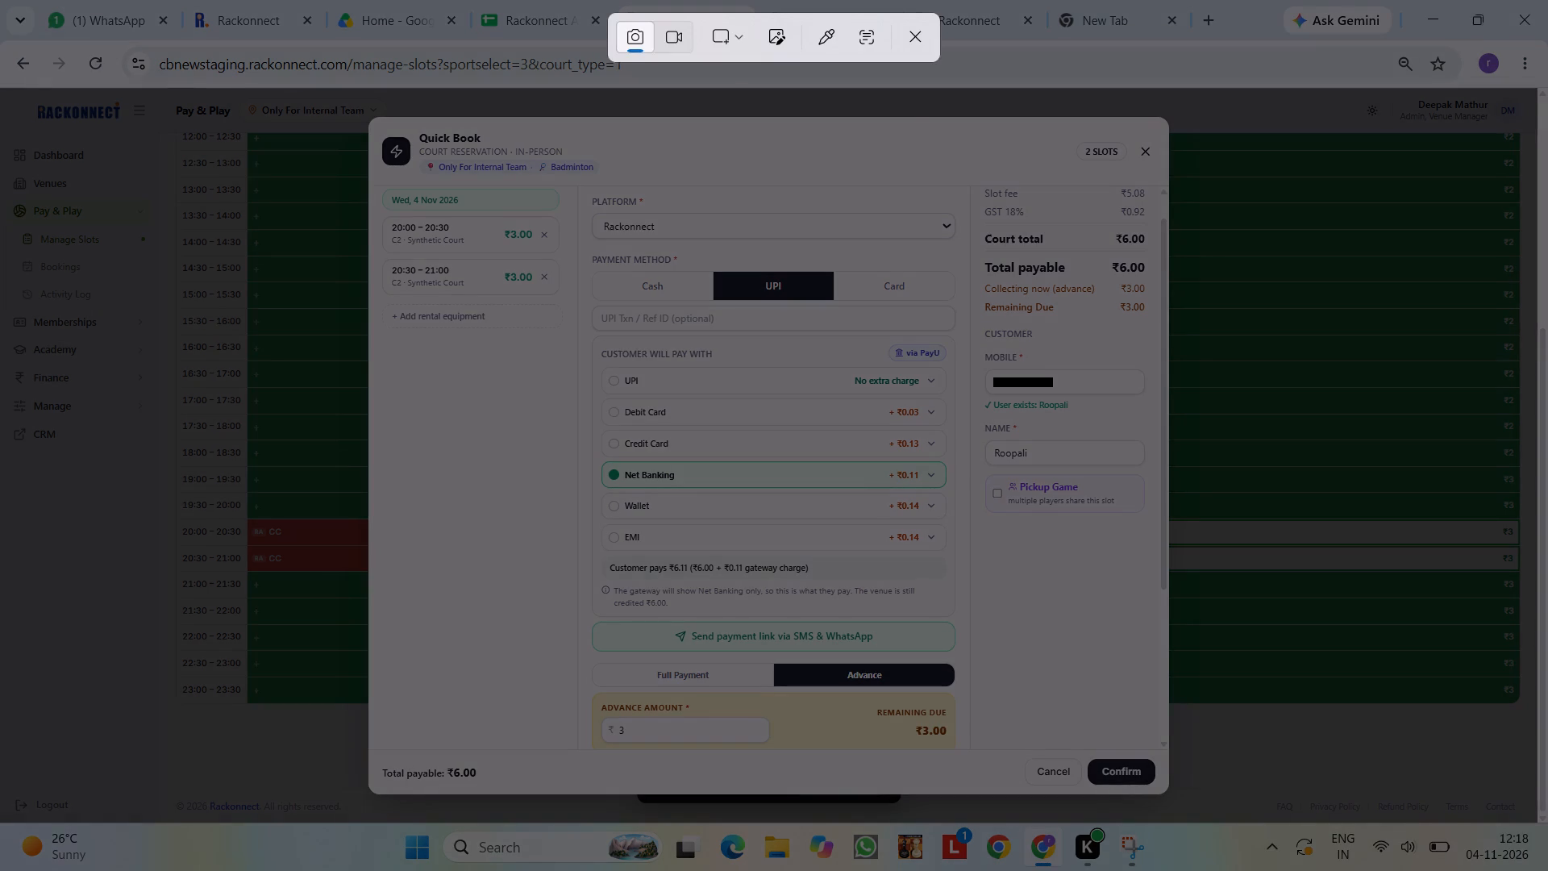
pyautogui.moveTo(0, 36); pyautogui.dragTo(1547, 848)
pyautogui.hscroll(1, 741, 301)
pyautogui.hscroll(1, 1402, 665)
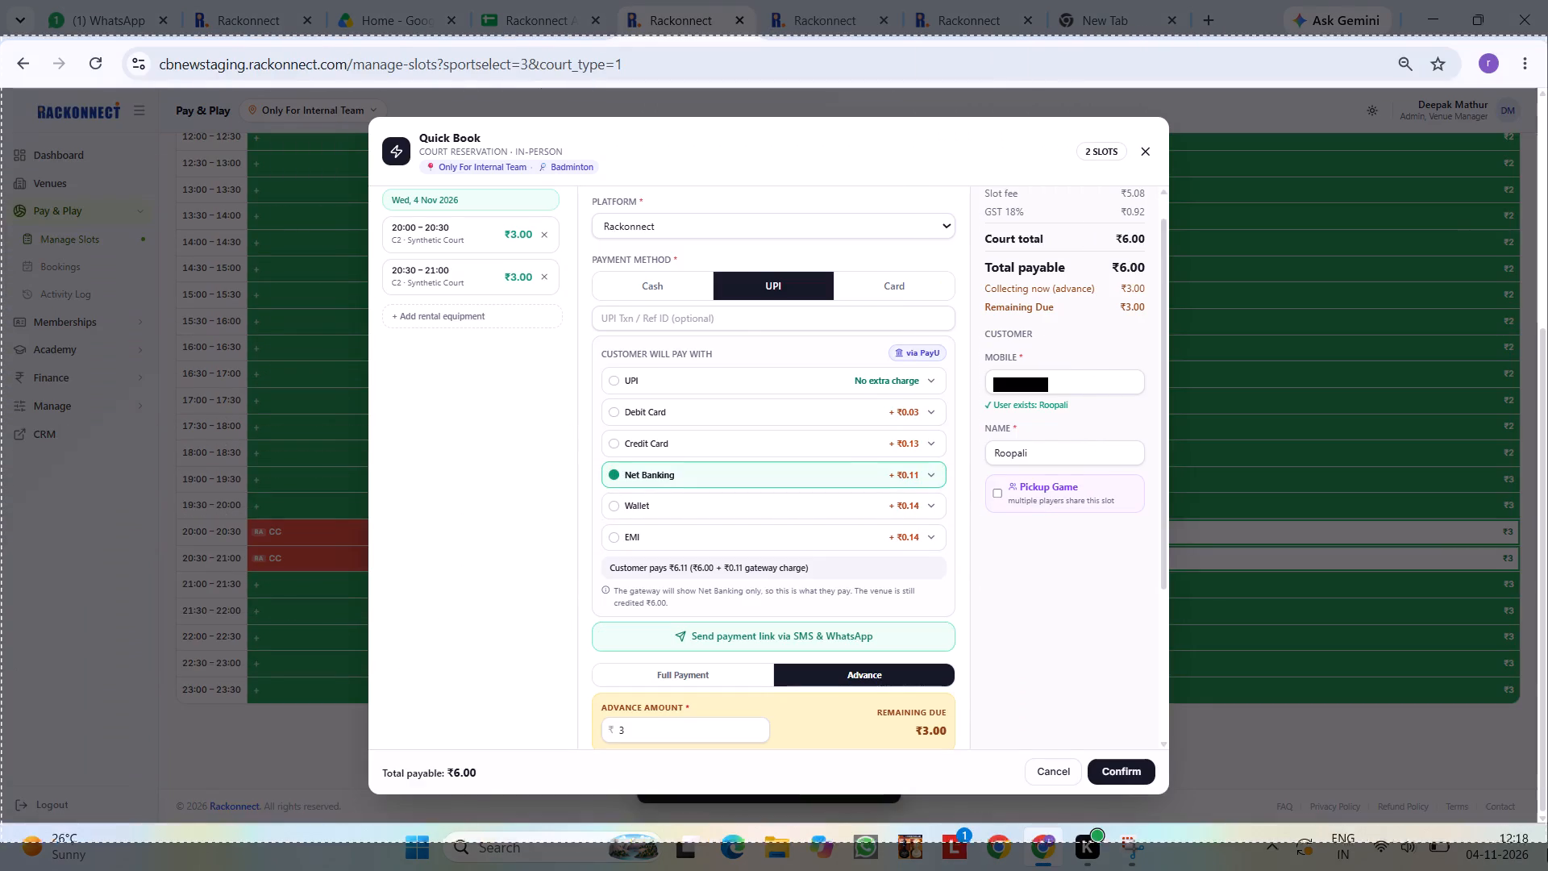
pyautogui.moveTo(1547, 848); pyautogui.dragTo(1547, 831)
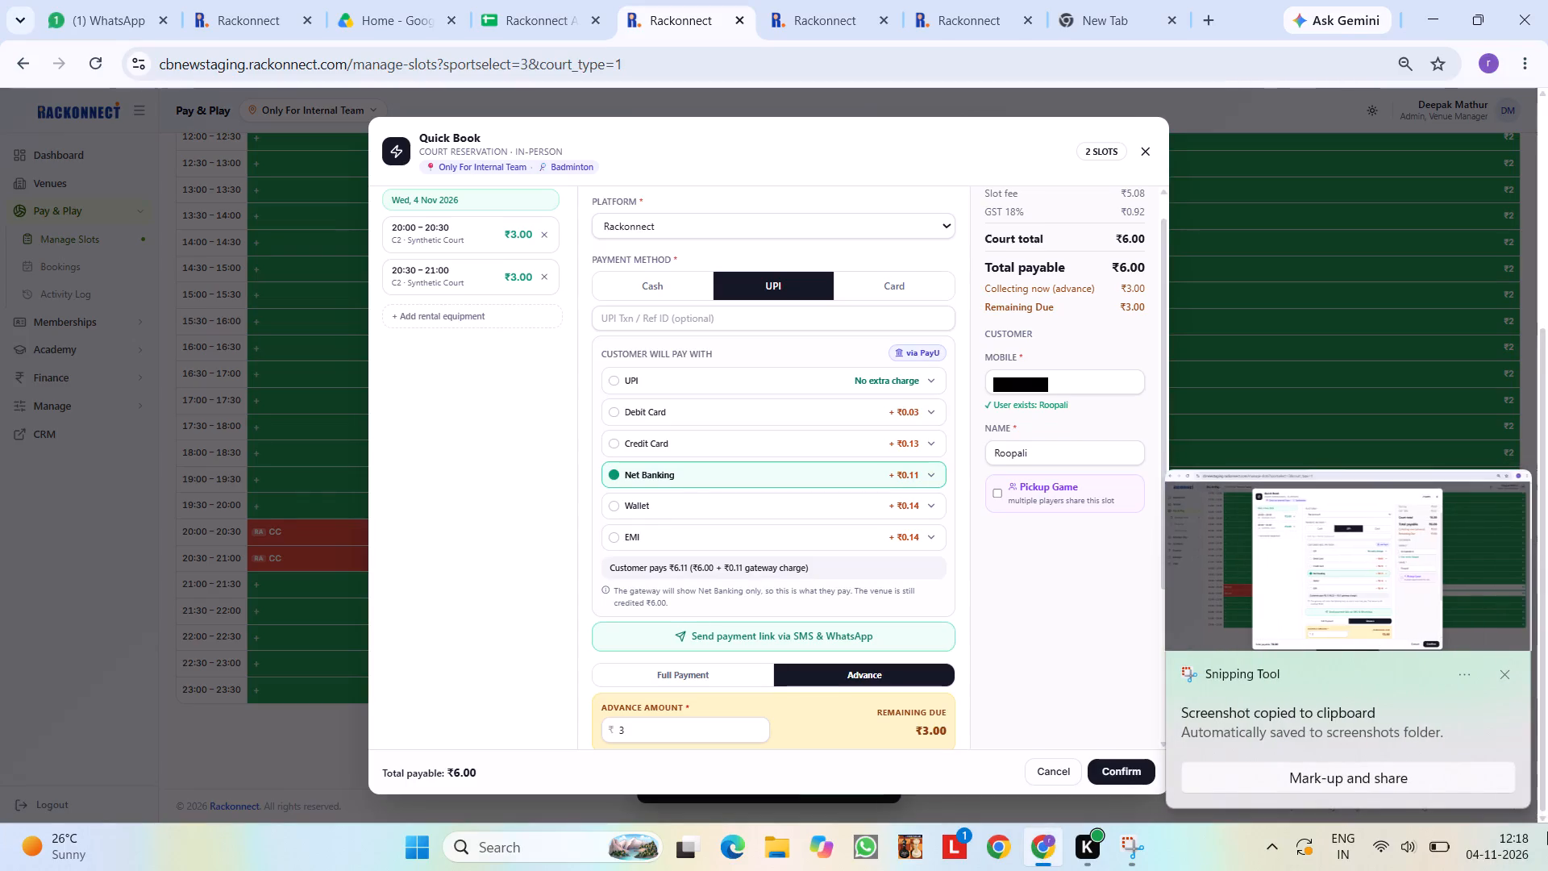
# Open the new screenshot for markup and outline the Net Banking customer-pays line and its gateway note with a red rectangle.
pyautogui.click(1374, 581)
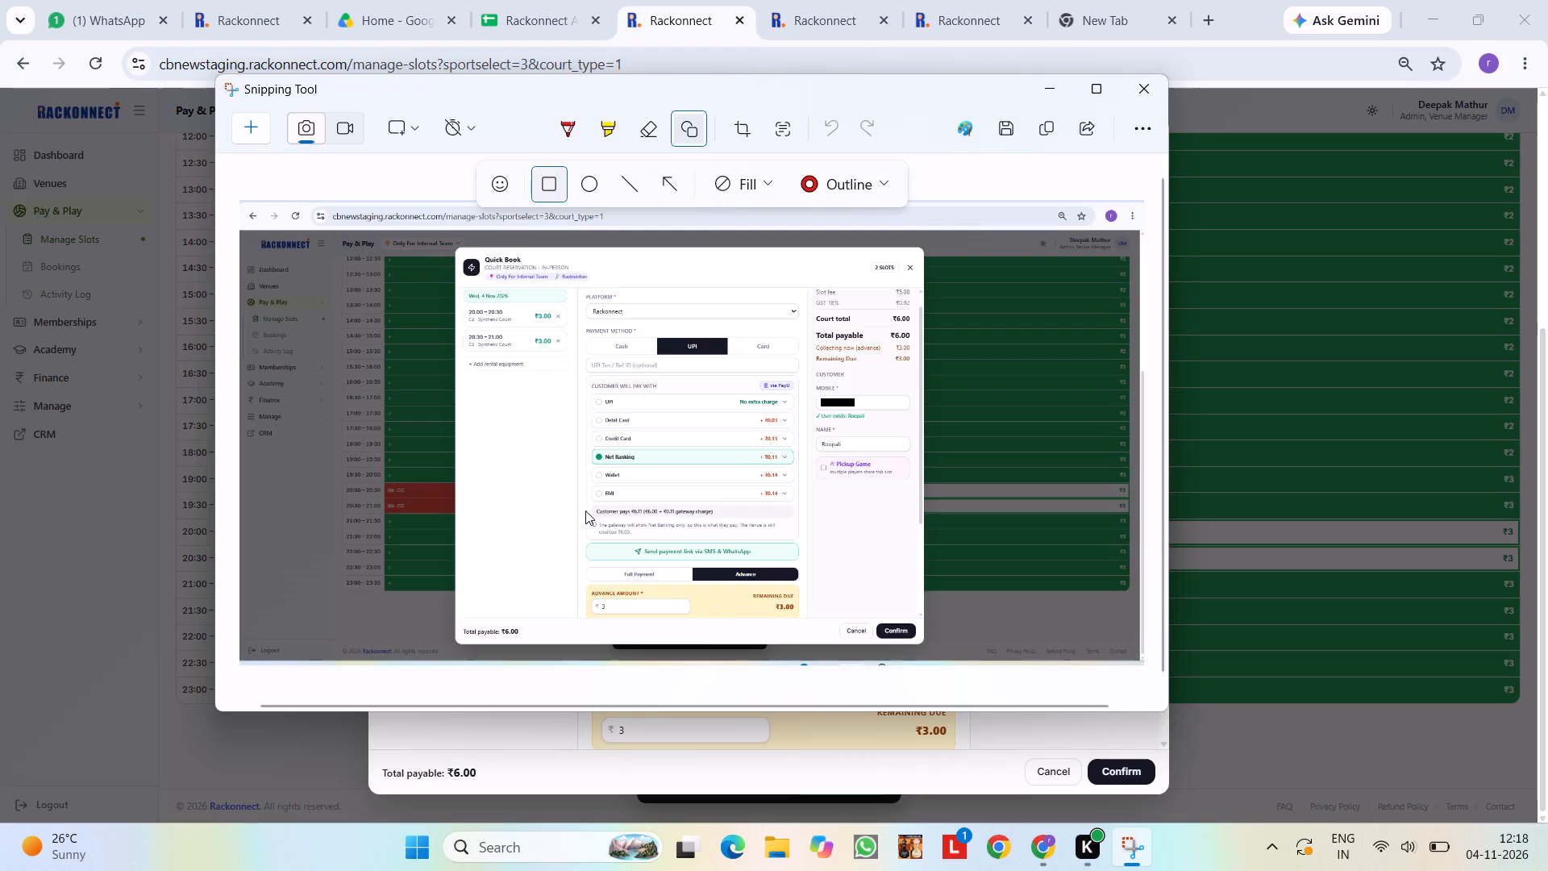
pyautogui.moveTo(587, 504); pyautogui.dragTo(809, 536)
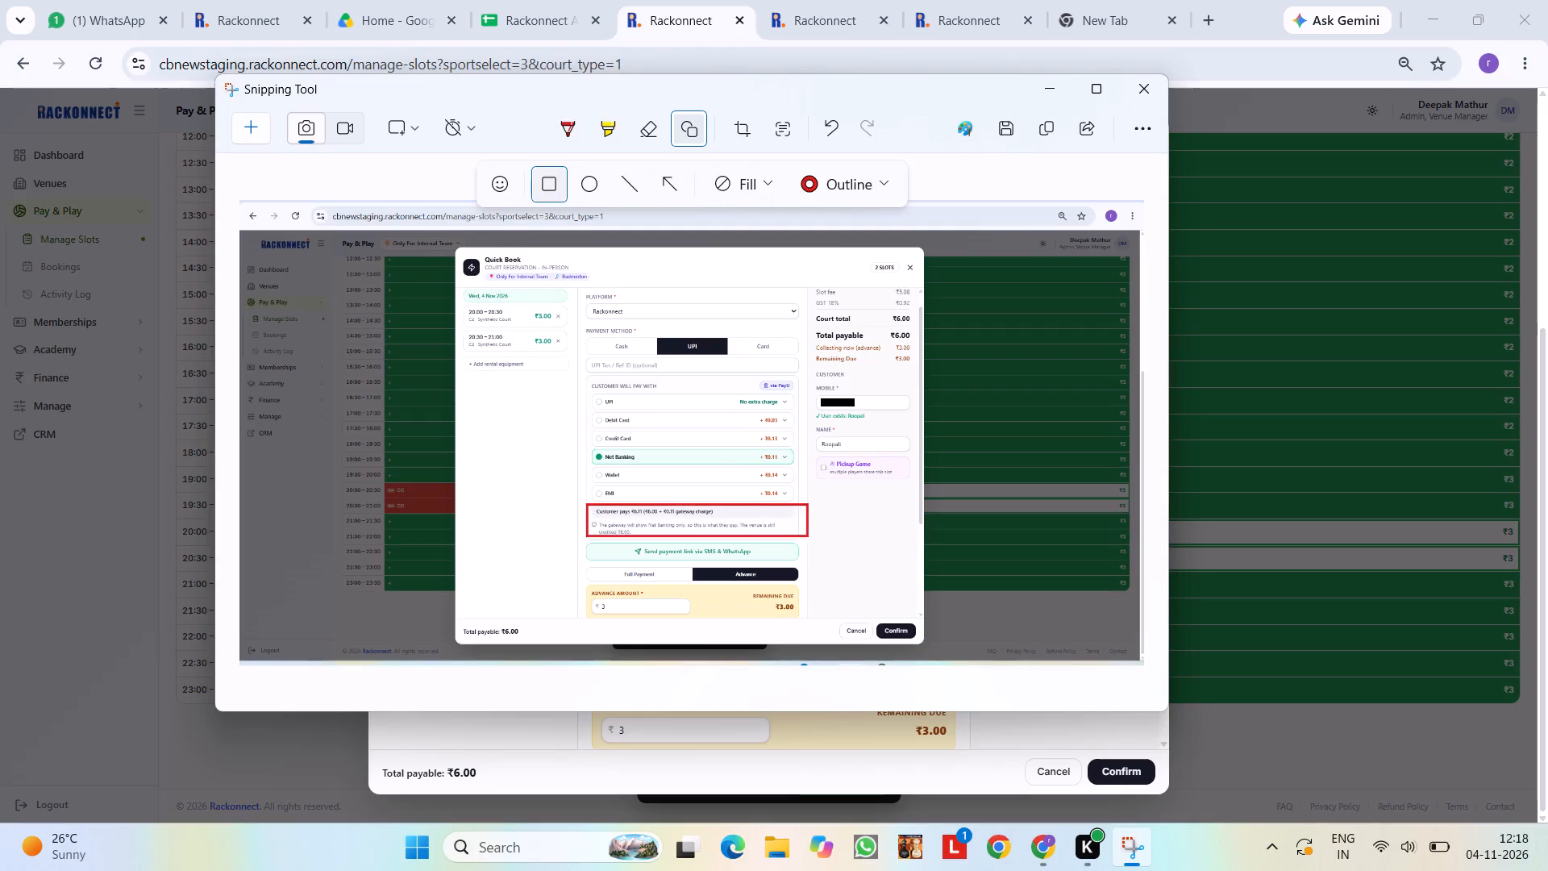
pyautogui.moveTo(809, 536); pyautogui.dragTo(791, 542)
pyautogui.click(526, 494)
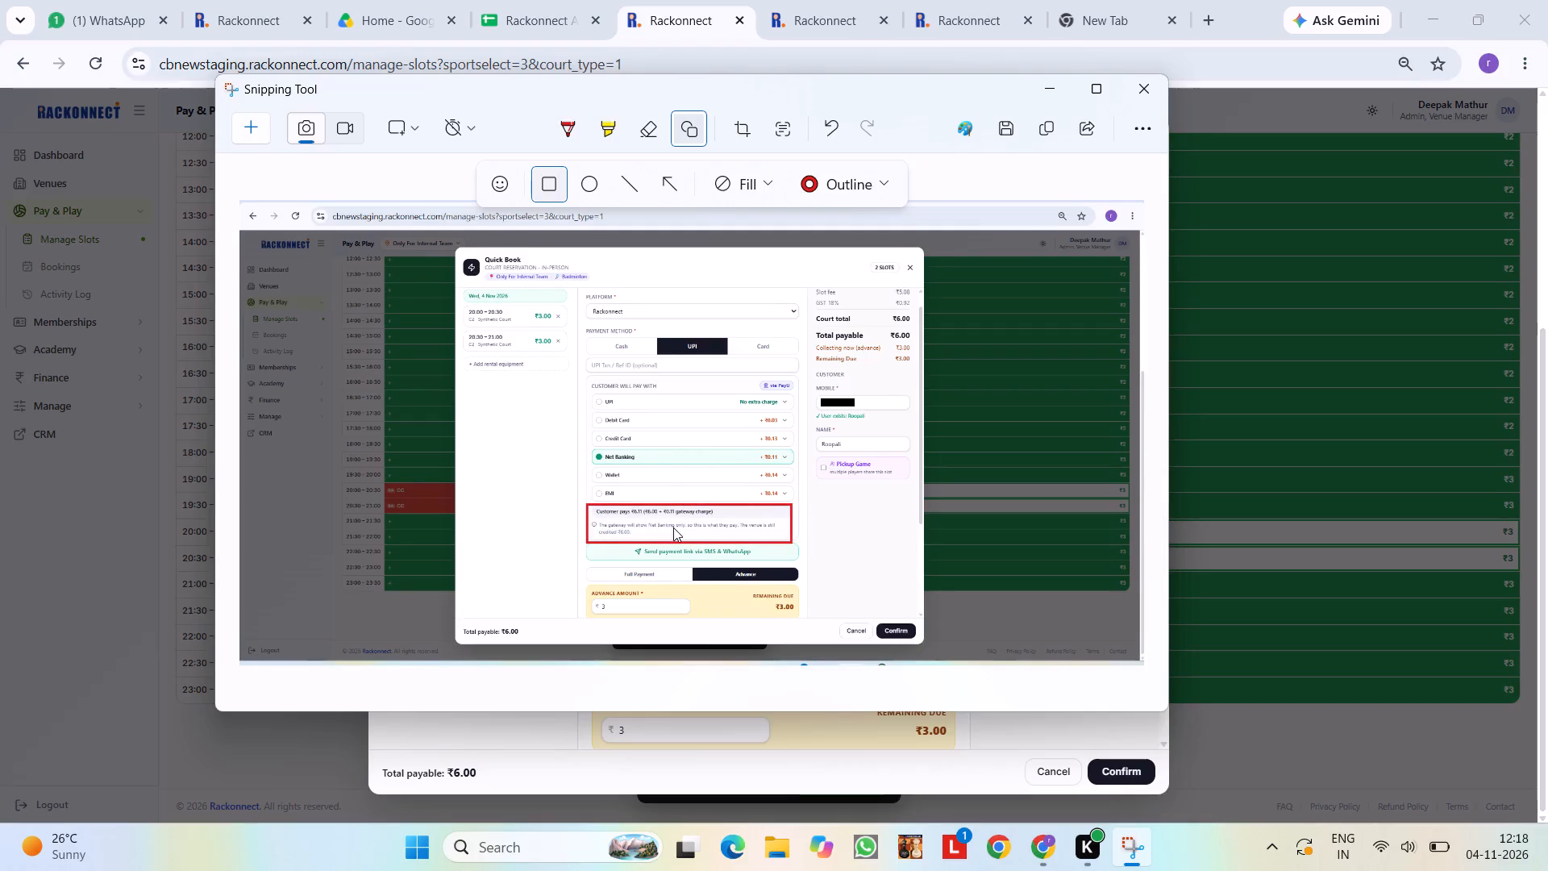
# Outline the Total payable, Collecting now (advance) and Remaining Due lines in the screenshot with a red rectangle.
pyautogui.scroll(1, 673, 527)
pyautogui.scroll(-1, 673, 527)
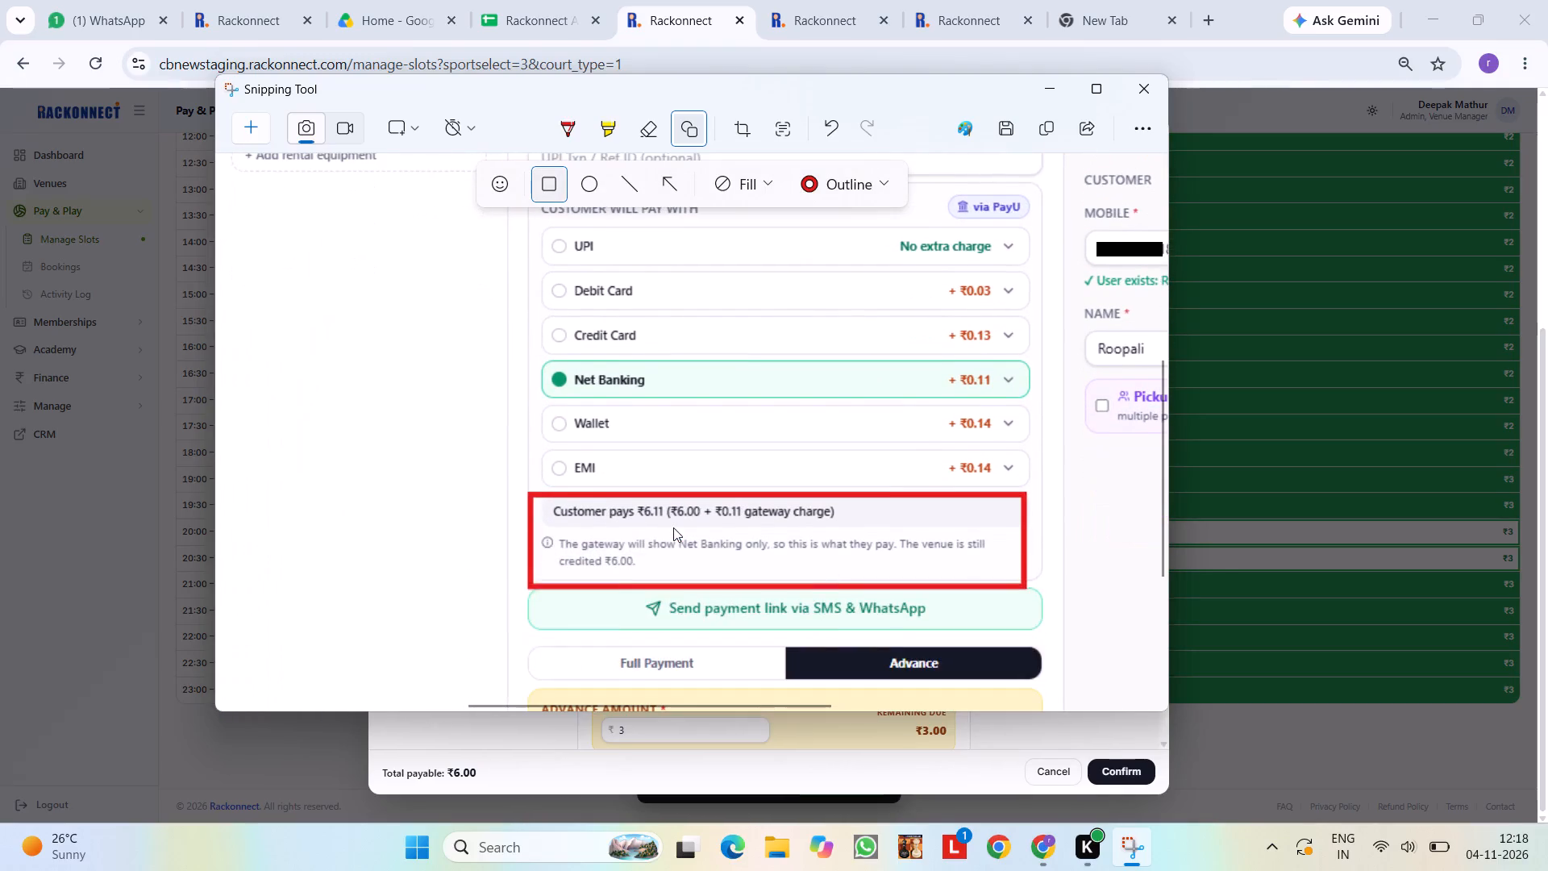
pyautogui.scroll(-1, 673, 527)
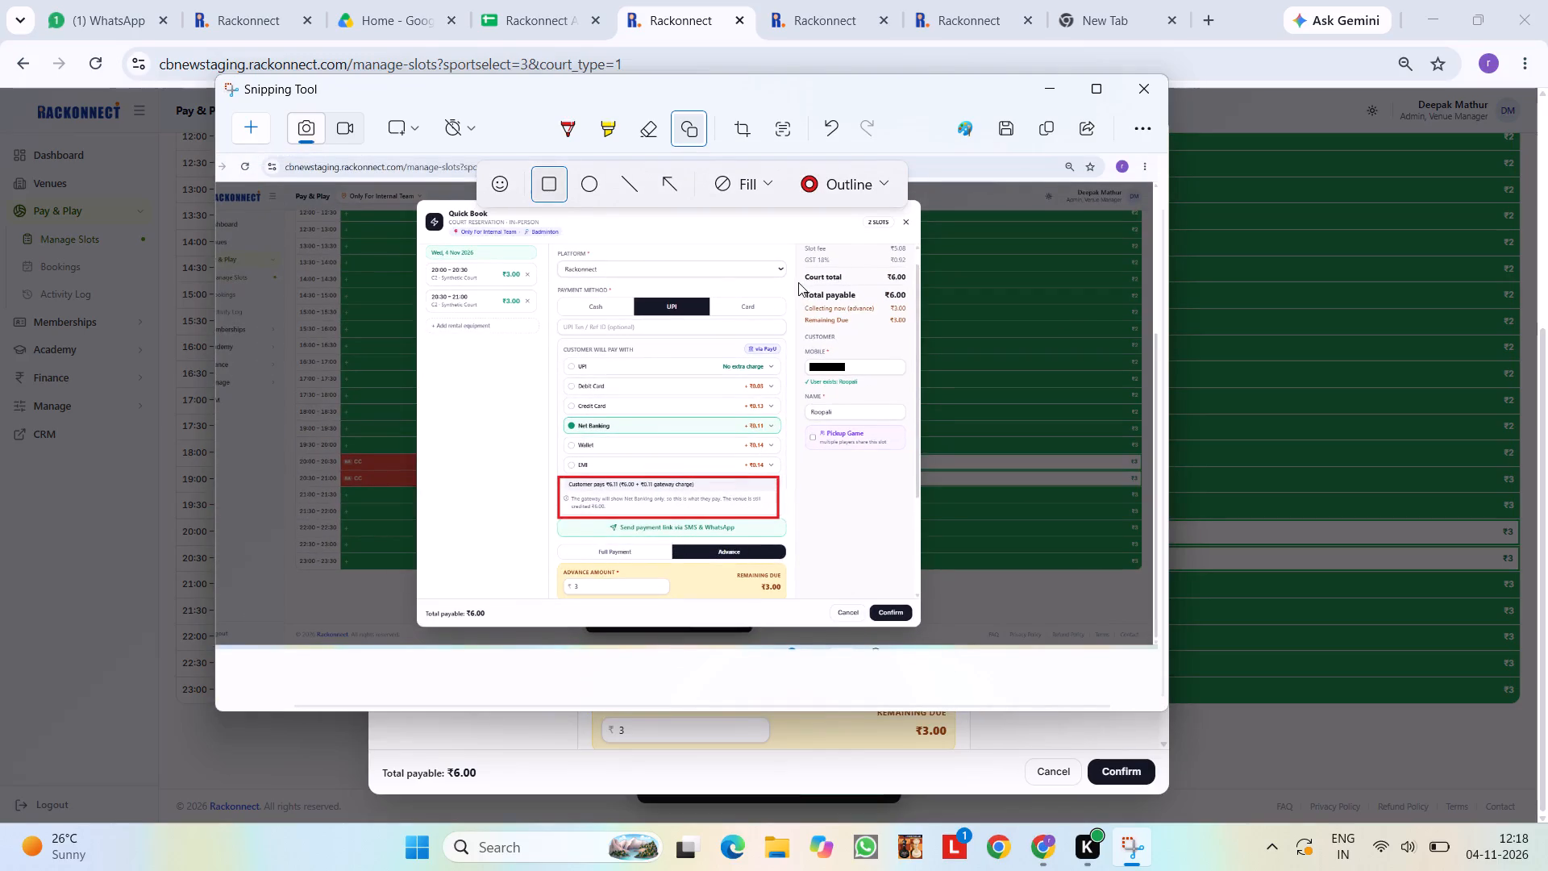
pyautogui.moveTo(798, 282); pyautogui.dragTo(910, 331)
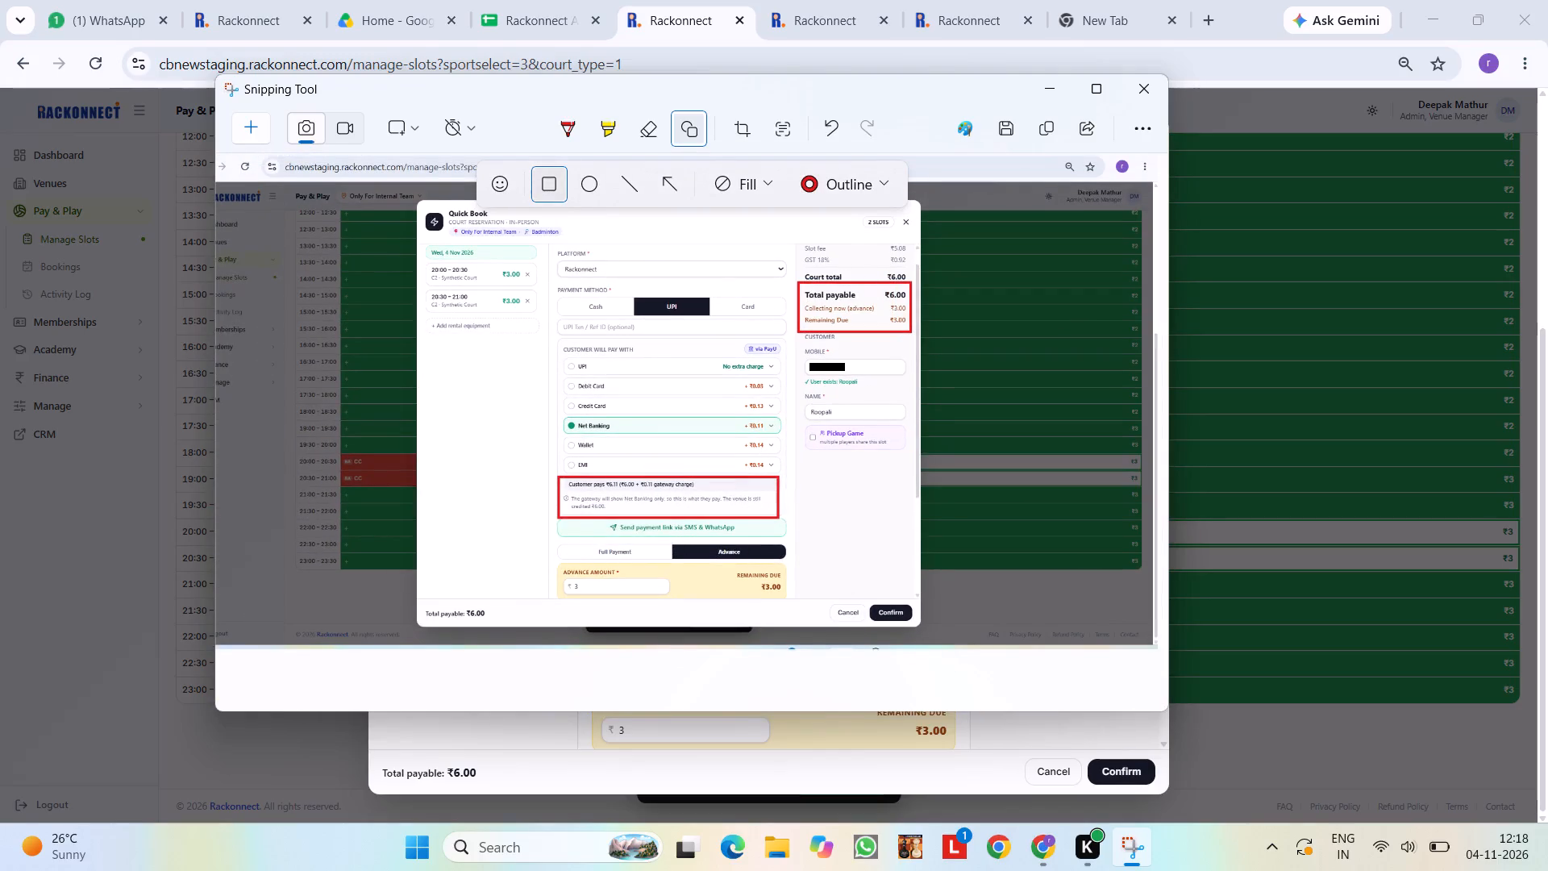
pyautogui.moveTo(910, 331); pyautogui.dragTo(911, 331)
pyautogui.click(895, 363)
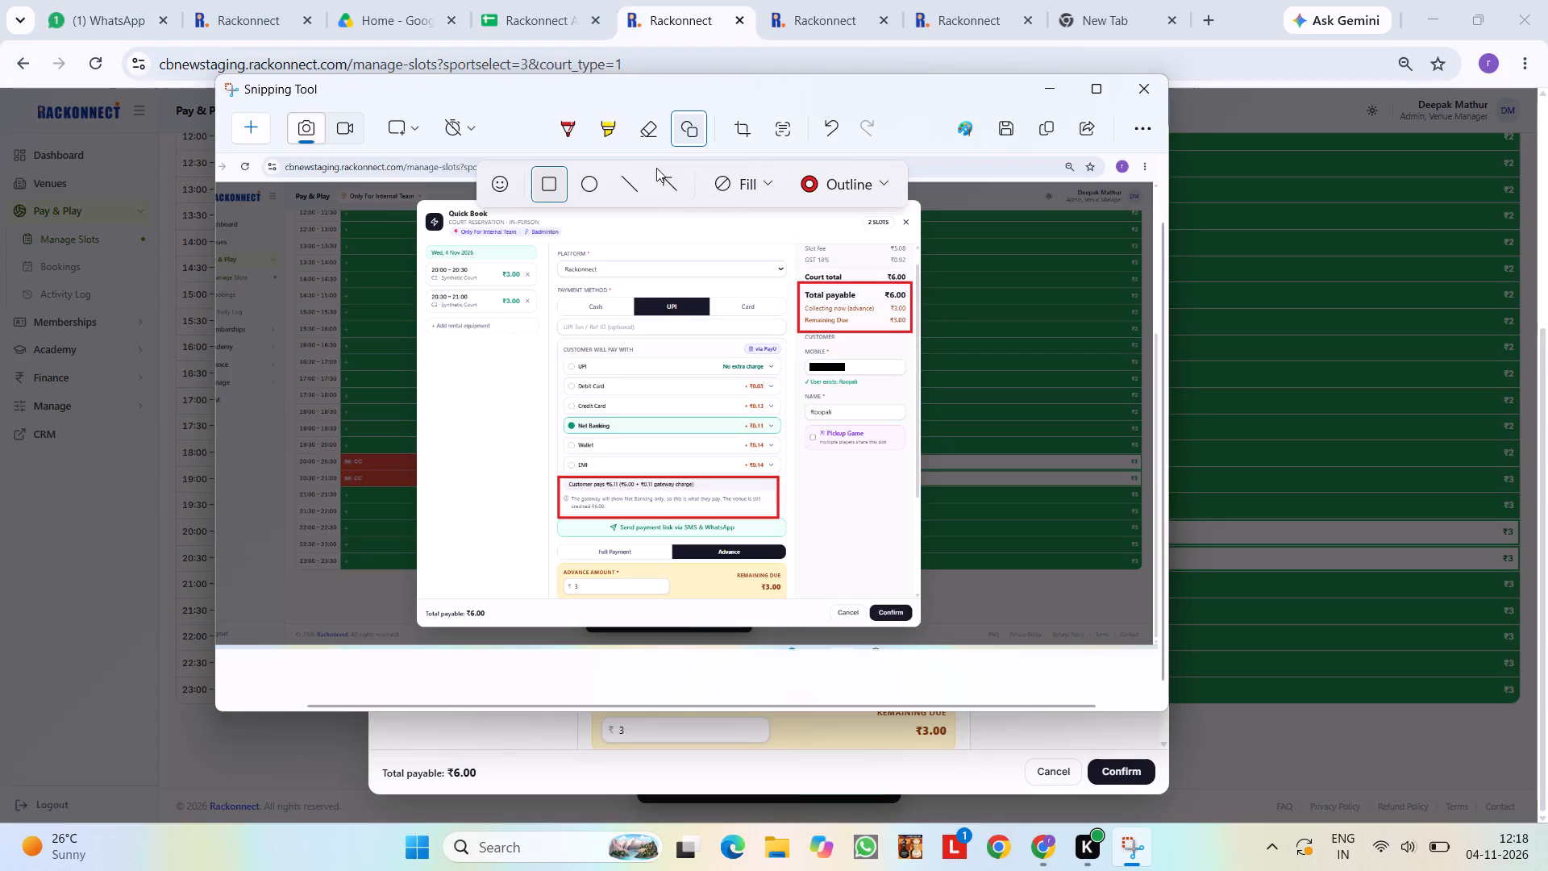
# Outline the advance amount and remaining due block with a red rectangle, extended to include the Full Payment/Advance selector.
pyautogui.click(652, 169)
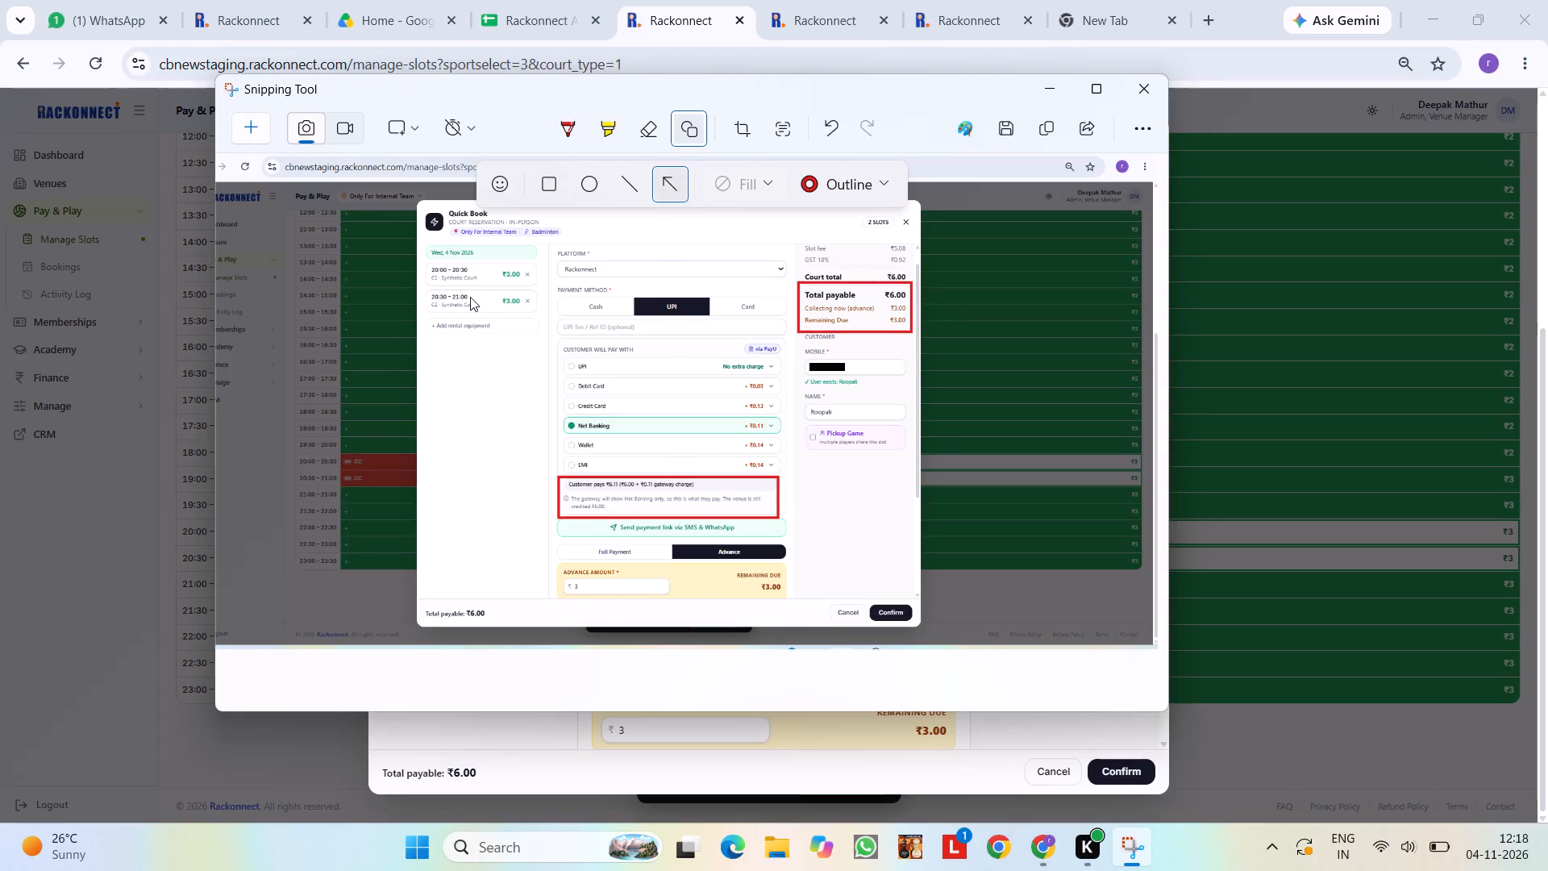
pyautogui.click(543, 190)
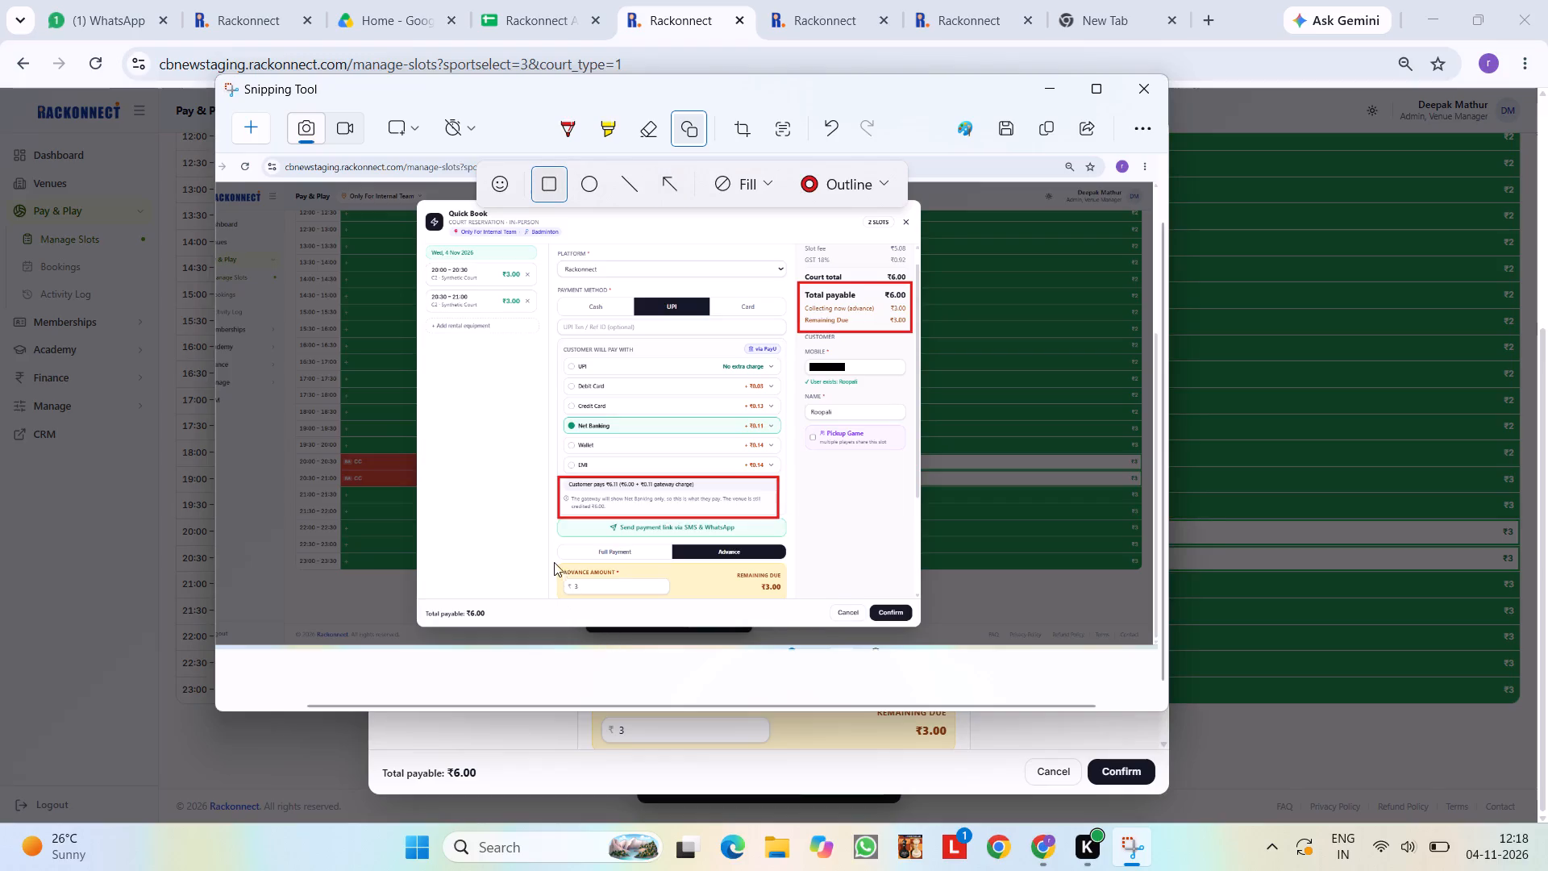
pyautogui.moveTo(554, 559); pyautogui.dragTo(780, 602)
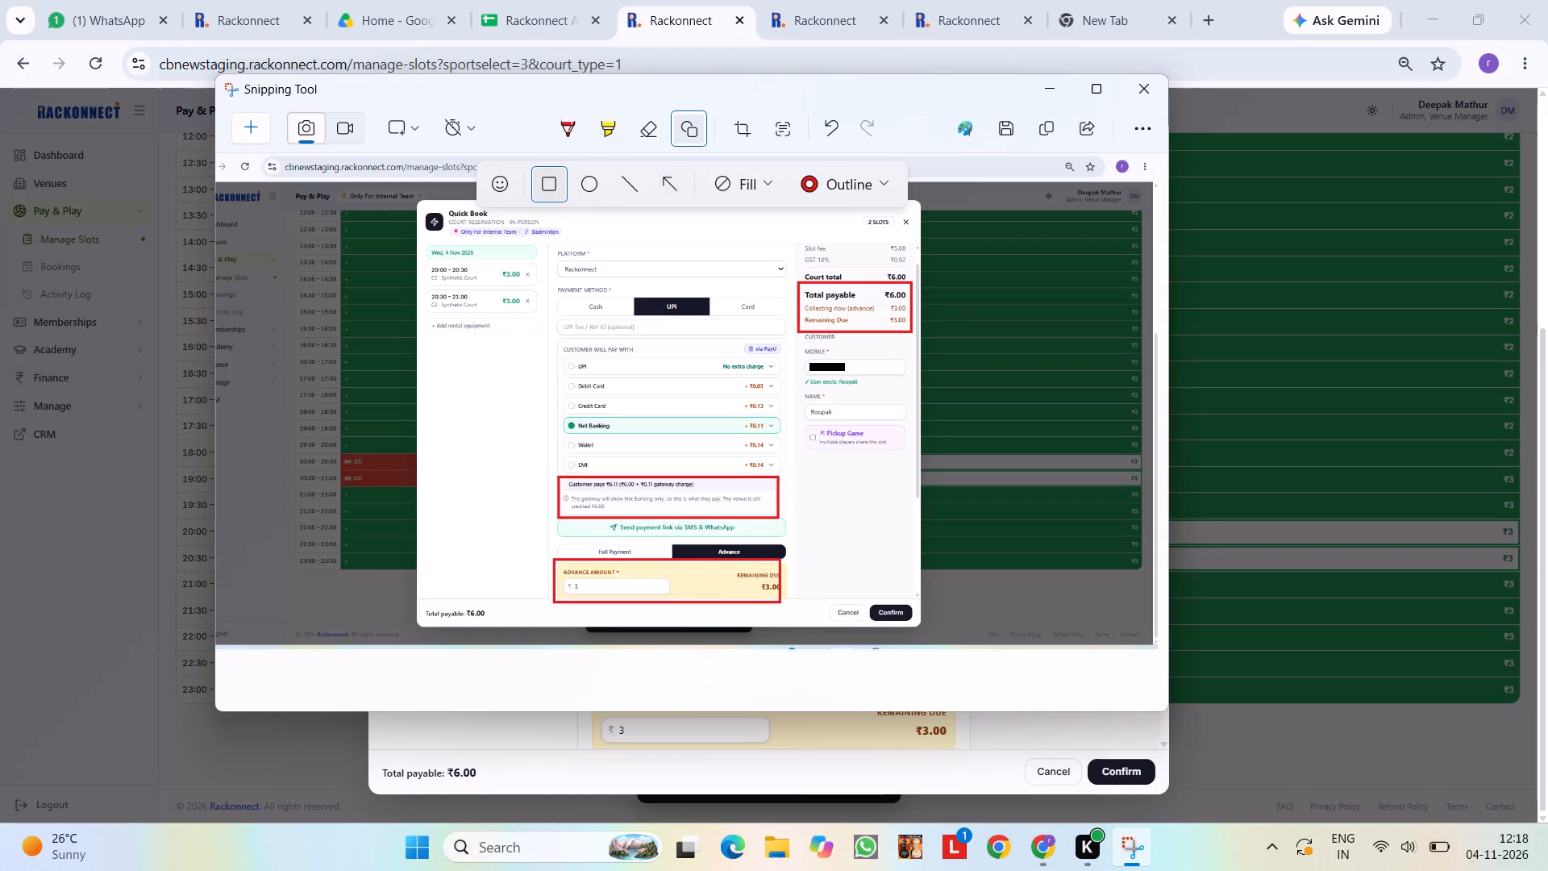
pyautogui.moveTo(780, 602); pyautogui.dragTo(797, 602)
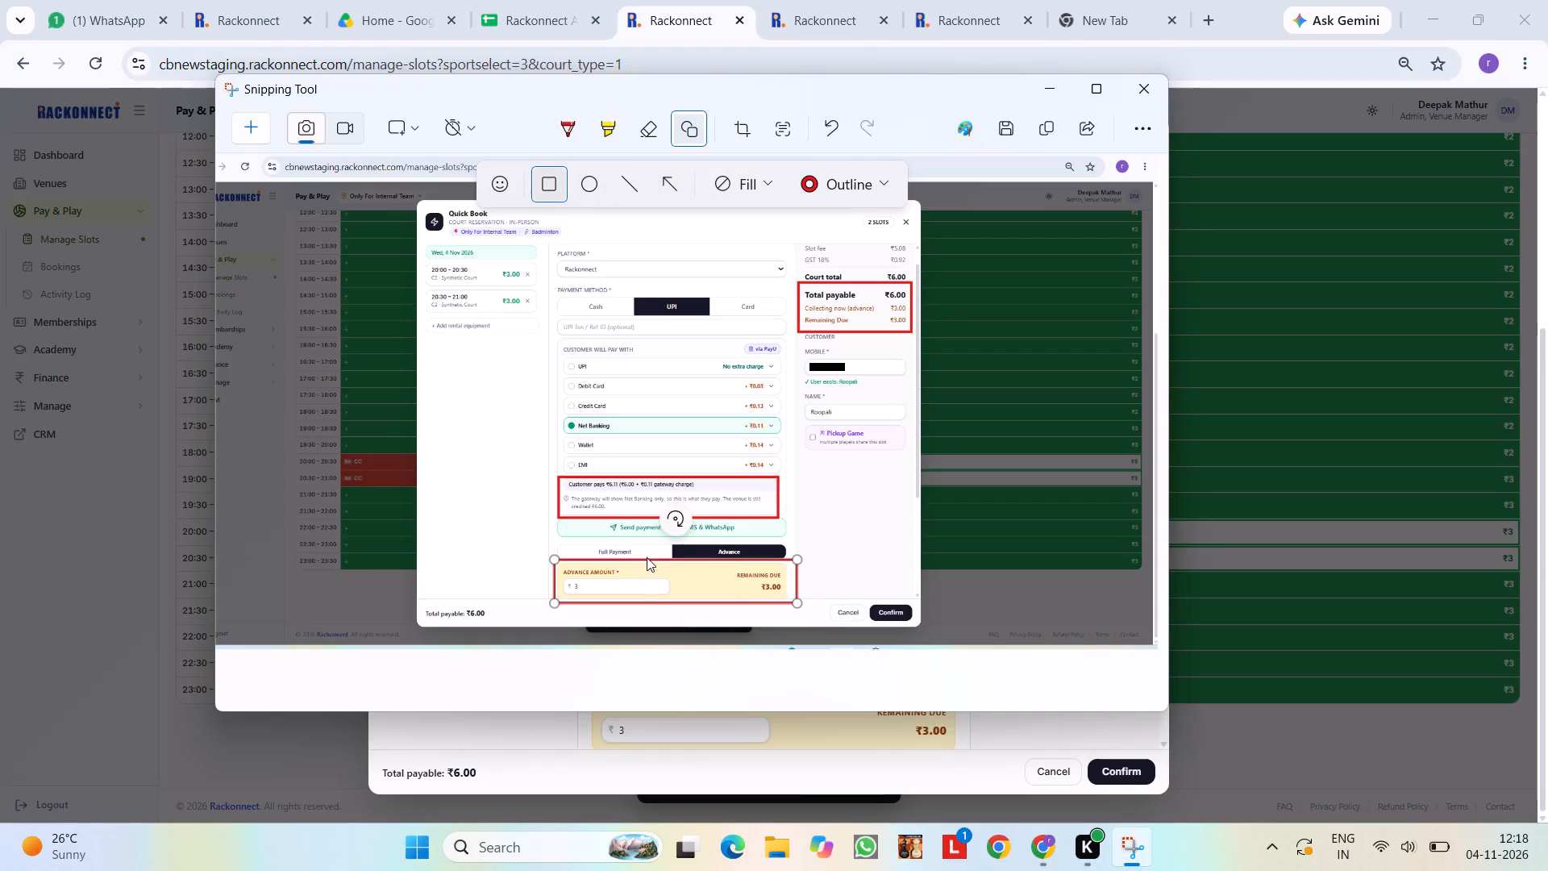
pyautogui.moveTo(673, 557); pyautogui.dragTo(670, 542)
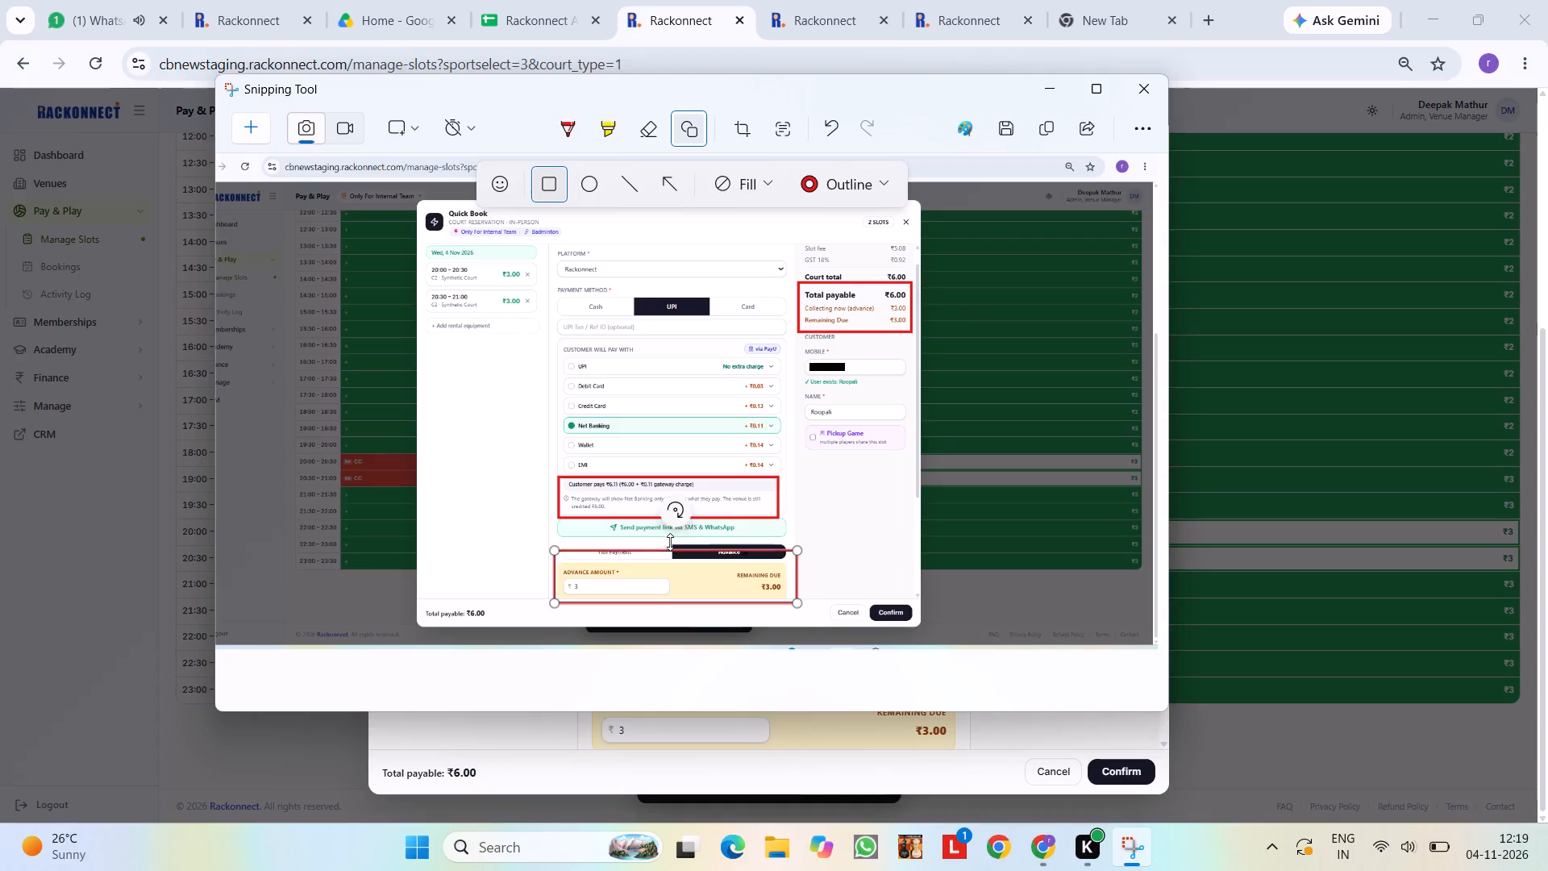
pyautogui.moveTo(670, 542); pyautogui.dragTo(671, 531)
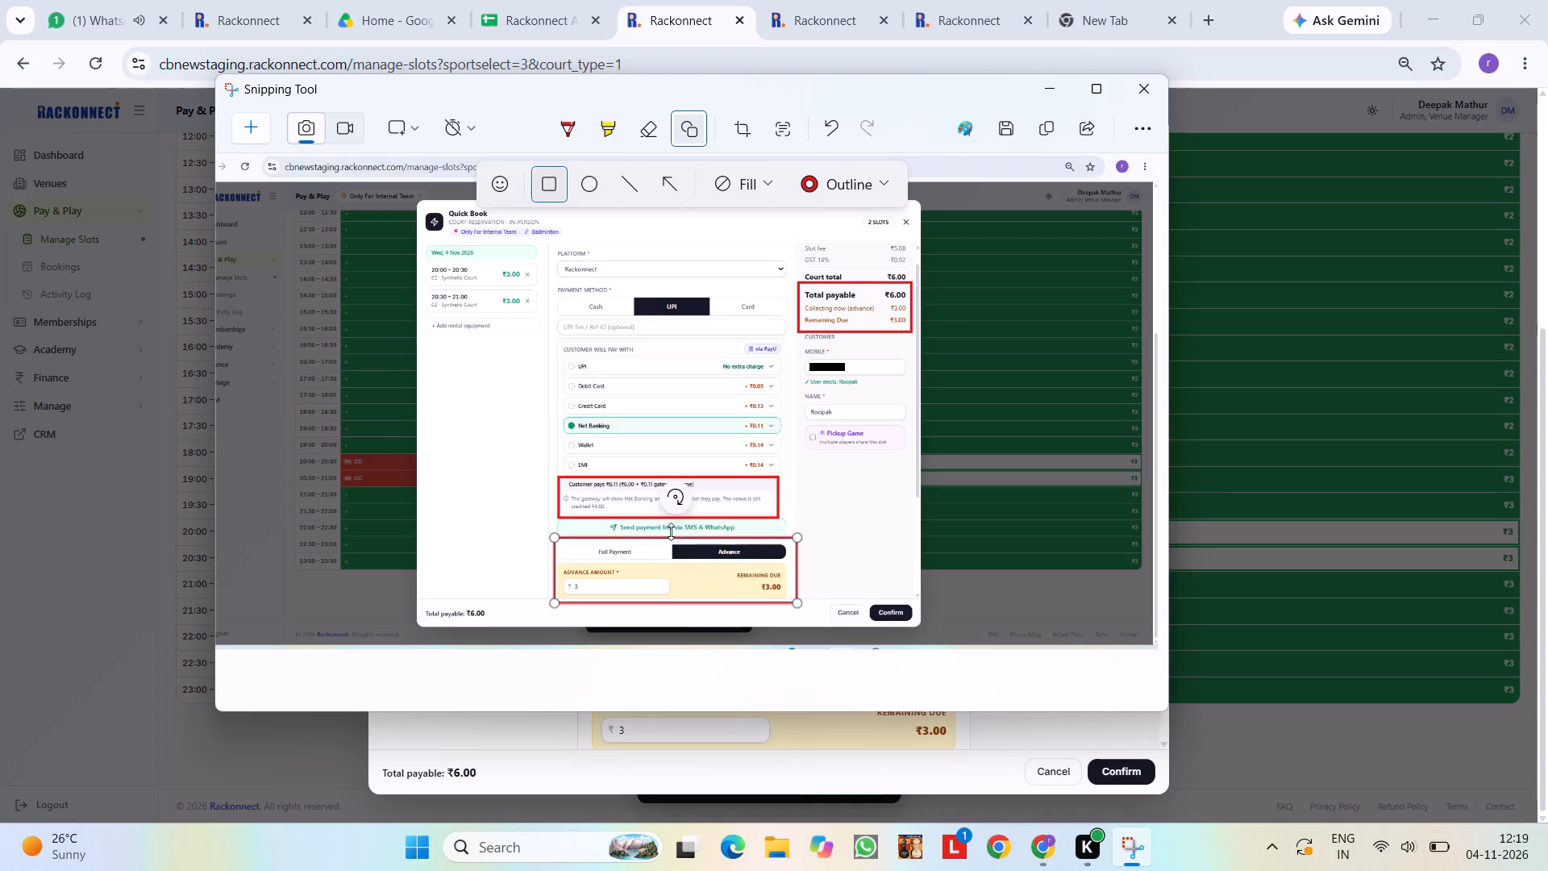
pyautogui.moveTo(671, 531); pyautogui.dragTo(672, 534)
pyautogui.click(905, 550)
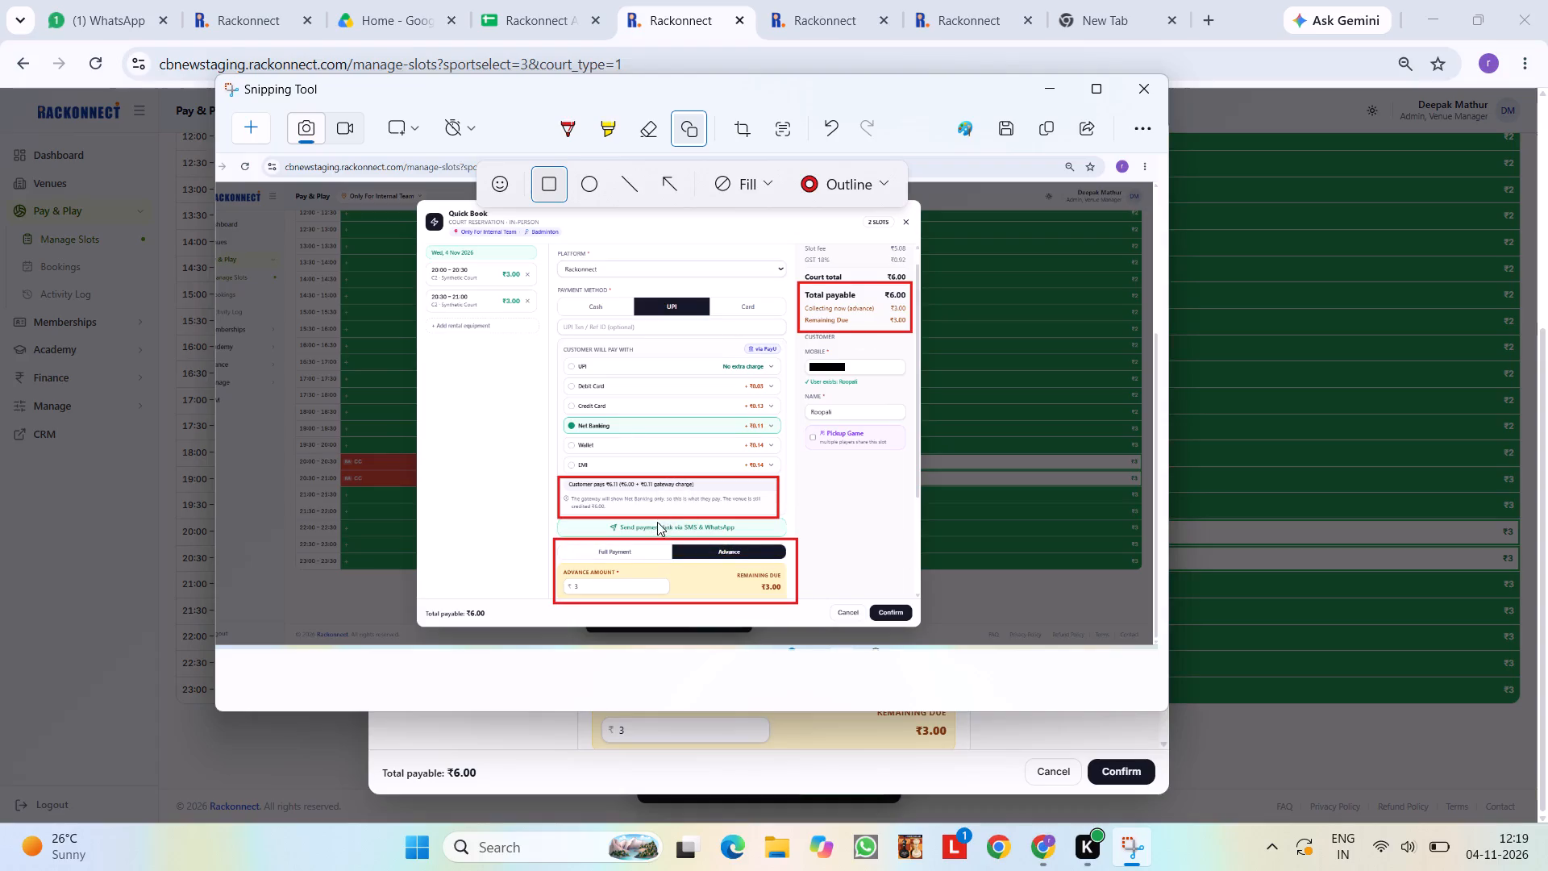
# Copy the annotated screenshot to the clipboard.
pyautogui.click(1038, 127)
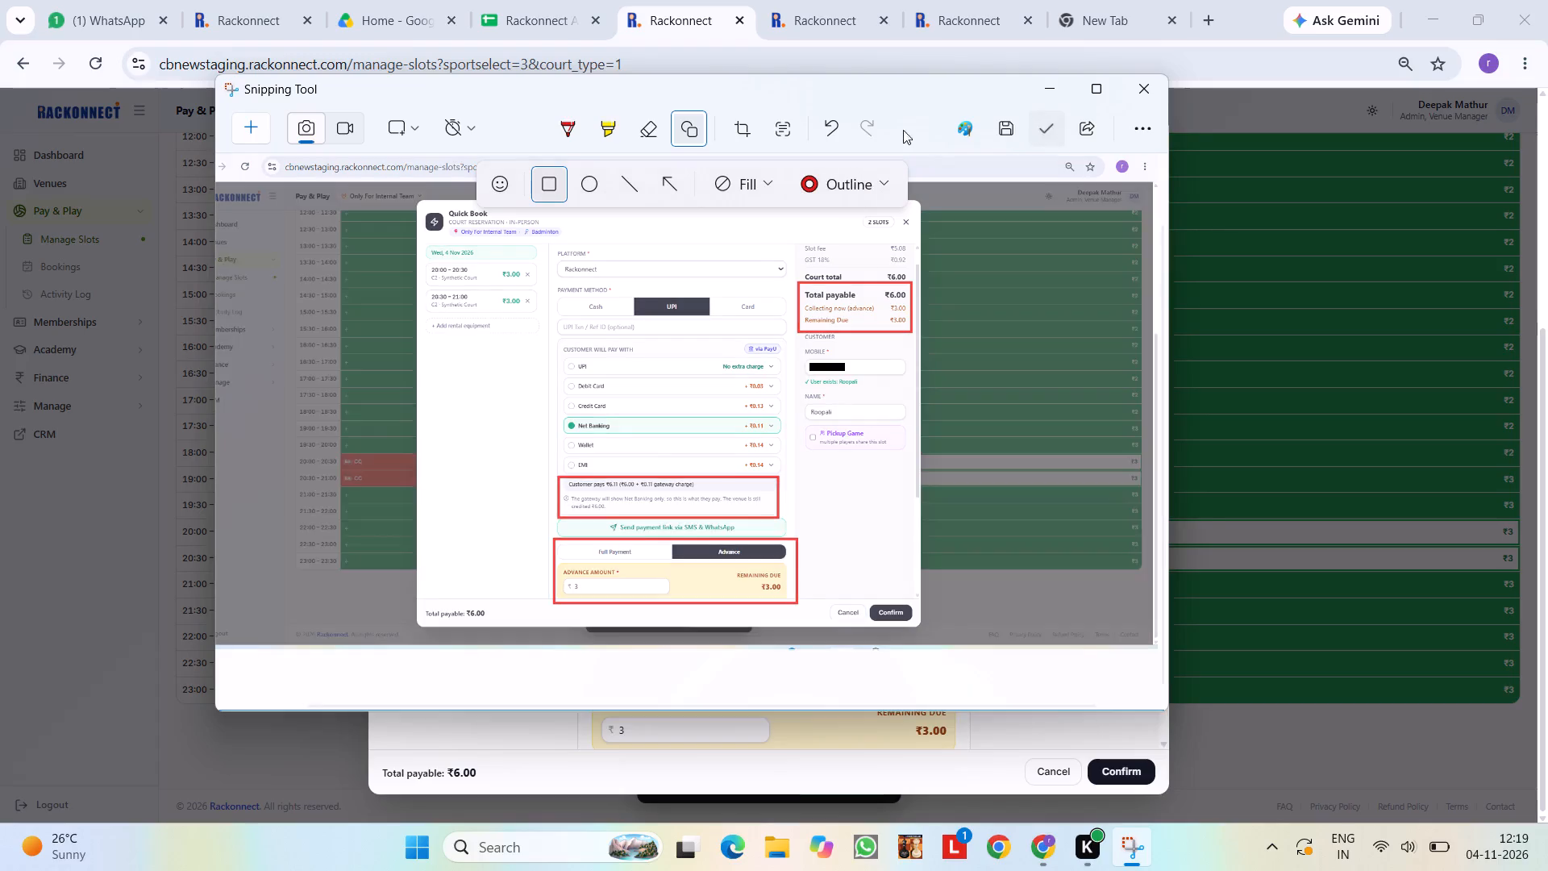
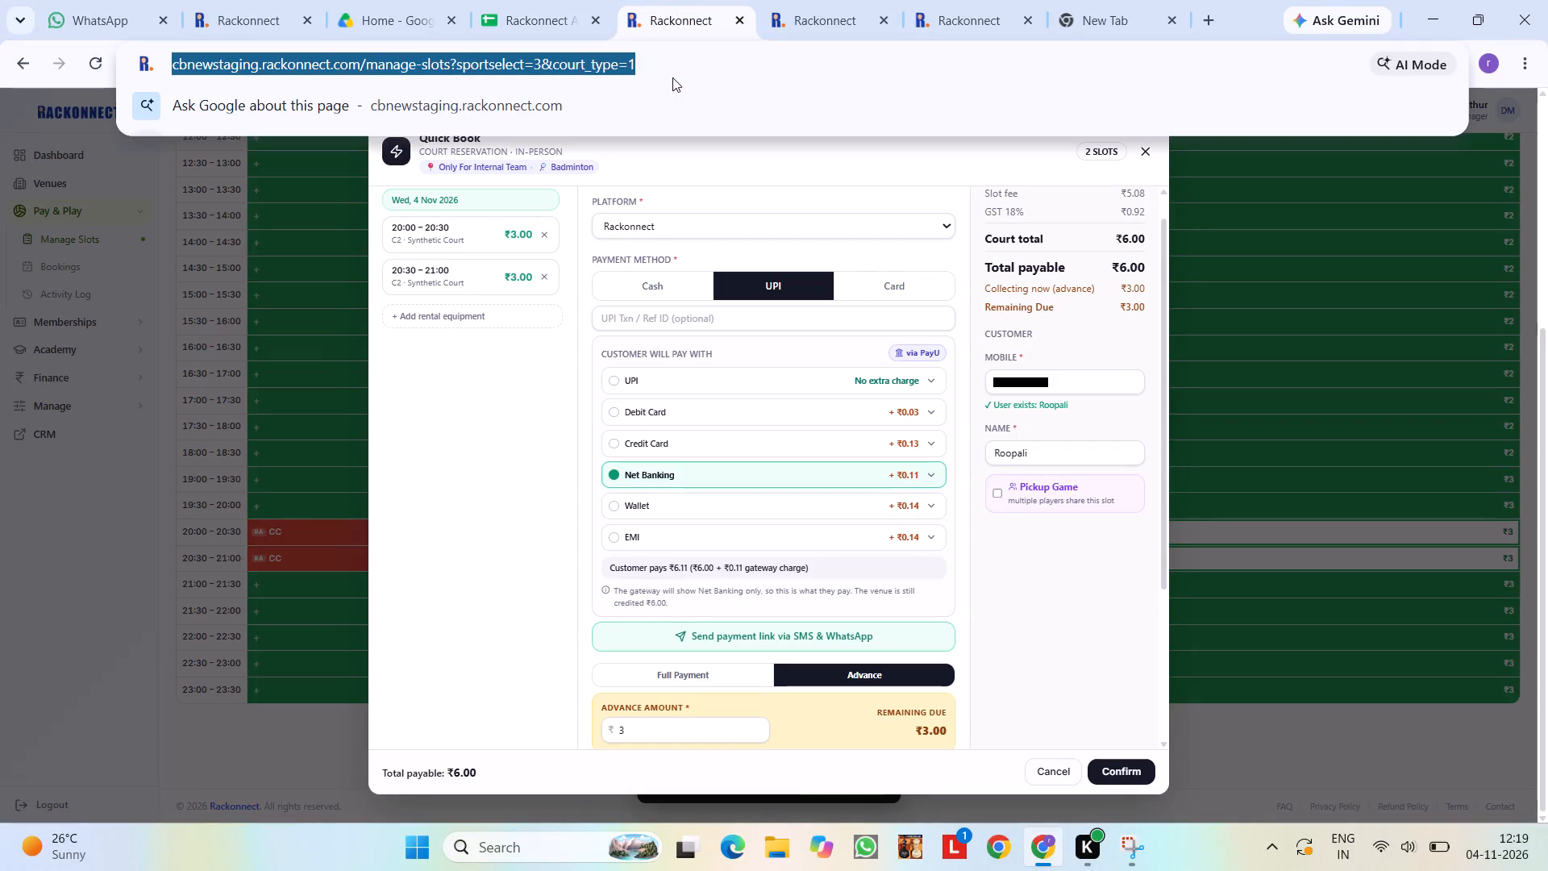
# Copy the manage-slots page URL into bug 341's Module Name cell in the bug sheet.
pyautogui.hotkey('ctrl', 'c')
pyautogui.click(489, 0)
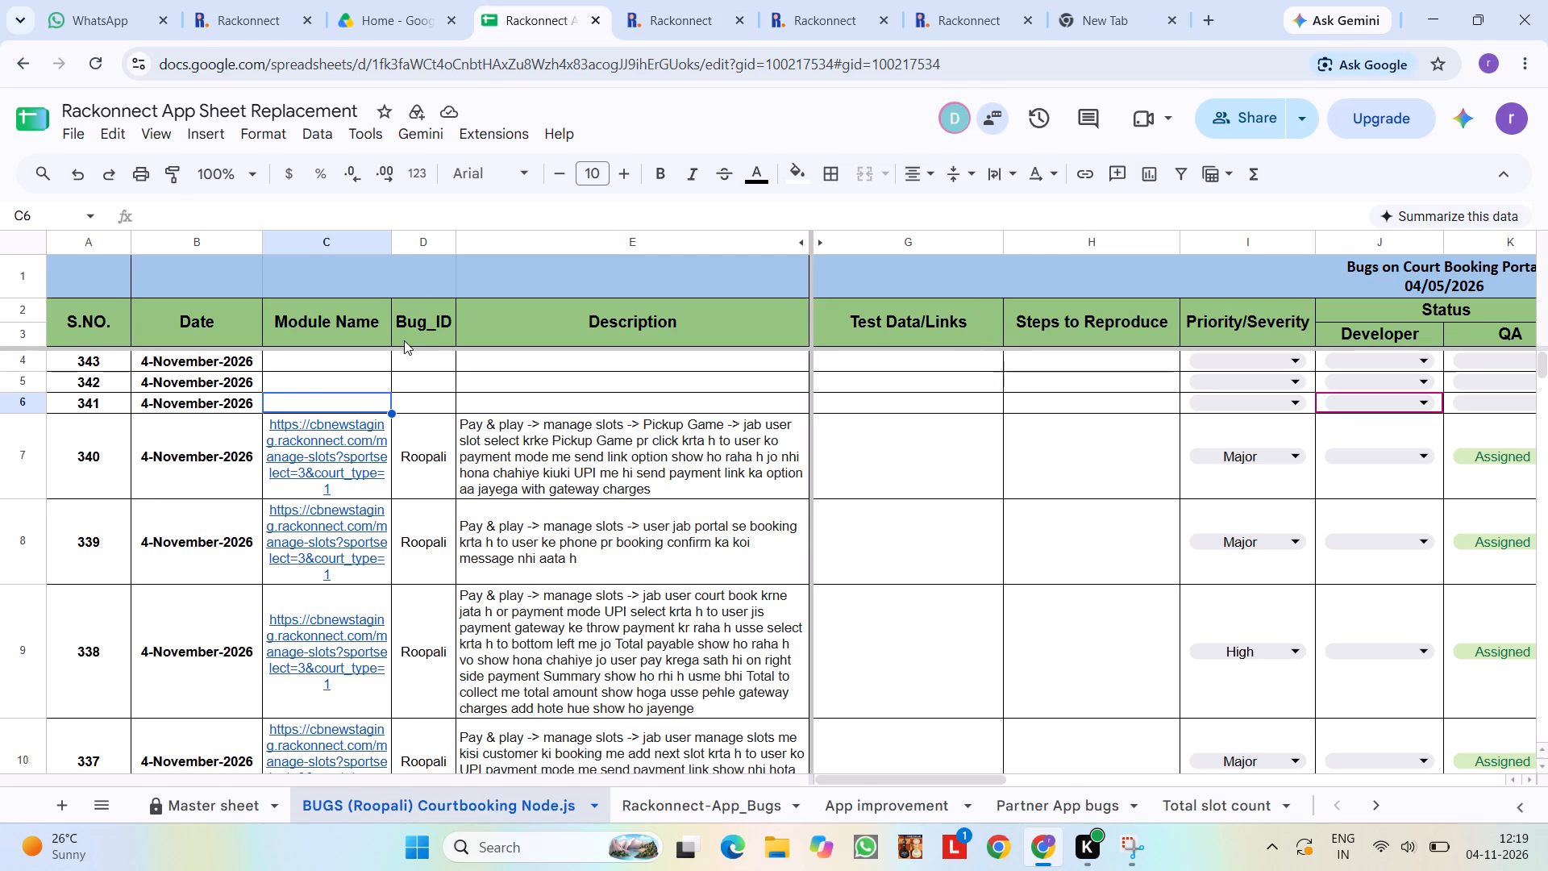
pyautogui.hotkey('ctrl', 'v')
# Copy the reporter name from bug 340's Bug_ID cell into the Bug_ID cells of bugs 341 to 343.
pyautogui.click(411, 562)
pyautogui.hotkey('ctrl', 'c')
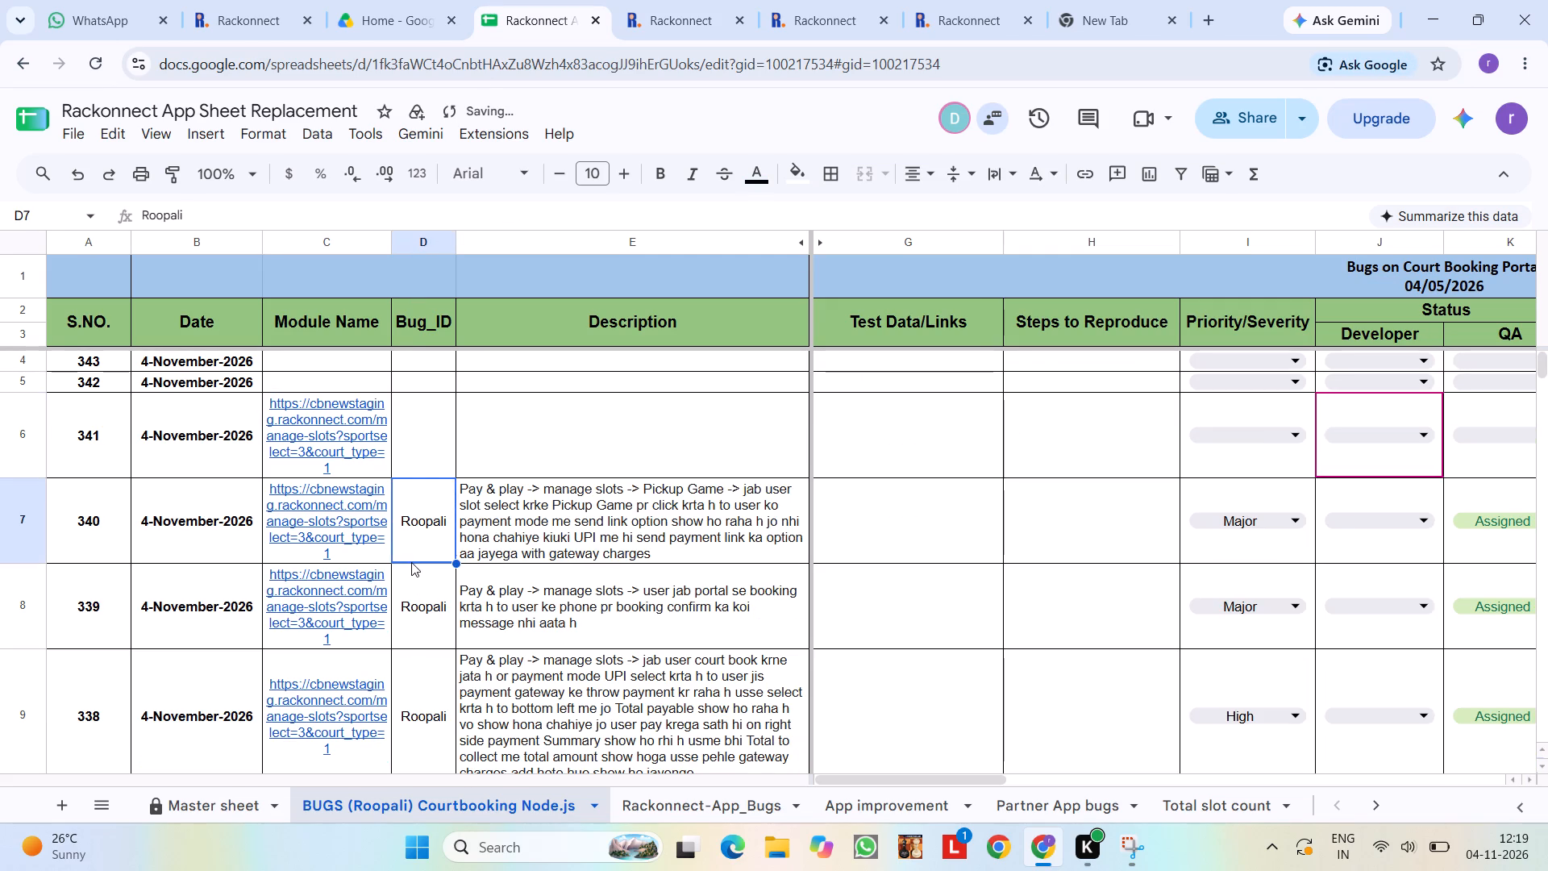
pyautogui.click(410, 466)
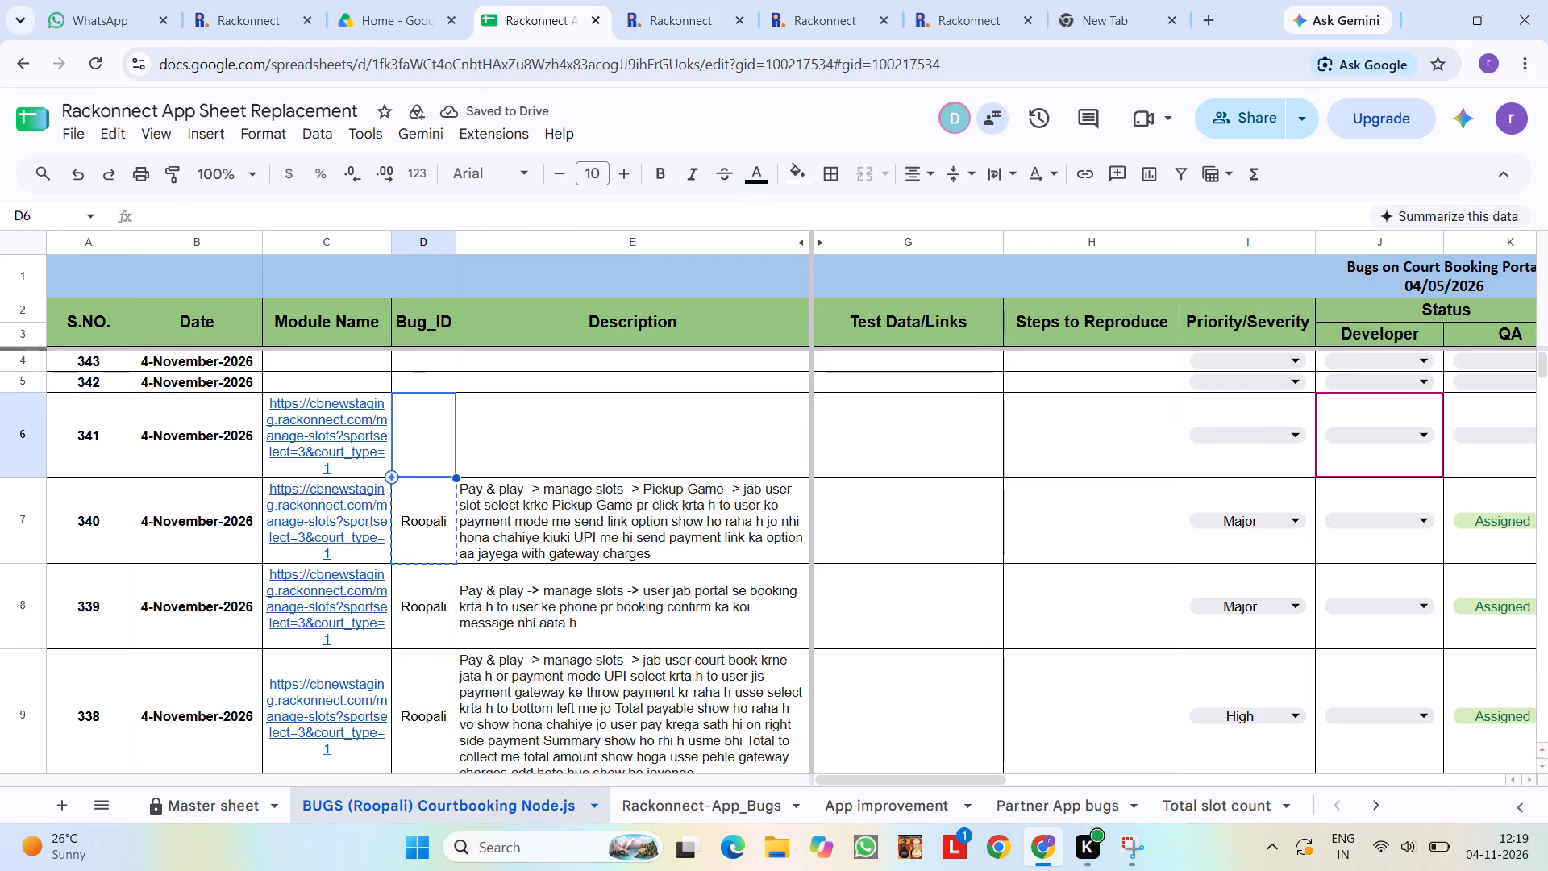
pyautogui.moveTo(416, 357); pyautogui.dragTo(420, 461)
pyautogui.hotkey('ctrl', 'v')
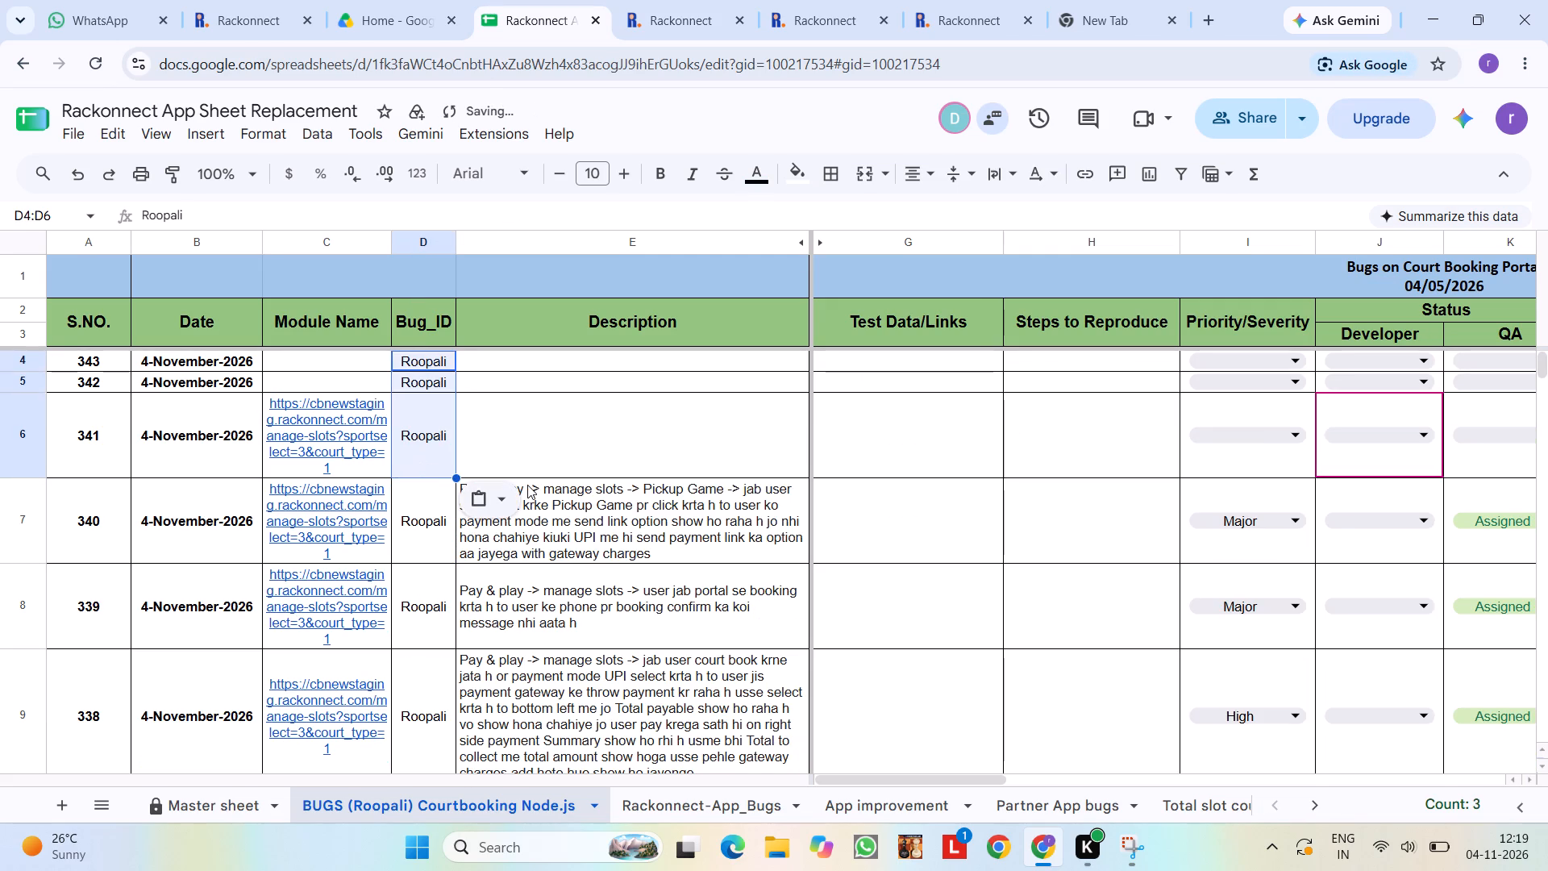
# Start bug 341's description with "Pay & play -> manage slots -> adavance".
pyautogui.doubleClick(531, 461)
pyautogui.write('Pay')
pyautogui.press('space')
pyautogui.write('&')
pyautogui.press('space')
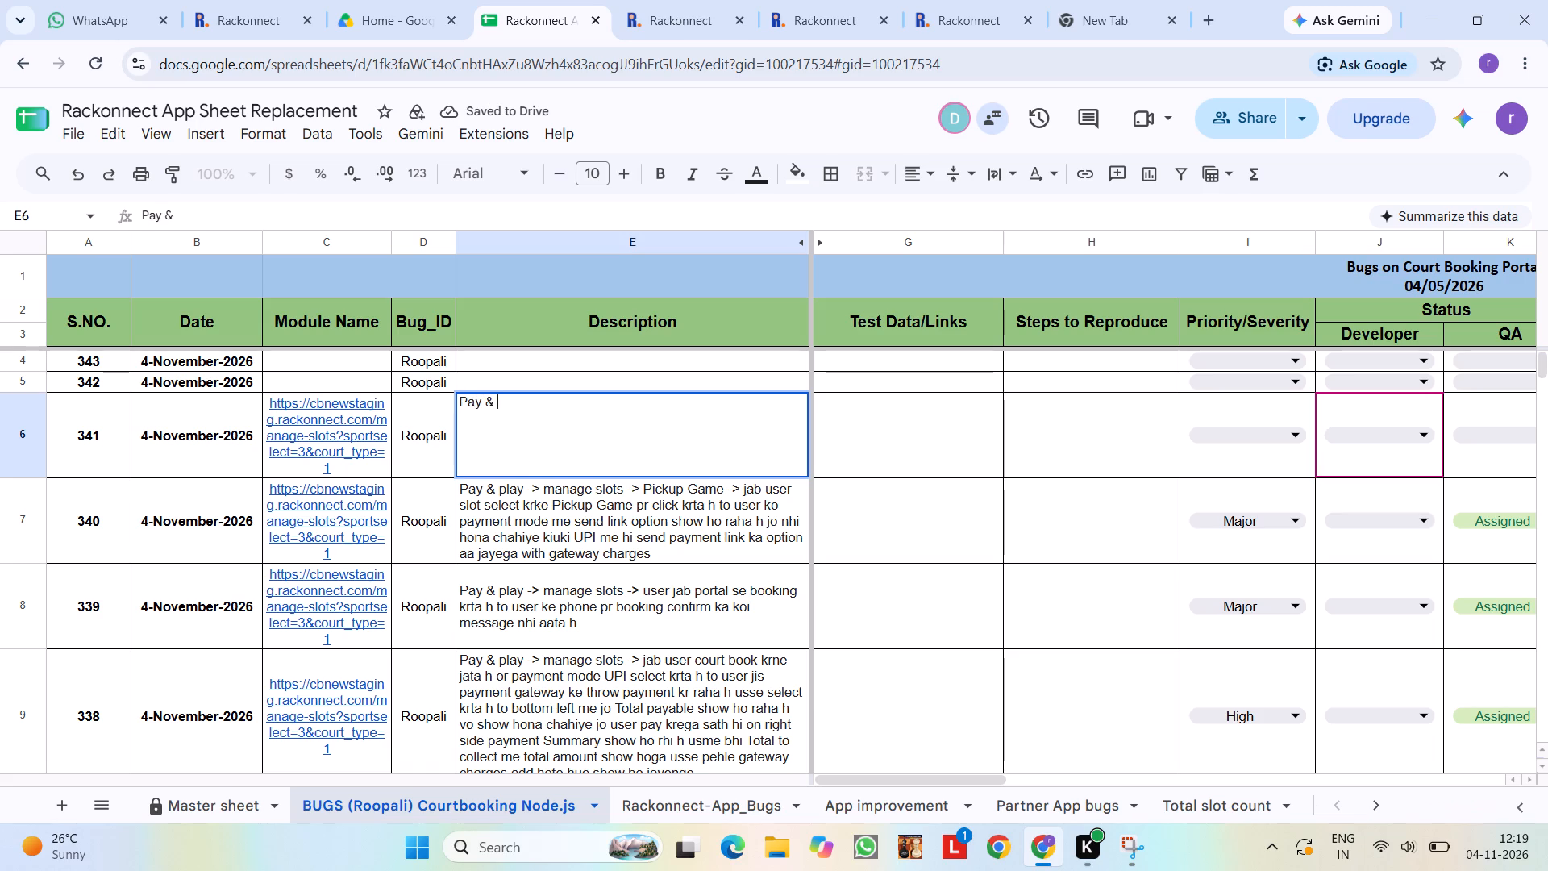
pyautogui.write('play -> manage slots ->')
pyautogui.press('space')
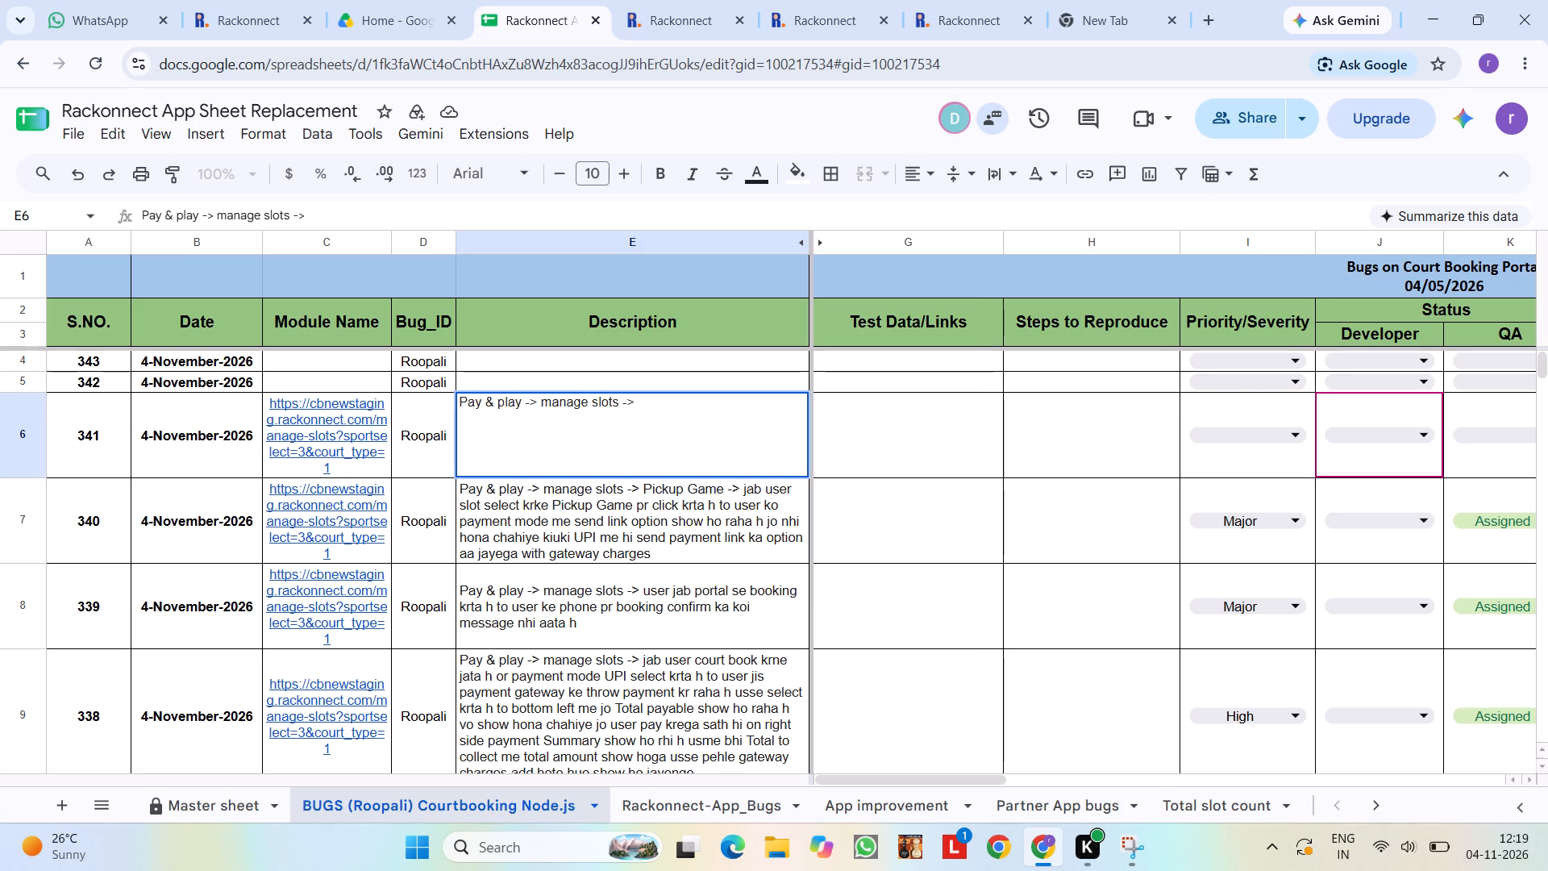
pyautogui.write('adavance')
pyautogui.press('space')
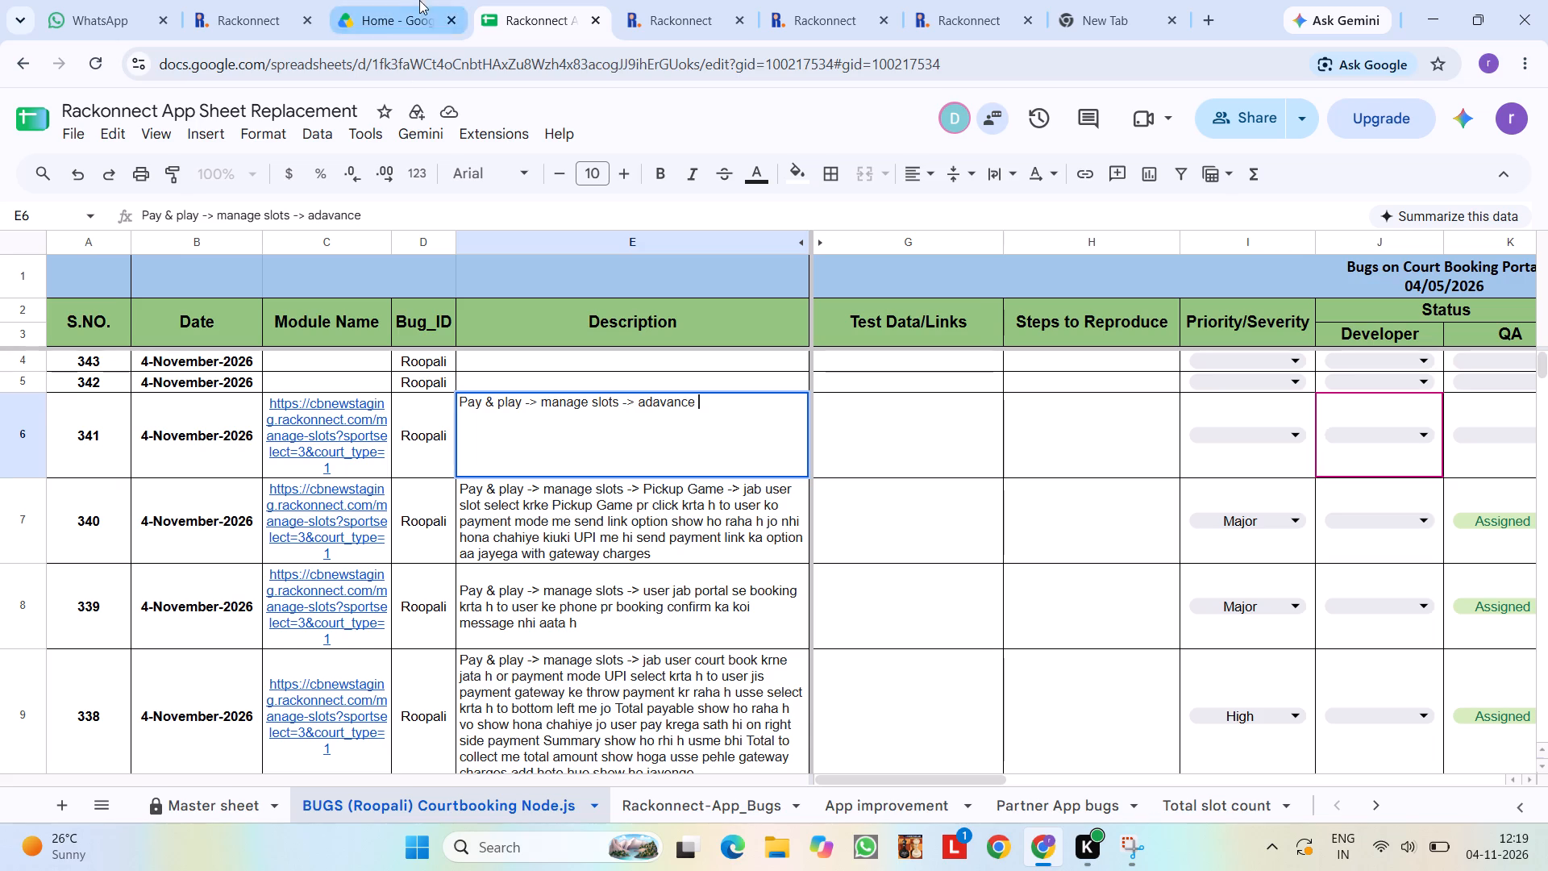
# Copy the "Advance" label from the payment selector in the Quick Book form.
pyautogui.click(630, 0)
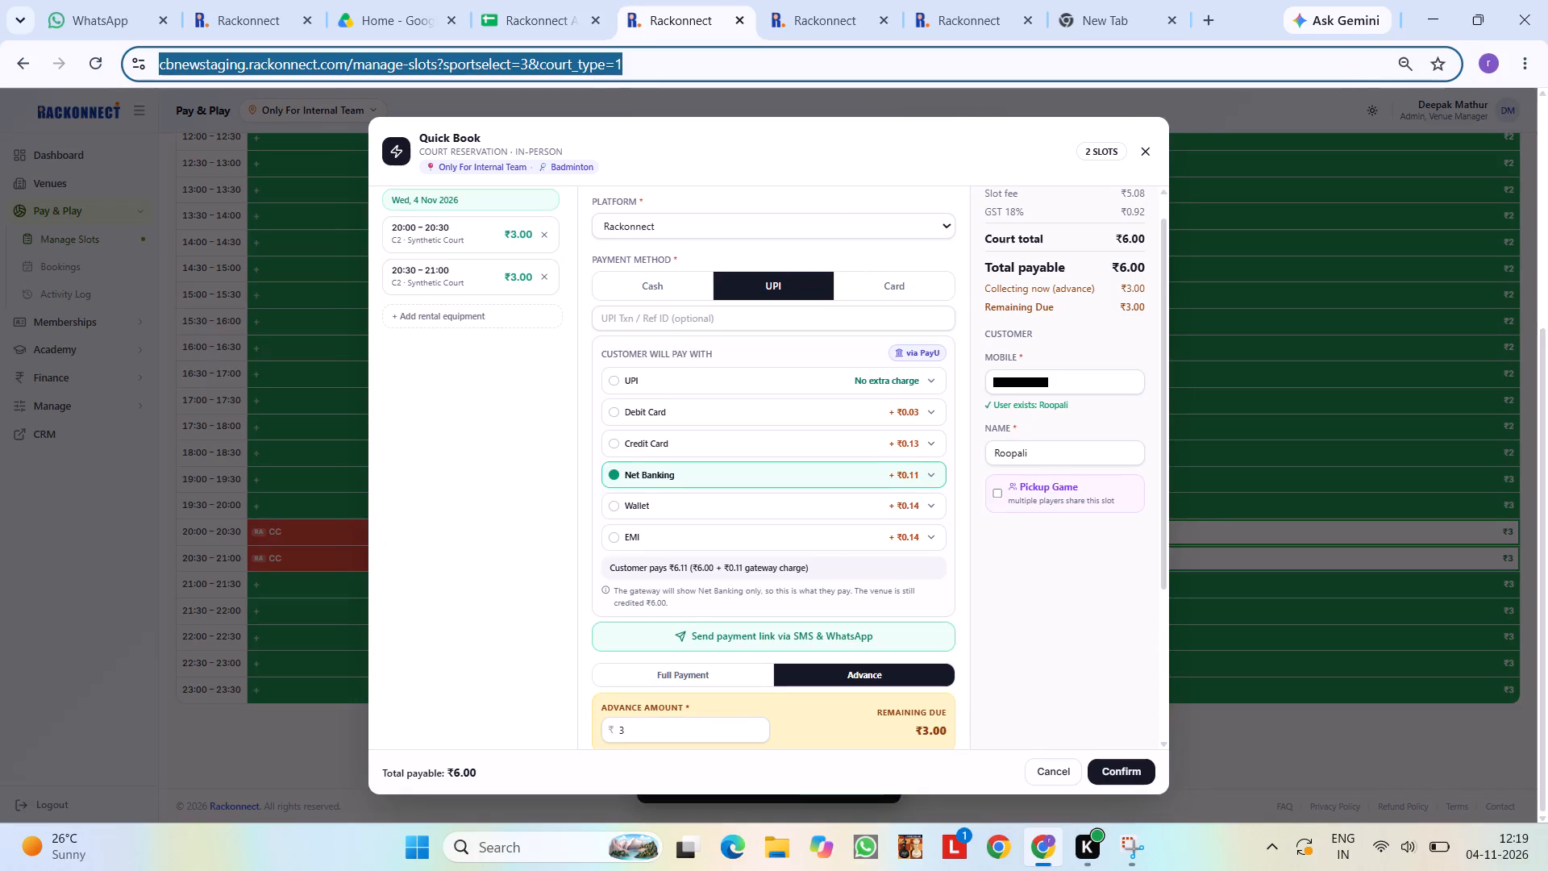
pyautogui.moveTo(834, 690); pyautogui.dragTo(873, 670)
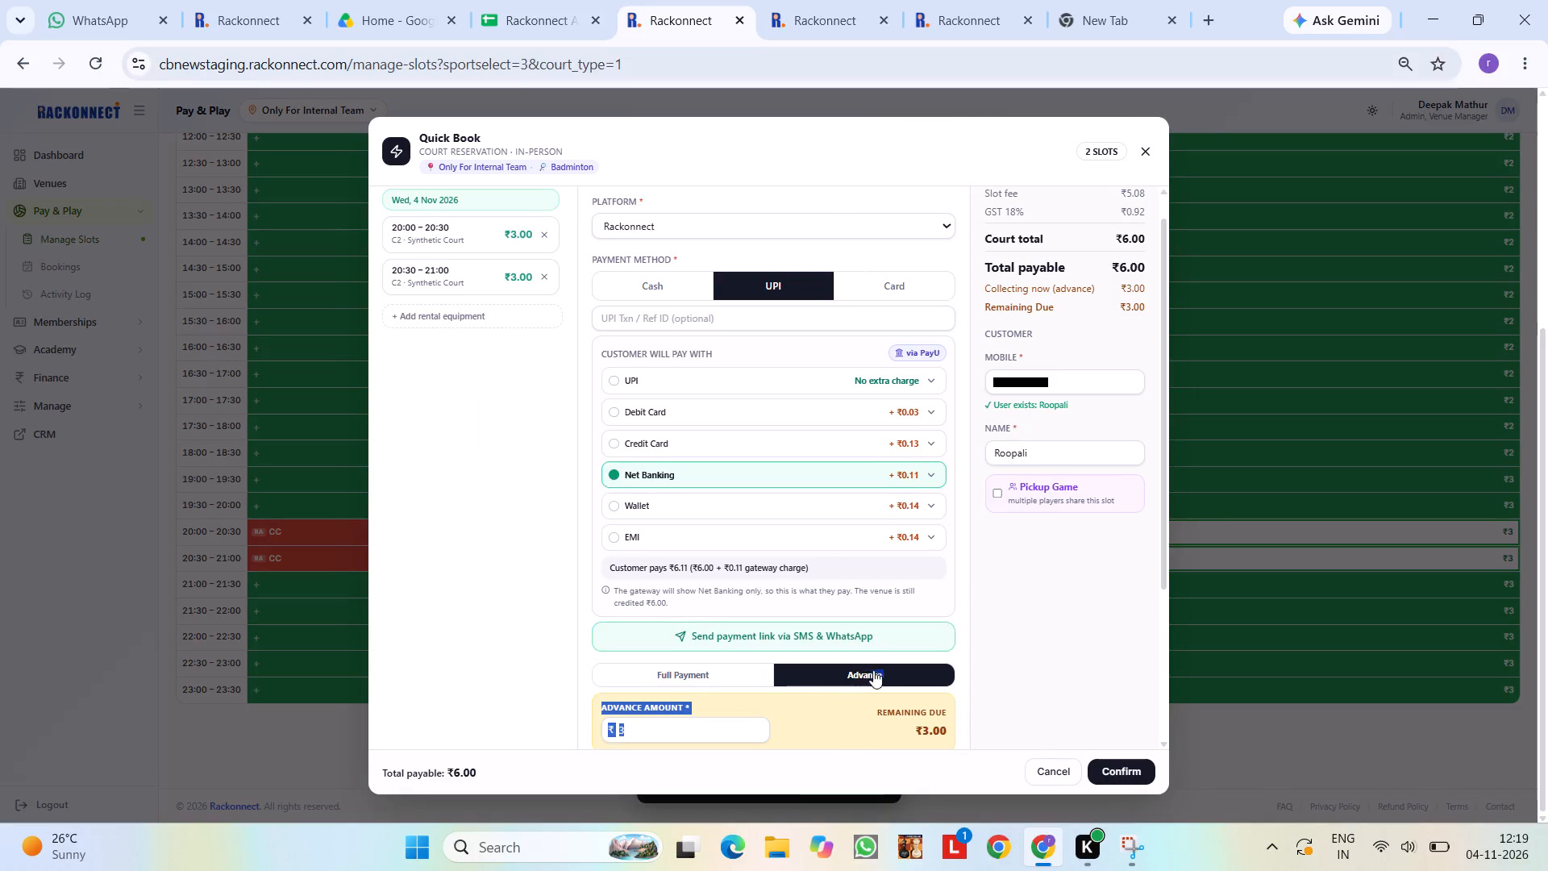
pyautogui.moveTo(873, 670); pyautogui.dragTo(837, 683)
pyautogui.click(837, 683)
pyautogui.click(888, 689)
pyautogui.moveTo(888, 689); pyautogui.dragTo(855, 688)
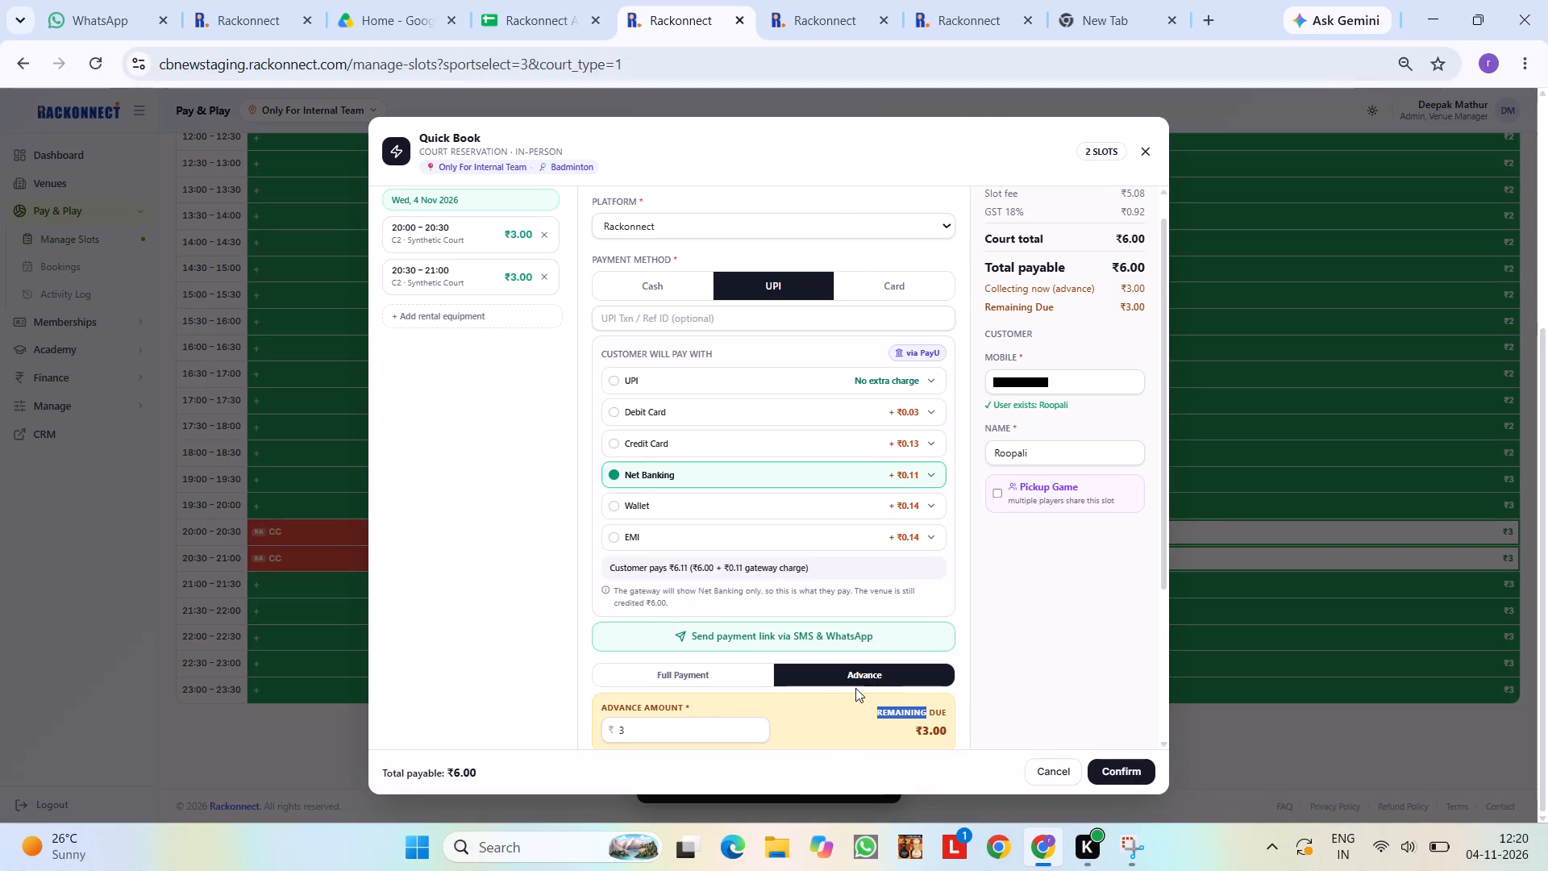
pyautogui.moveTo(855, 688); pyautogui.dragTo(851, 688)
pyautogui.click(851, 688)
pyautogui.moveTo(844, 660); pyautogui.dragTo(893, 673)
pyautogui.hotkey('ctrl', 'c')
pyautogui.hotkey('ctrl', 'c')
pyautogui.hotkey('ctrl', 'c')
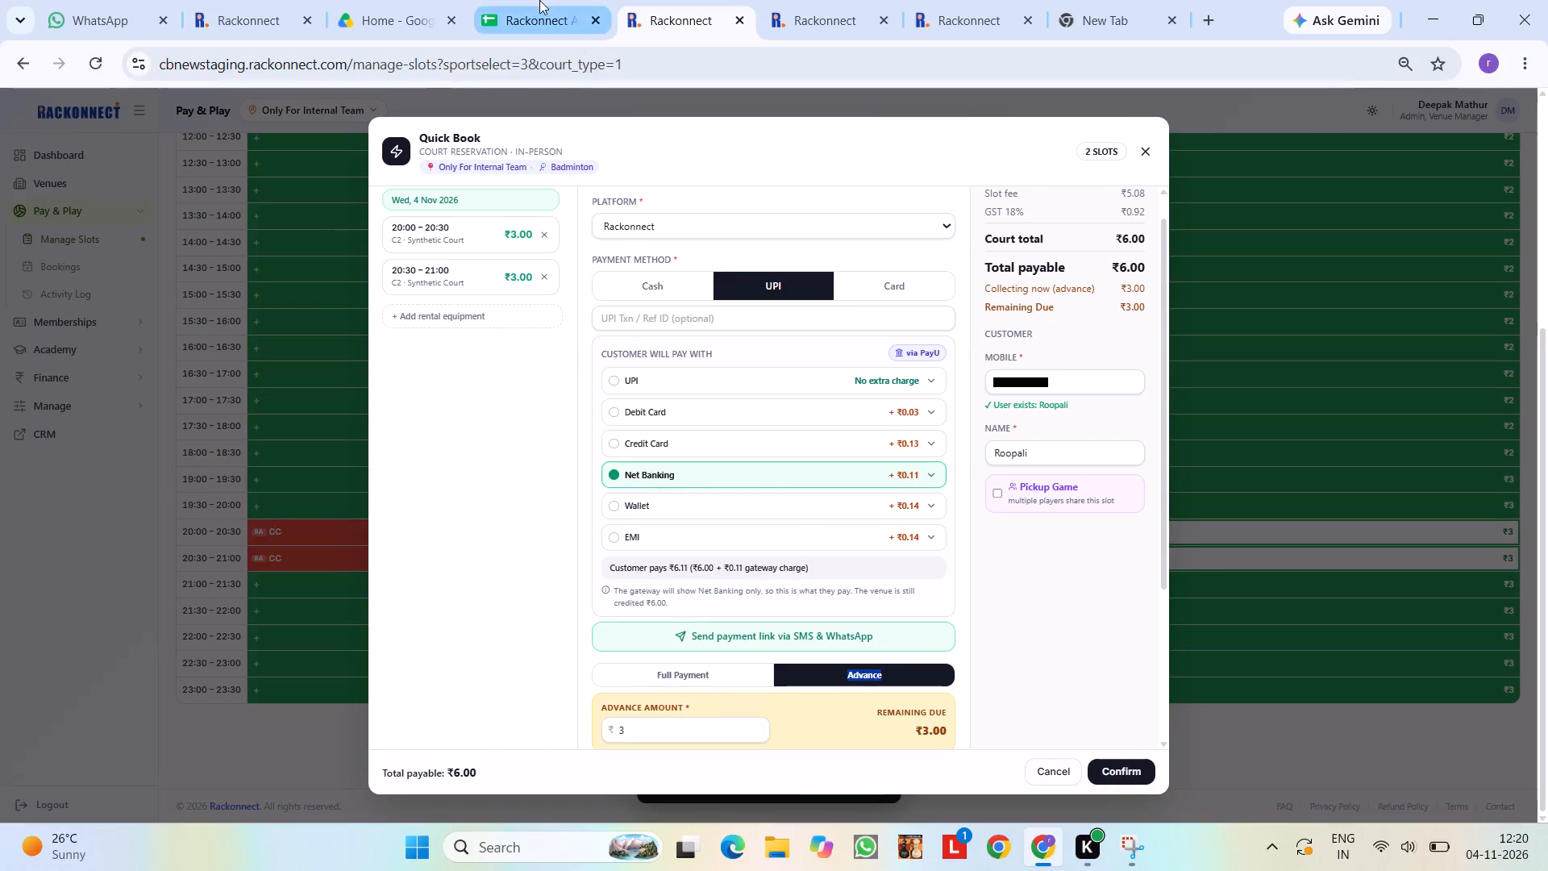
# Replace the word "adavance" in bug 341's description with the copied label "Advance".
pyautogui.click(539, 0)
pyautogui.press('BackSpace')
pyautogui.press('BackSpace')
pyautogui.press('BackSpace')
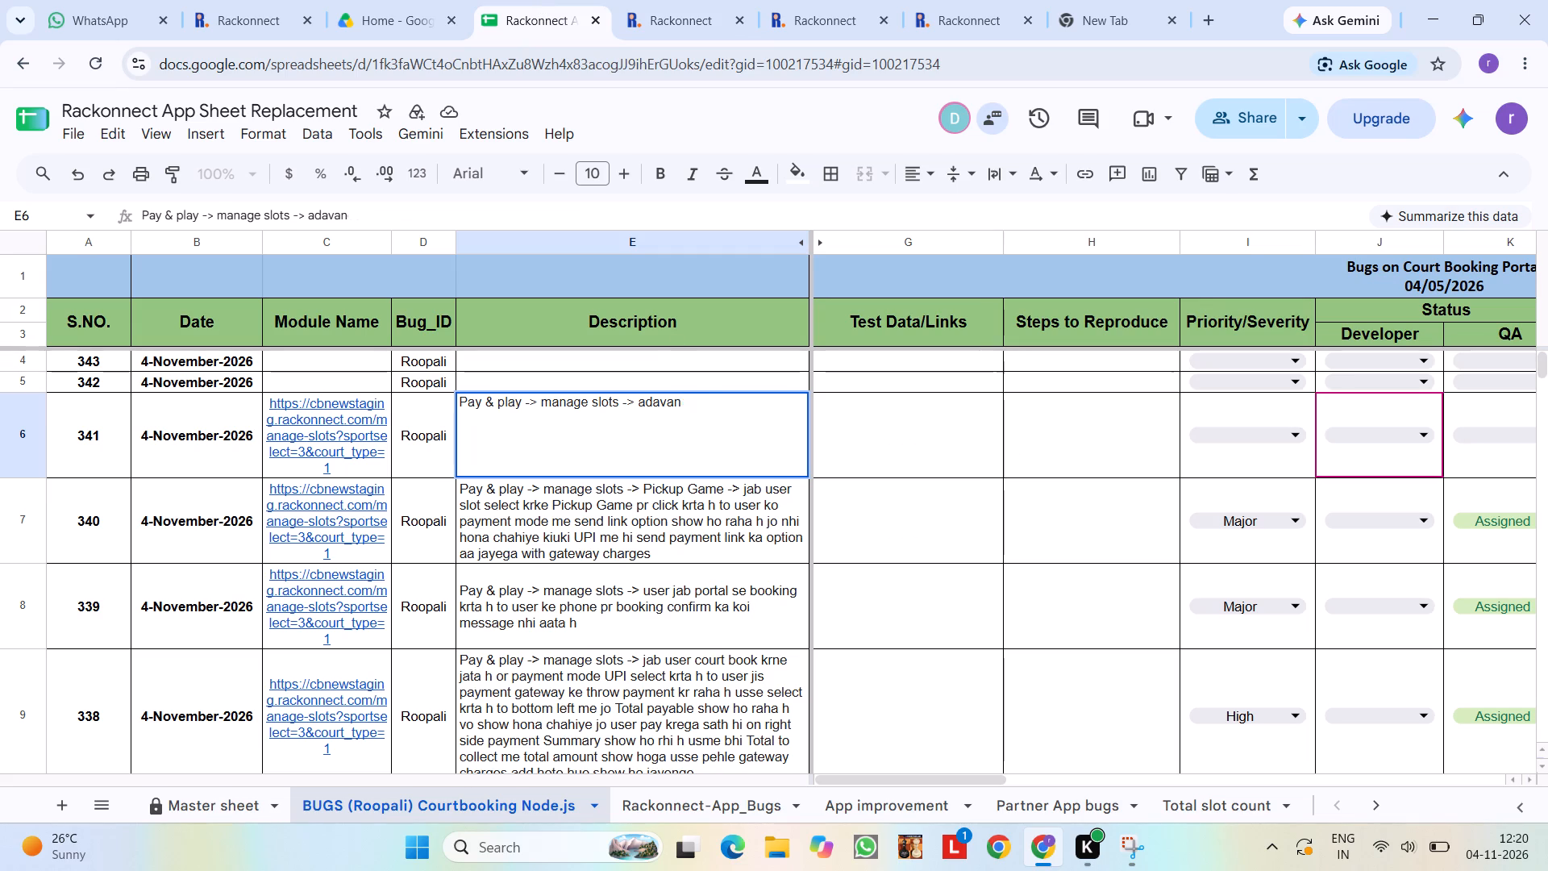
pyautogui.press('BackSpace')
pyautogui.press('BackSpace')
pyautogui.press('BackSpace')
pyautogui.press('BackSpace')
pyautogui.press('BackSpace')
pyautogui.press('BackSpace')
pyautogui.hotkey('ctrl', 'v')
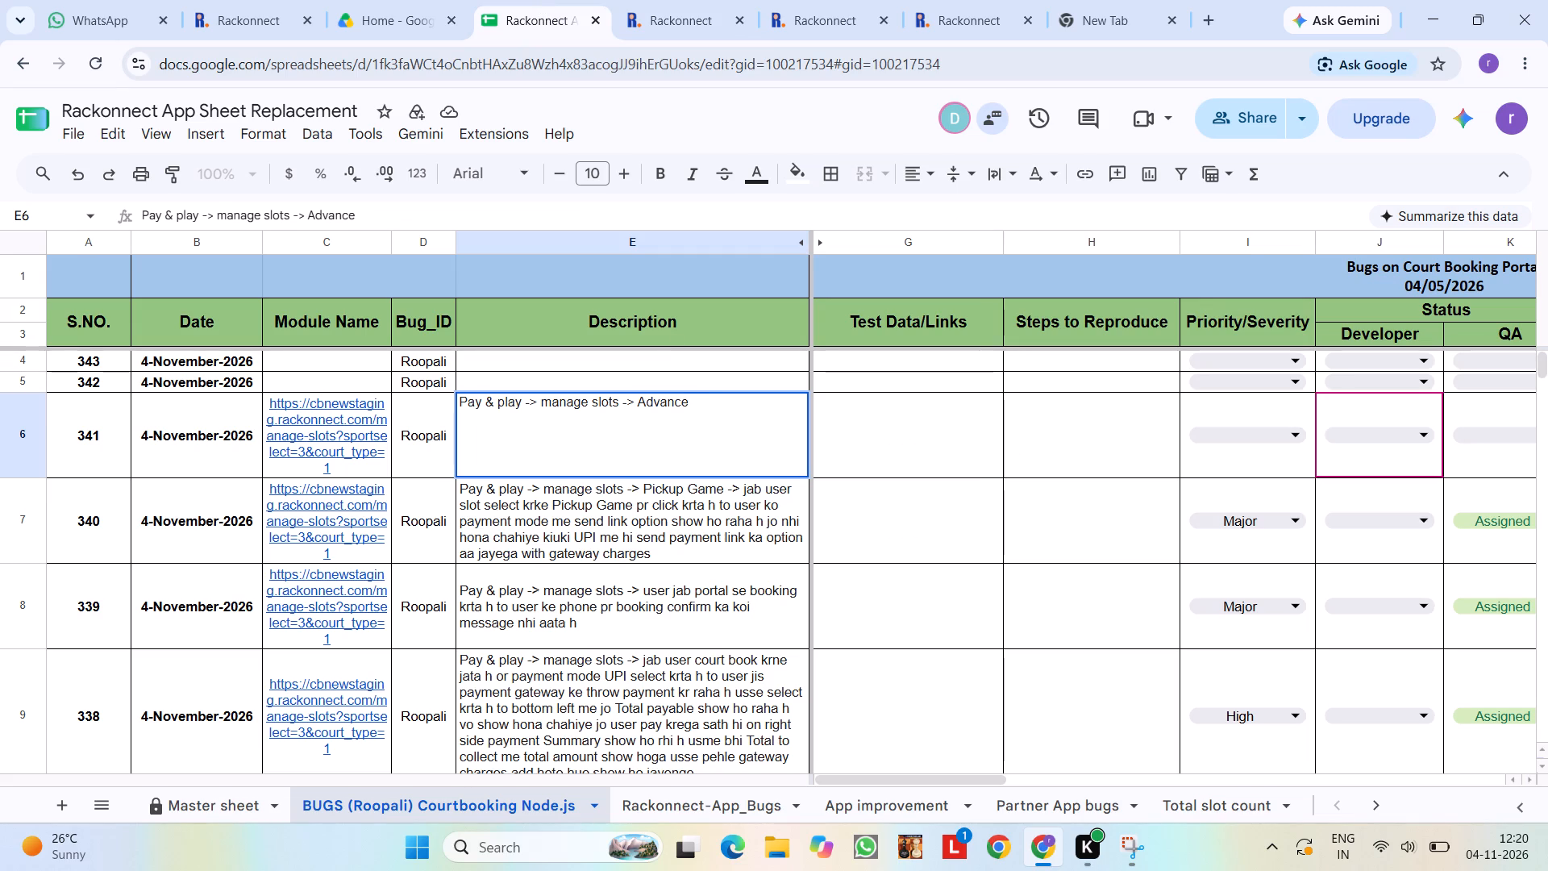
# Continue bug 341's description with "payment -> user jab Advance payment leta h", reusing the copied label.
pyautogui.press('space')
pyautogui.write('payment -> user jab')
pyautogui.press('space')
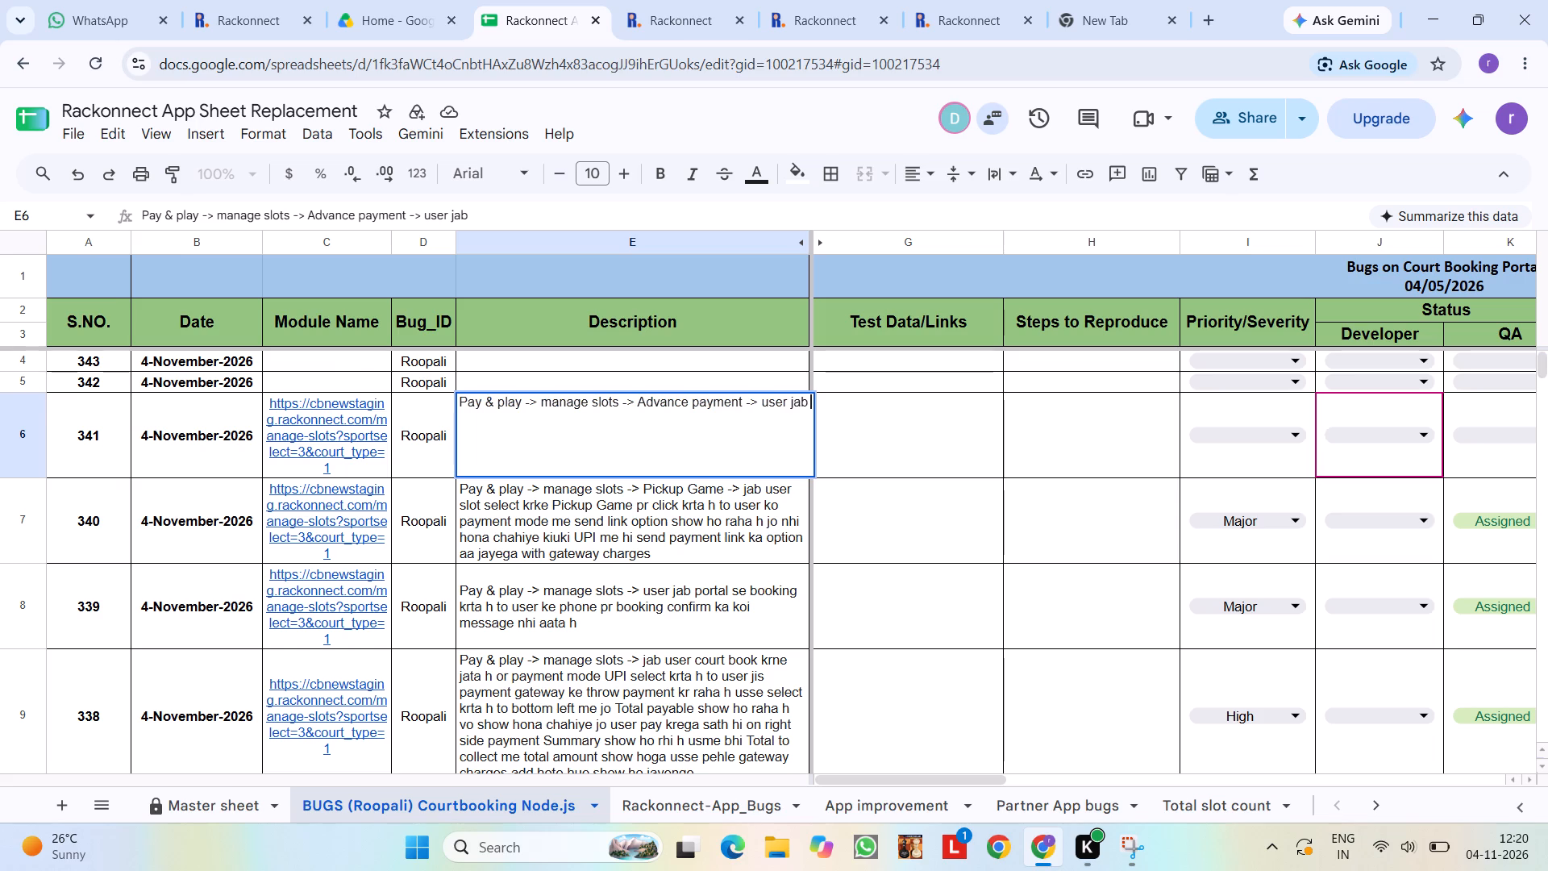
pyautogui.write('ad')
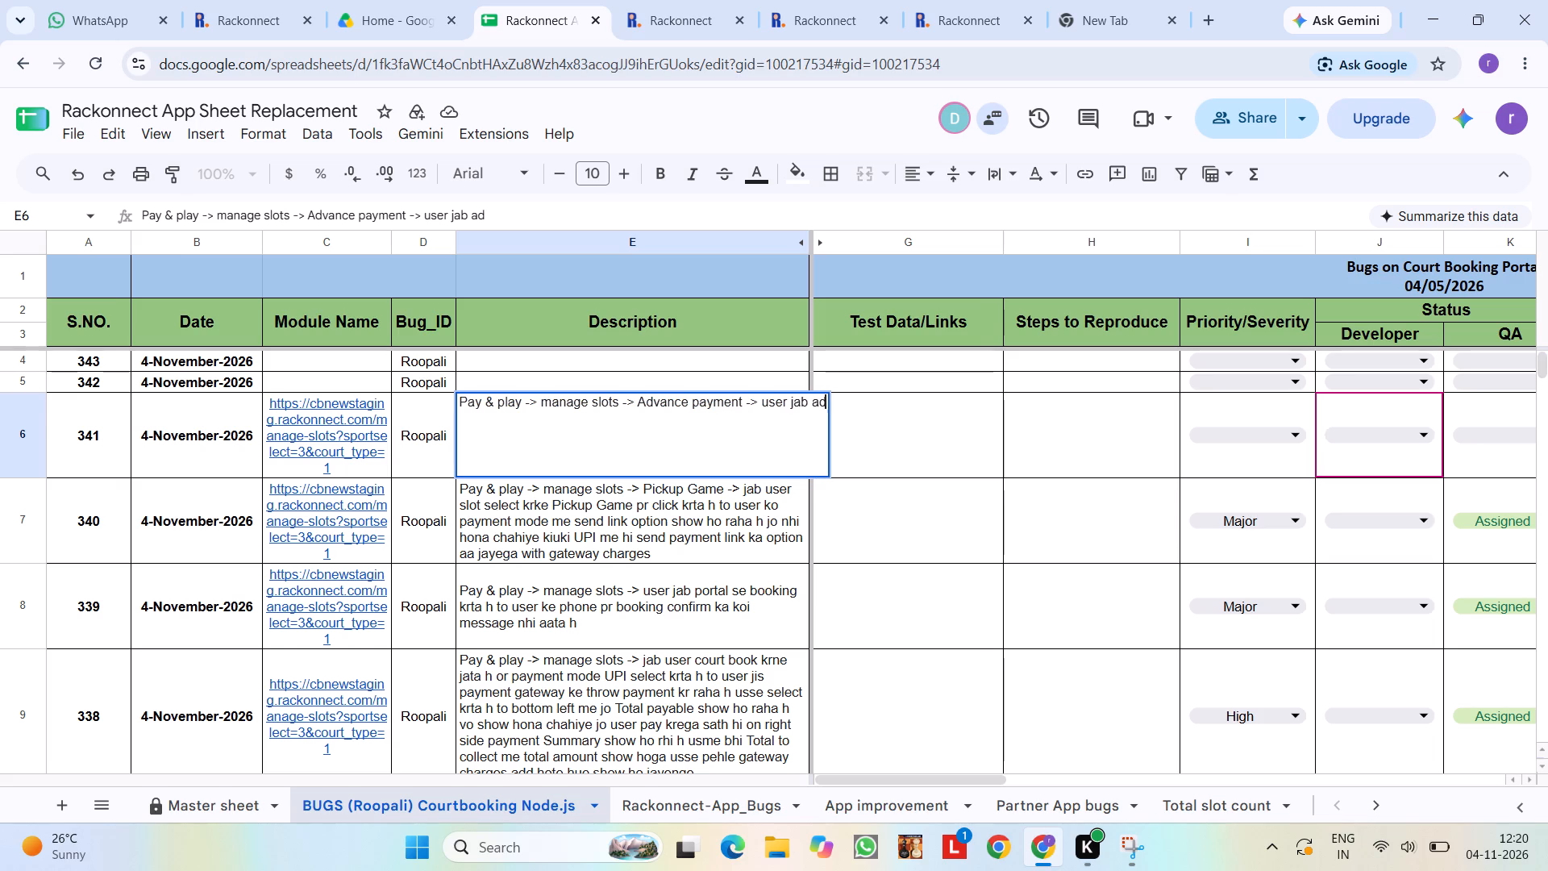
pyautogui.press('BackSpace')
pyautogui.press('BackSpace')
pyautogui.hotkey('ctrl', 'v')
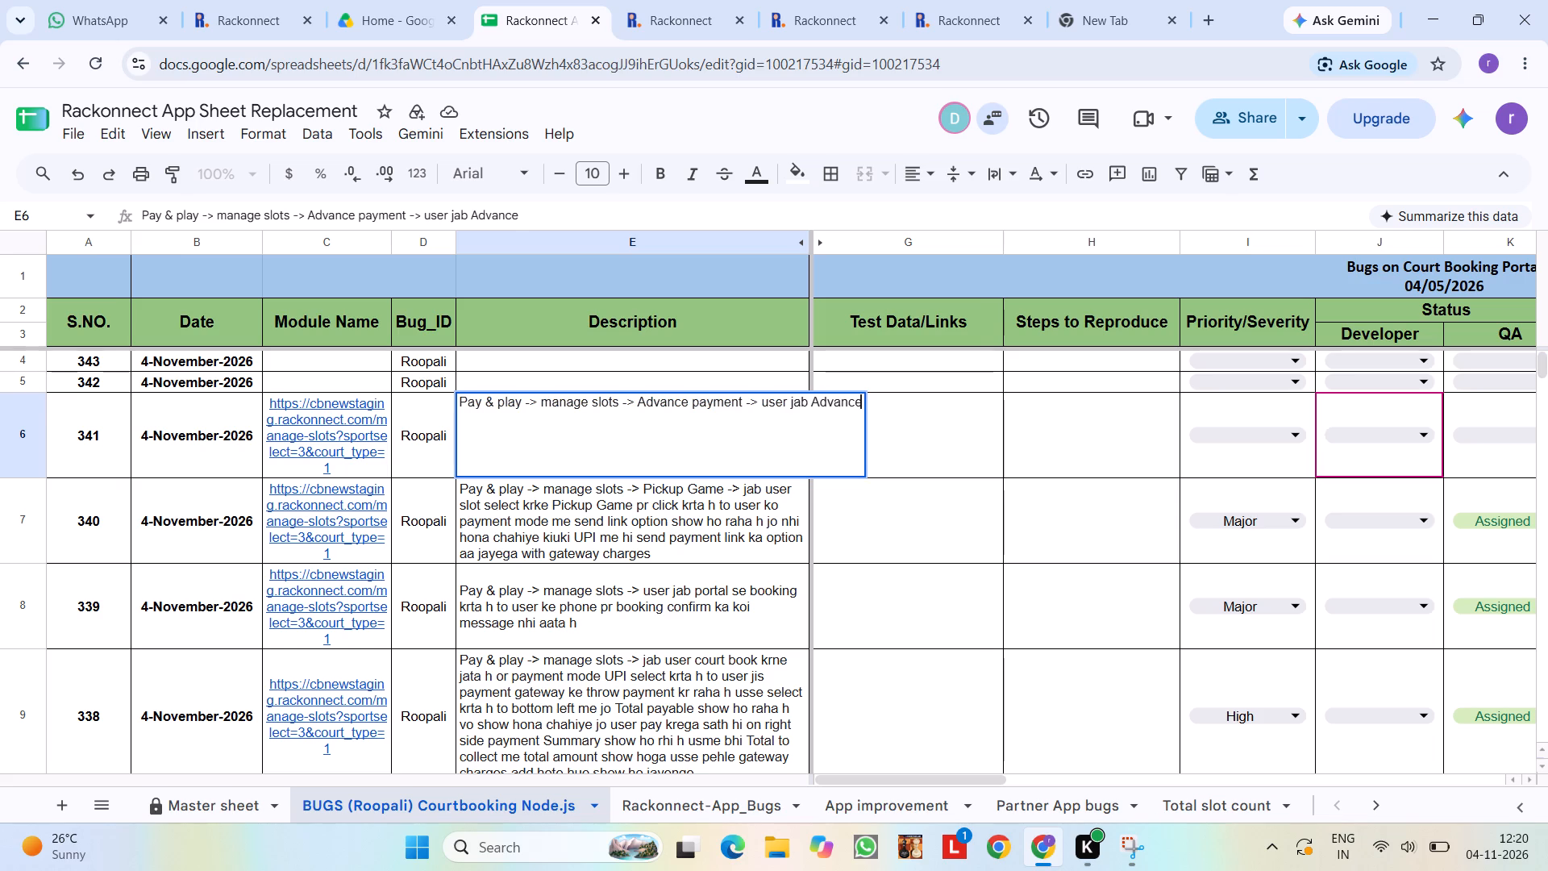
pyautogui.press('space')
pyautogui.write('payment leta h')
pyautogui.press('space')
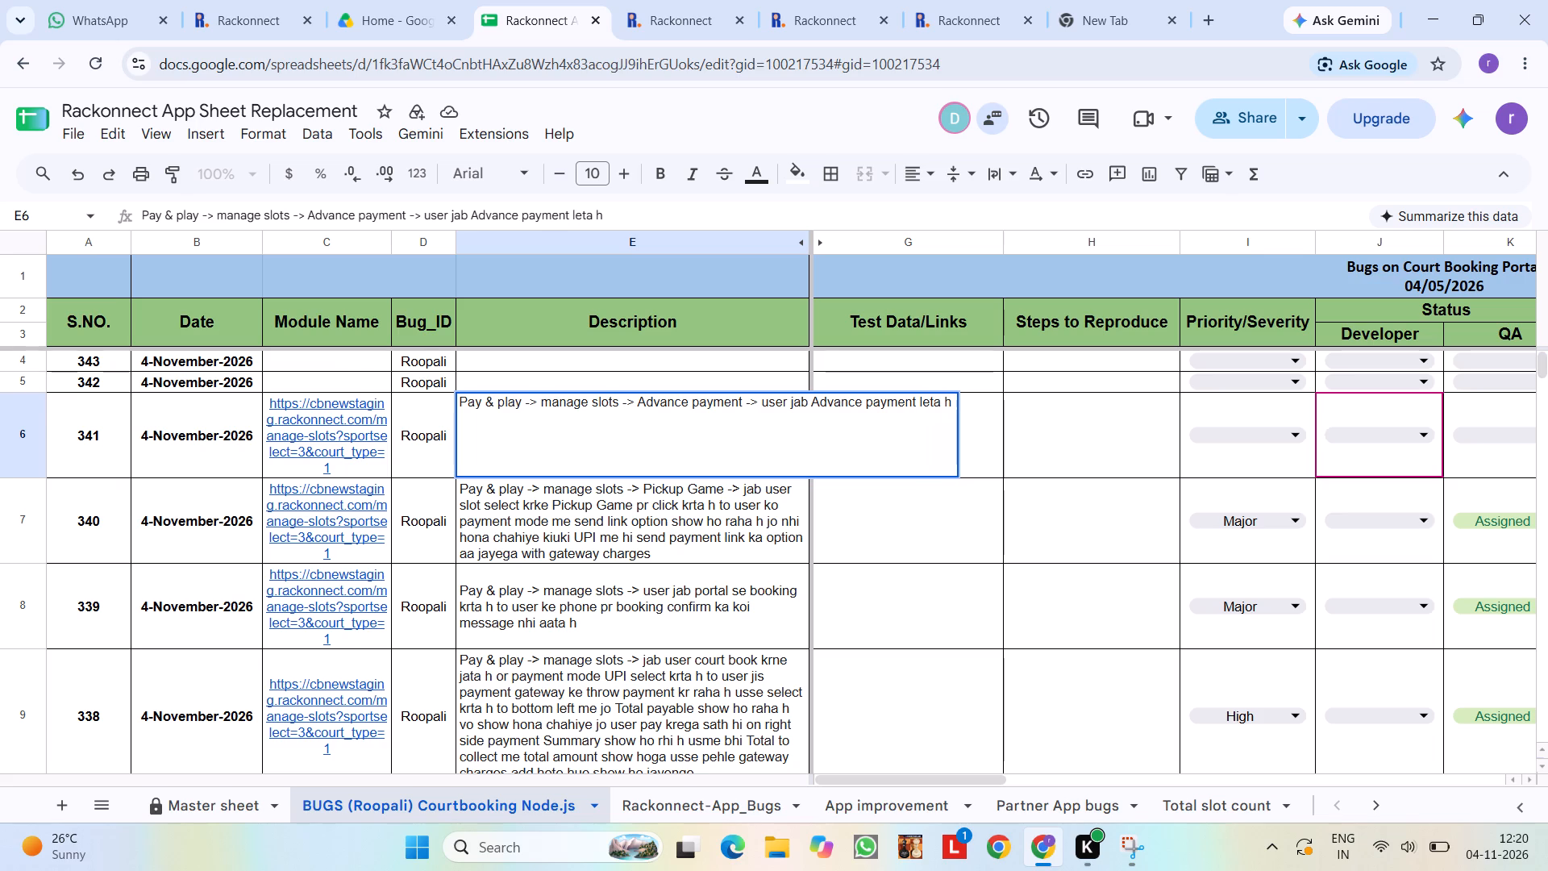
# Extend bug 341's description with "or Payment mode me".
pyautogui.write('to')
pyautogui.press('space')
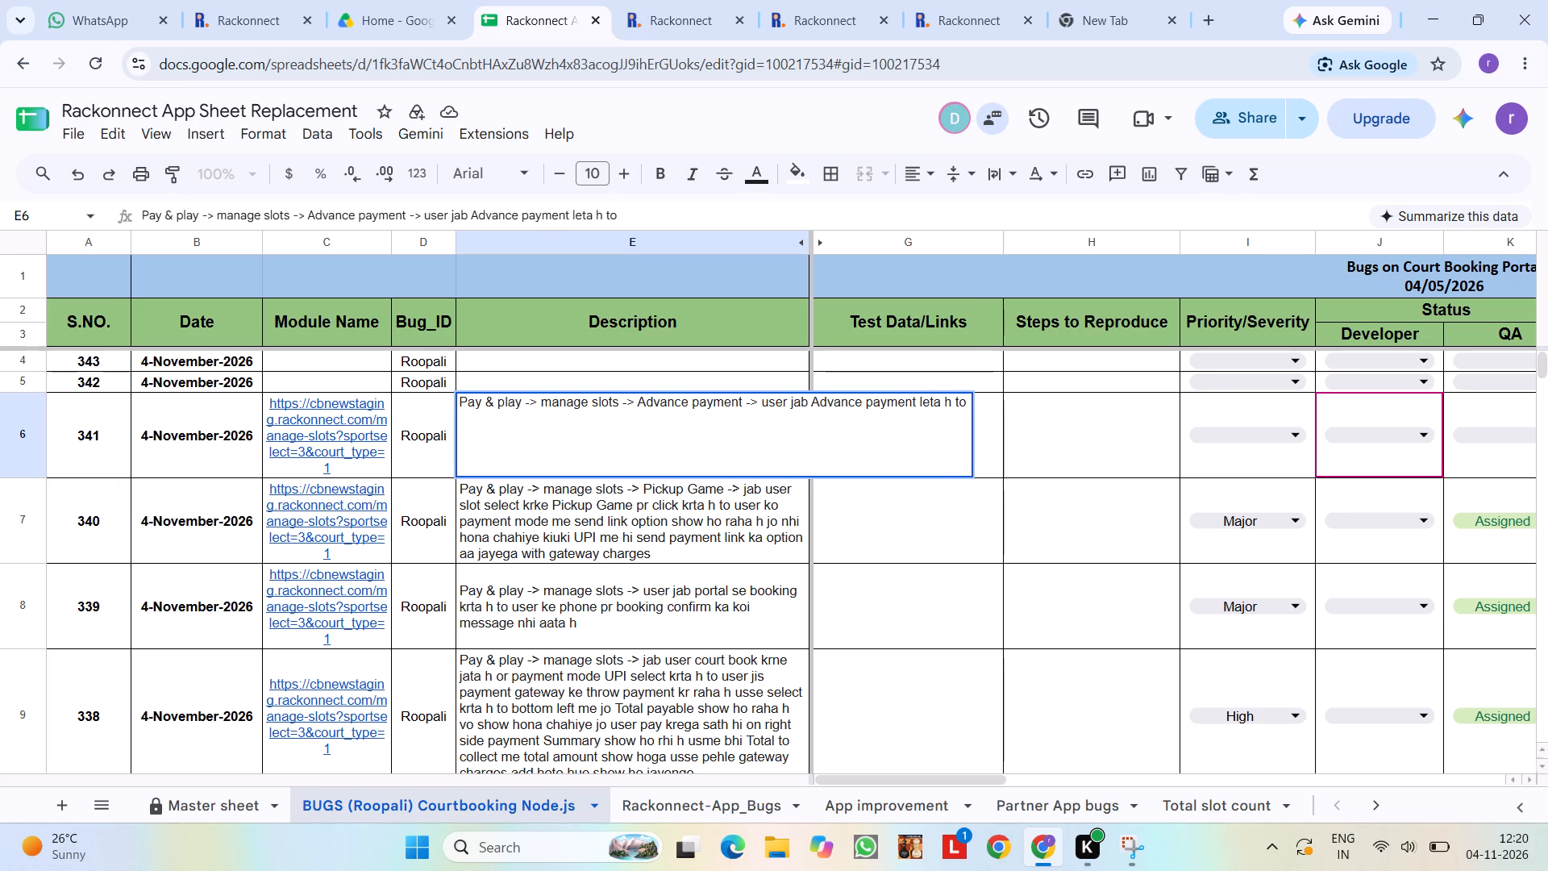
pyautogui.press('BackSpace')
pyautogui.press('BackSpace')
pyautogui.press('BackSpace')
pyautogui.write('or')
pyautogui.press('space')
pyautogui.write('Pa')
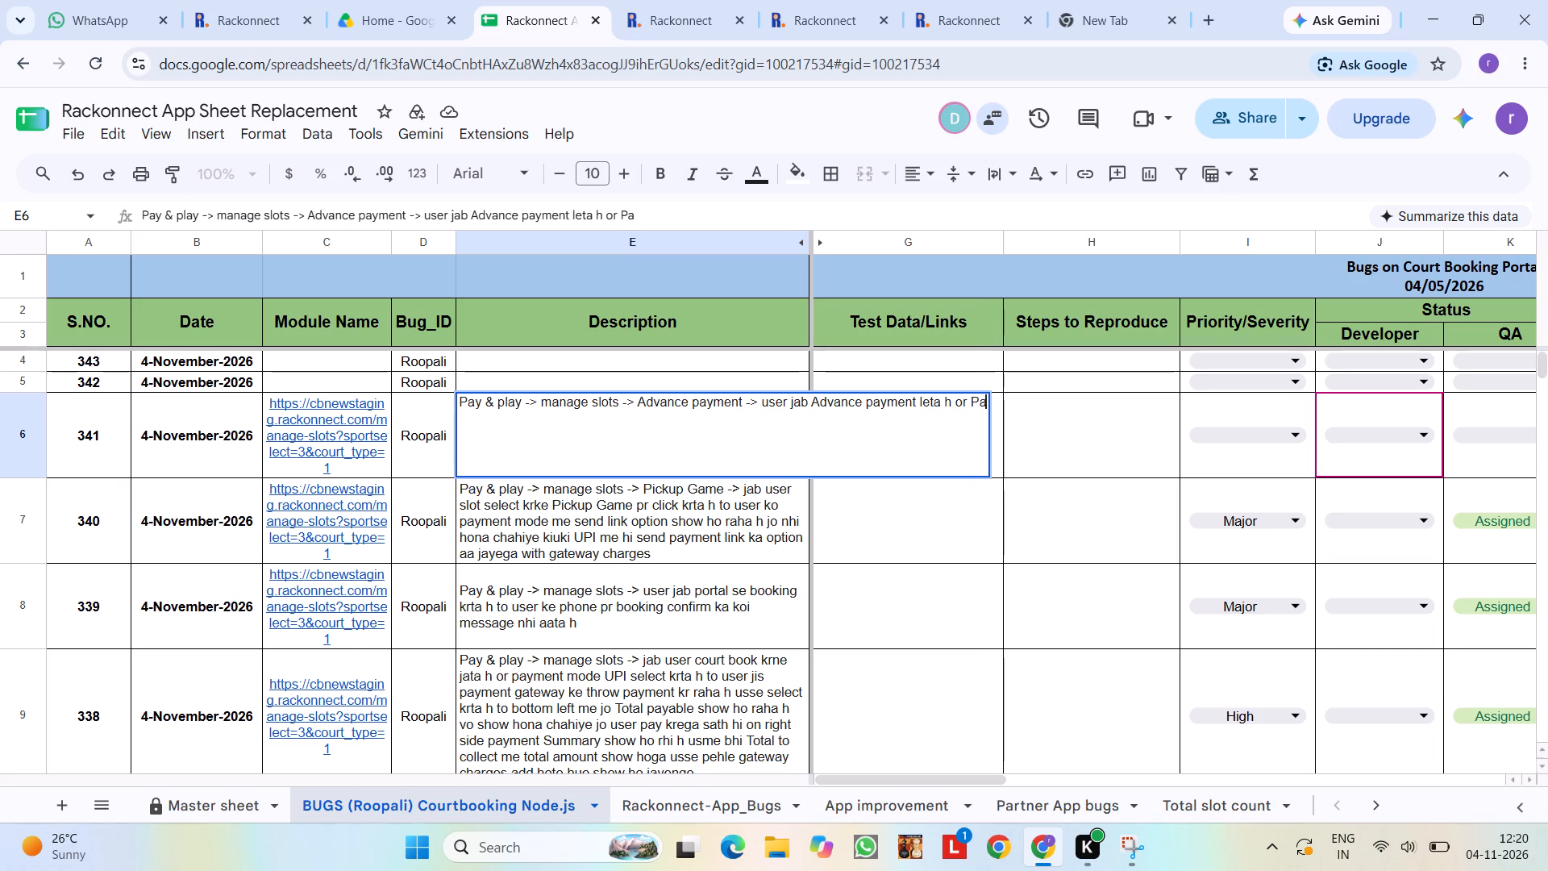
pyautogui.write('ymebt')
pyautogui.press('space')
pyautogui.press('BackSpace')
pyautogui.press('BackSpace')
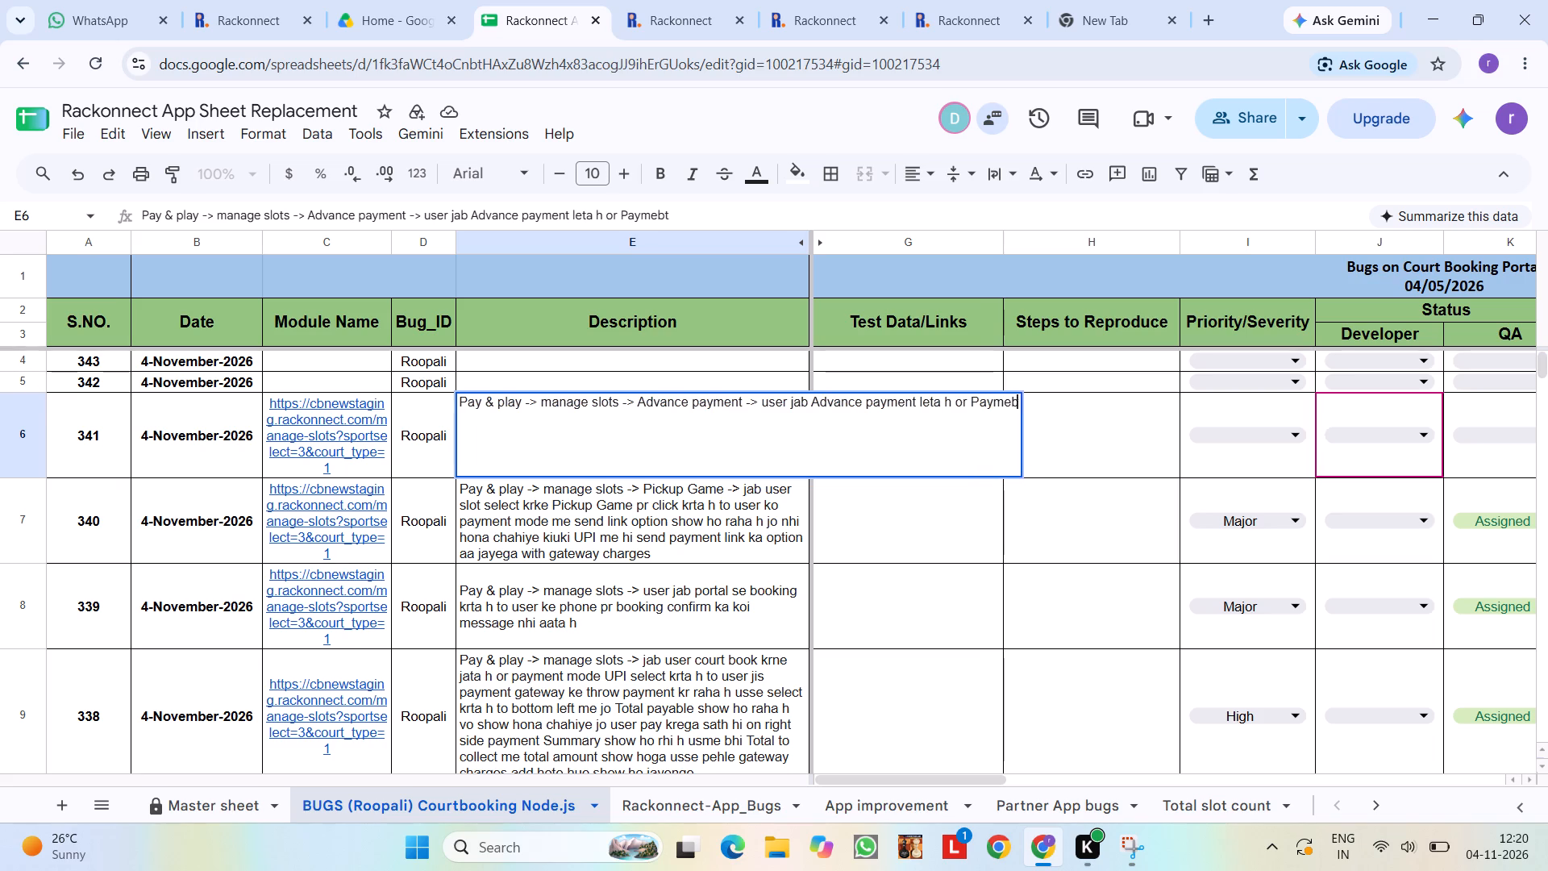
pyautogui.press('BackSpace')
pyautogui.write('nt mode me')
pyautogui.press('space')
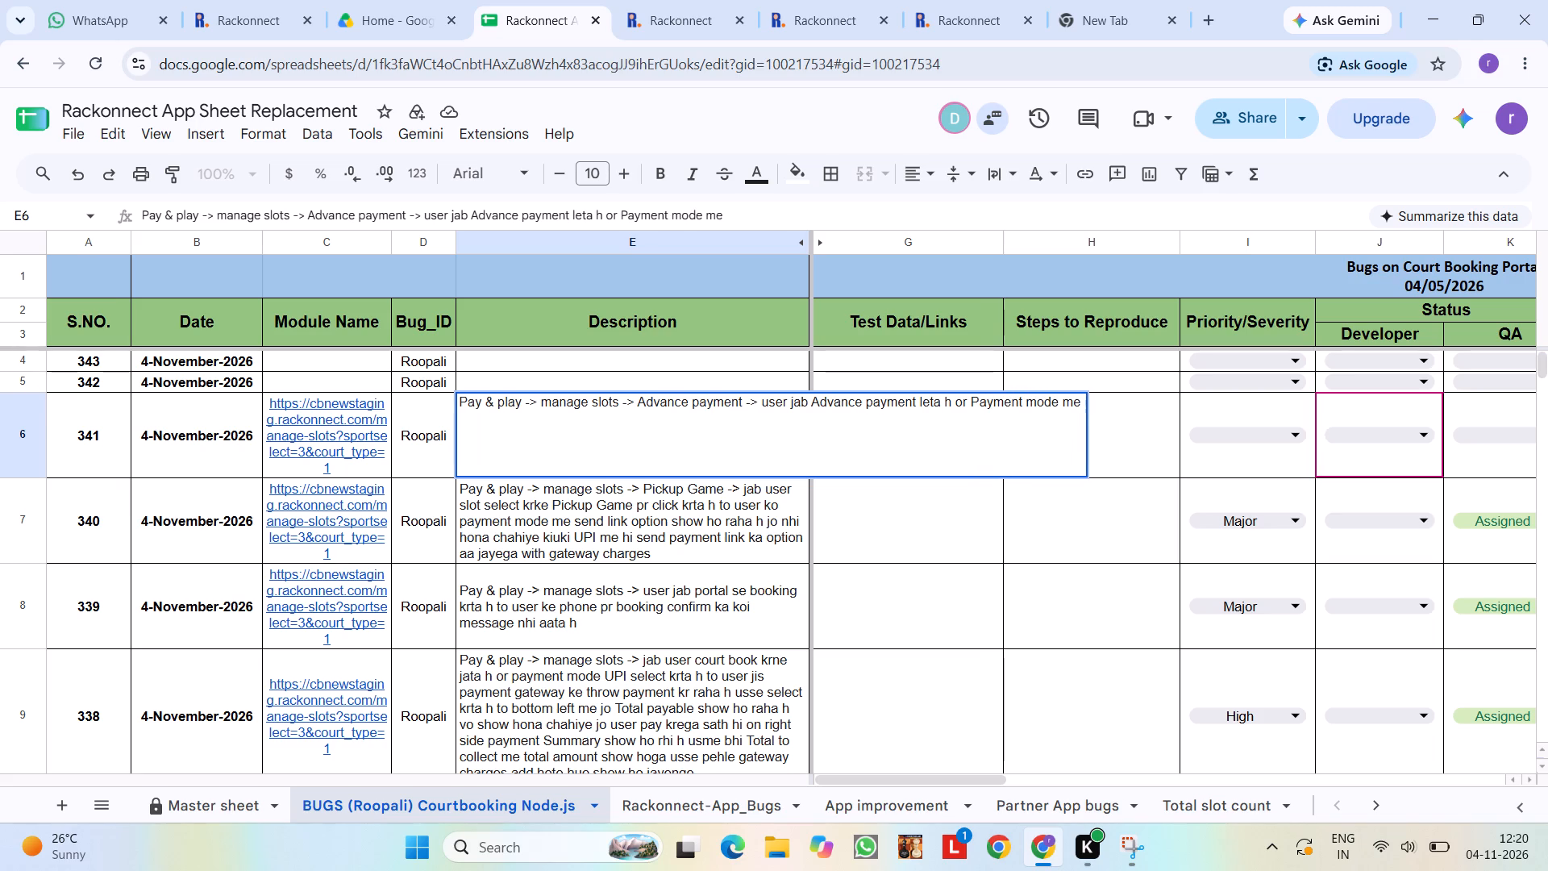
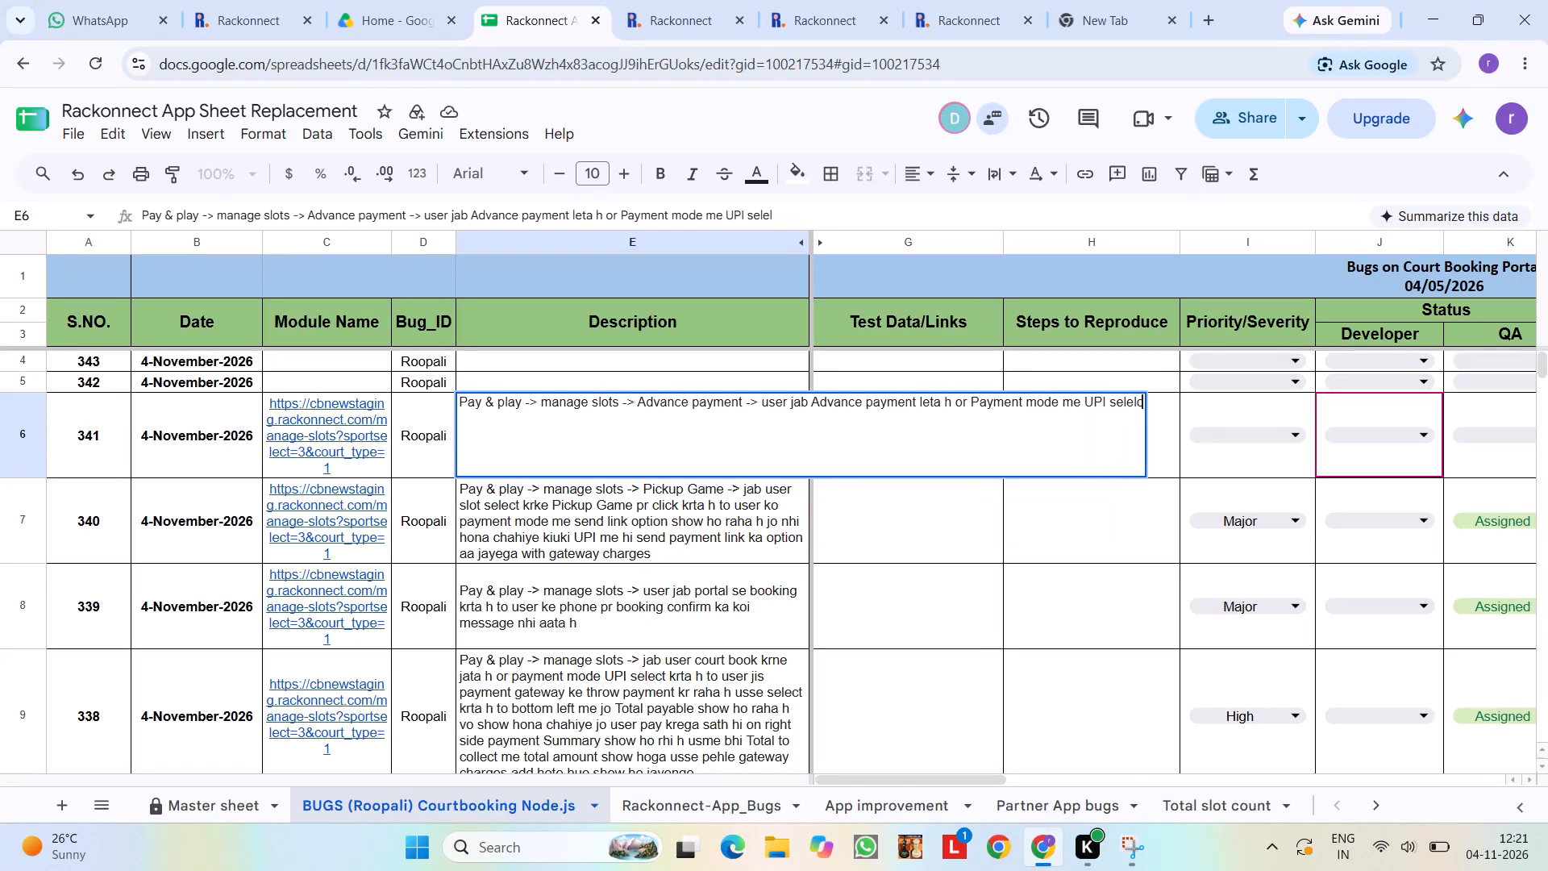
# Correct the misspelled word after "UPI" in bug 341's description to "select".
pyautogui.press('BackSpace')
pyautogui.press('BackSpace')
pyautogui.press('BackSpace')
pyautogui.press('BackSpace')
pyautogui.write('ct')
pyautogui.press('space')
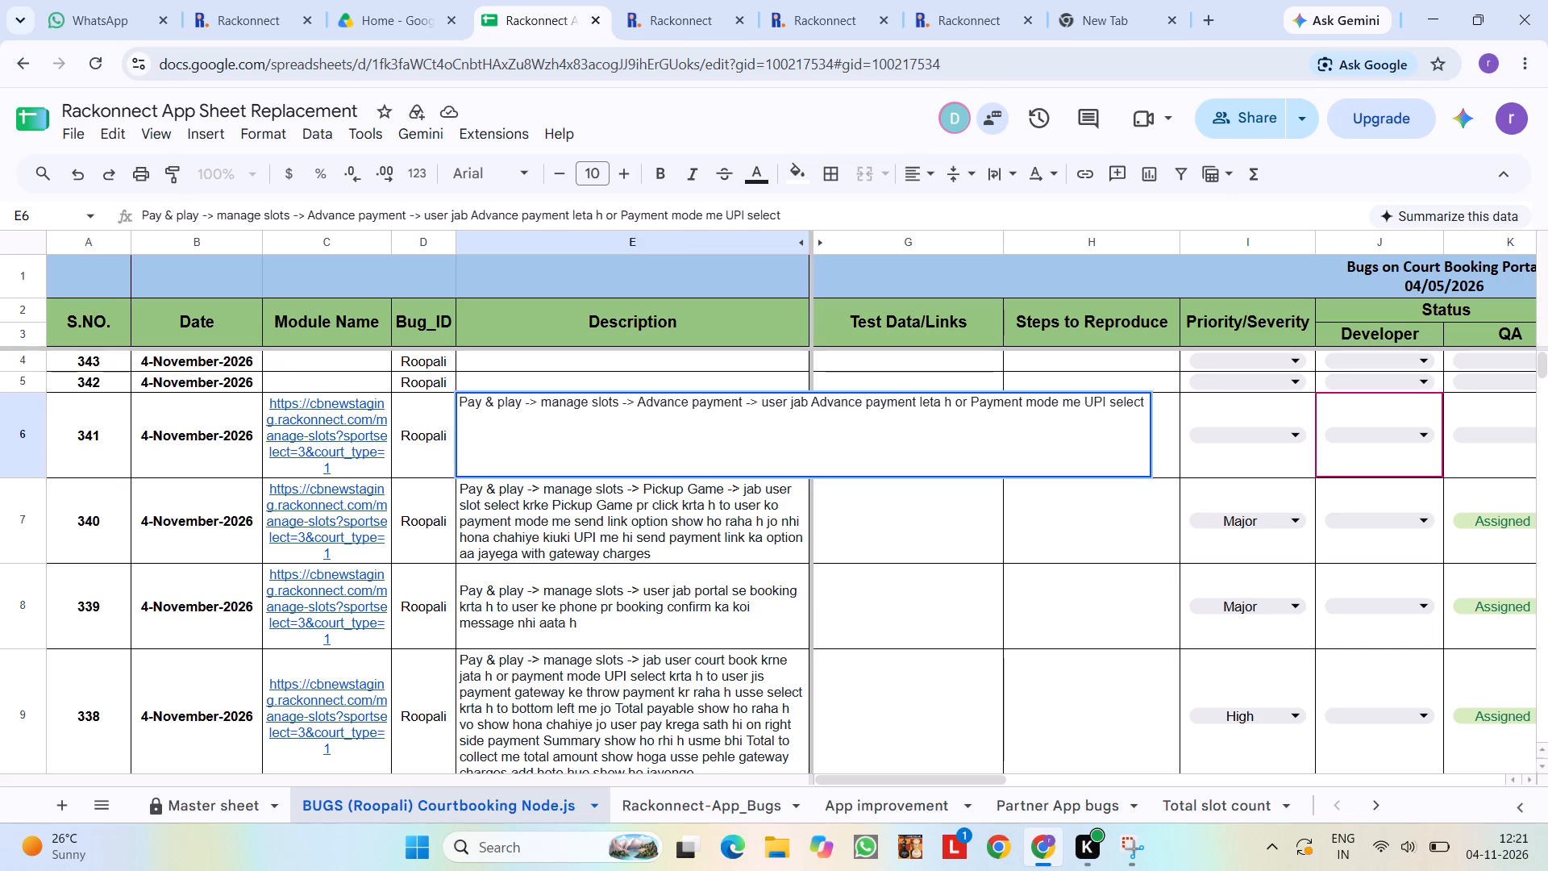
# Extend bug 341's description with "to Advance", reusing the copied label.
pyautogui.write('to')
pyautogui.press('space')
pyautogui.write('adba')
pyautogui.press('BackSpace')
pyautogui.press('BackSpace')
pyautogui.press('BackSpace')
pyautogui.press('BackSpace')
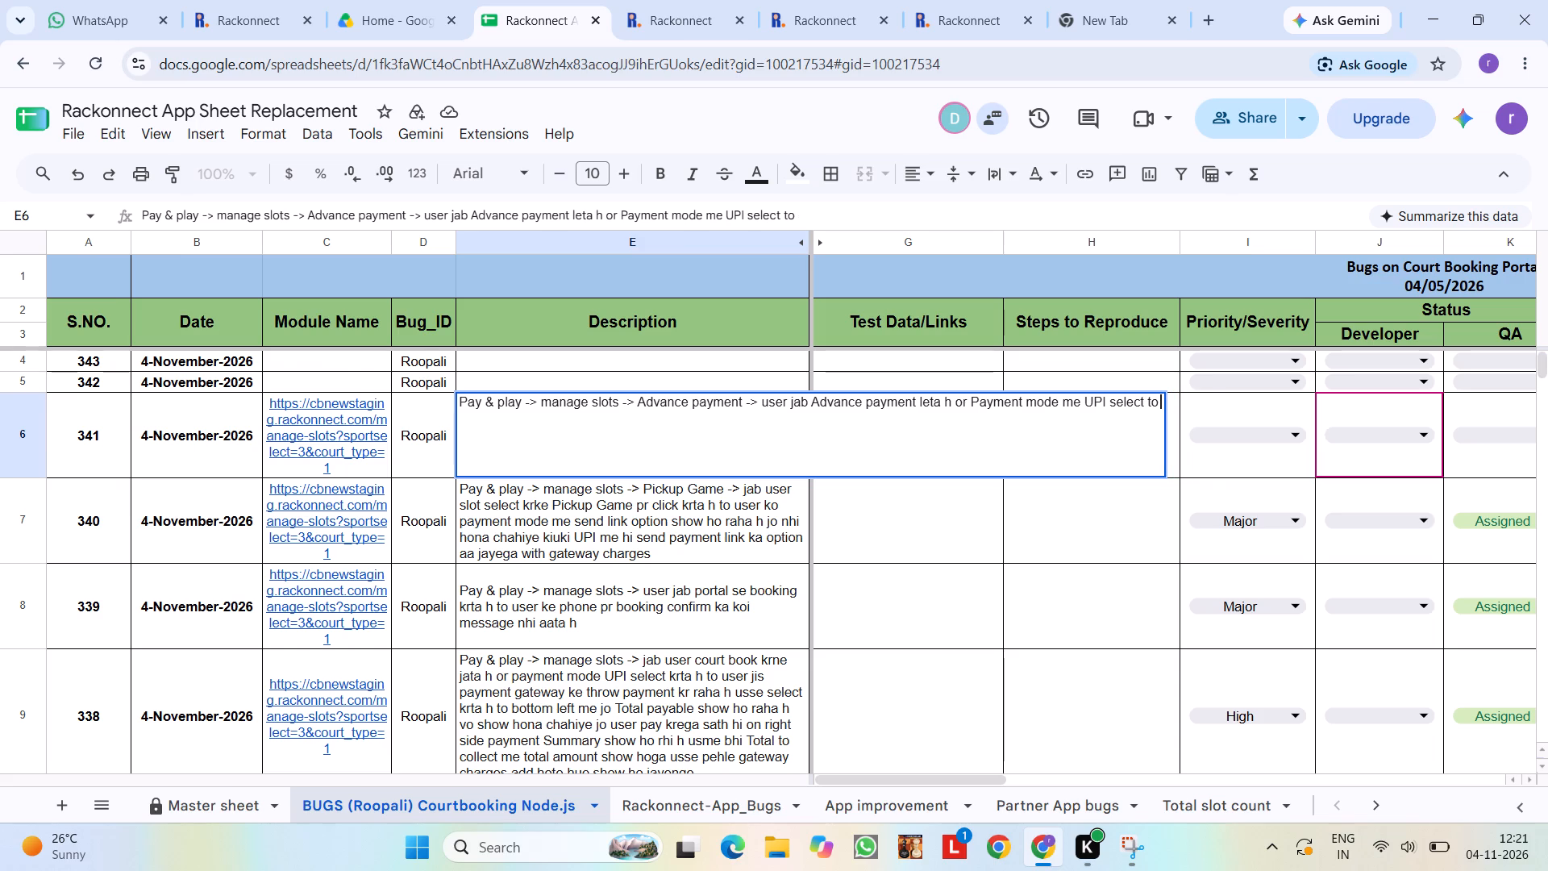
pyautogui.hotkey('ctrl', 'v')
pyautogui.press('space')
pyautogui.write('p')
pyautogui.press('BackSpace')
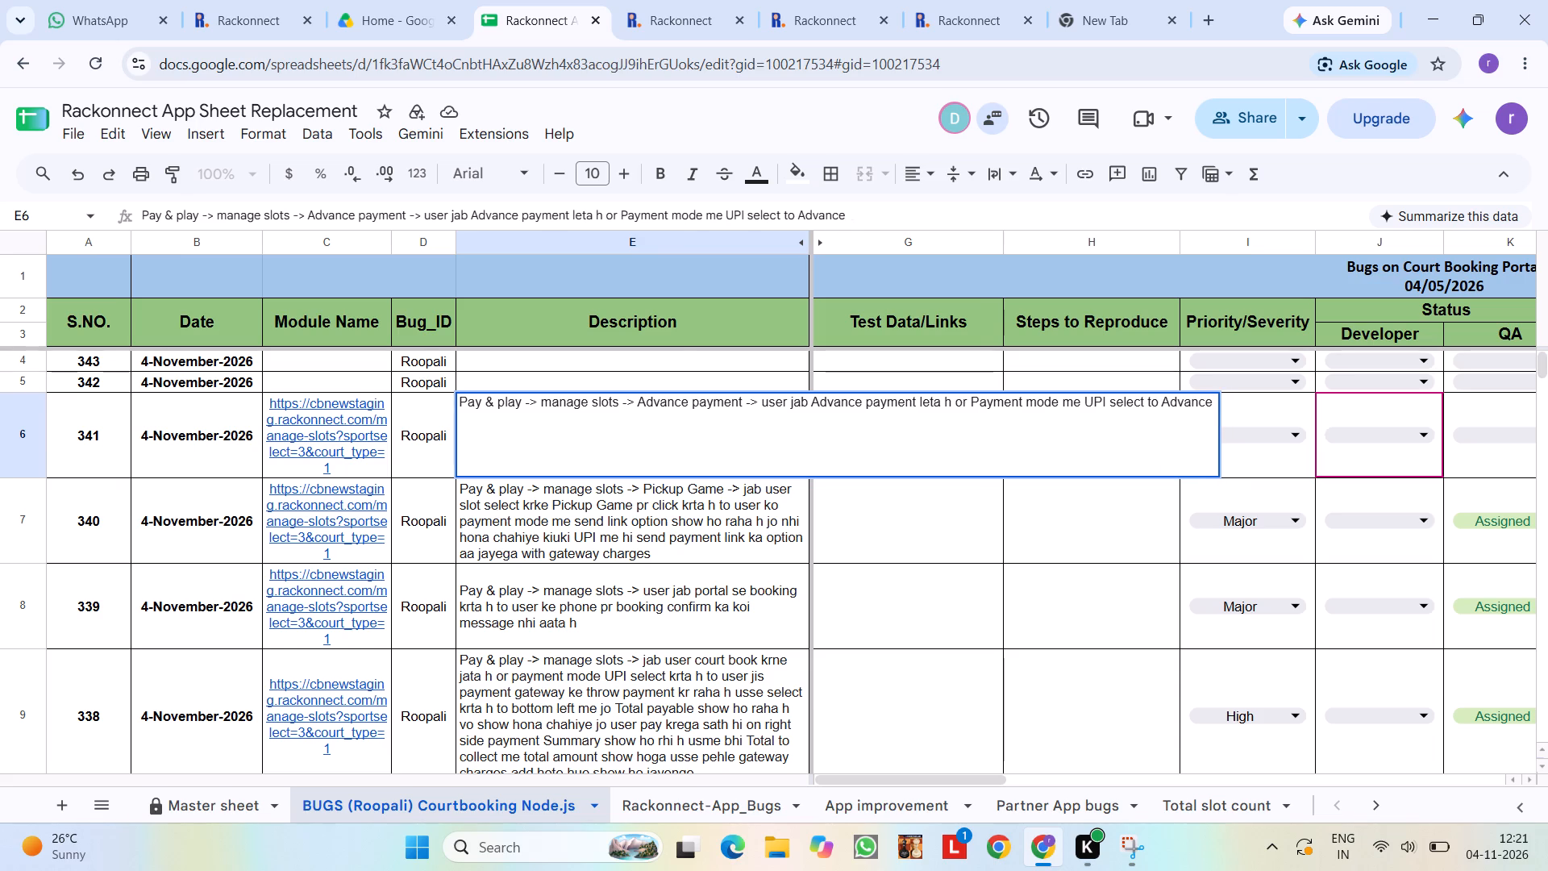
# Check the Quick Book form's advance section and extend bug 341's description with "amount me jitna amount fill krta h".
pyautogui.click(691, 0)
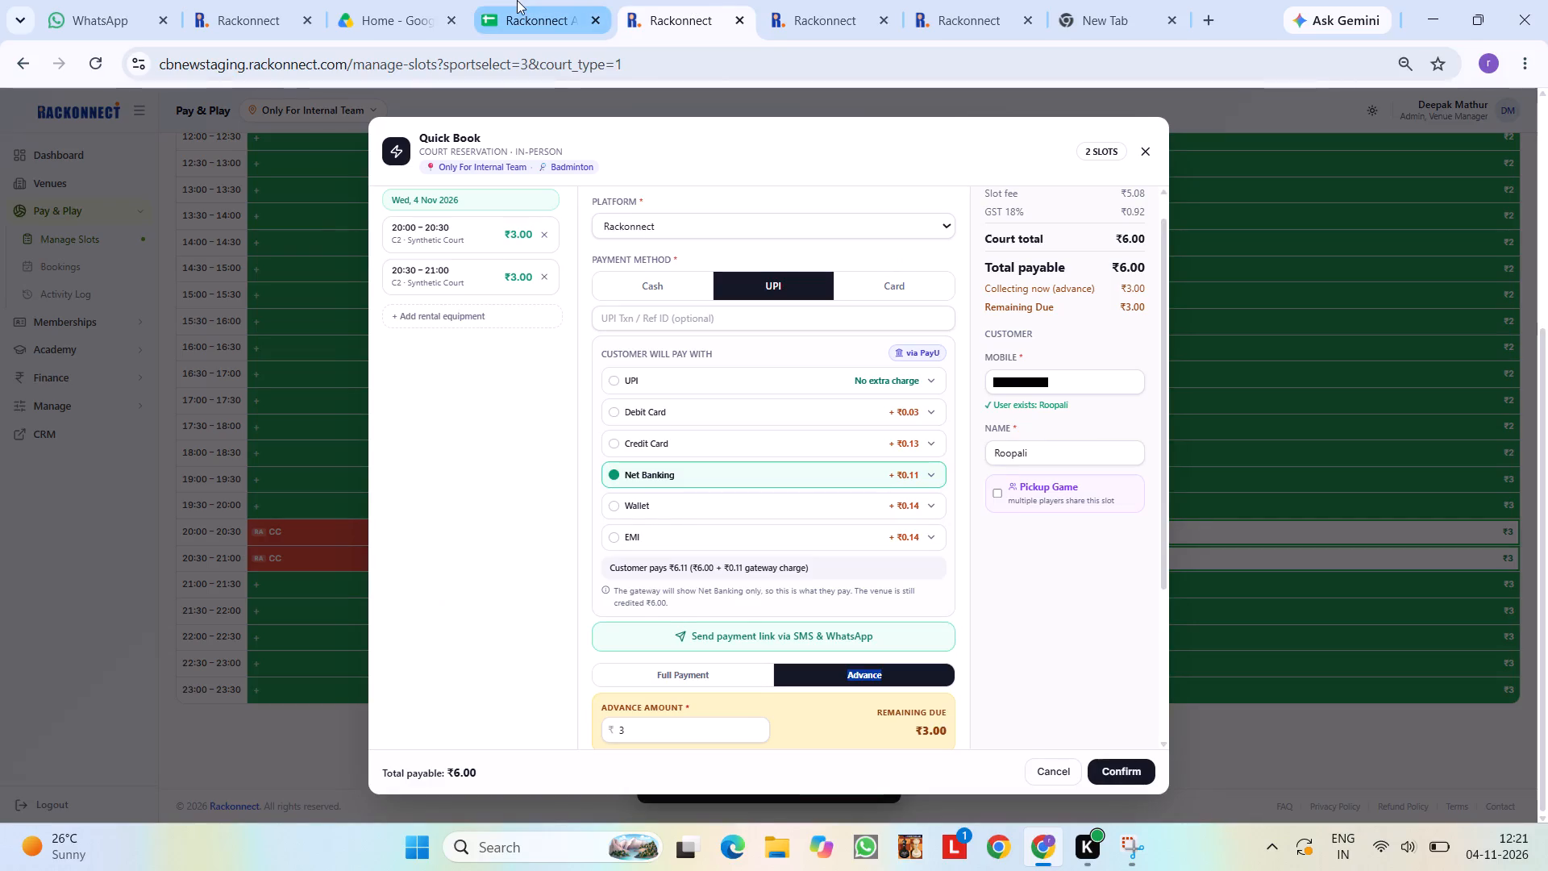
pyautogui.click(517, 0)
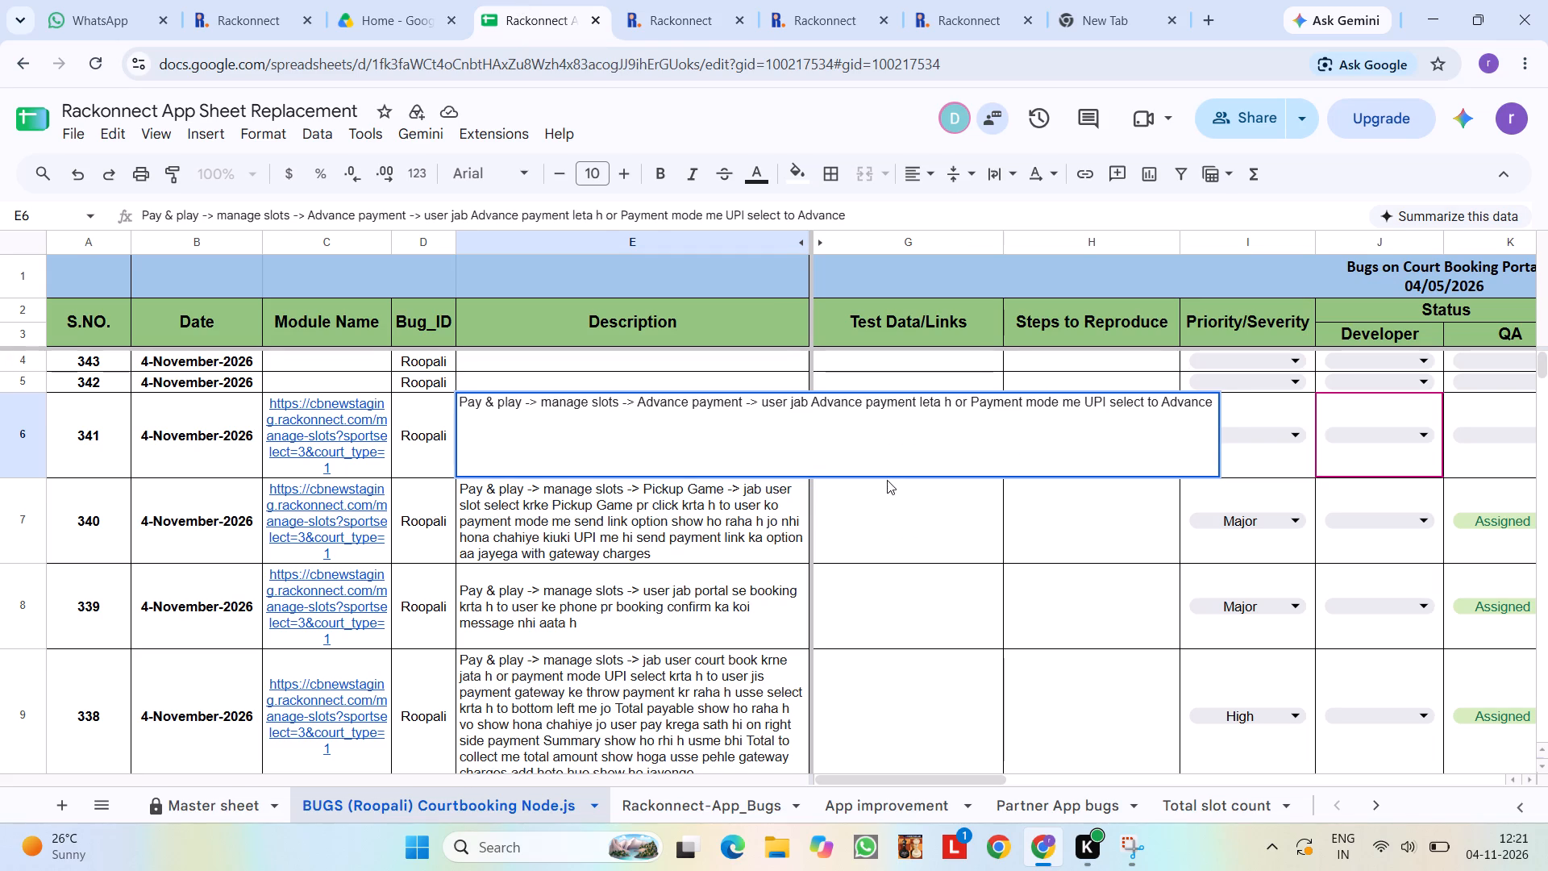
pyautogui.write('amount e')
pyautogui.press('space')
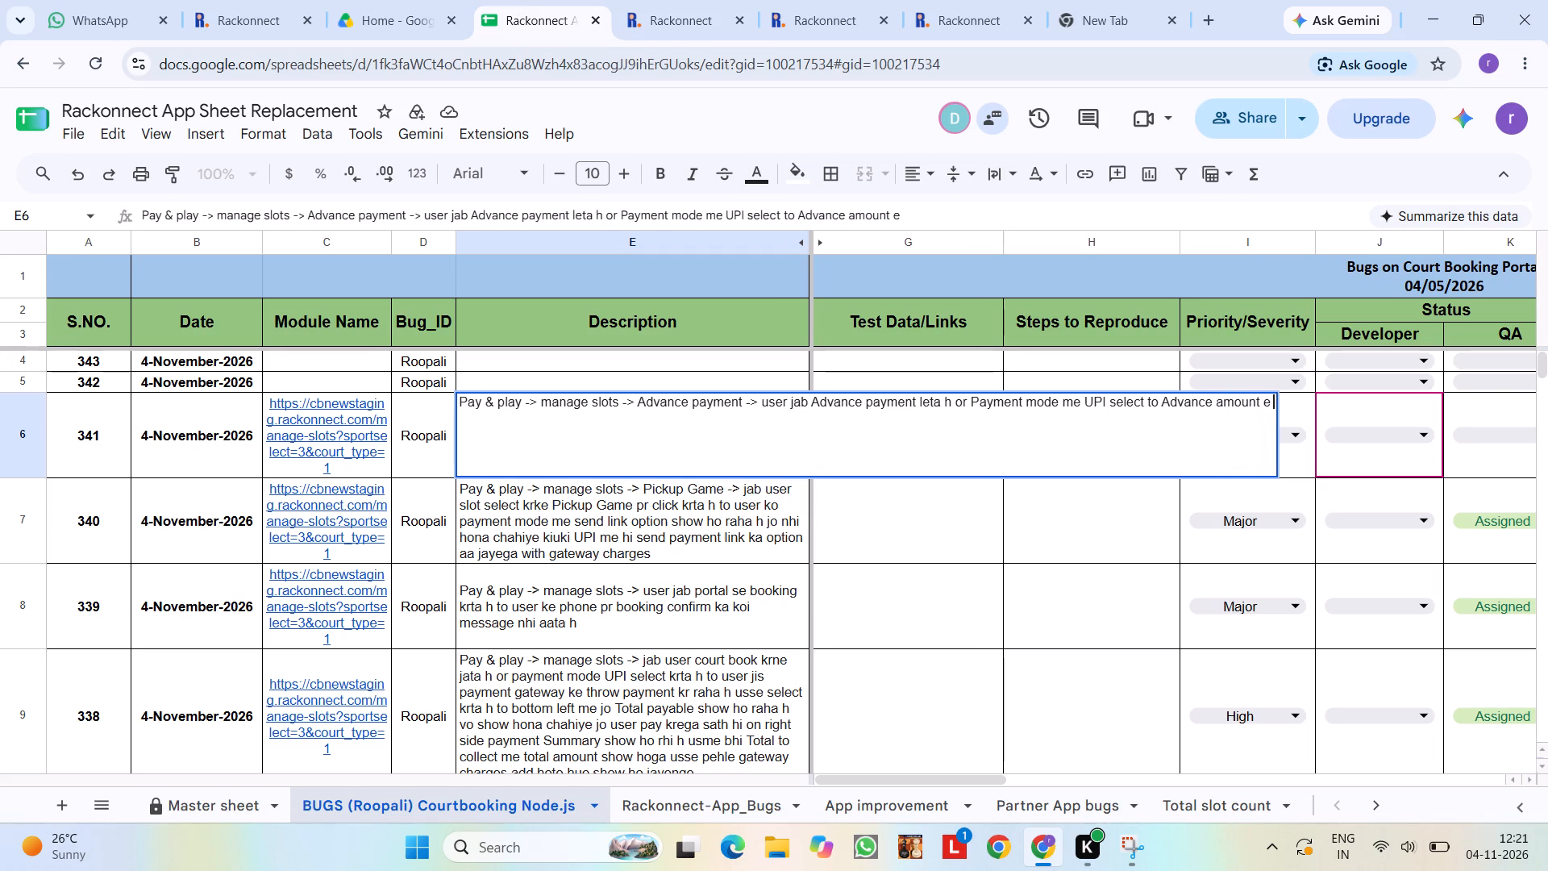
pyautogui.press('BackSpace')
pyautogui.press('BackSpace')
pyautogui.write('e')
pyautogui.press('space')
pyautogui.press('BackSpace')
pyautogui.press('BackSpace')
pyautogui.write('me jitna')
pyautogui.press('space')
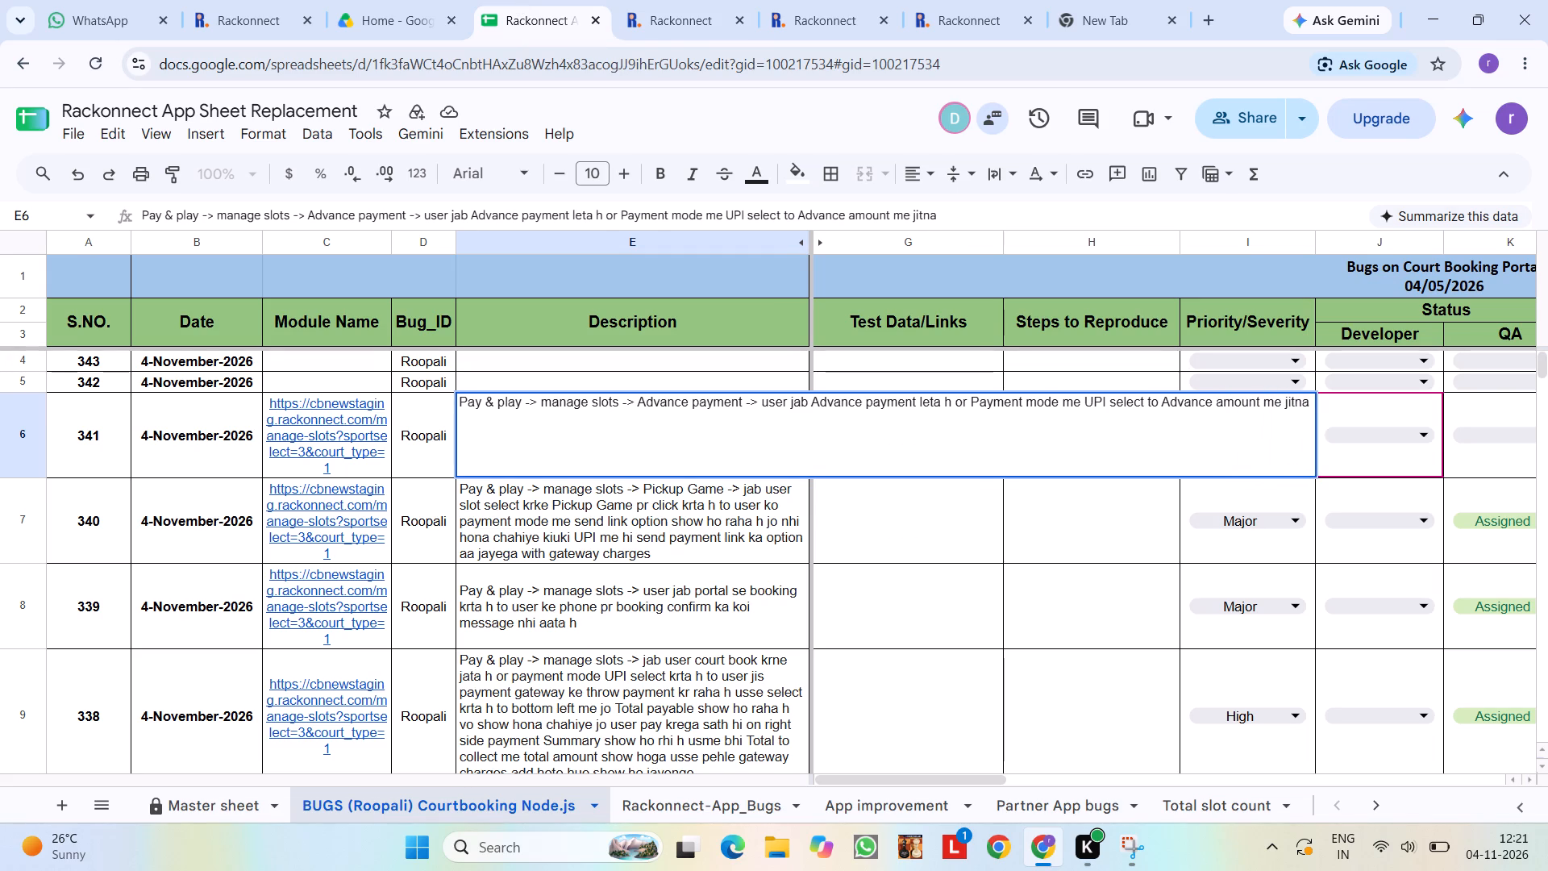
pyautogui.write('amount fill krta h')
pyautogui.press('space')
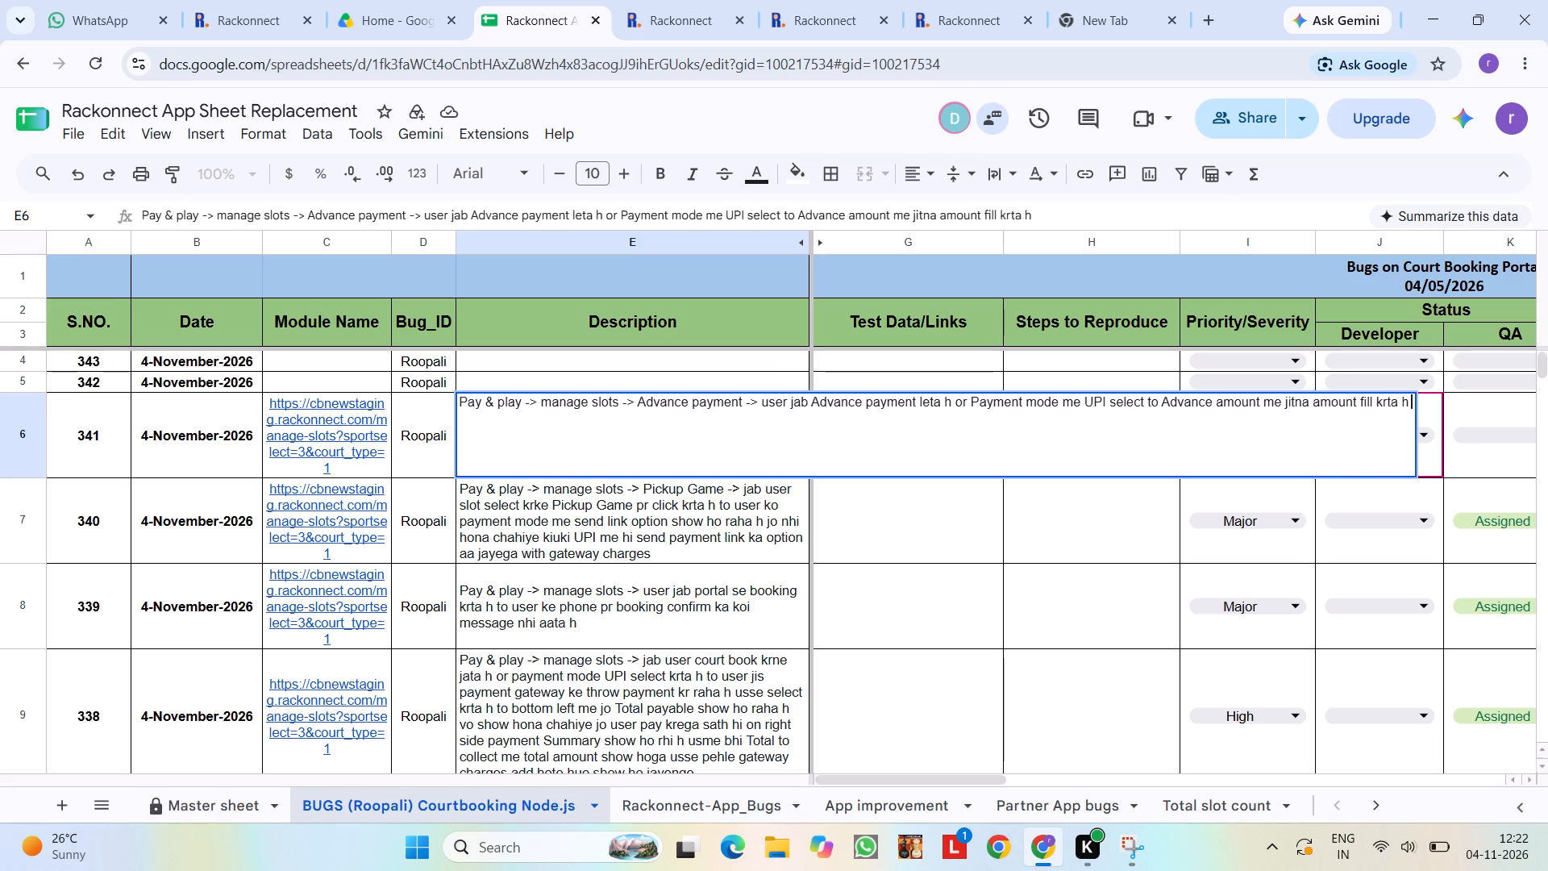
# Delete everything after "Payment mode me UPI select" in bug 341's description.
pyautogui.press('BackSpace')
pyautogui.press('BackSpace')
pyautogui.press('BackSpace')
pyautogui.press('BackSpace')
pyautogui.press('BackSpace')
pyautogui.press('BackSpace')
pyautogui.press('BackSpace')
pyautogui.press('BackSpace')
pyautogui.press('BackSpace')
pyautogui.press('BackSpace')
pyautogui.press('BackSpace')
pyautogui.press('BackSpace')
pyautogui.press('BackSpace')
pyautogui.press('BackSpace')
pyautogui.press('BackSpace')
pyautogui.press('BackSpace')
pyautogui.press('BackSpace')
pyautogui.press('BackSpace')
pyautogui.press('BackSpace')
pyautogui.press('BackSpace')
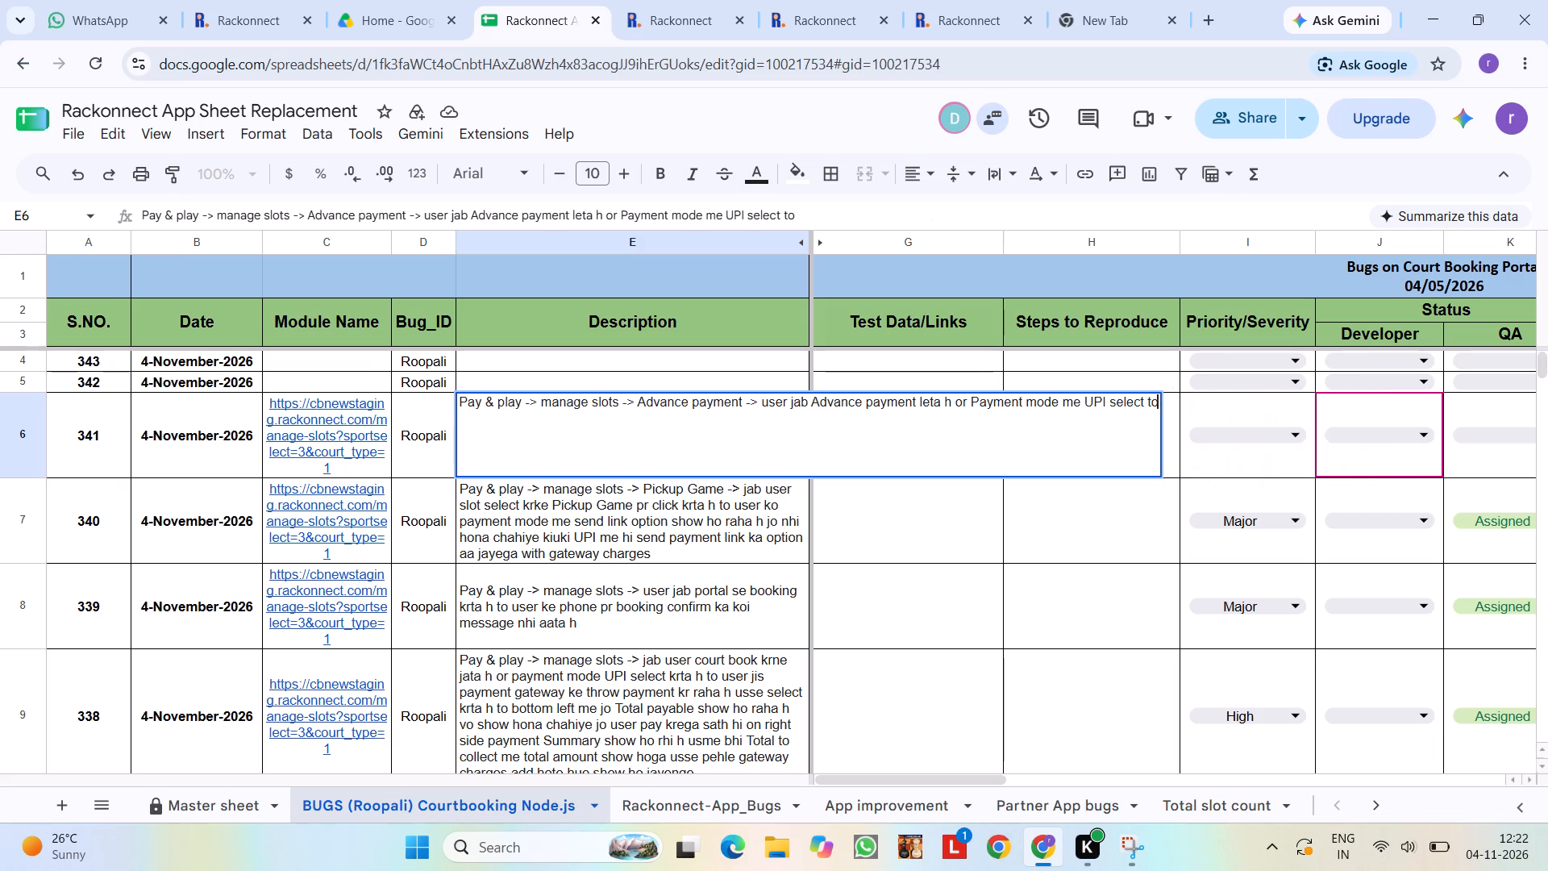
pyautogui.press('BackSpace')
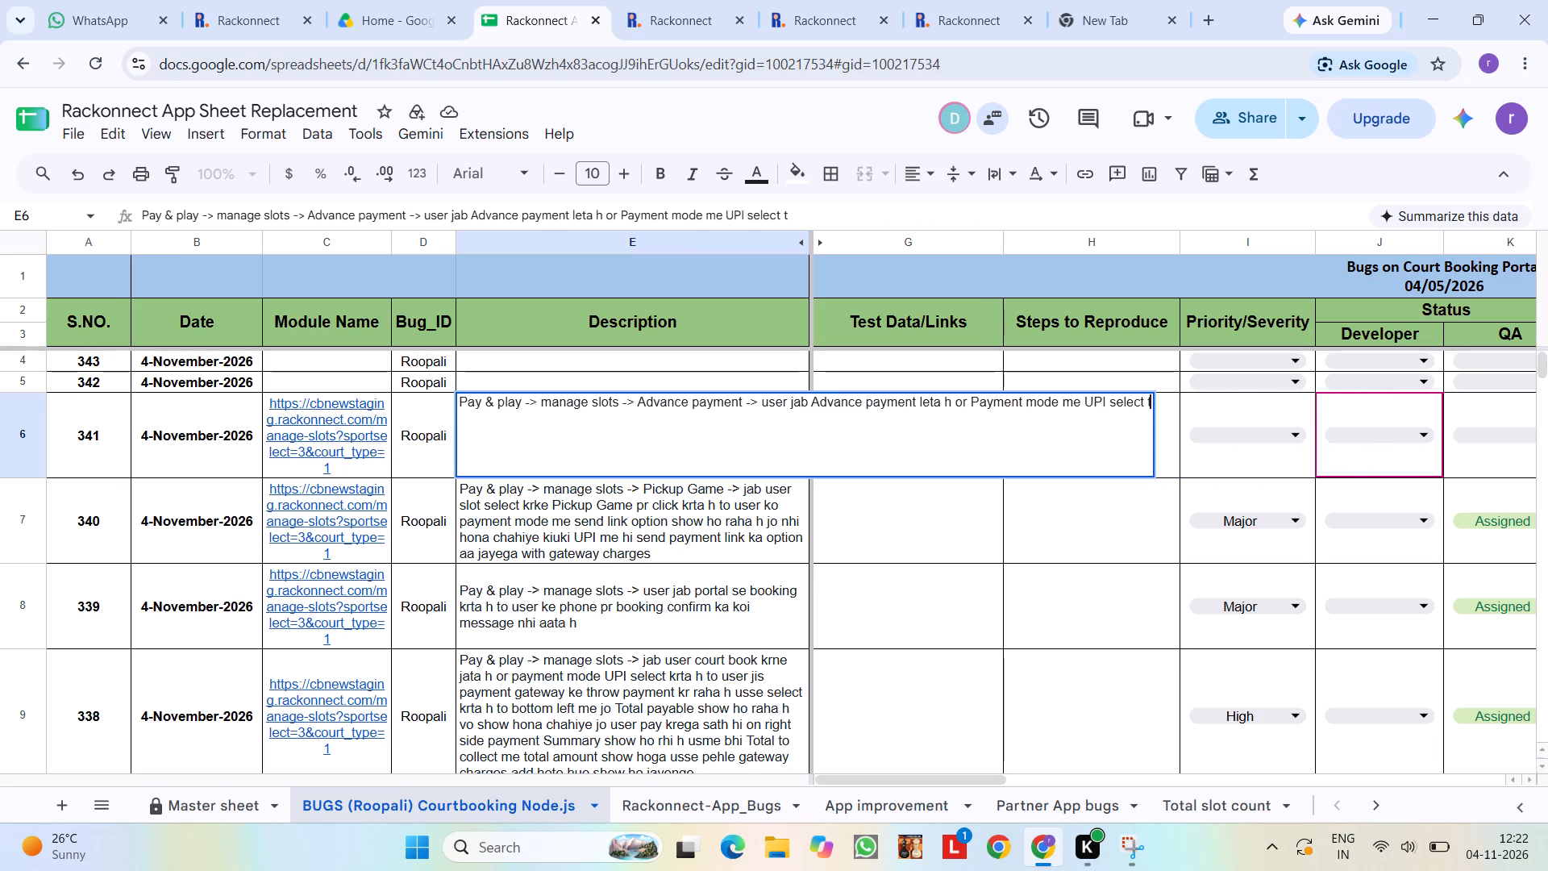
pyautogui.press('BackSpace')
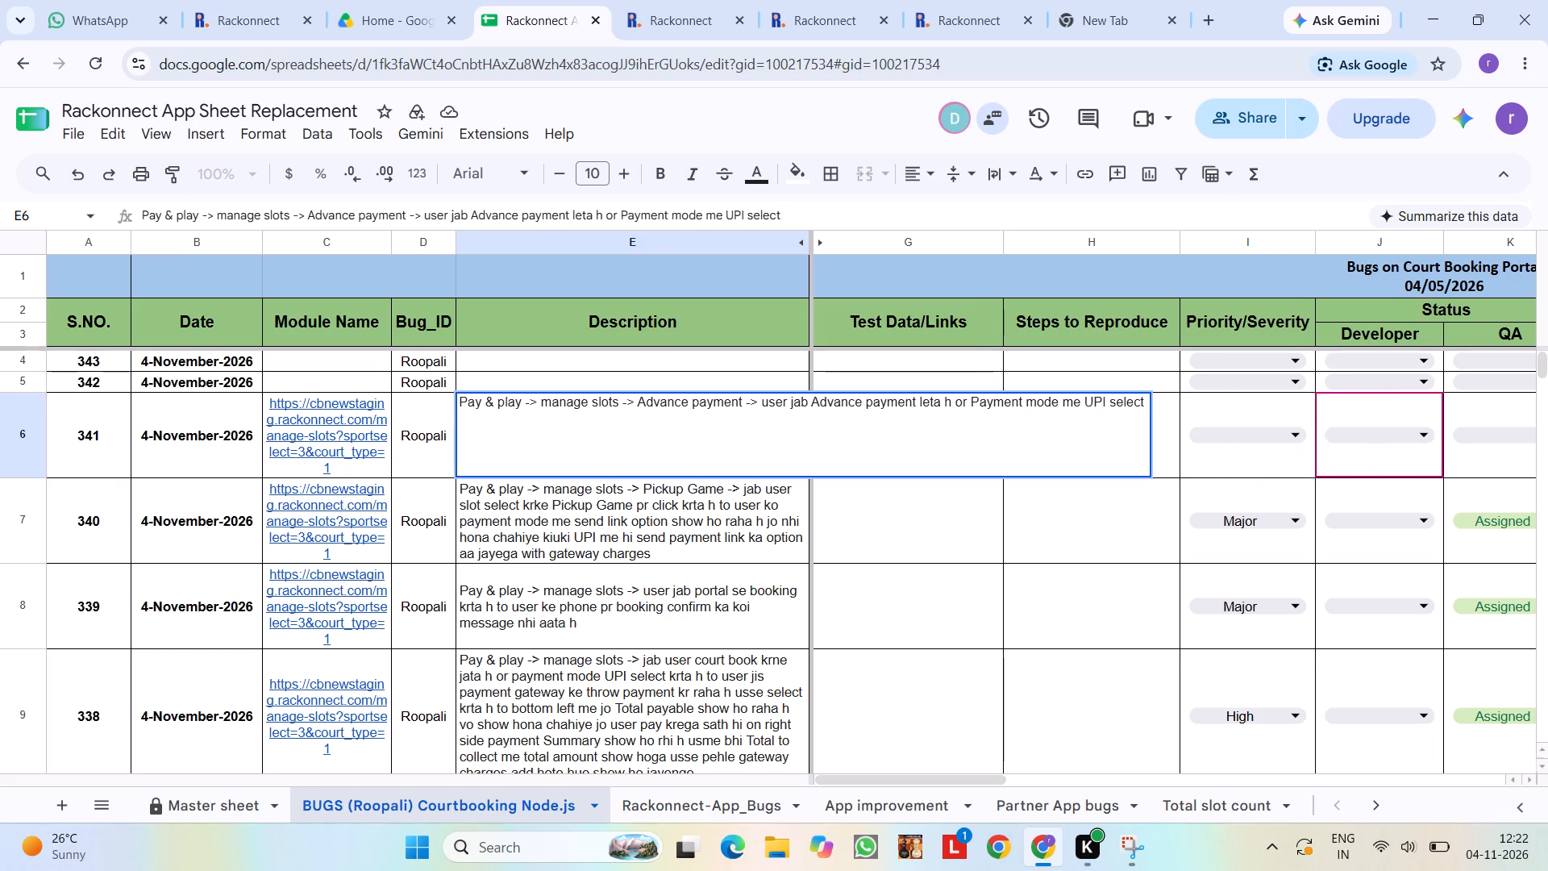
# Continue bug 341's description after "UPI select" with "krta h user ka total amount 6 tha".
pyautogui.write('krta h')
pyautogui.press('space')
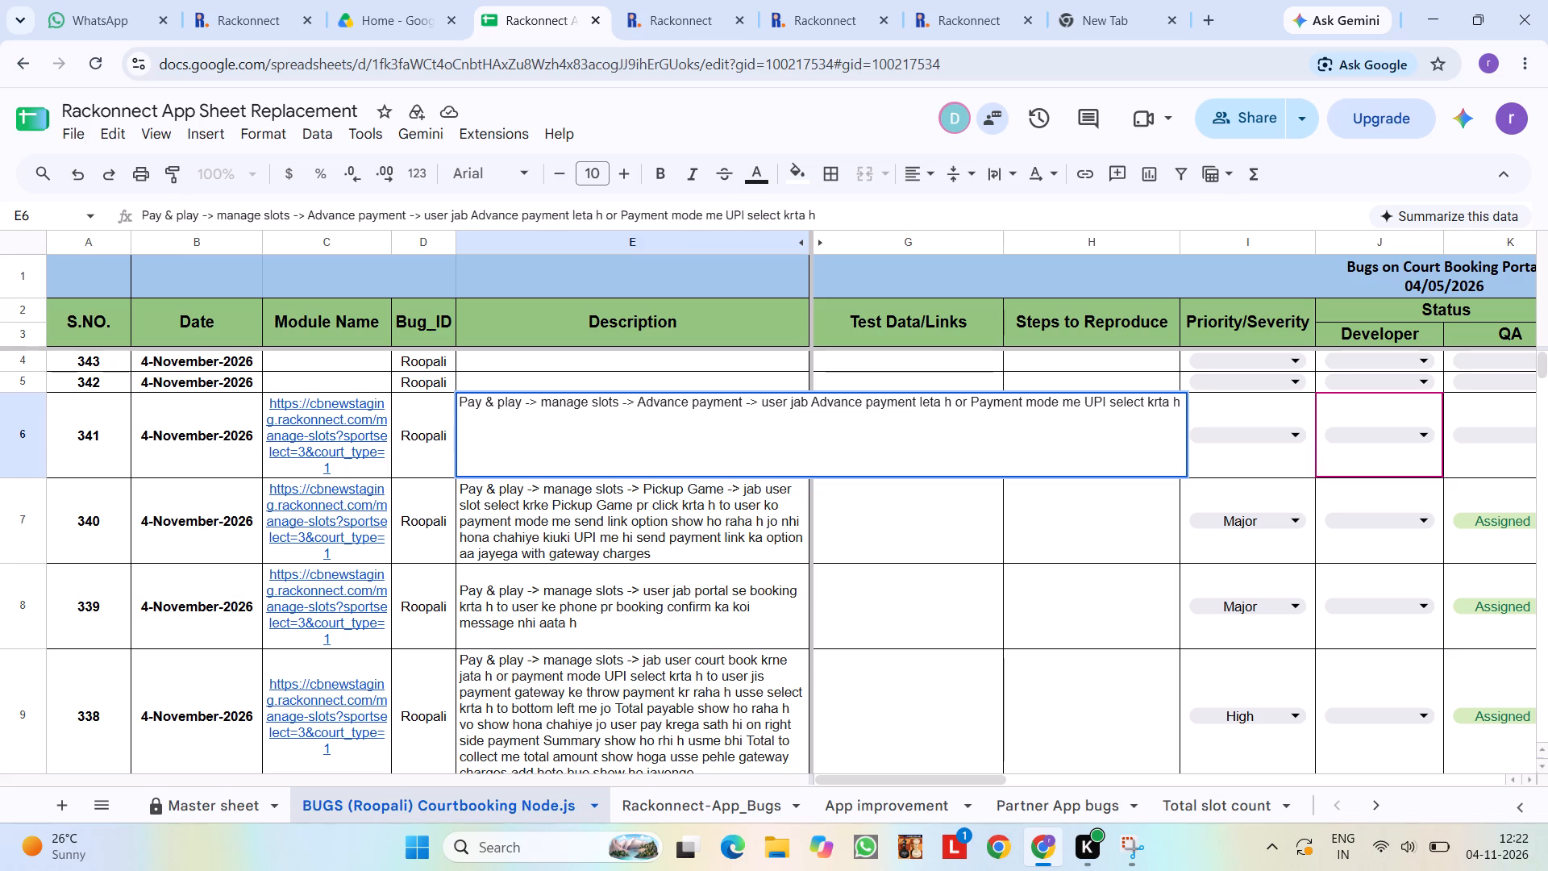
pyautogui.write('user ka toto')
pyautogui.press('BackSpace')
pyautogui.write('al amount')
pyautogui.press('space')
pyautogui.write('6 tha a')
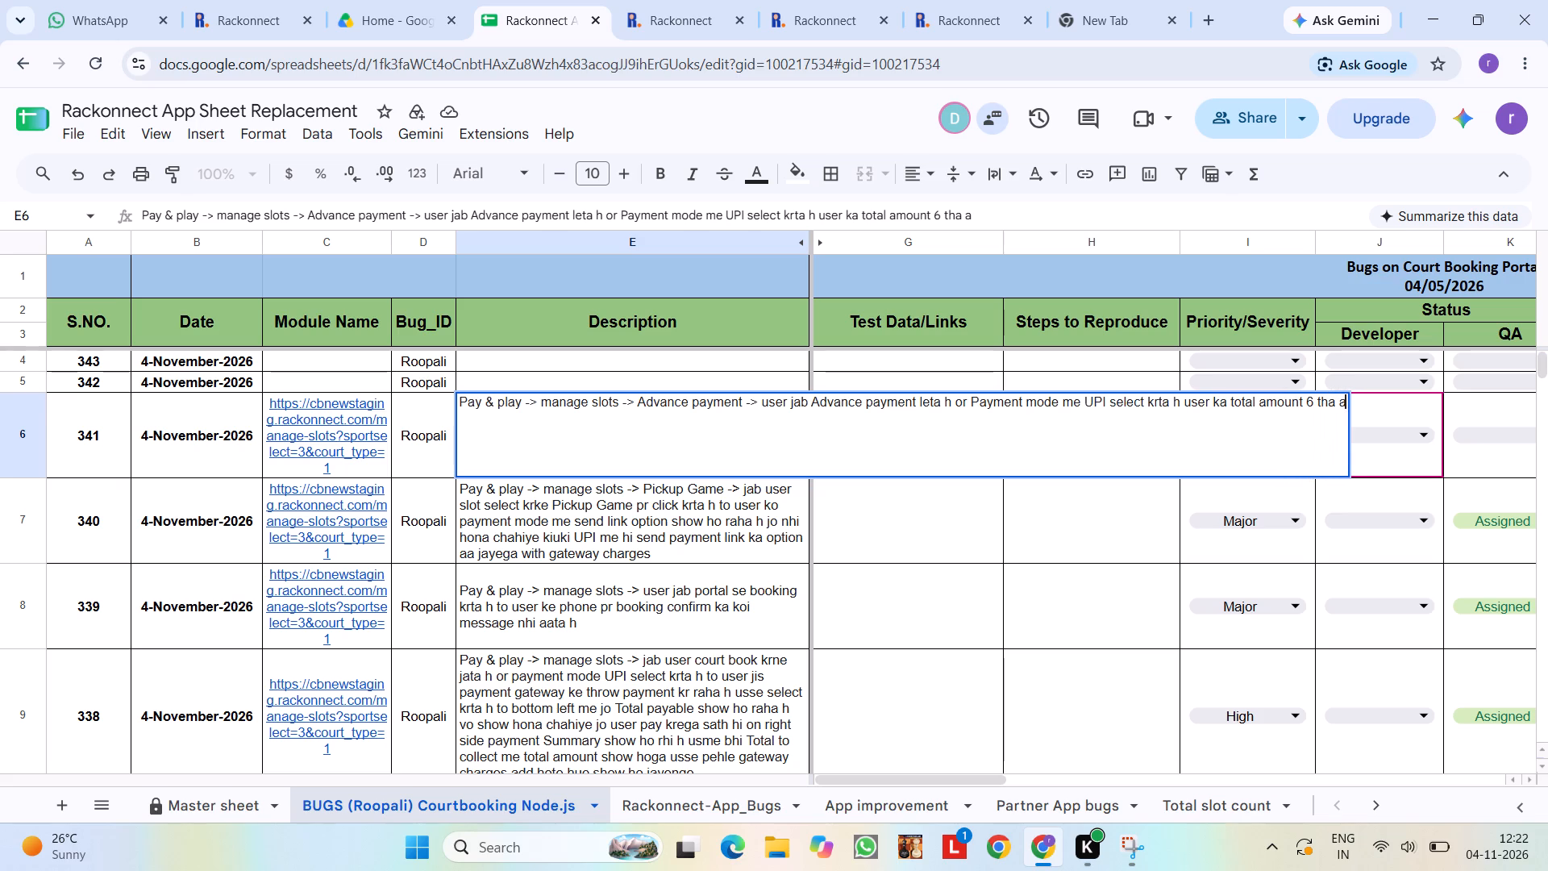
pyautogui.press('BackSpace')
# Extend bug 341's description with "user ne Advance amount 3 le raha h", reusing the copied label.
pyautogui.write('user ne')
pyautogui.press('space')
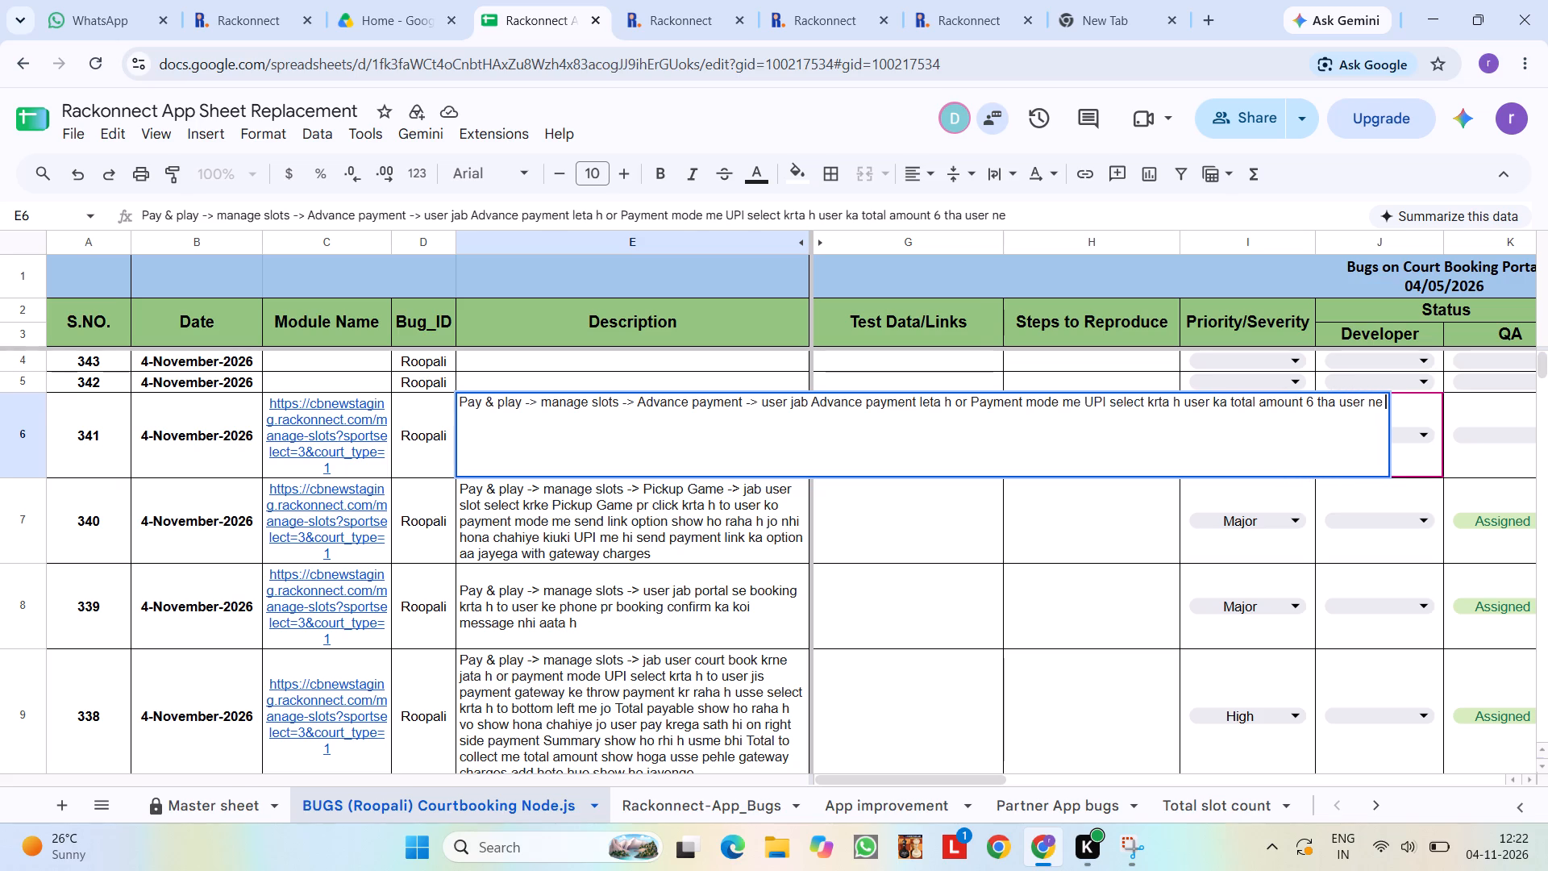
pyautogui.hotkey('ctrl', 'v')
pyautogui.press('space')
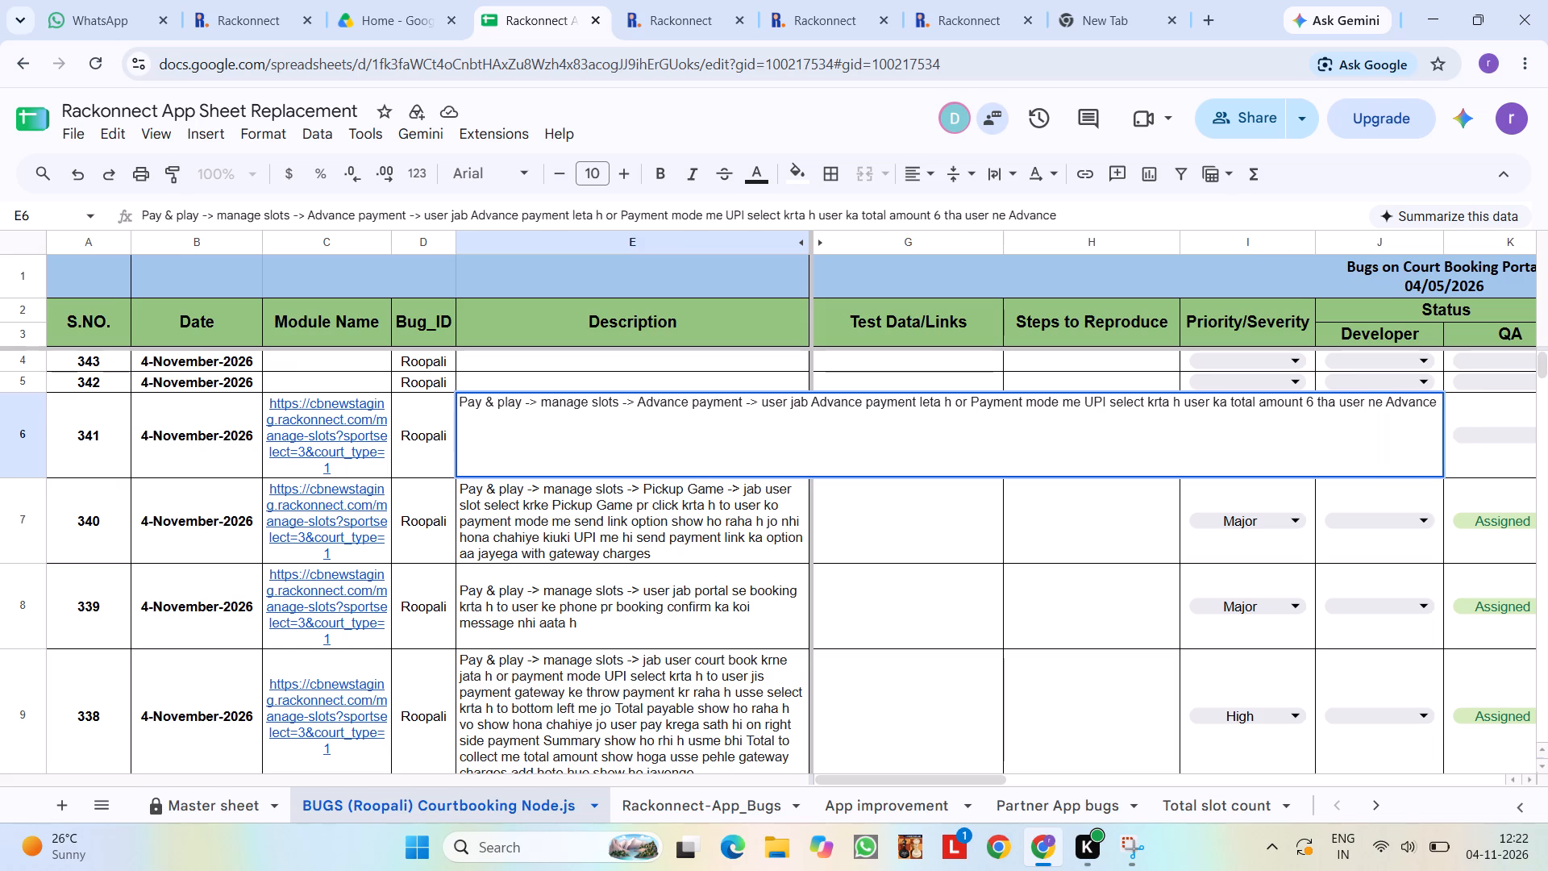
pyautogui.write('amount')
pyautogui.press('space')
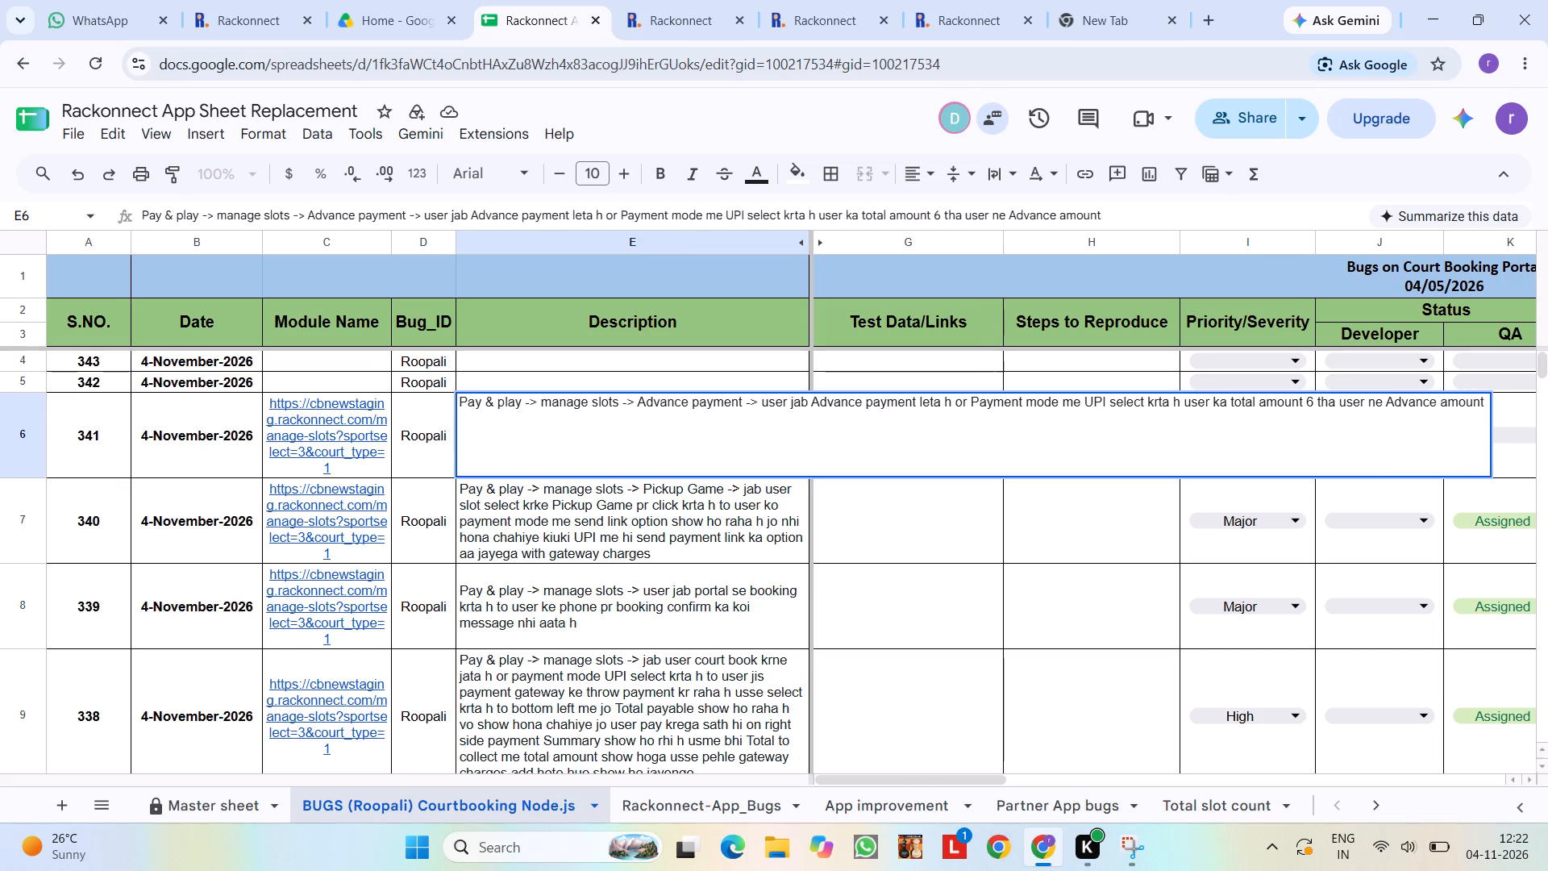
pyautogui.write('3')
pyautogui.press('space')
pyautogui.write('le raha h')
pyautogui.press('space')
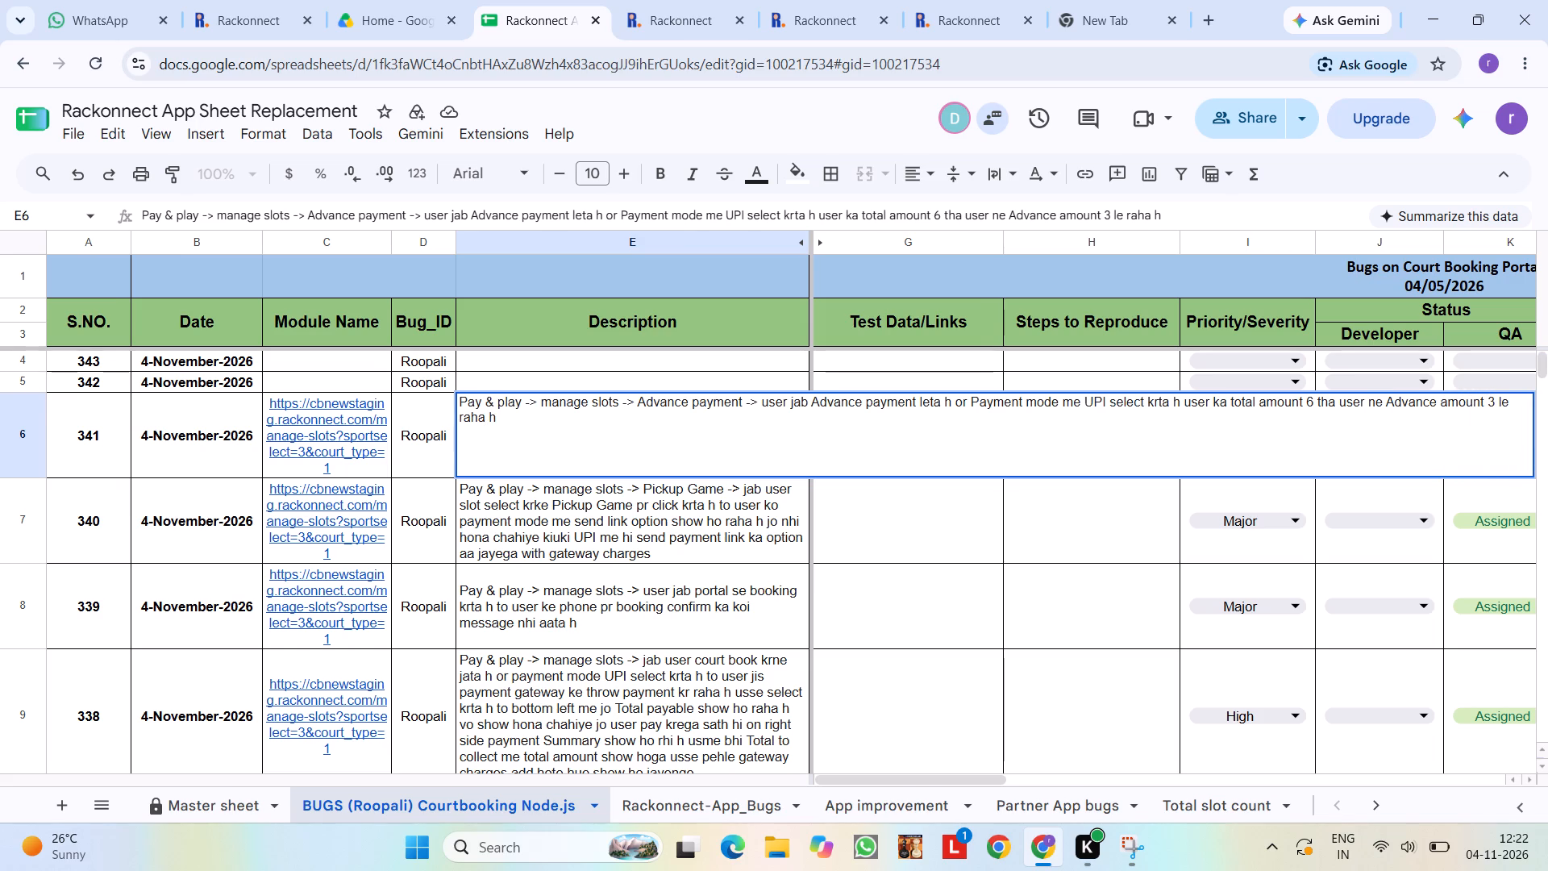
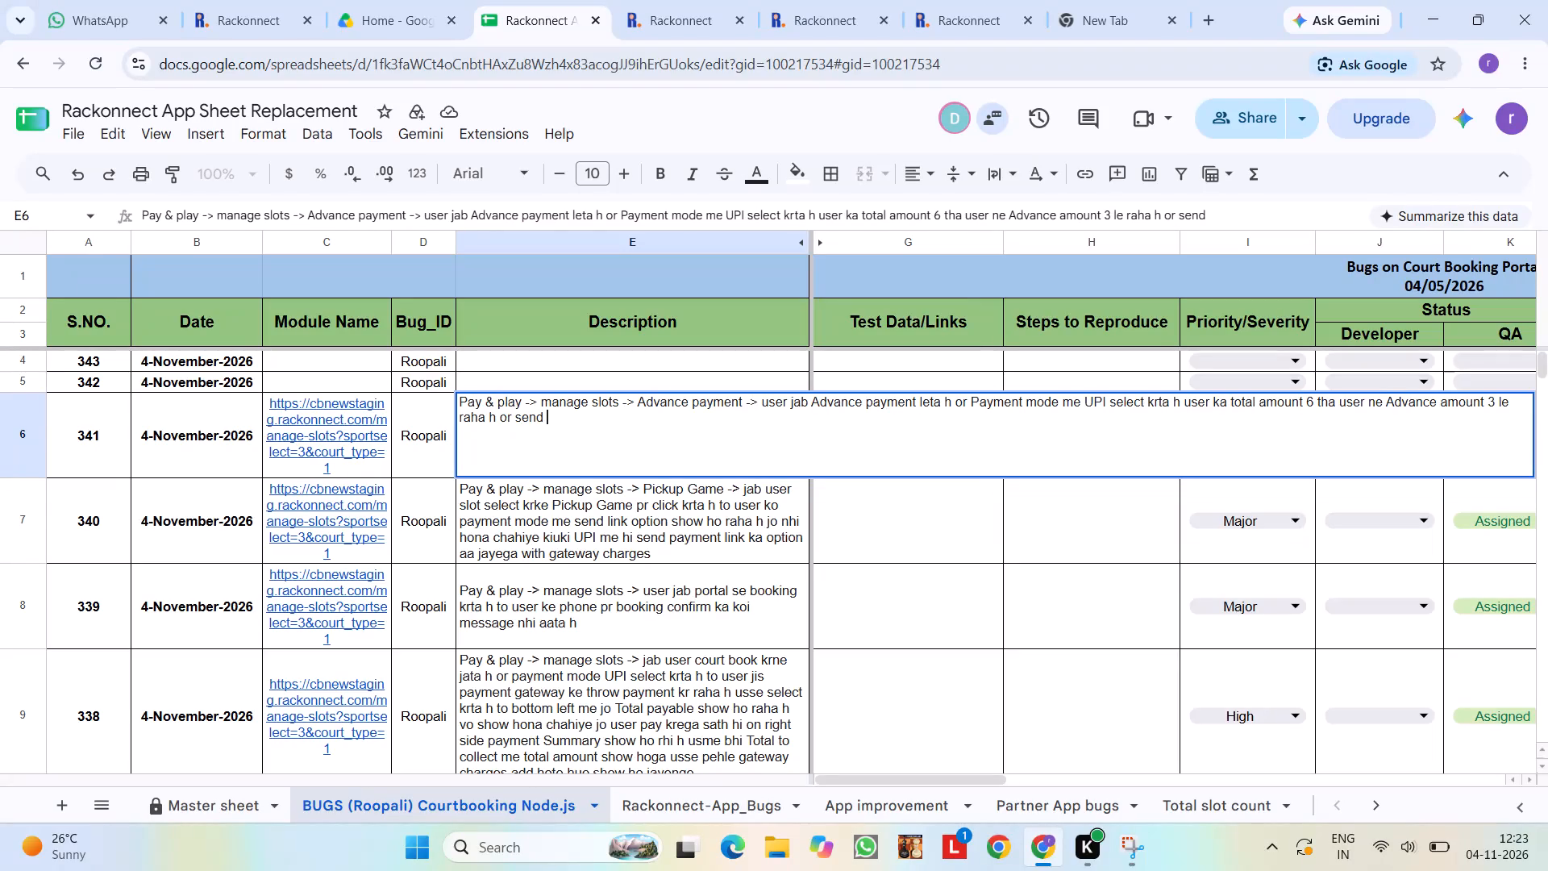
# Remove the trailing "or send" from bug 341's description.
pyautogui.write('pa')
pyautogui.press('BackSpace')
pyautogui.press('BackSpace')
pyautogui.press('BackSpace')
pyautogui.press('BackSpace')
pyautogui.press('BackSpace')
pyautogui.press('BackSpace')
pyautogui.press('BackSpace')
pyautogui.write('gat')
pyautogui.press('BackSpace')
pyautogui.press('BackSpace')
pyautogui.press('BackSpace')
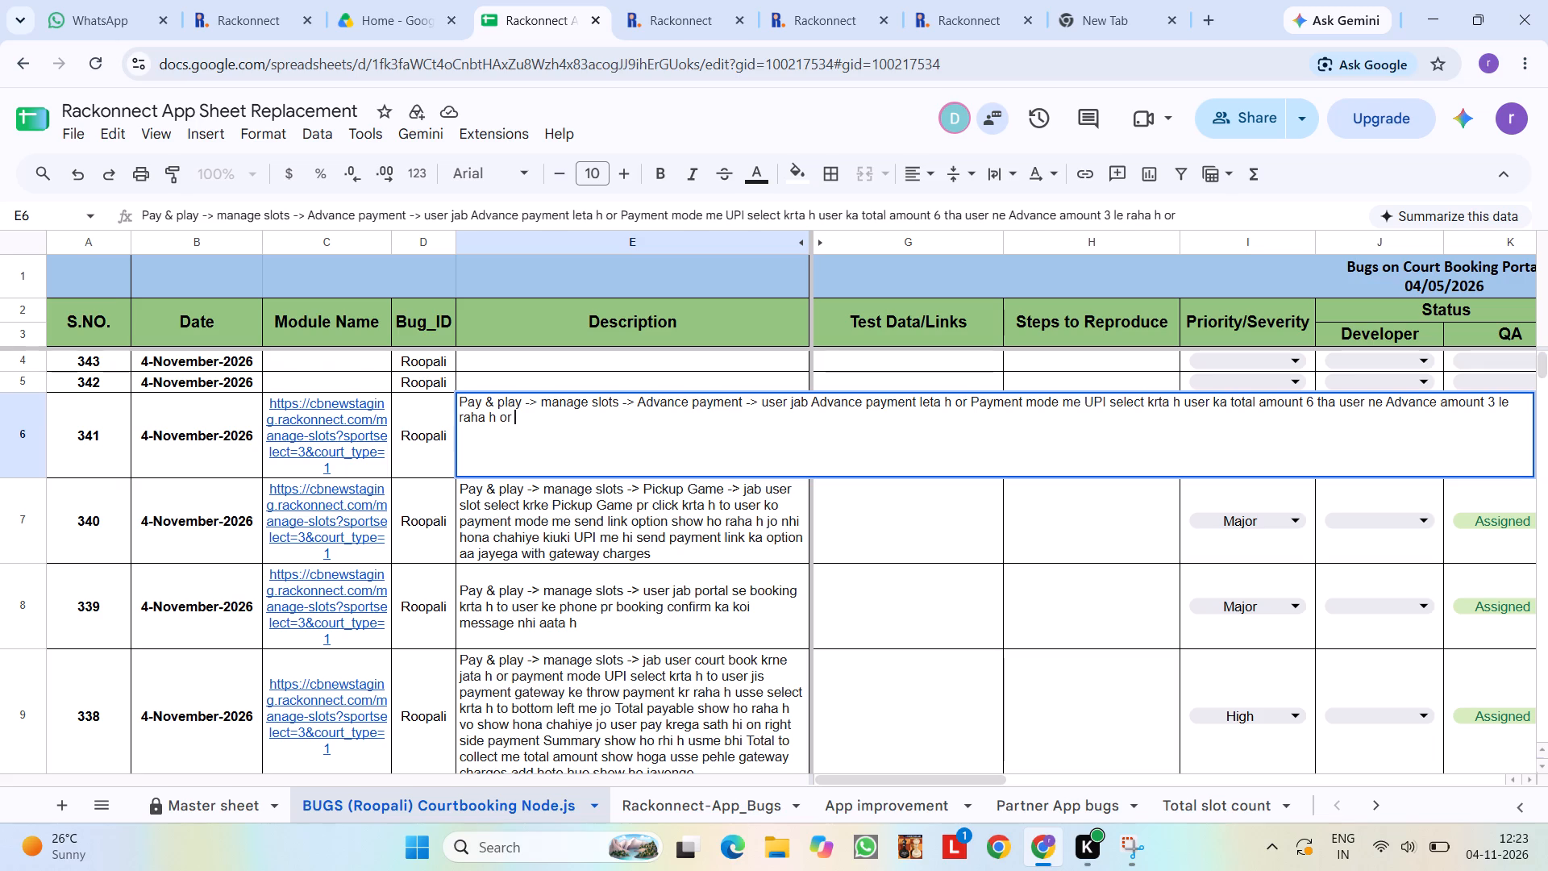
pyautogui.press('BackSpace')
pyautogui.press('BackSpace')
pyautogui.press('BackSpace')
# Extend bug 341's description after "le raha h" with "pr user ka ja gateway charges".
pyautogui.write('pr user')
pyautogui.press('space')
pyautogui.write('ka')
pyautogui.press('space')
pyautogui.press('h')
pyautogui.press('BackSpace')
pyautogui.write('ja')
pyautogui.press('space')
pyautogui.write('gate')
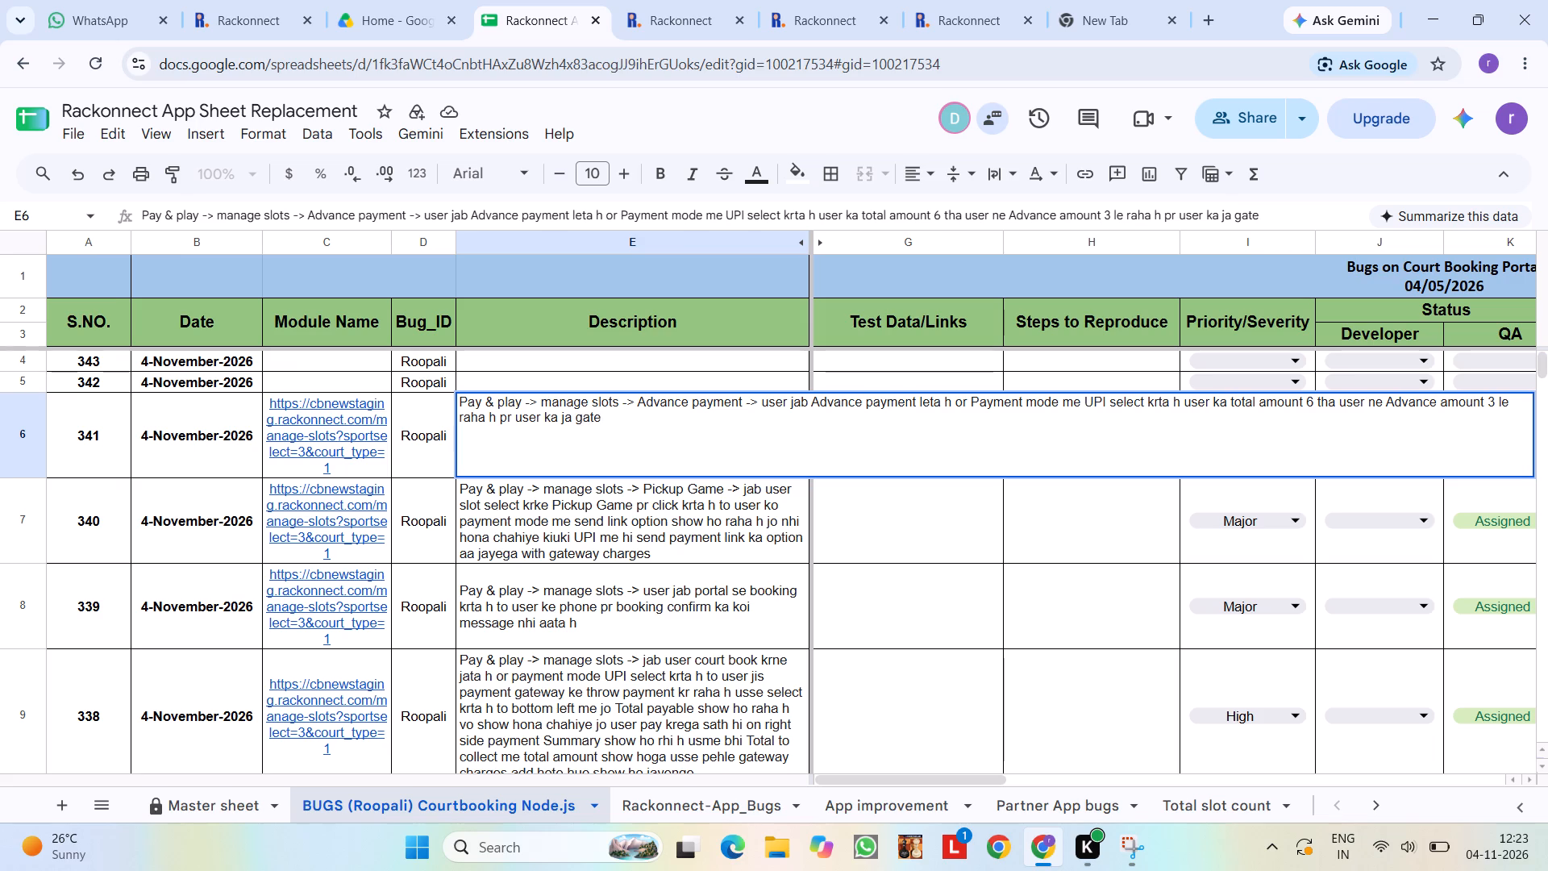
pyautogui.write('way')
pyautogui.press('space')
pyautogui.write('charges')
pyautogui.press('space')
# Continue bug 341's description with "jo apply ho raha h vo".
pyautogui.write('jo')
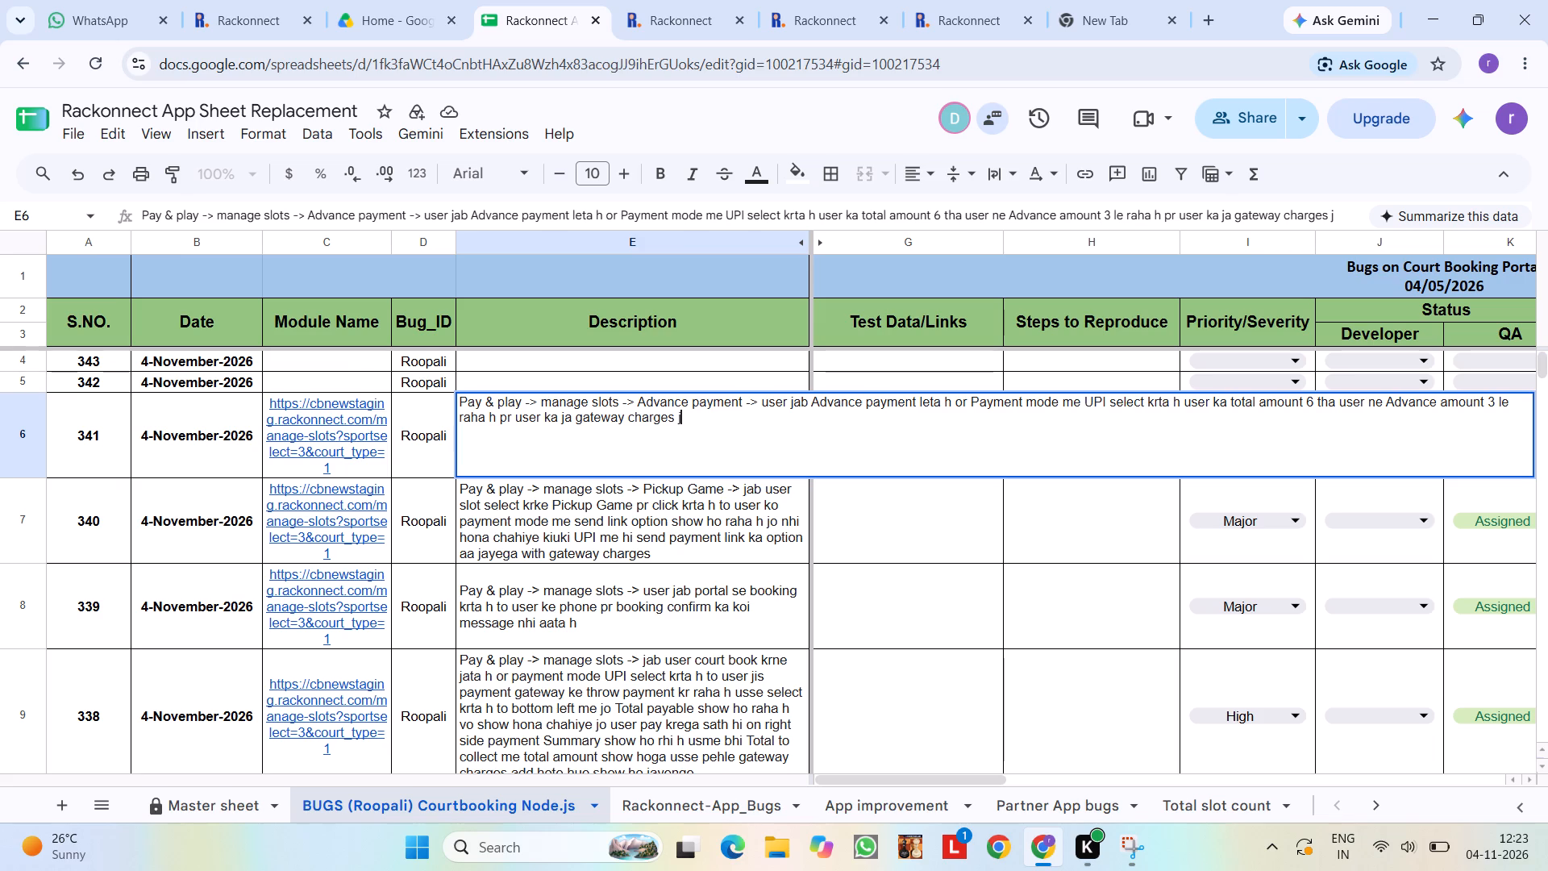
pyautogui.press('space')
pyautogui.write('apply ho jata')
pyautogui.press('BackSpace')
pyautogui.press('BackSpace')
pyautogui.press('BackSpace')
pyautogui.press('BackSpace')
pyautogui.write('raha h vo')
pyautogui.press('space')
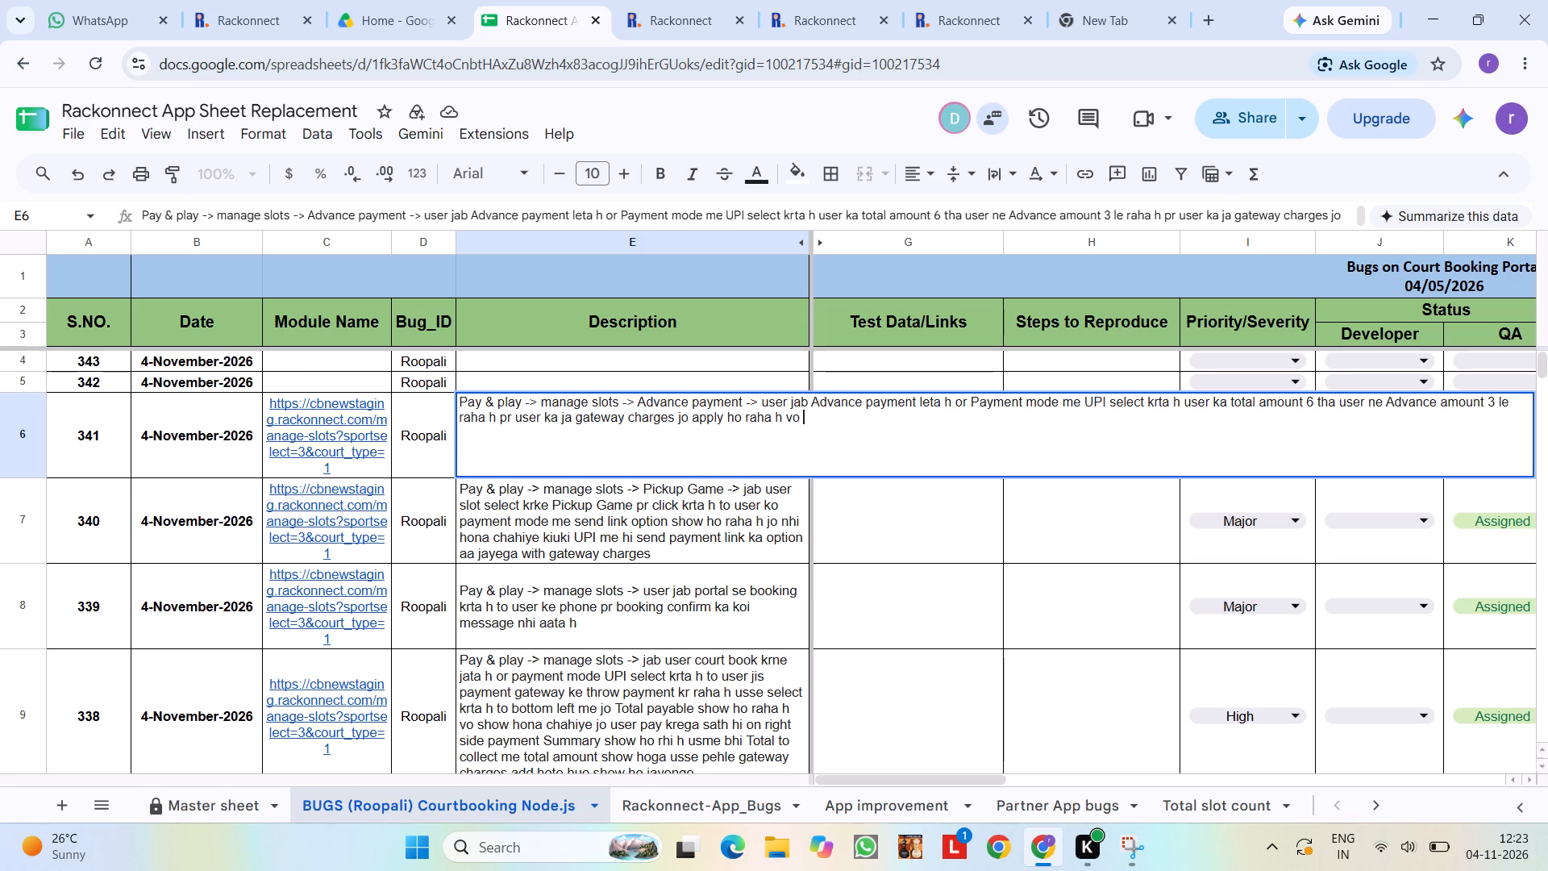
# Continue bug 341's description with "total 6 amount pr ho raha h jo ki".
pyautogui.write('tit')
pyautogui.press('BackSpace')
pyautogui.press('BackSpace')
pyautogui.write('otal')
pyautogui.press('space')
pyautogui.write('6 amount pr ho raha h jo ki')
pyautogui.press('space')
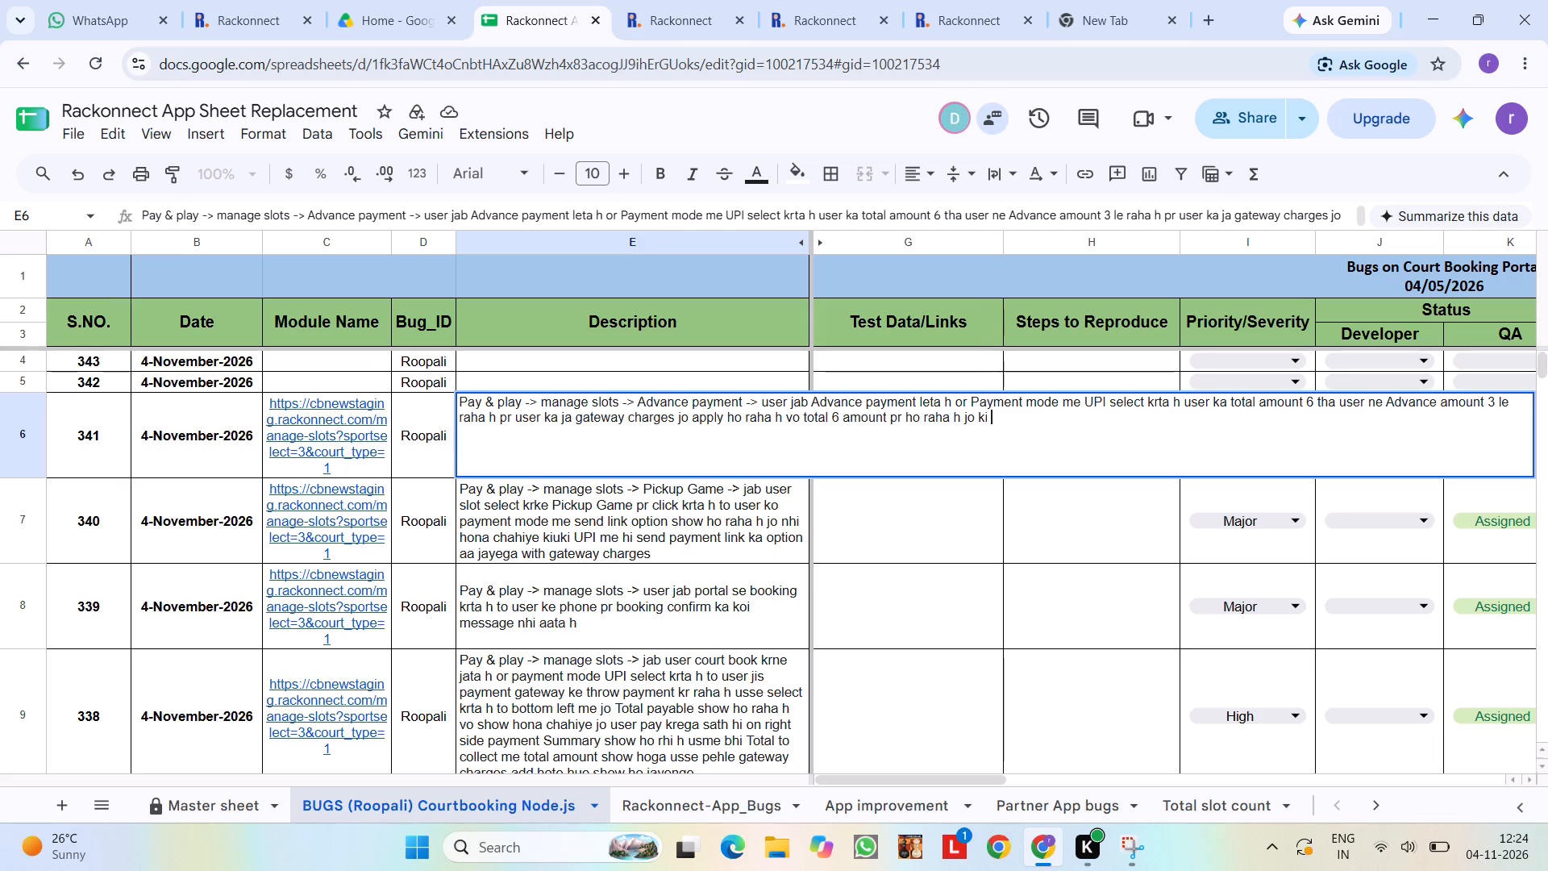
# Continue bug 341's description with "3 pr hona chahiye kiuki user".
pyautogui.write('3 pr ho na')
pyautogui.press('BackSpace')
pyautogui.press('BackSpace')
pyautogui.press('BackSpace')
pyautogui.write('na chahiye')
pyautogui.press('space')
pyautogui.write('kiuki user')
pyautogui.press('space')
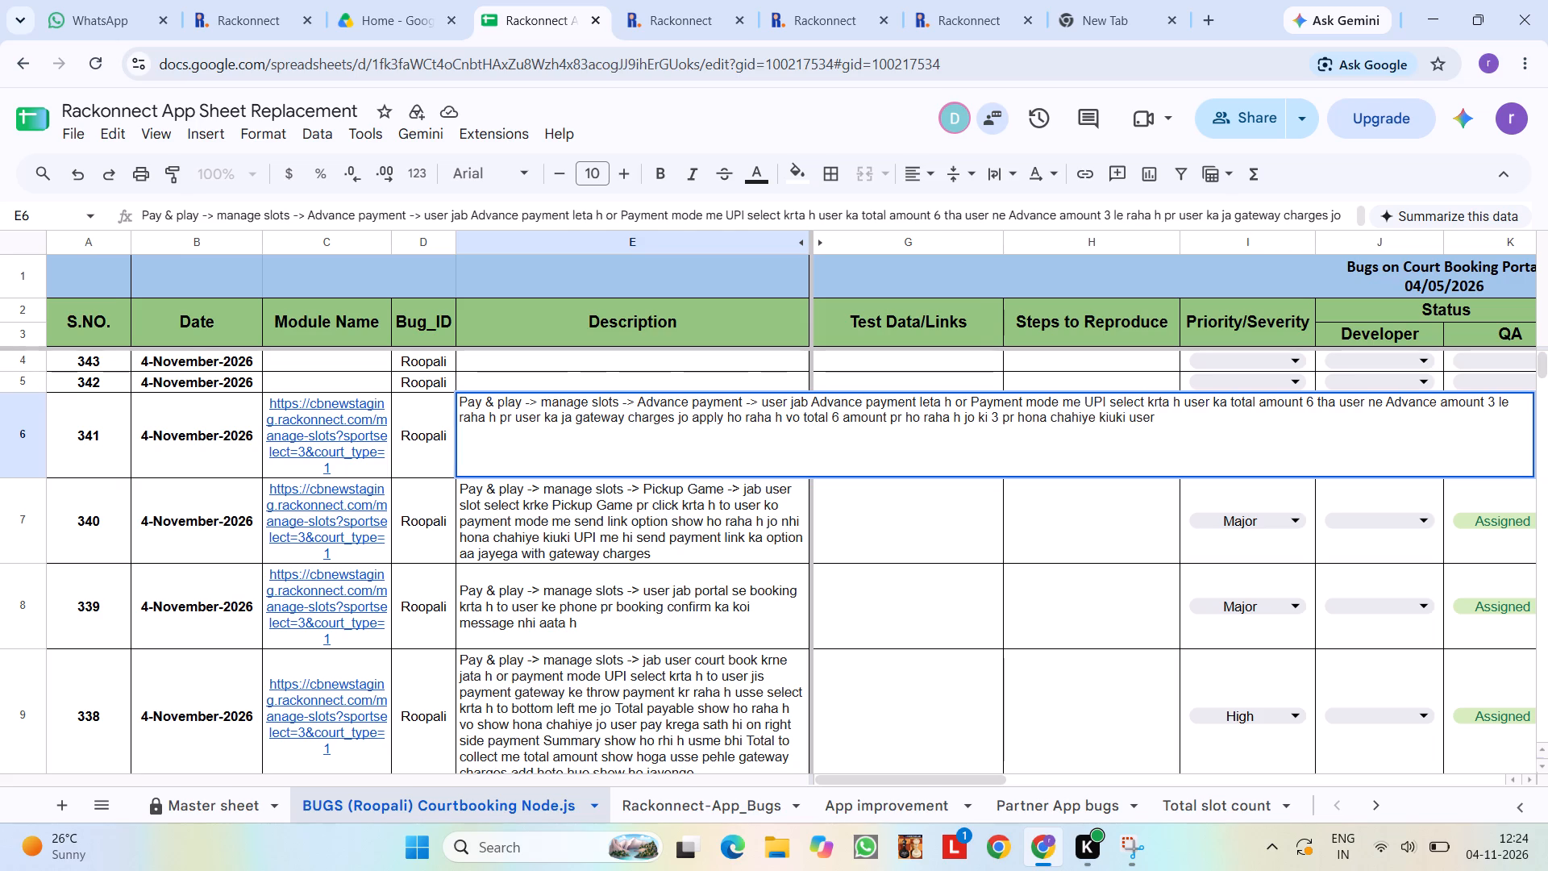
# Finish bug 341's description with "total pay nhi kr raha kuch amount pay kr raha h" and commit the cell.
pyautogui.write('total pay mn')
pyautogui.press('BackSpace')
pyautogui.press('BackSpace')
pyautogui.write('nhi kt')
pyautogui.press('space')
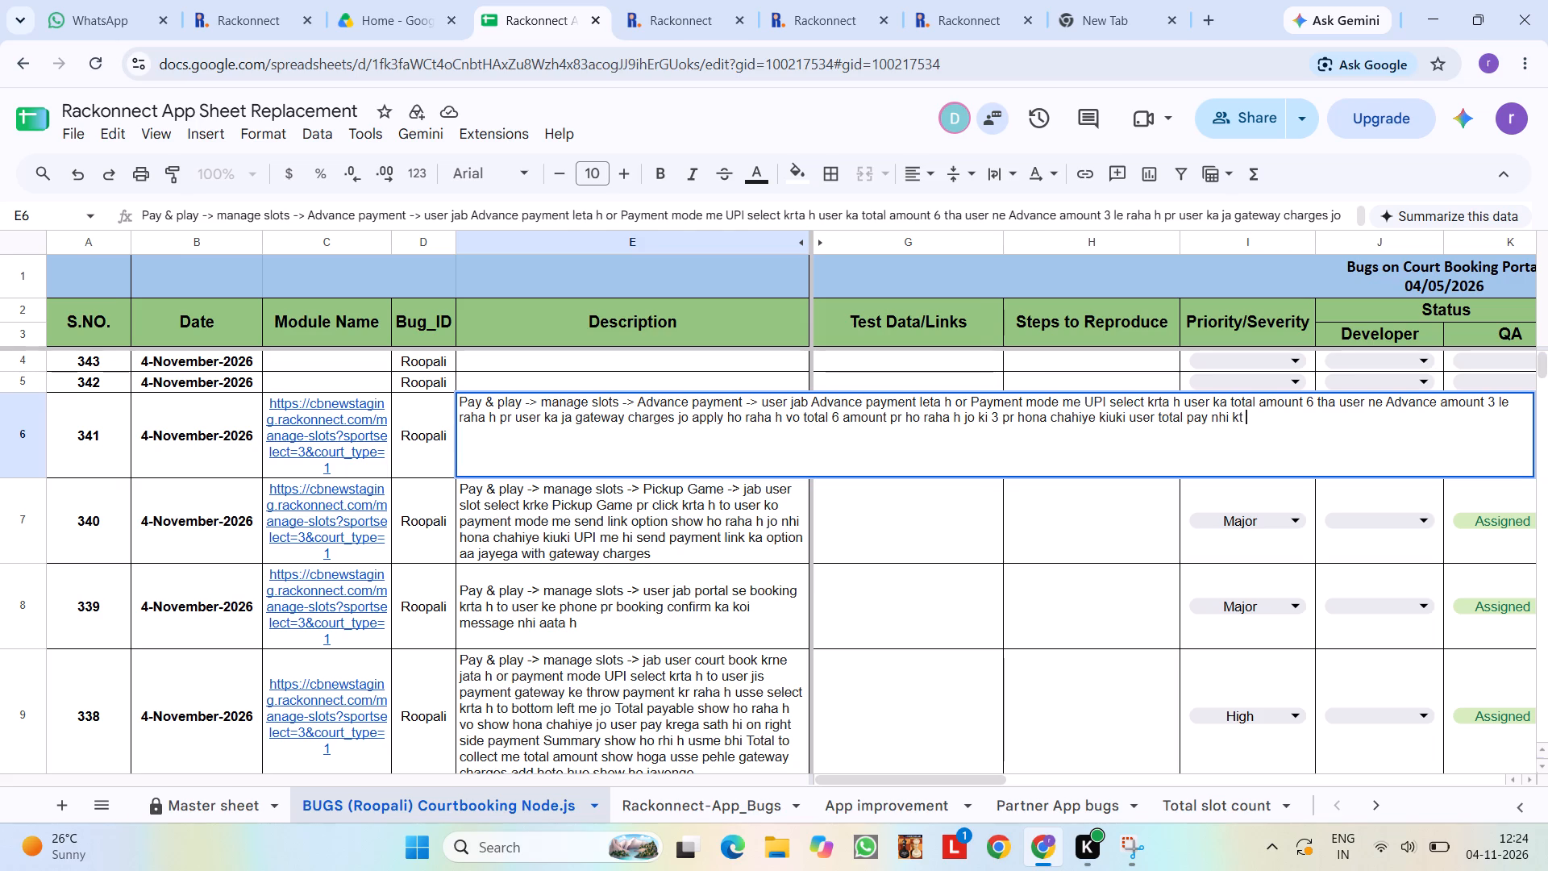
pyautogui.press('BackSpace')
pyautogui.press('BackSpace')
pyautogui.write('r raha')
pyautogui.press('space')
pyautogui.write('kuch amount pay kt')
pyautogui.press('space')
pyautogui.press('BackSpace')
pyautogui.press('BackSpace')
pyautogui.write('r raha h')
pyautogui.press('space')
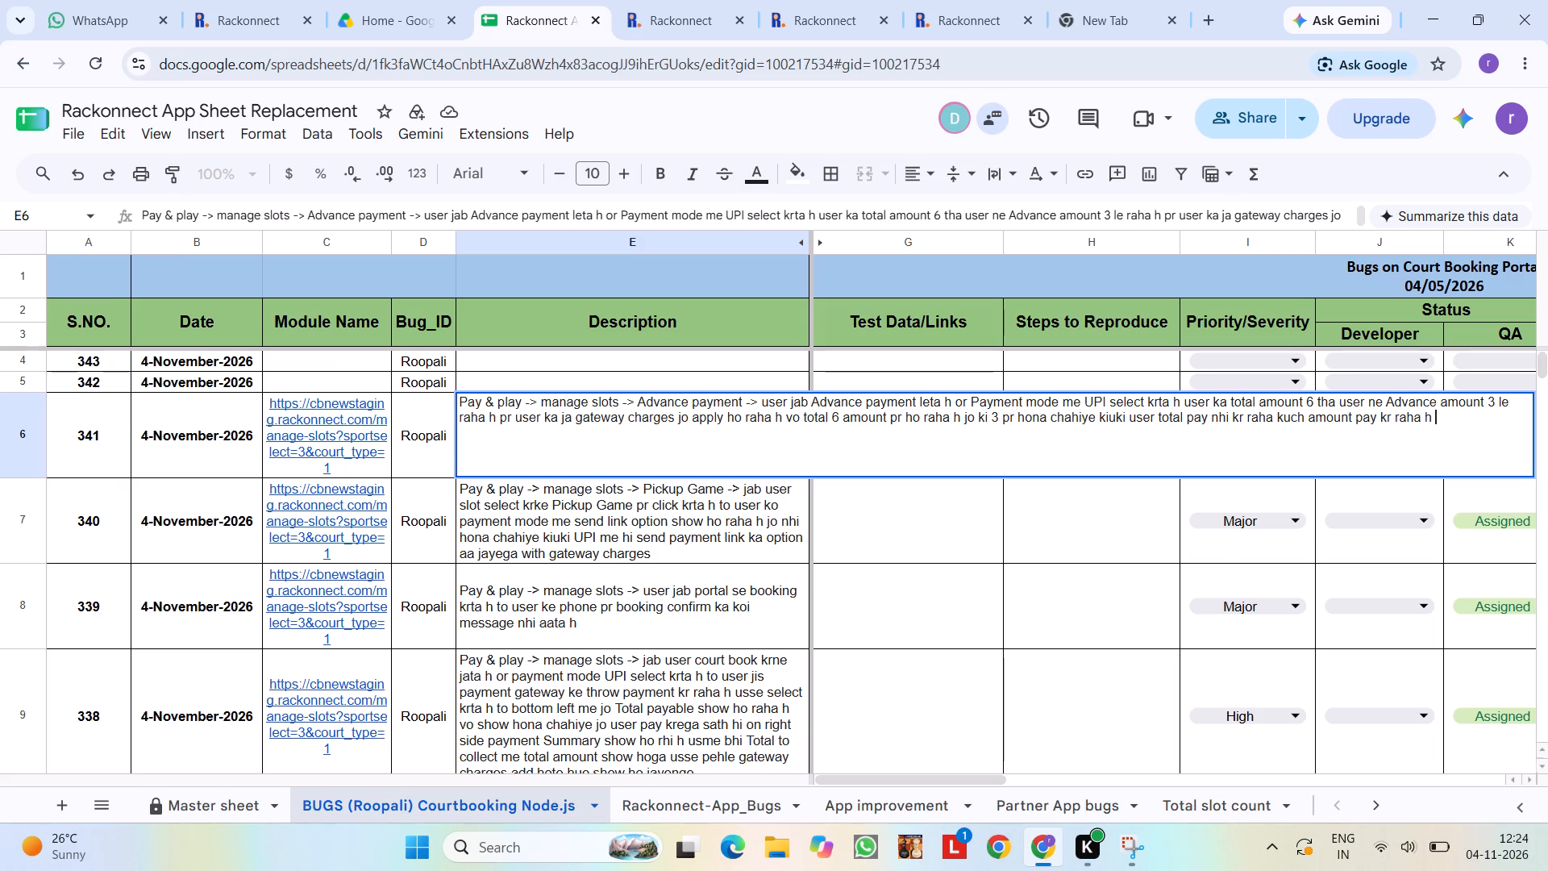
pyautogui.press('Return')
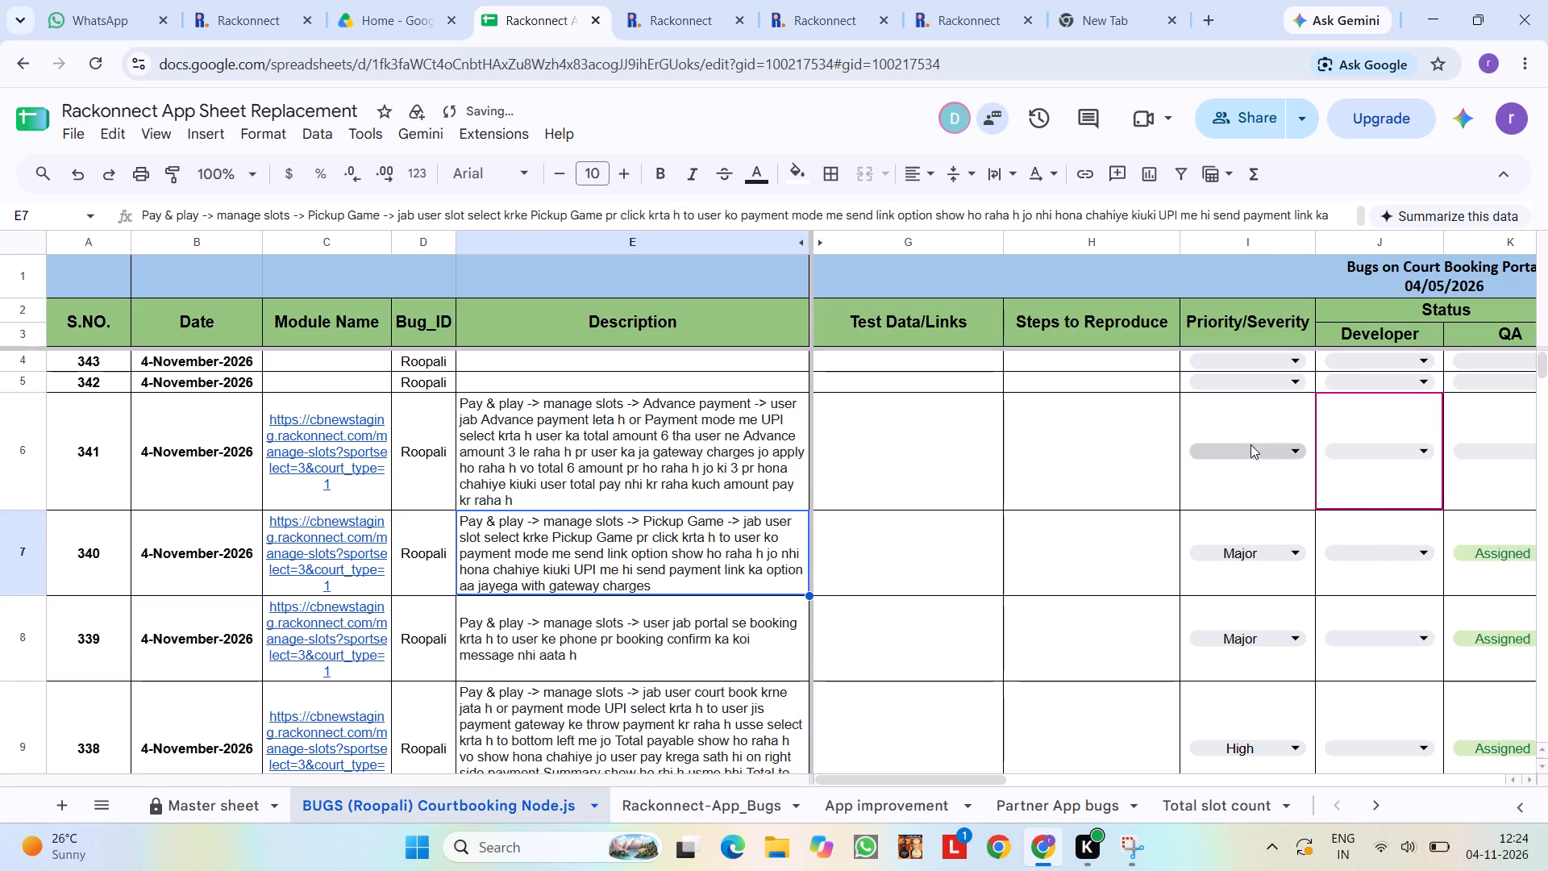
# Set bug 341's priority to Major and its QA status to Assigned.
pyautogui.click(1250, 444)
pyautogui.click(1234, 723)
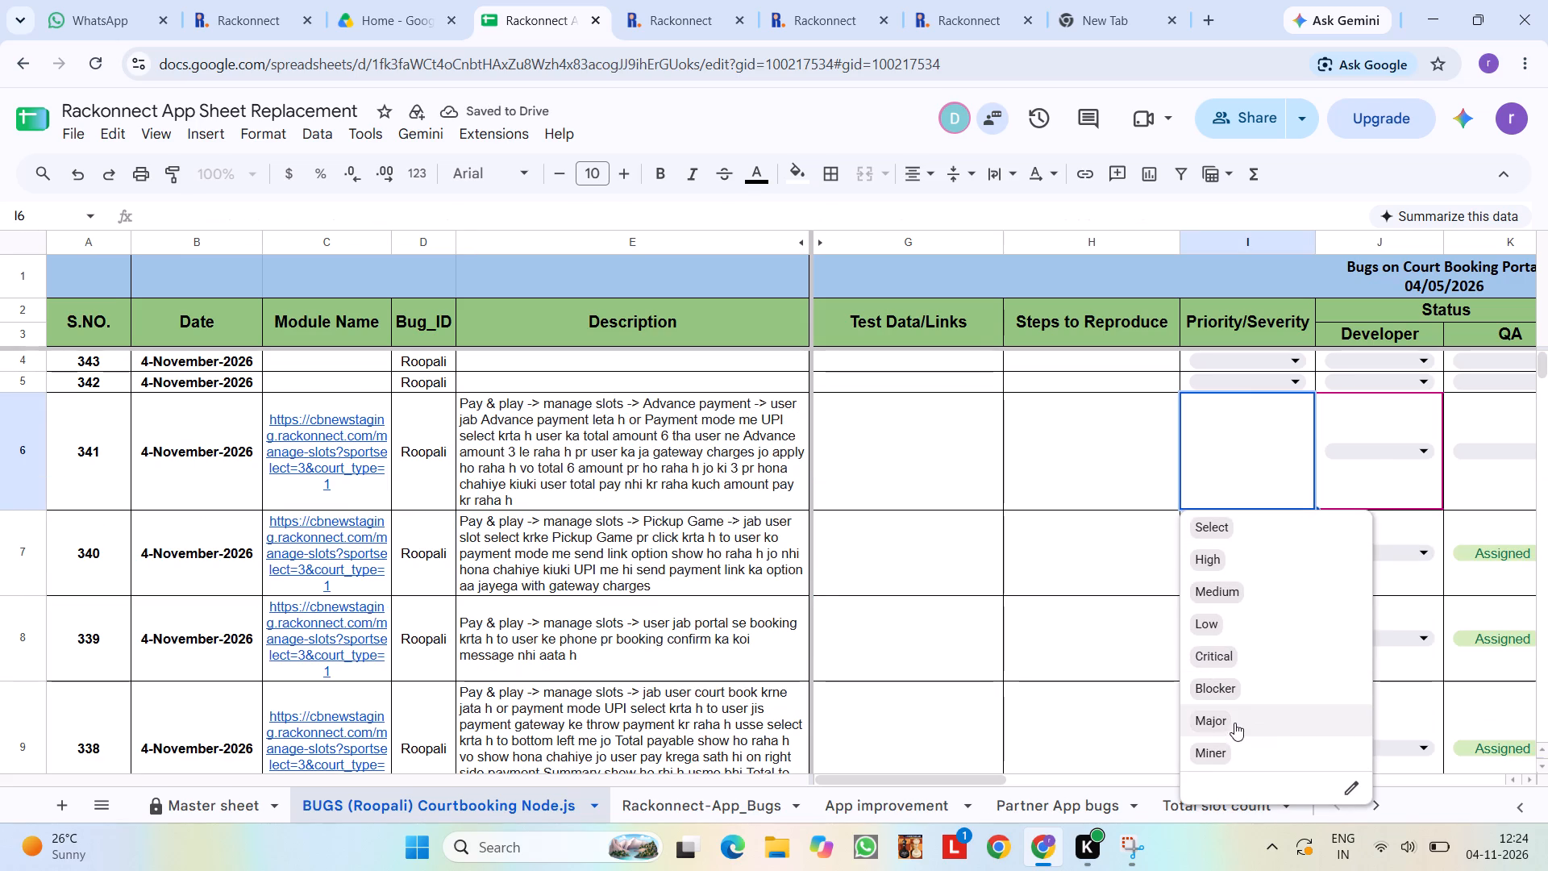
pyautogui.click(1500, 452)
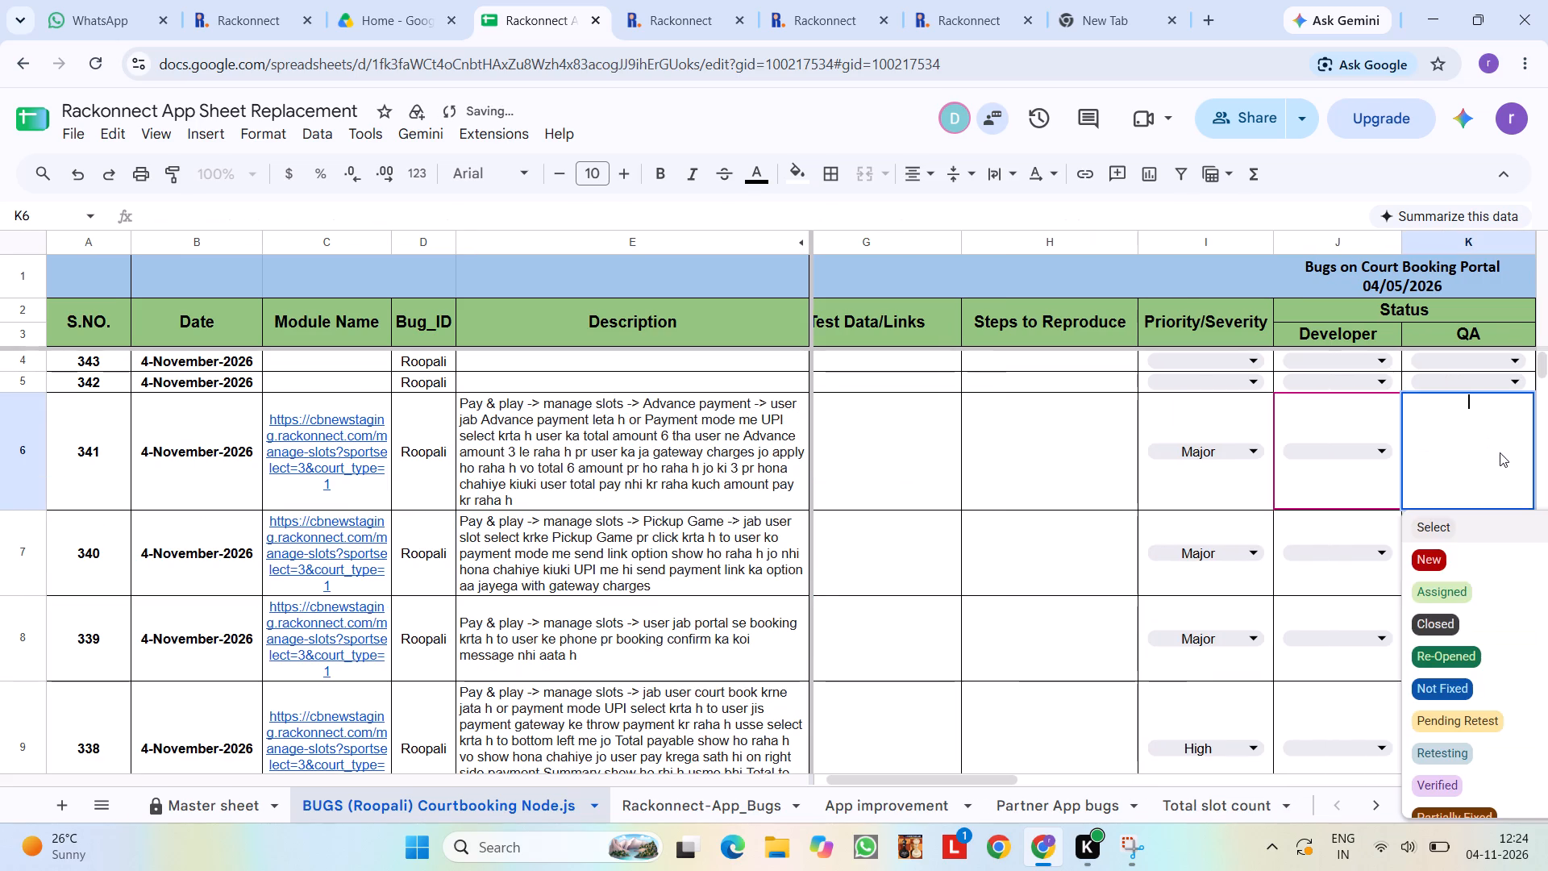
pyautogui.click(1464, 567)
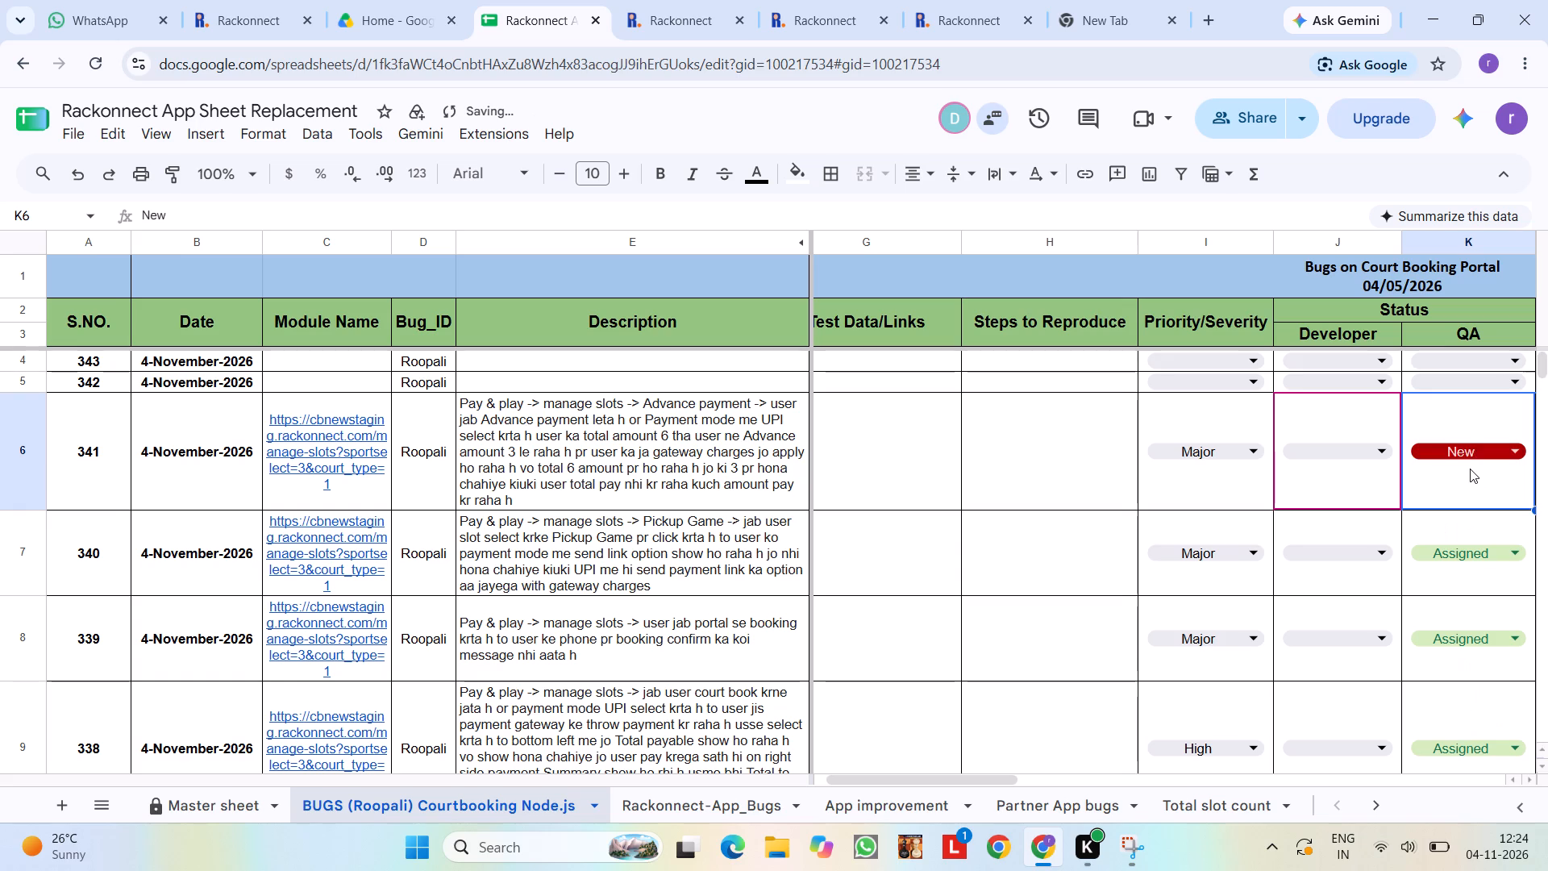
pyautogui.click(1471, 452)
pyautogui.click(1446, 593)
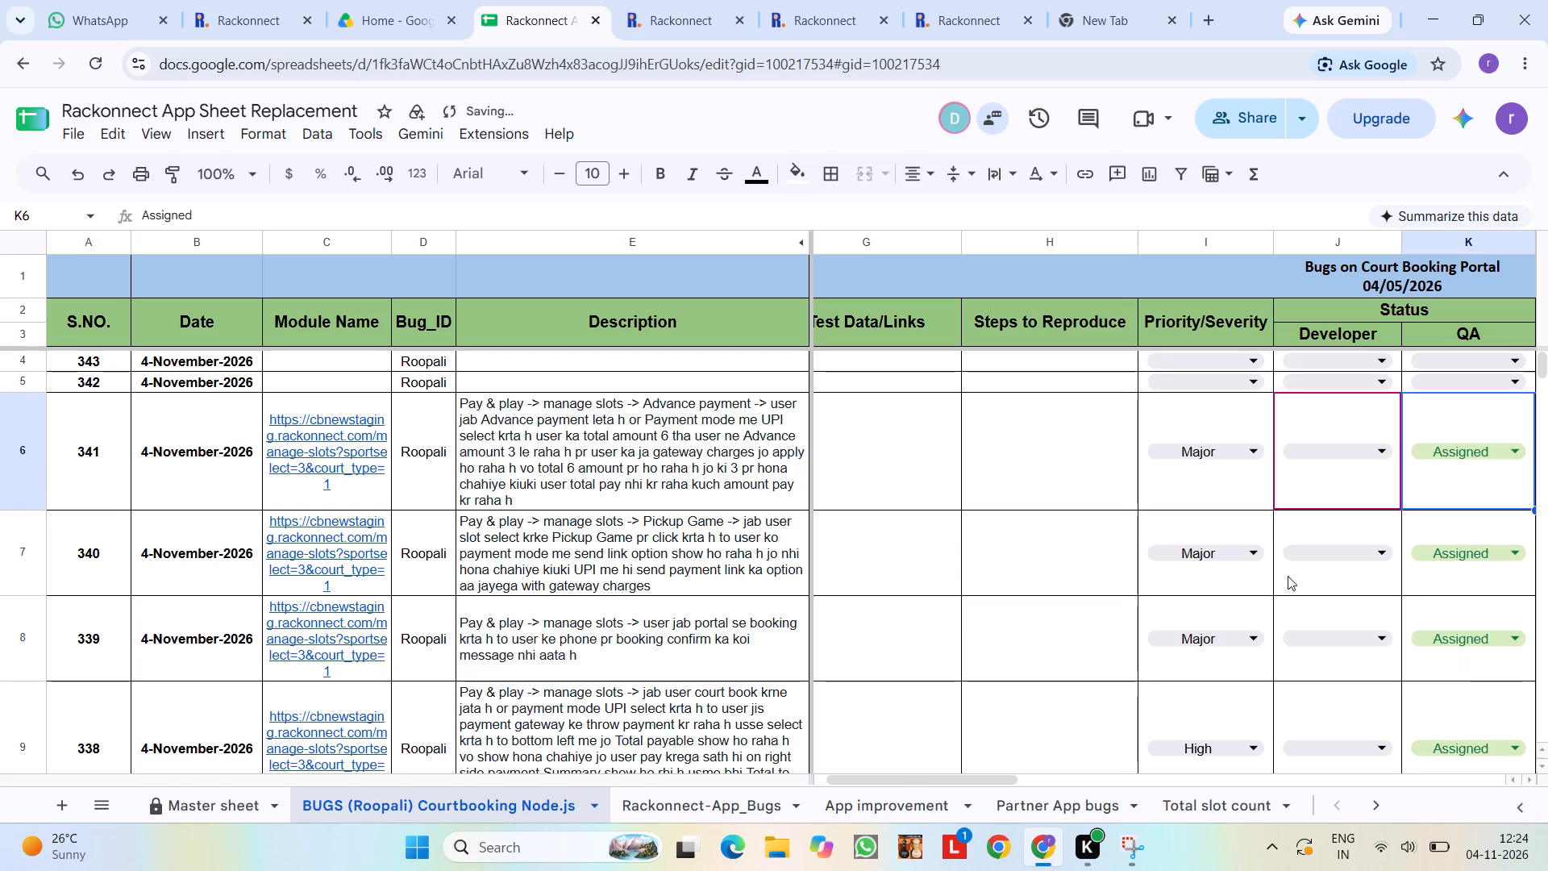
# Choose bug 341's Dev/Live value and return to the row of bug 342.
pyautogui.hscroll(-5, 1105, 472)
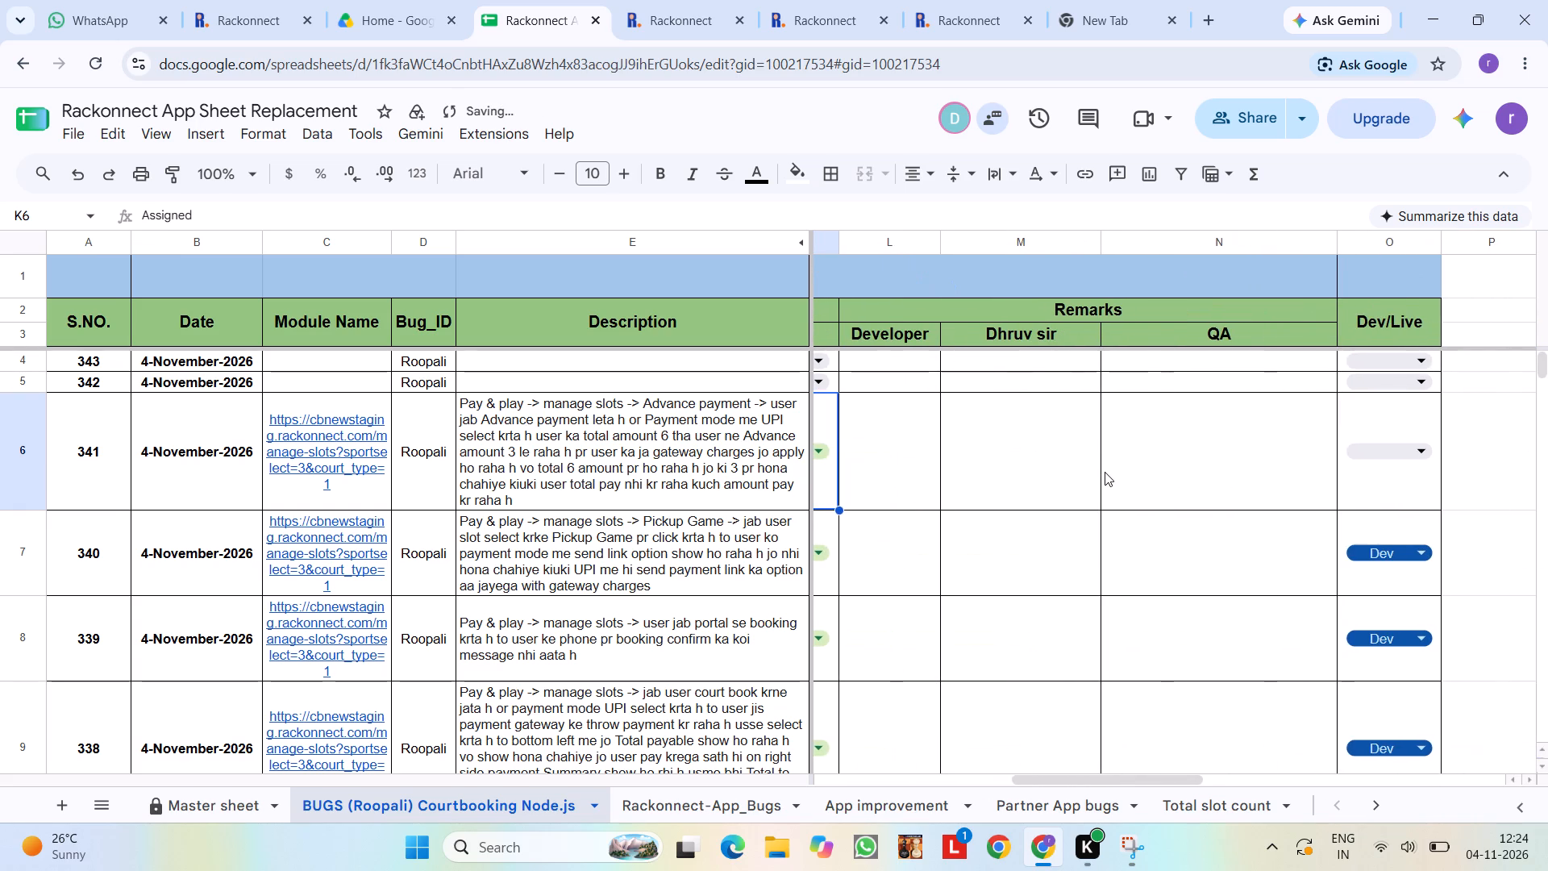
pyautogui.click(1398, 453)
pyautogui.click(1399, 518)
pyautogui.hscroll(10, 1399, 518)
pyautogui.click(352, 389)
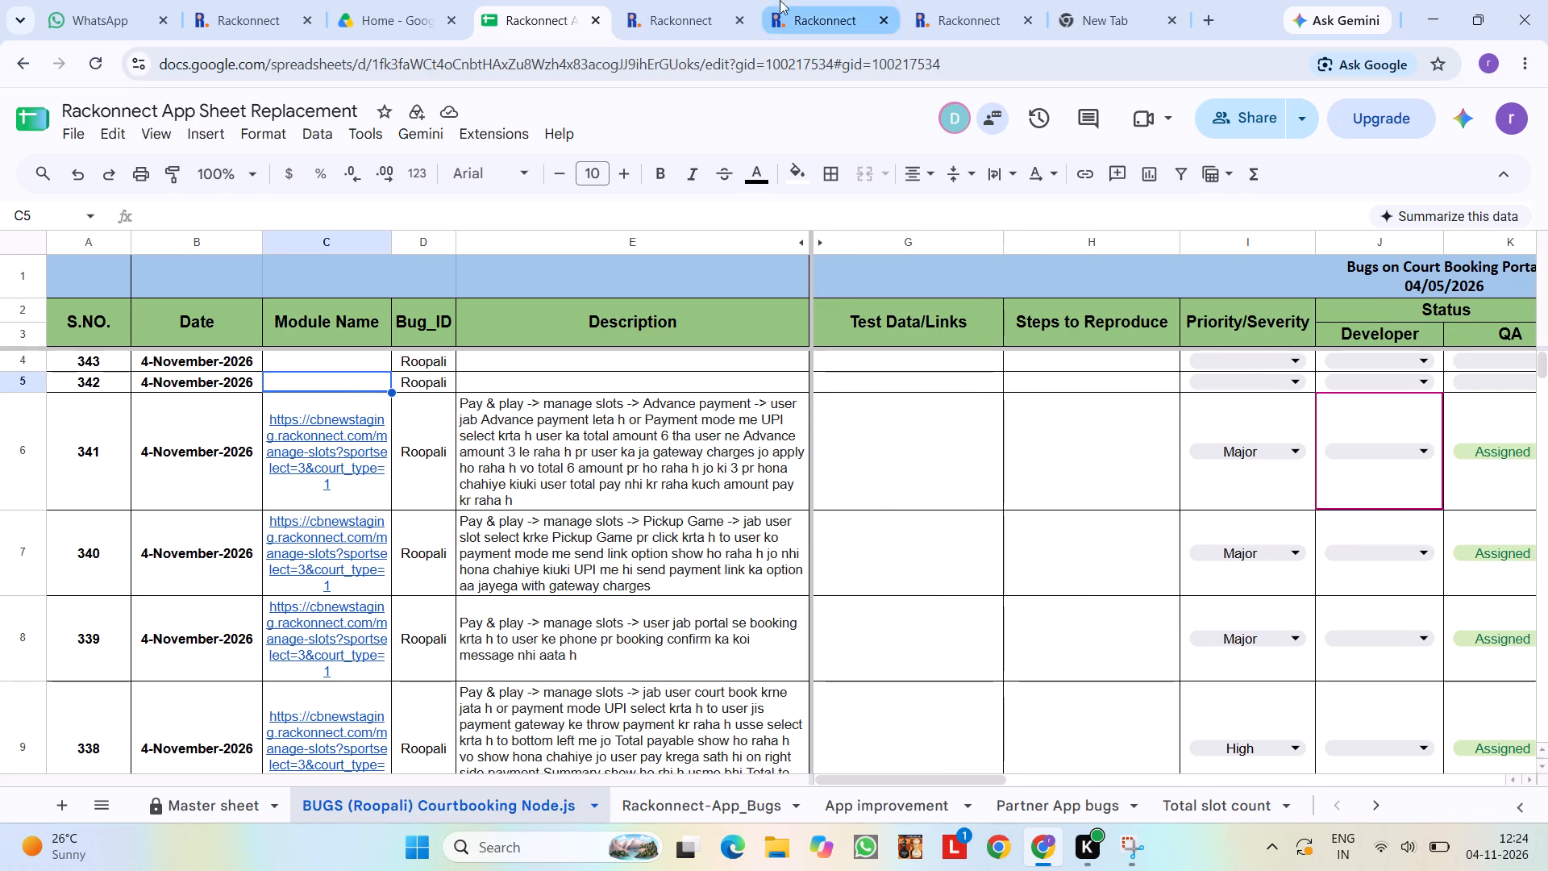
# Switch to the Rackonnect booking page and change the Quick Book form from Advance to Full Payment with split payment enabled.
pyautogui.click(701, 0)
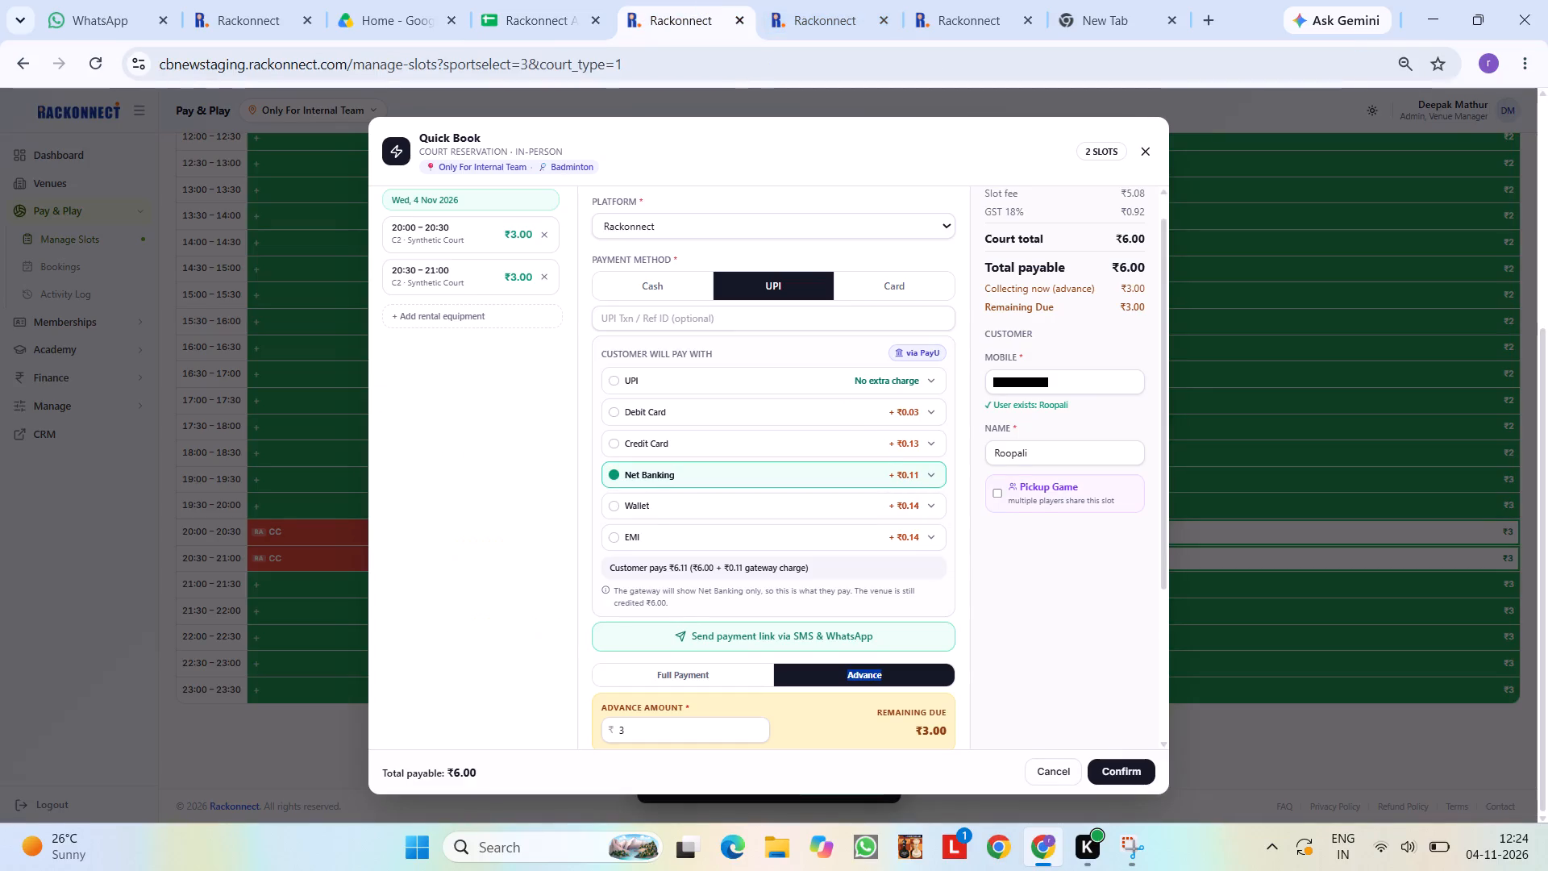
pyautogui.hotkey('ctrl', '=')
pyautogui.hotkey('ctrl', '=')
pyautogui.hotkey('ctrl', '=')
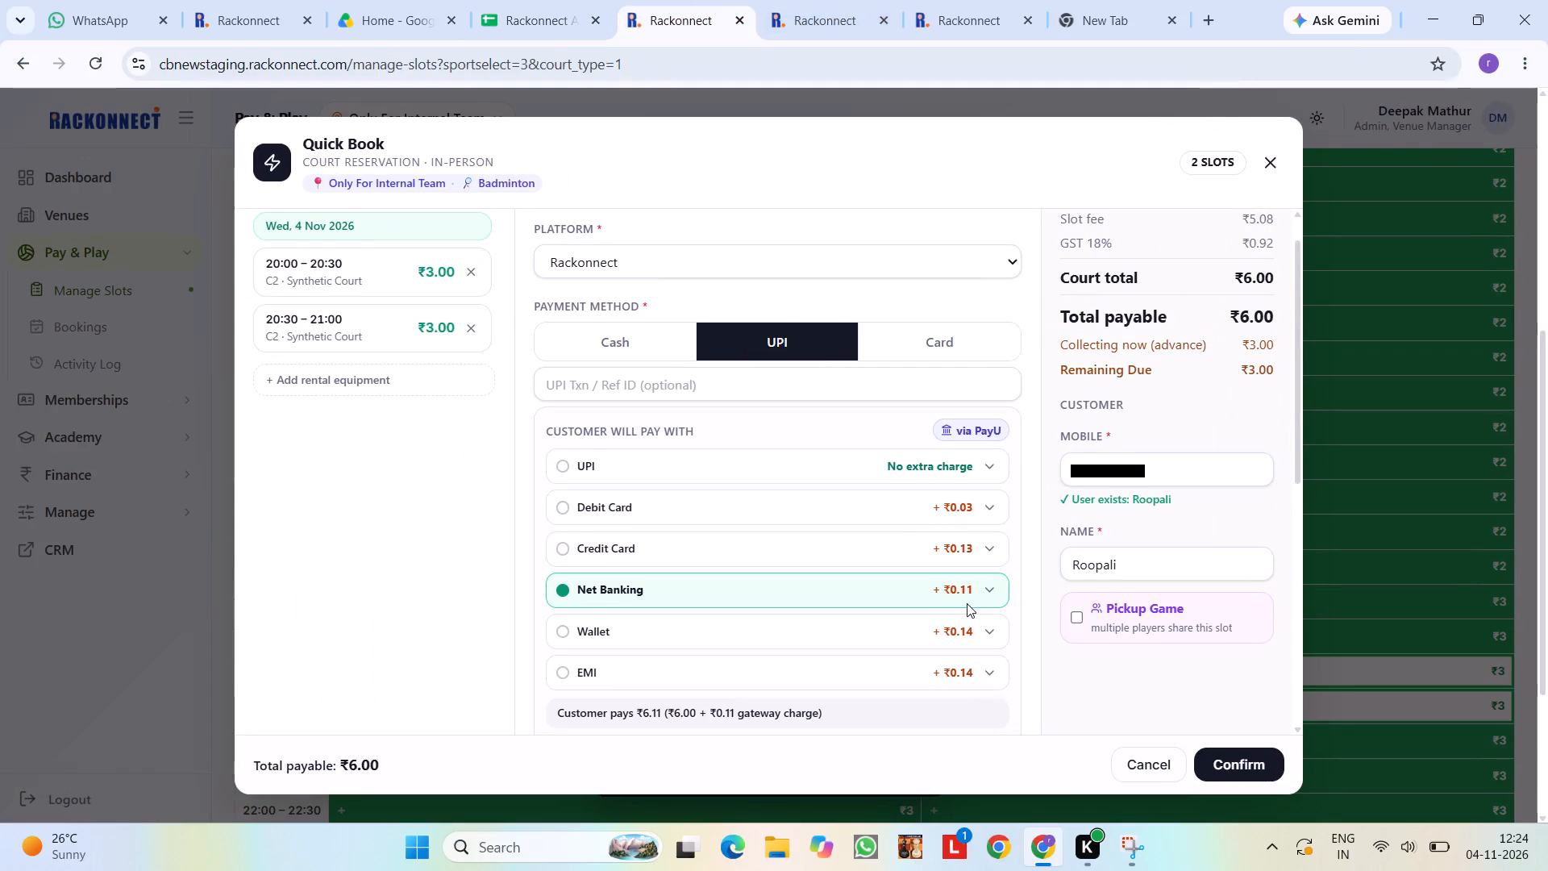
pyautogui.scroll(-3, 967, 603)
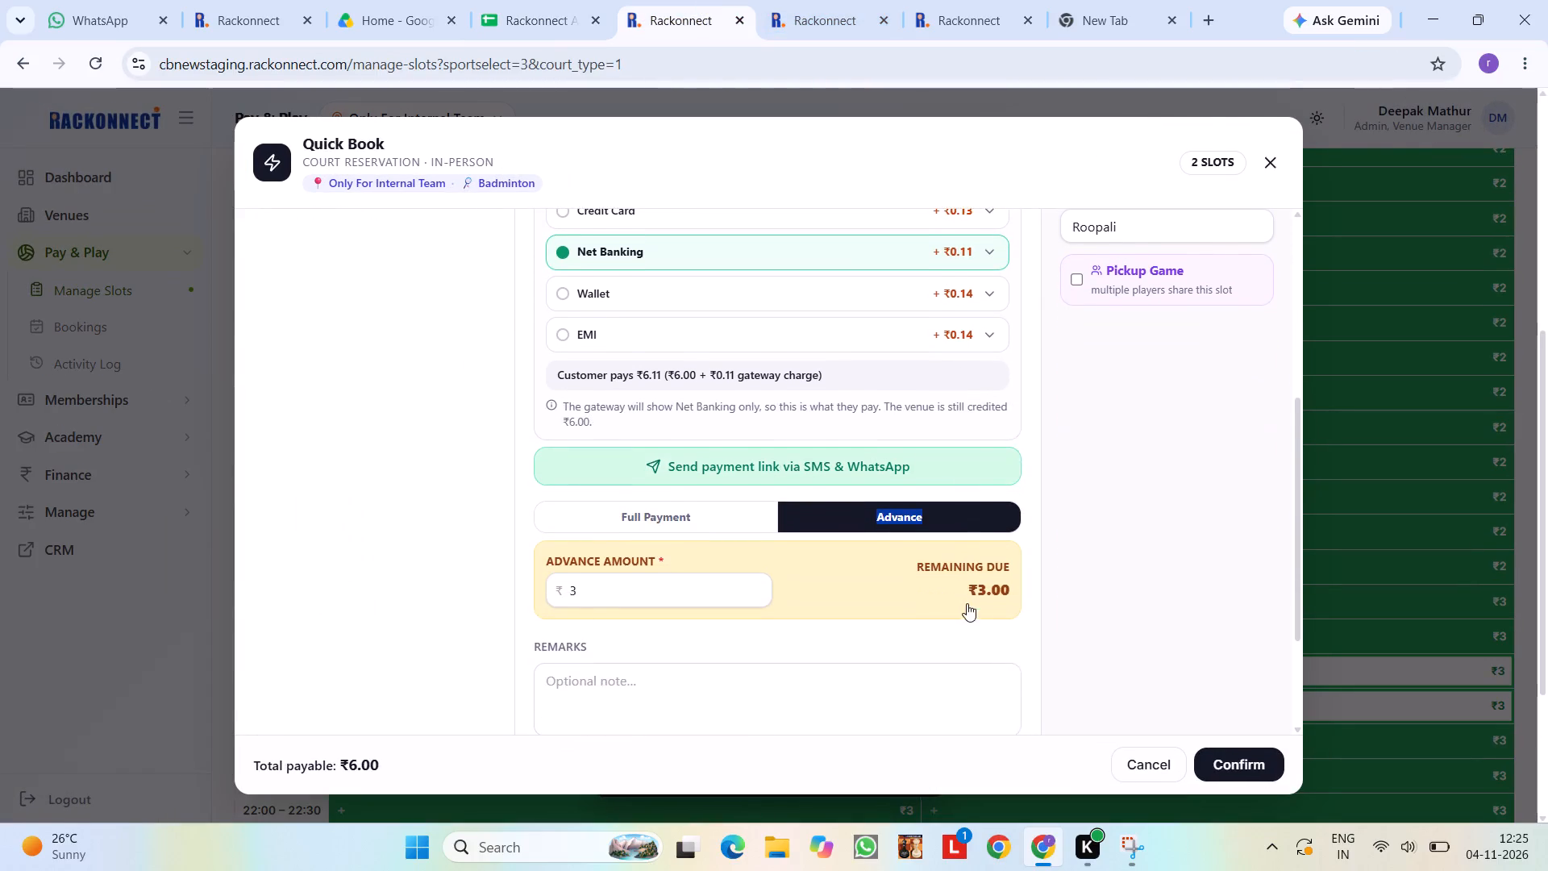
pyautogui.scroll(-1, 967, 603)
pyautogui.click(1081, 550)
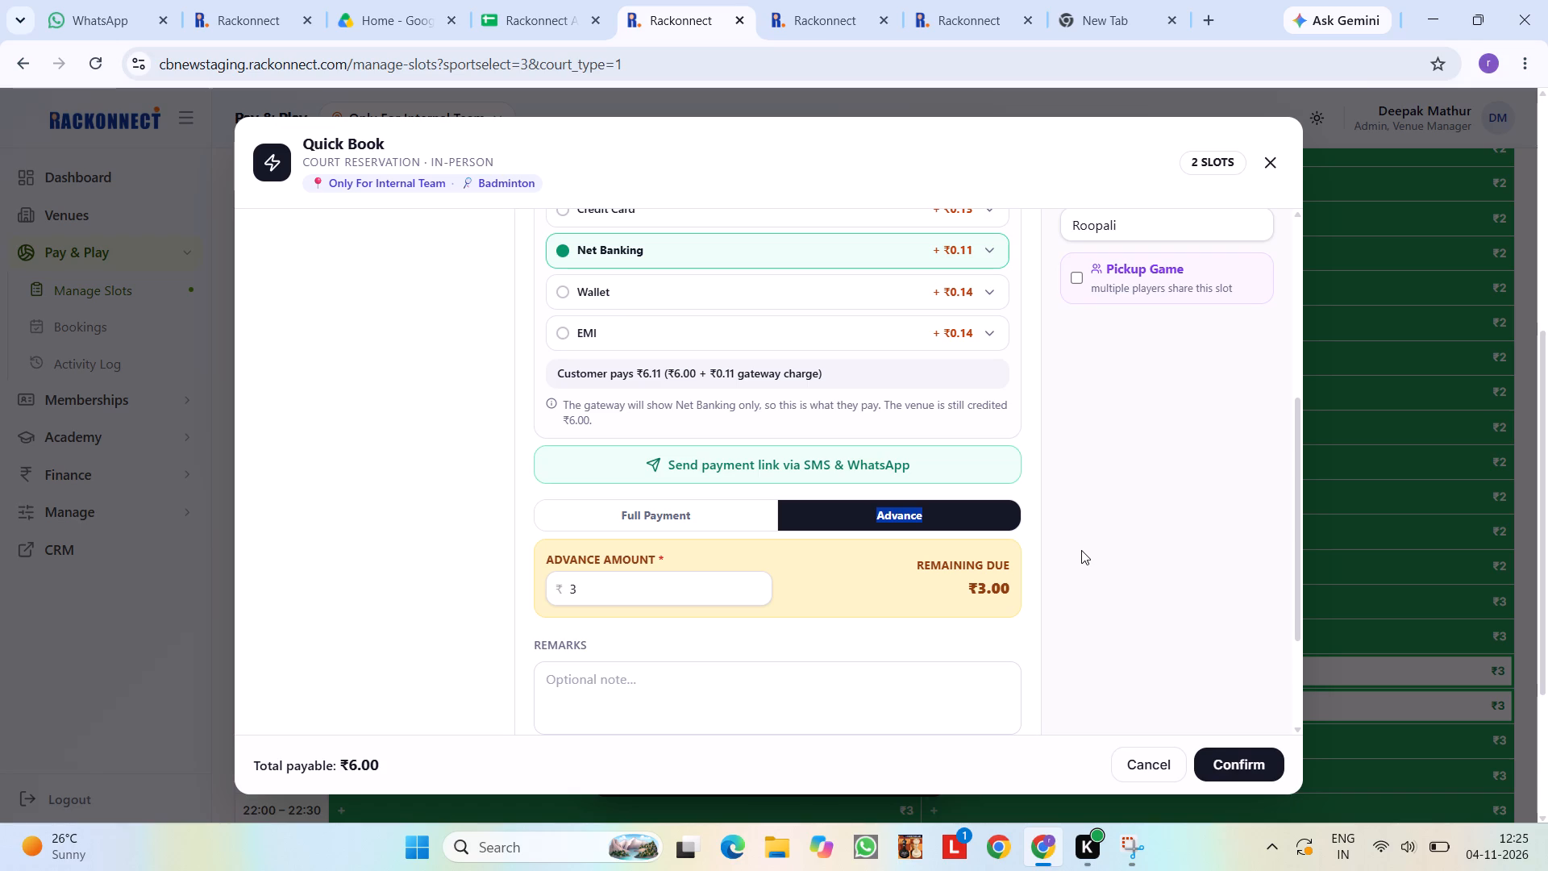
pyautogui.click(718, 515)
pyautogui.click(854, 514)
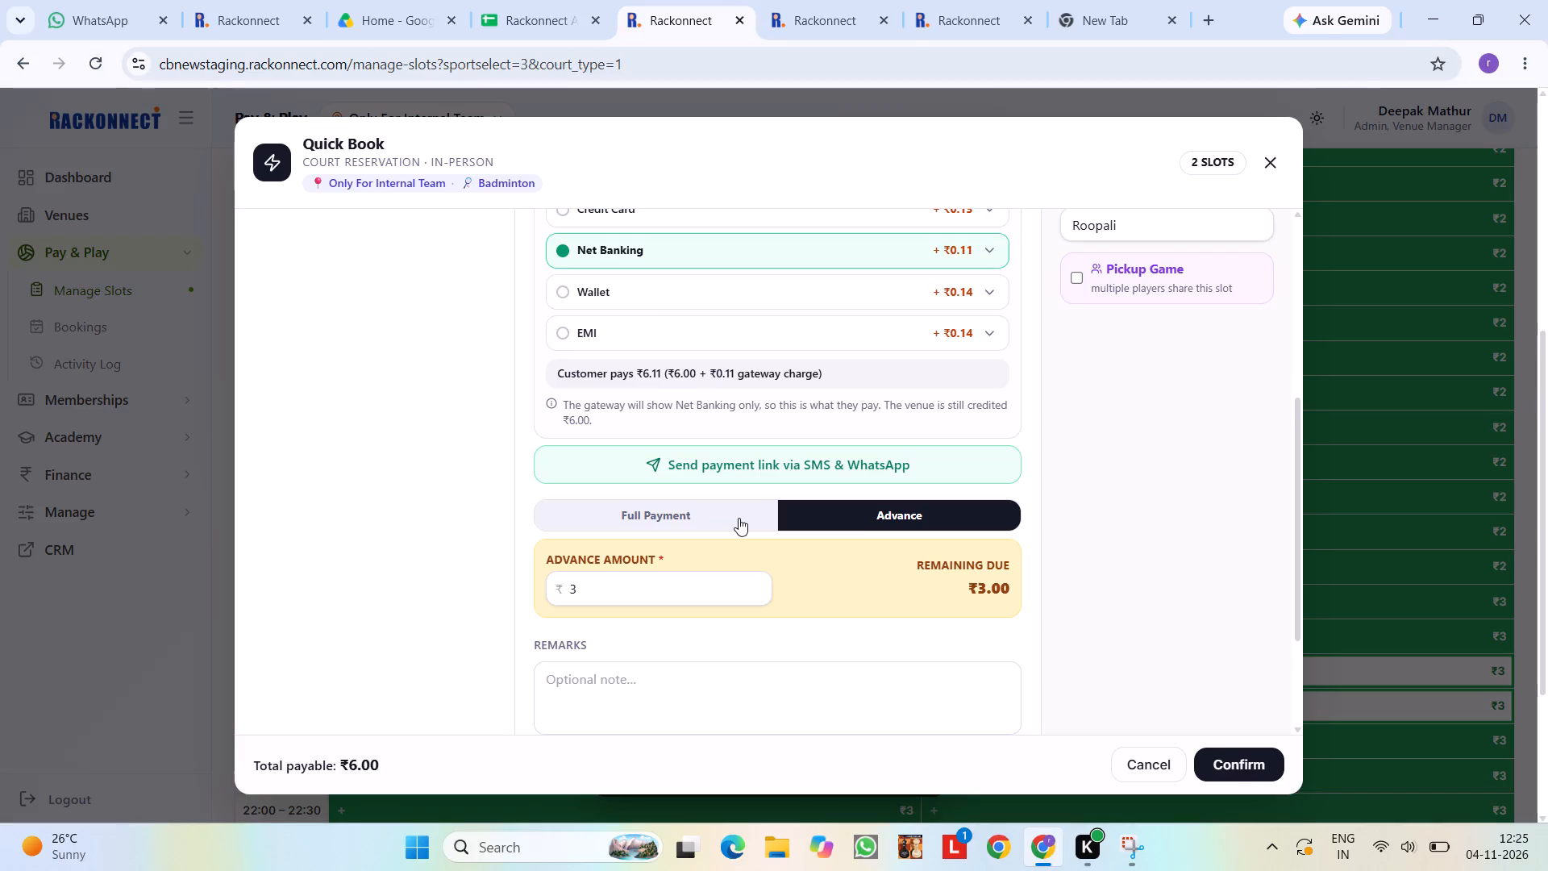
pyautogui.click(739, 518)
pyautogui.click(776, 556)
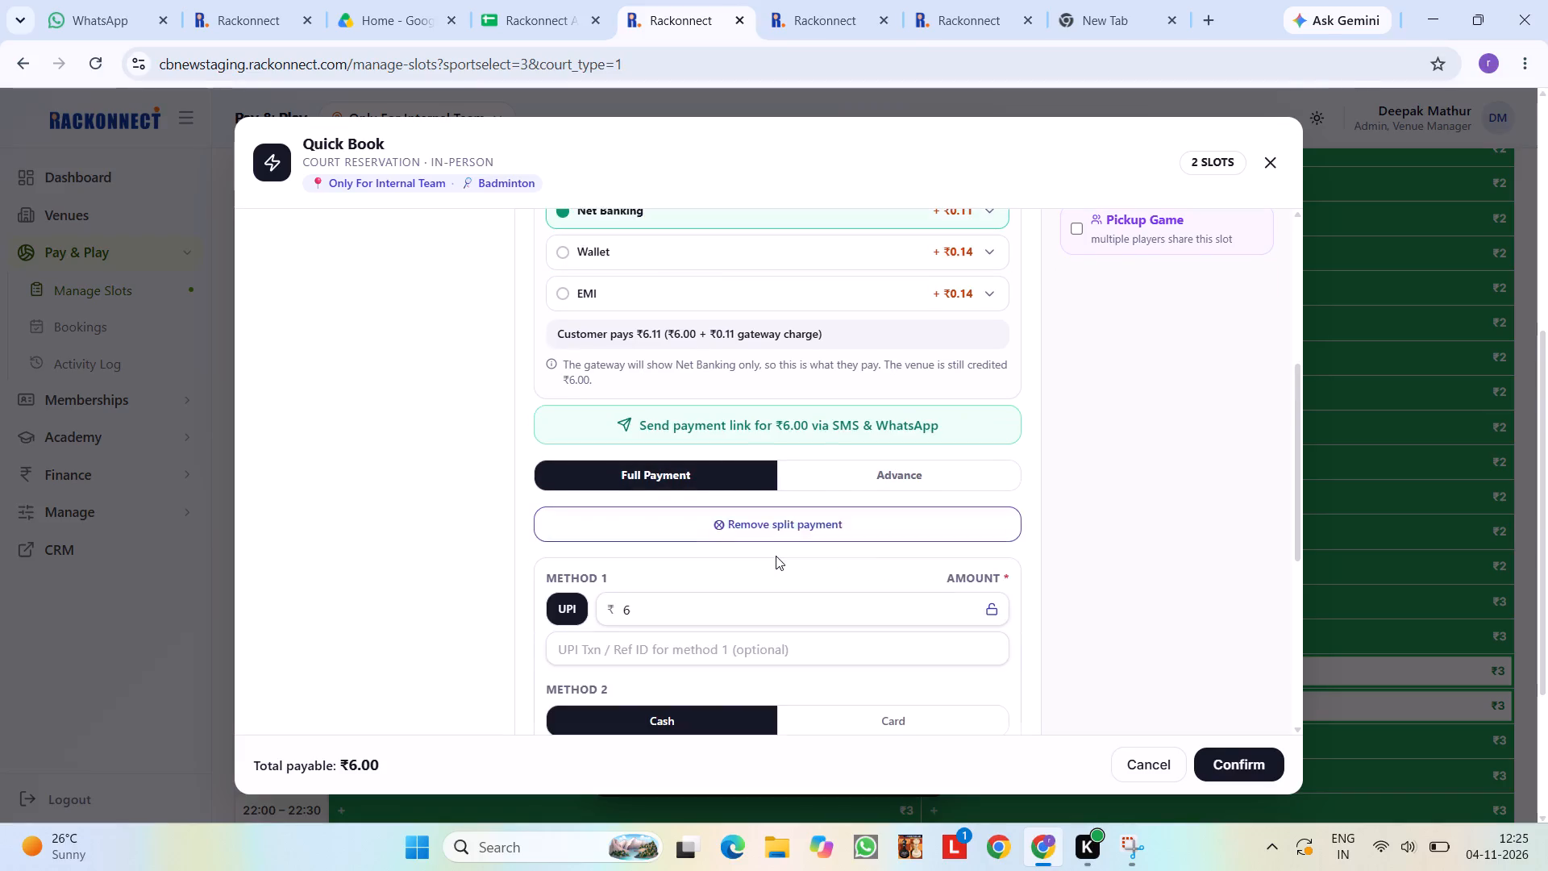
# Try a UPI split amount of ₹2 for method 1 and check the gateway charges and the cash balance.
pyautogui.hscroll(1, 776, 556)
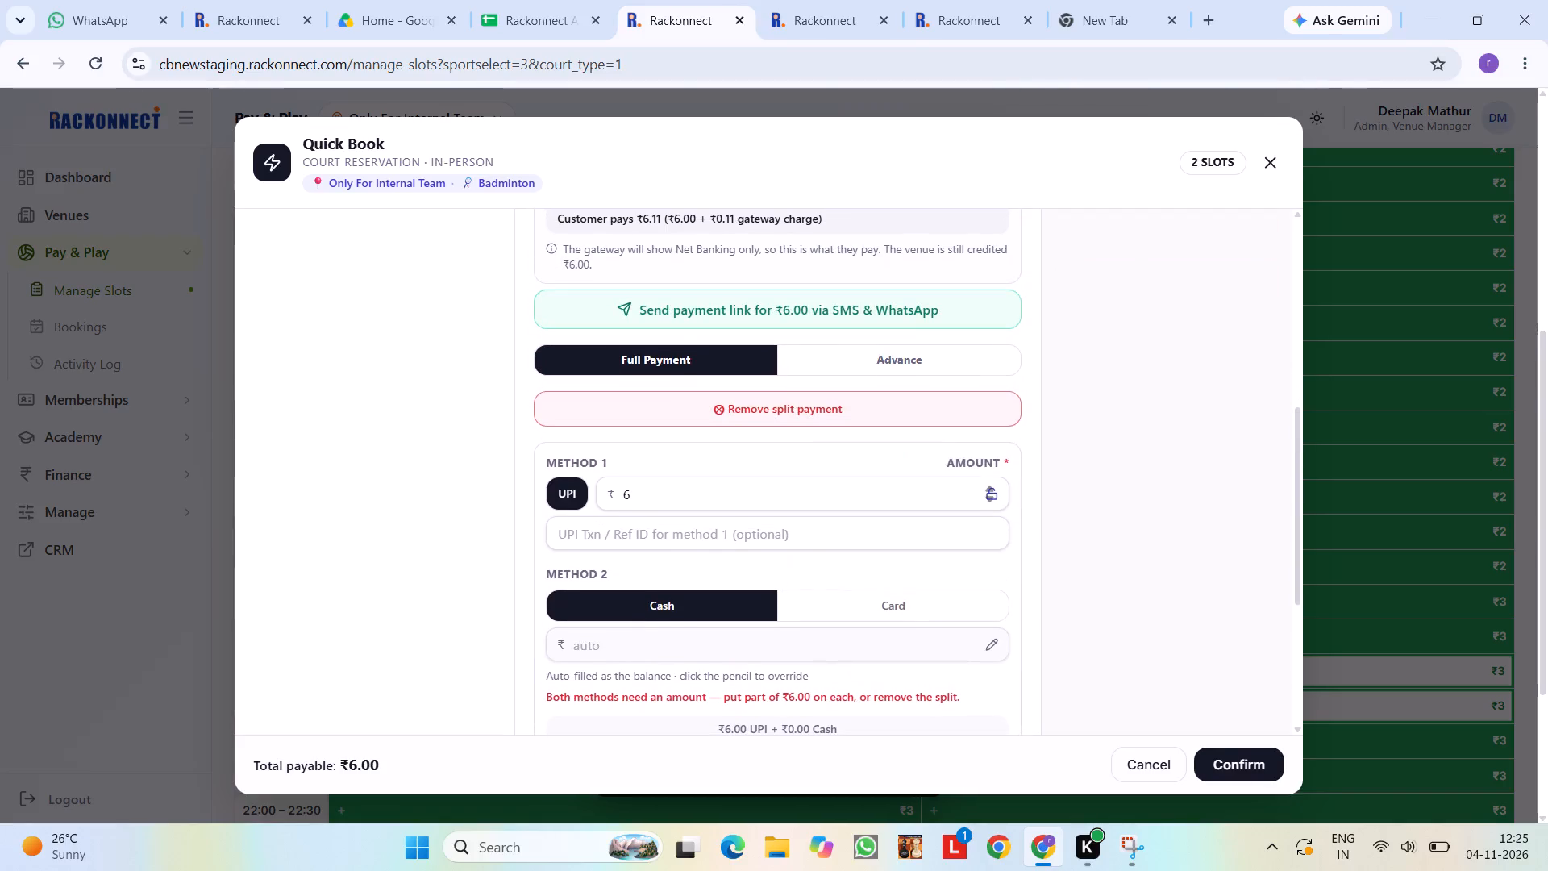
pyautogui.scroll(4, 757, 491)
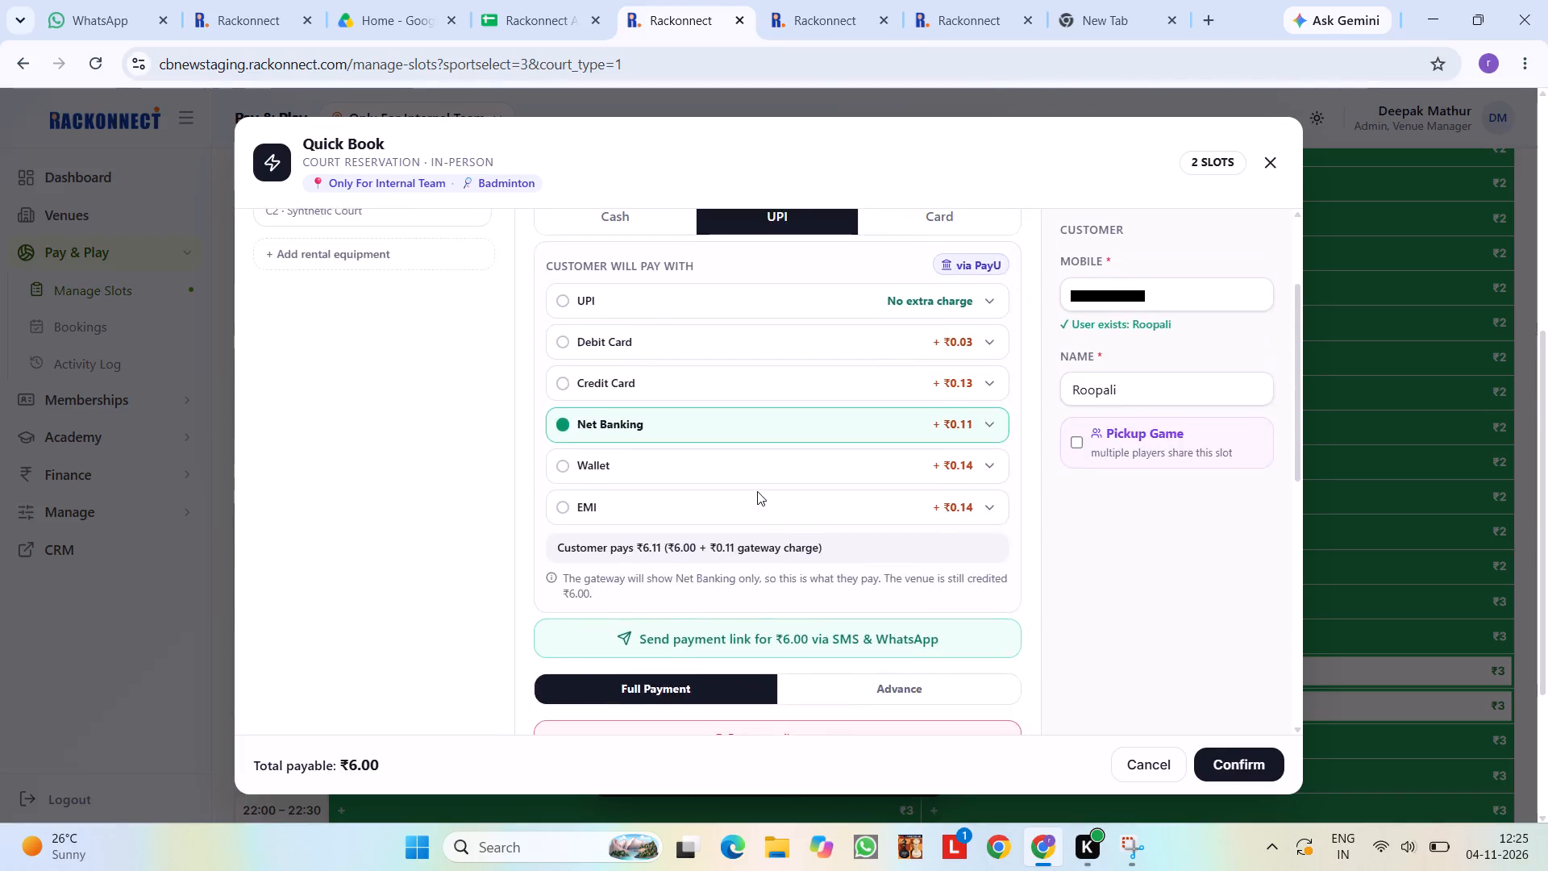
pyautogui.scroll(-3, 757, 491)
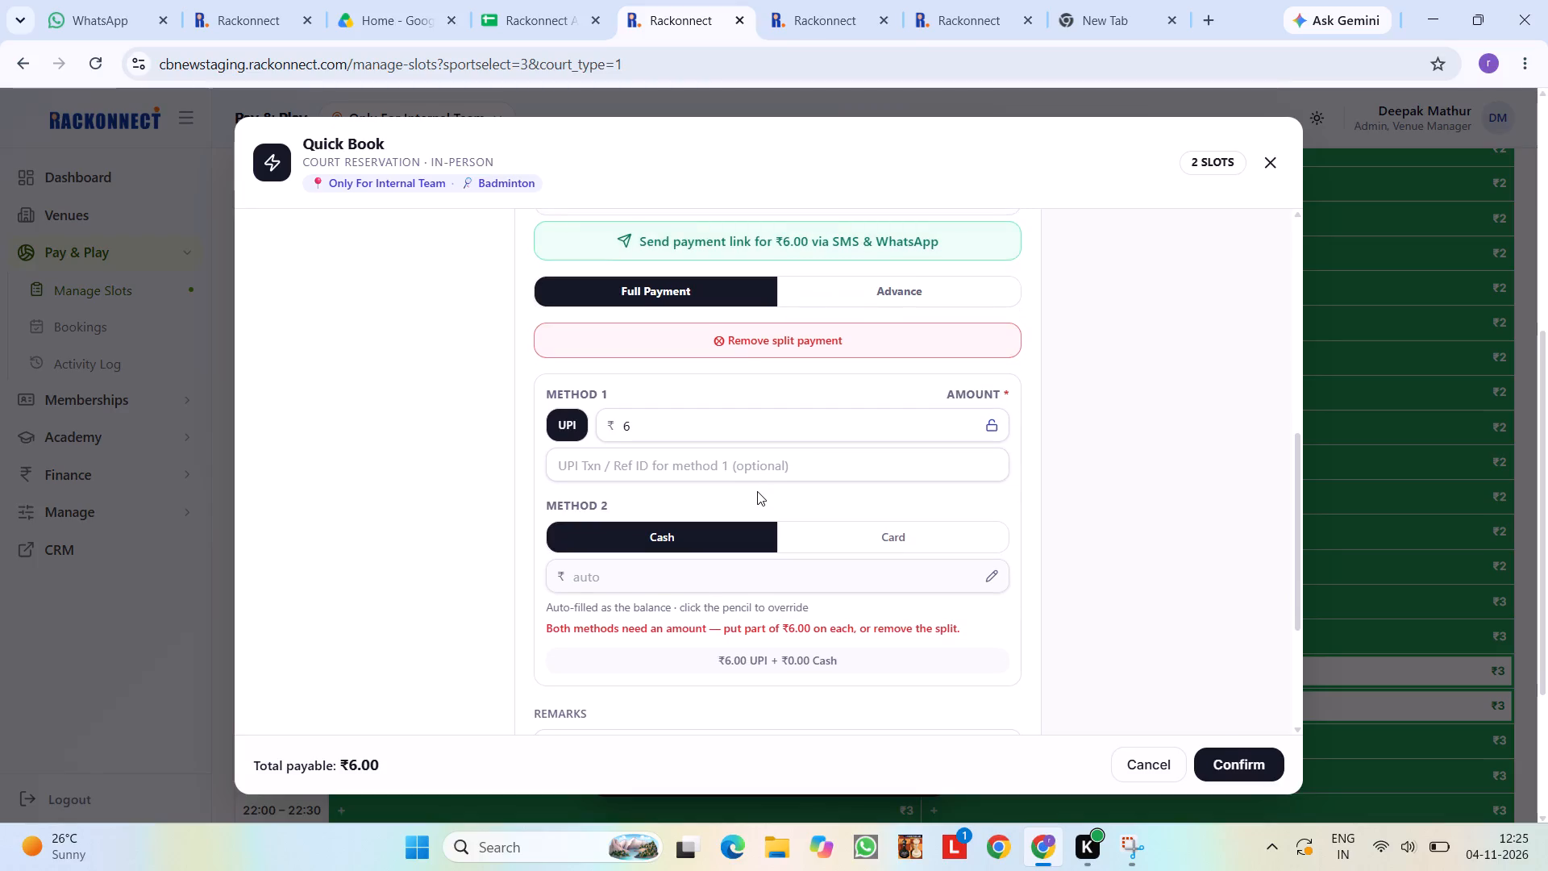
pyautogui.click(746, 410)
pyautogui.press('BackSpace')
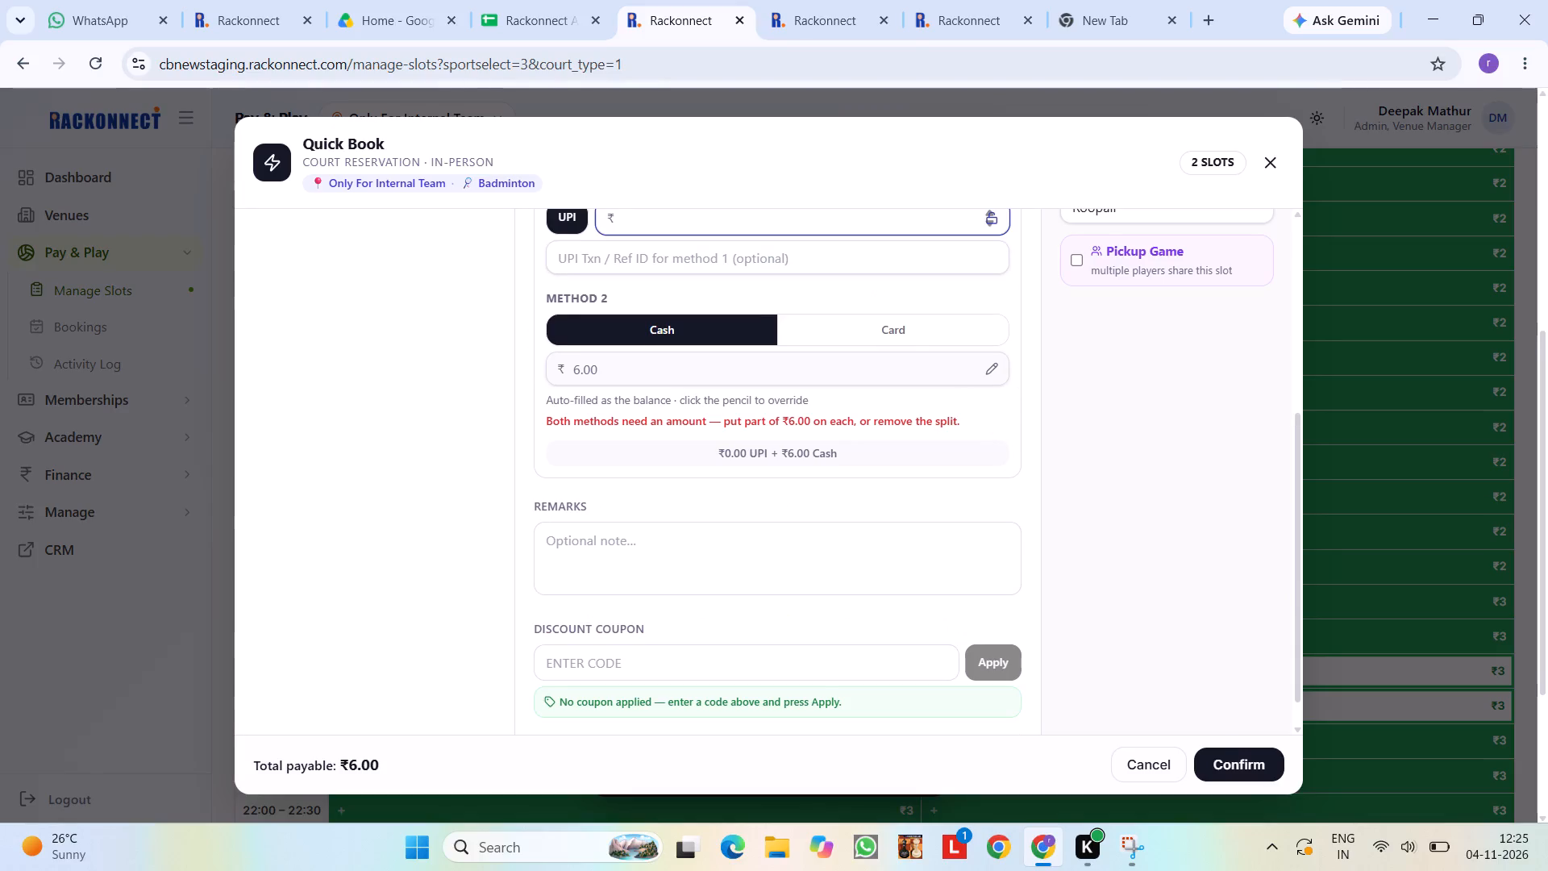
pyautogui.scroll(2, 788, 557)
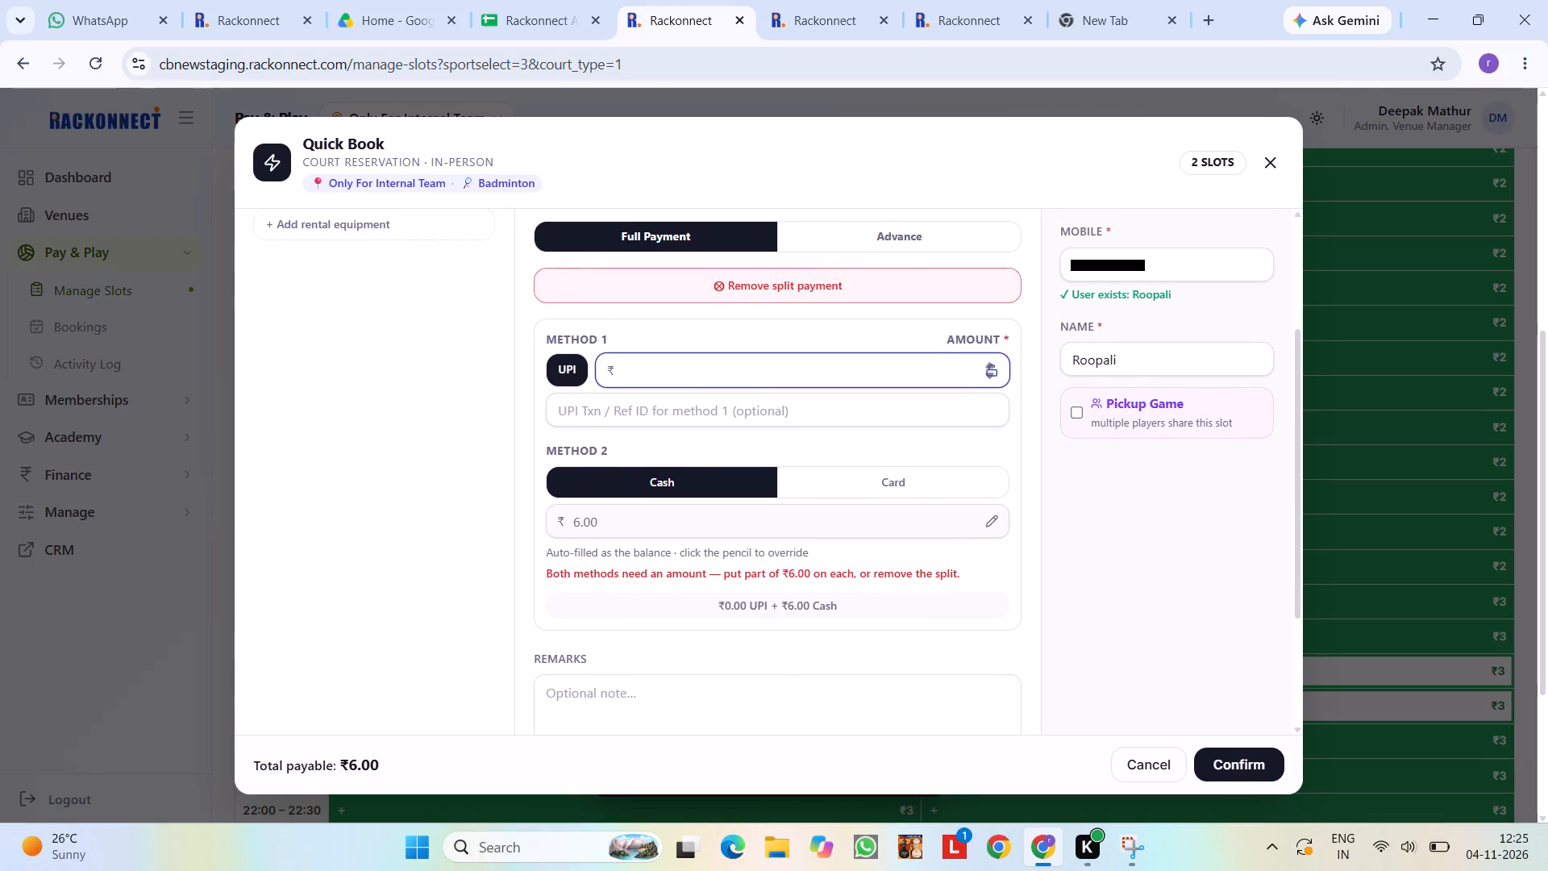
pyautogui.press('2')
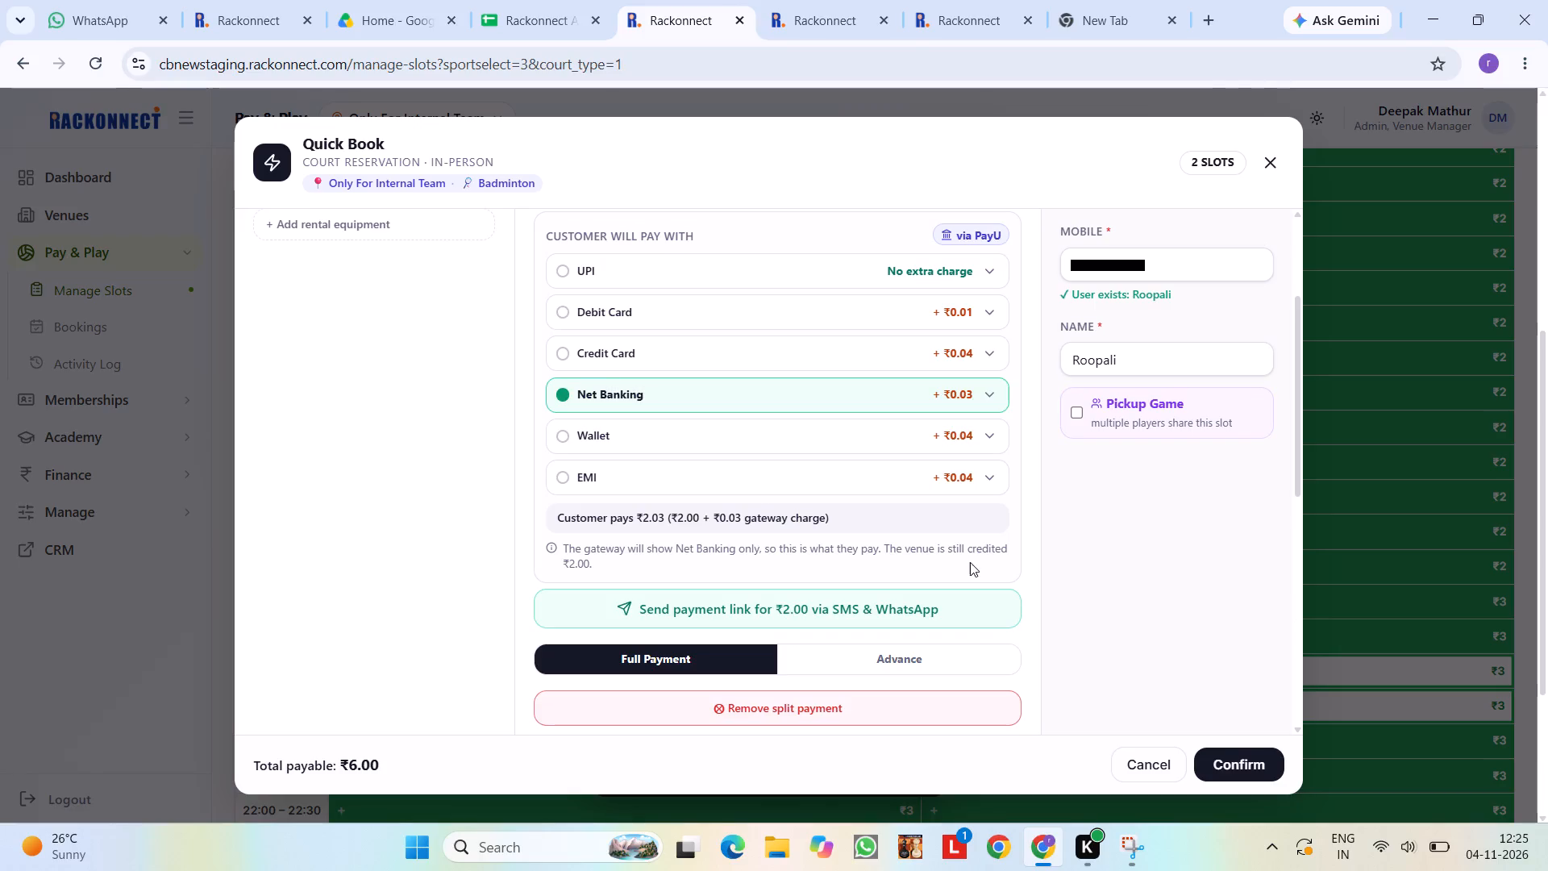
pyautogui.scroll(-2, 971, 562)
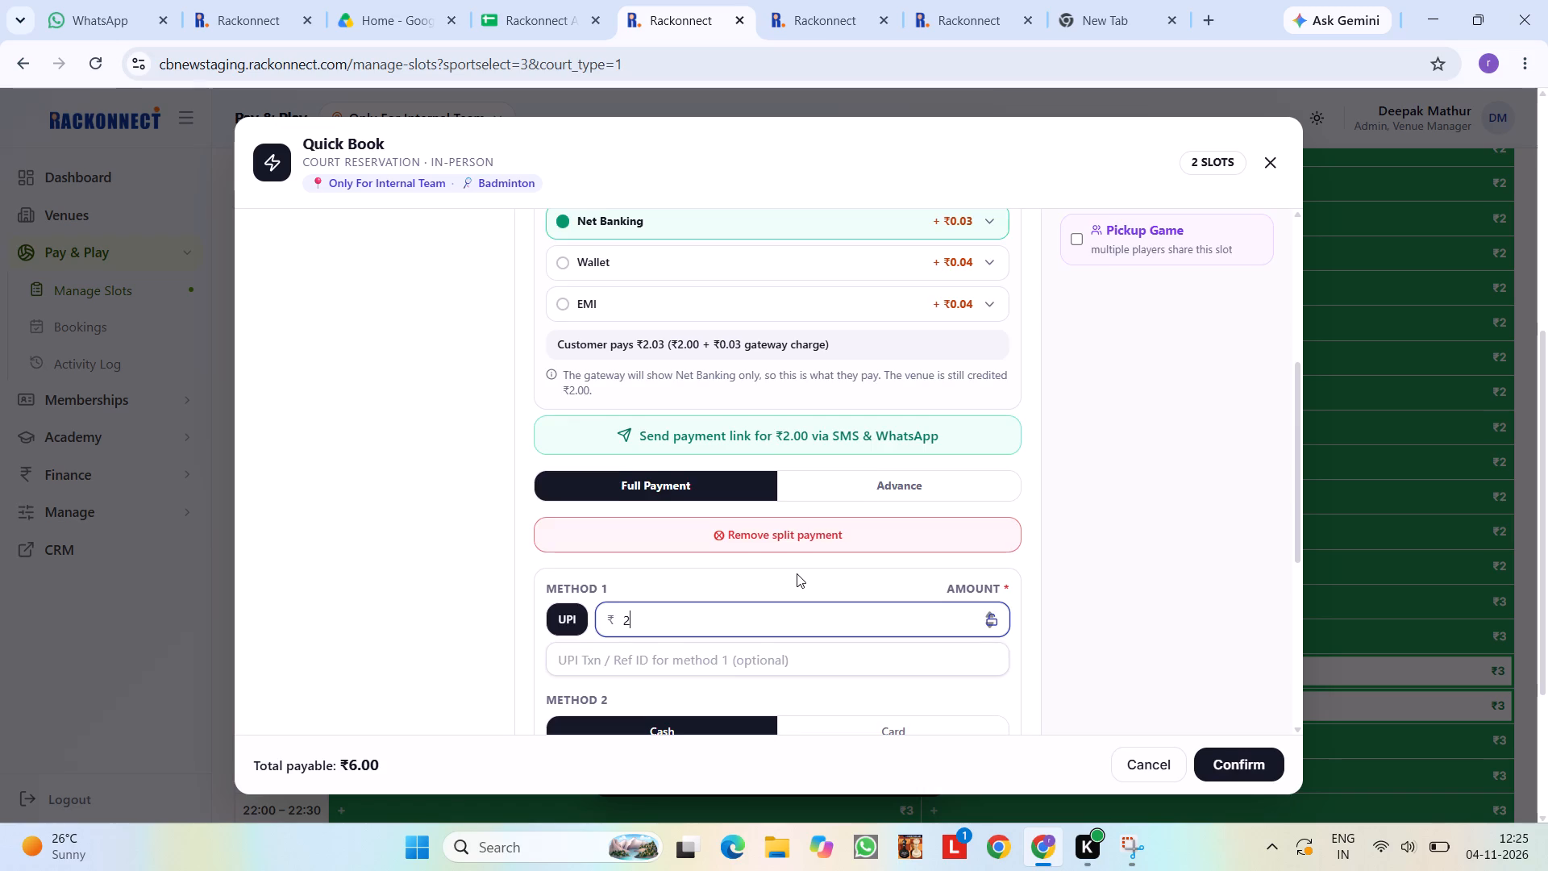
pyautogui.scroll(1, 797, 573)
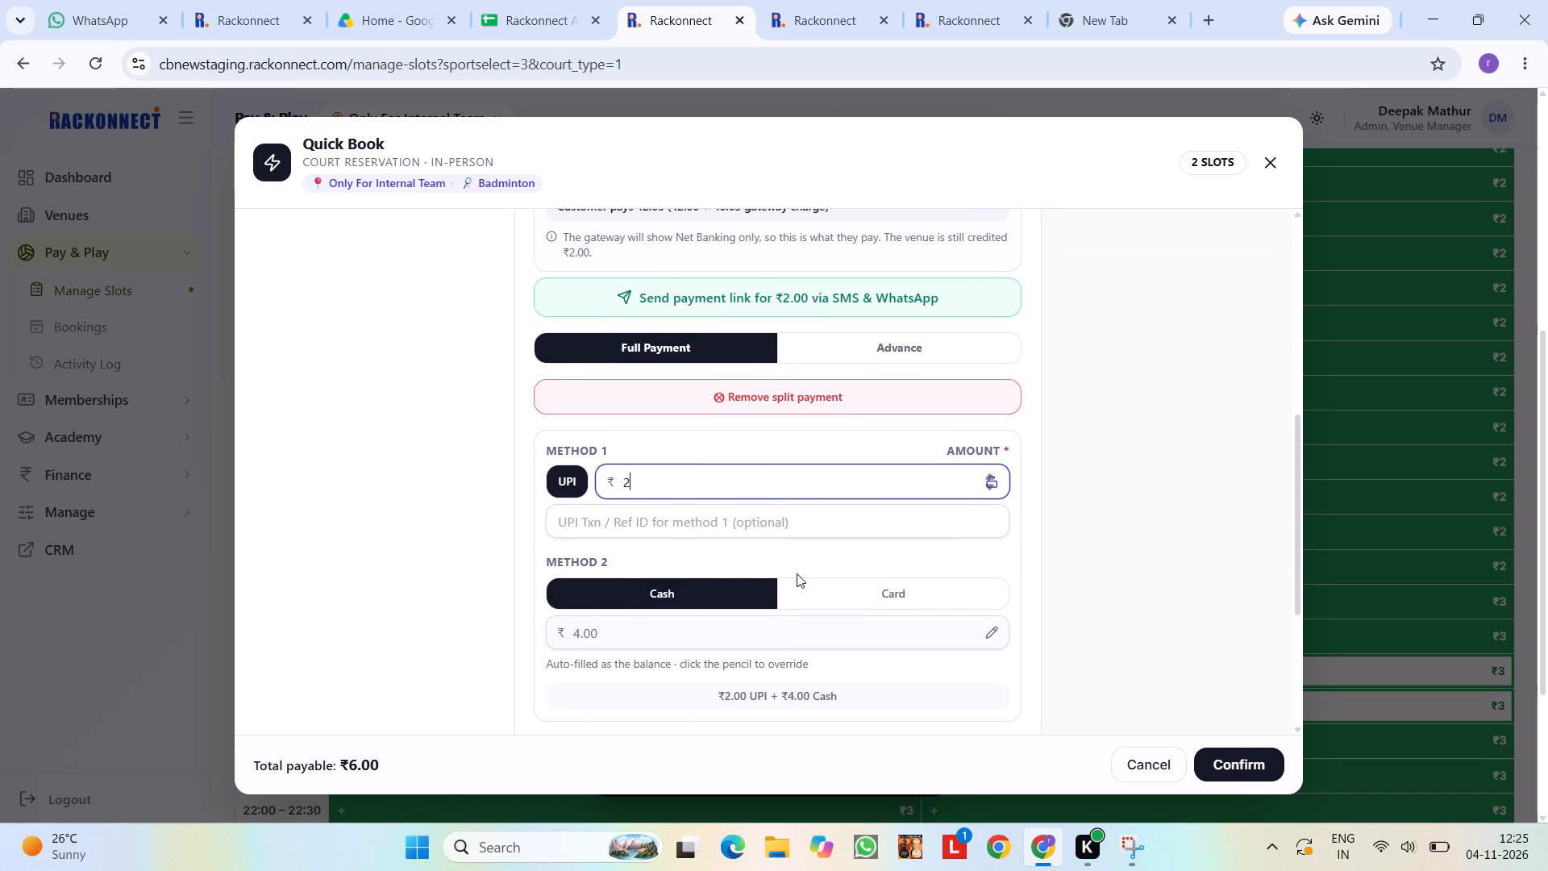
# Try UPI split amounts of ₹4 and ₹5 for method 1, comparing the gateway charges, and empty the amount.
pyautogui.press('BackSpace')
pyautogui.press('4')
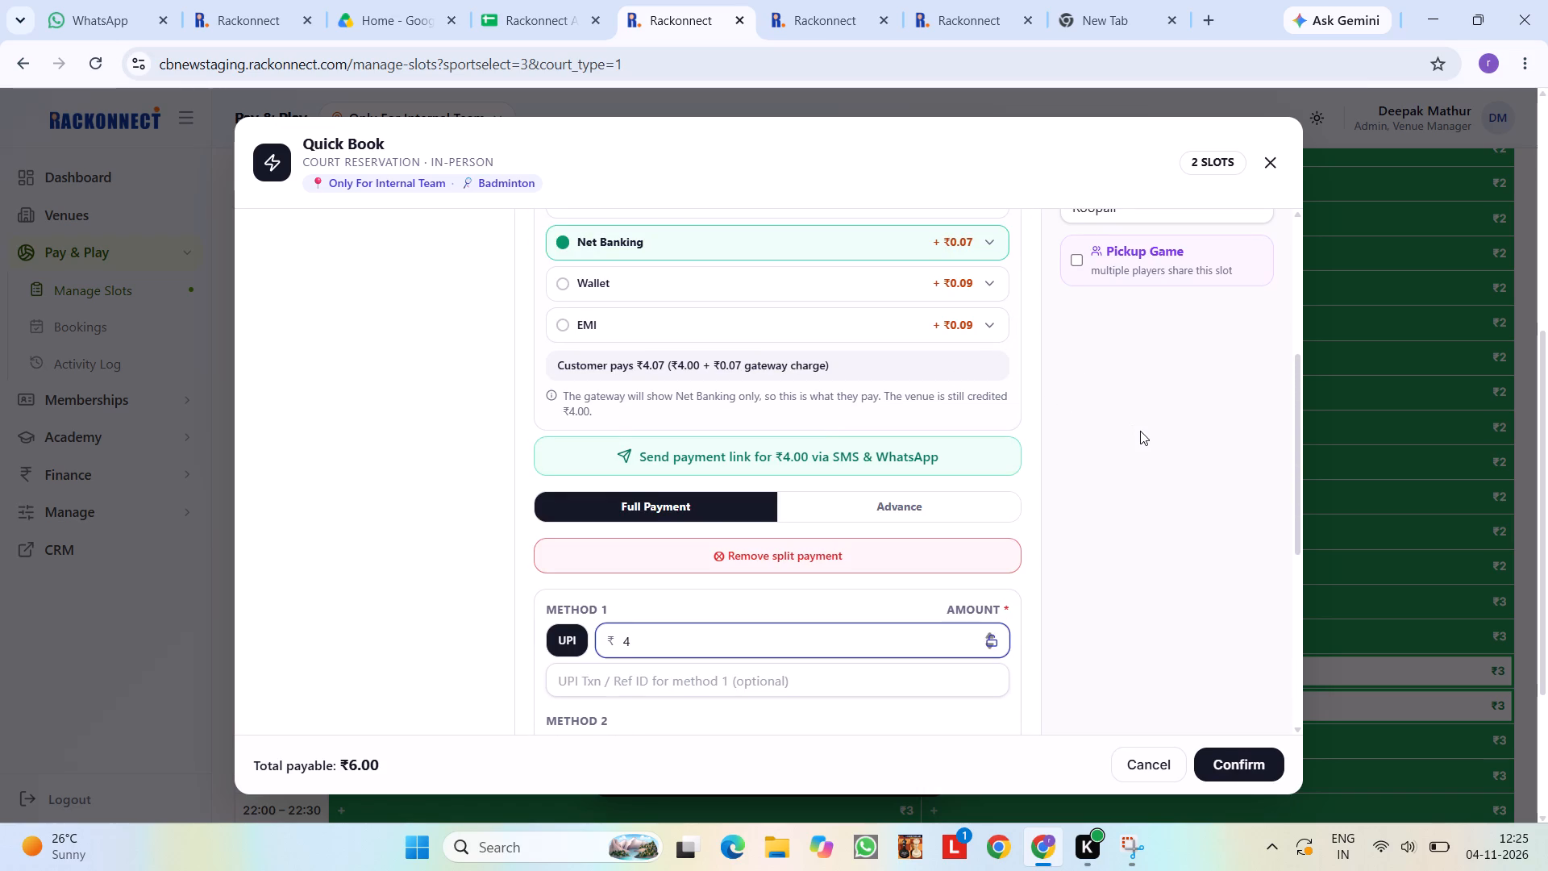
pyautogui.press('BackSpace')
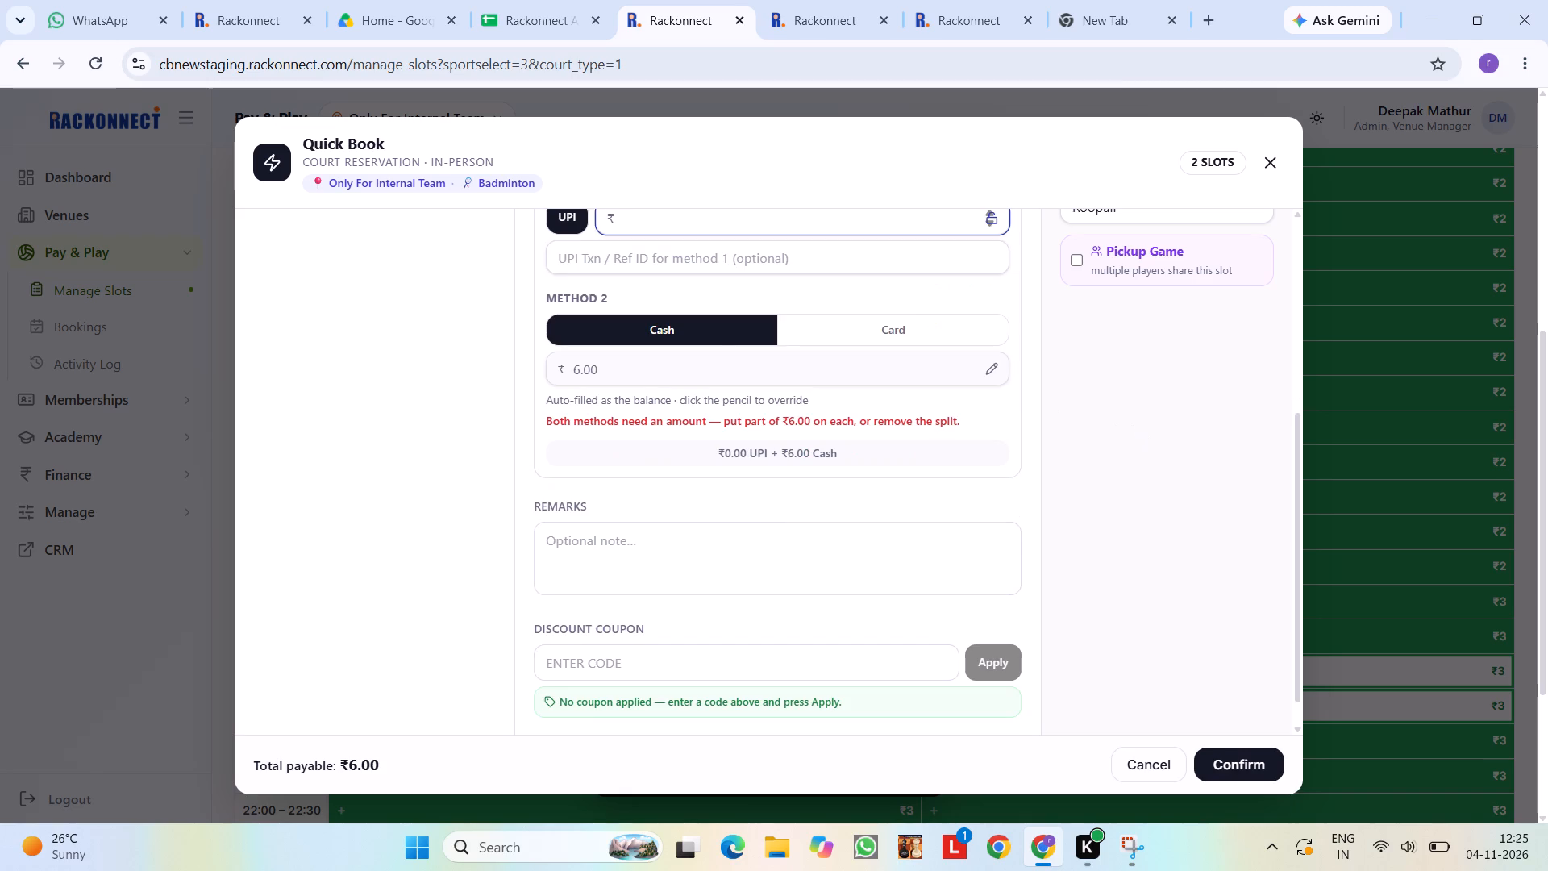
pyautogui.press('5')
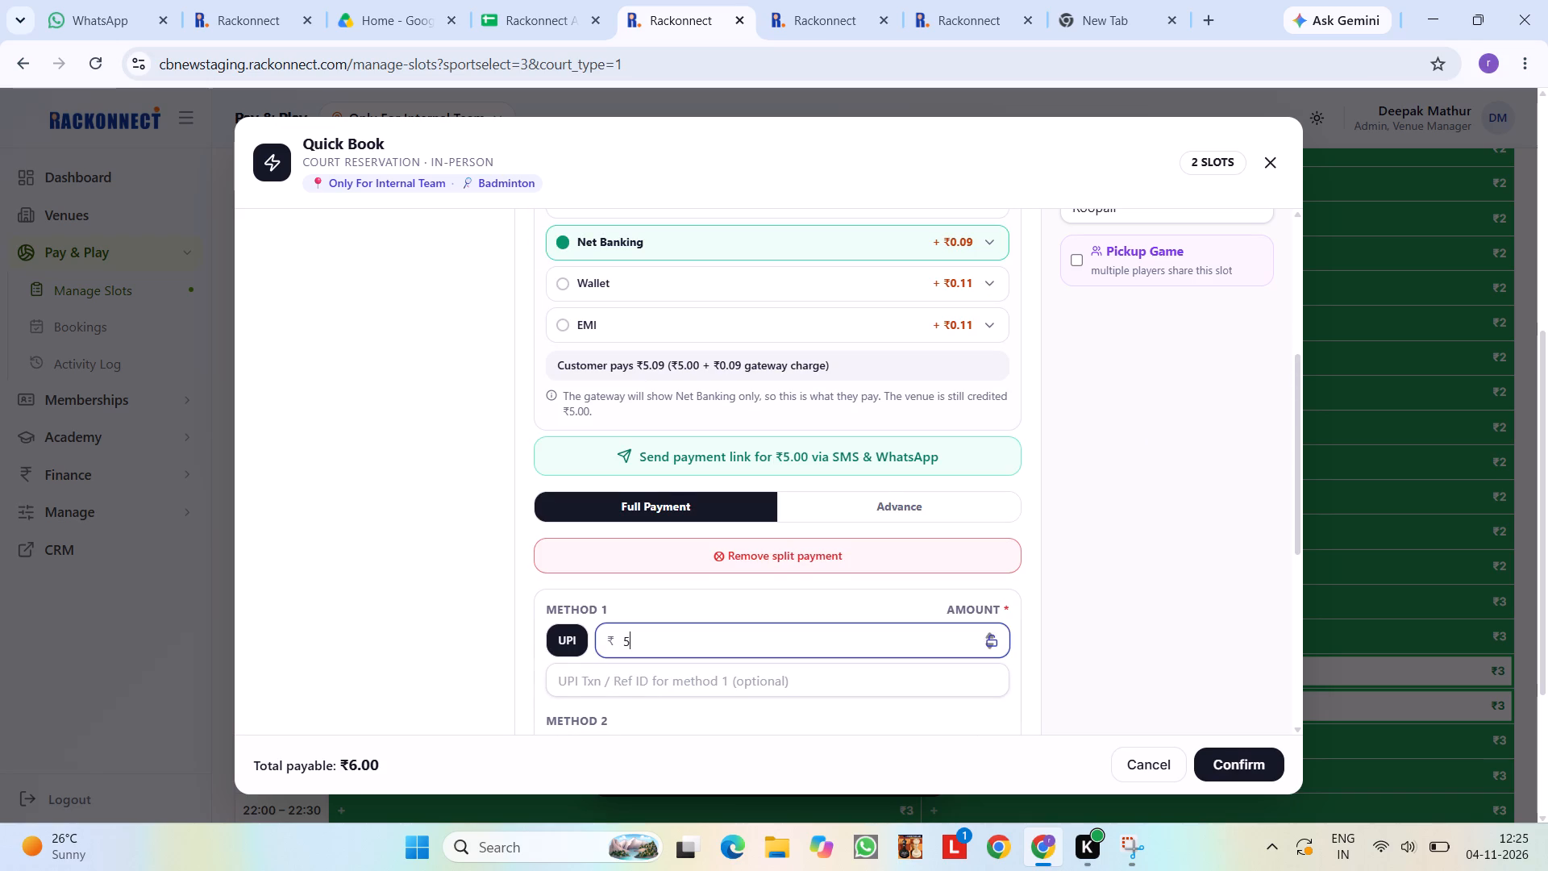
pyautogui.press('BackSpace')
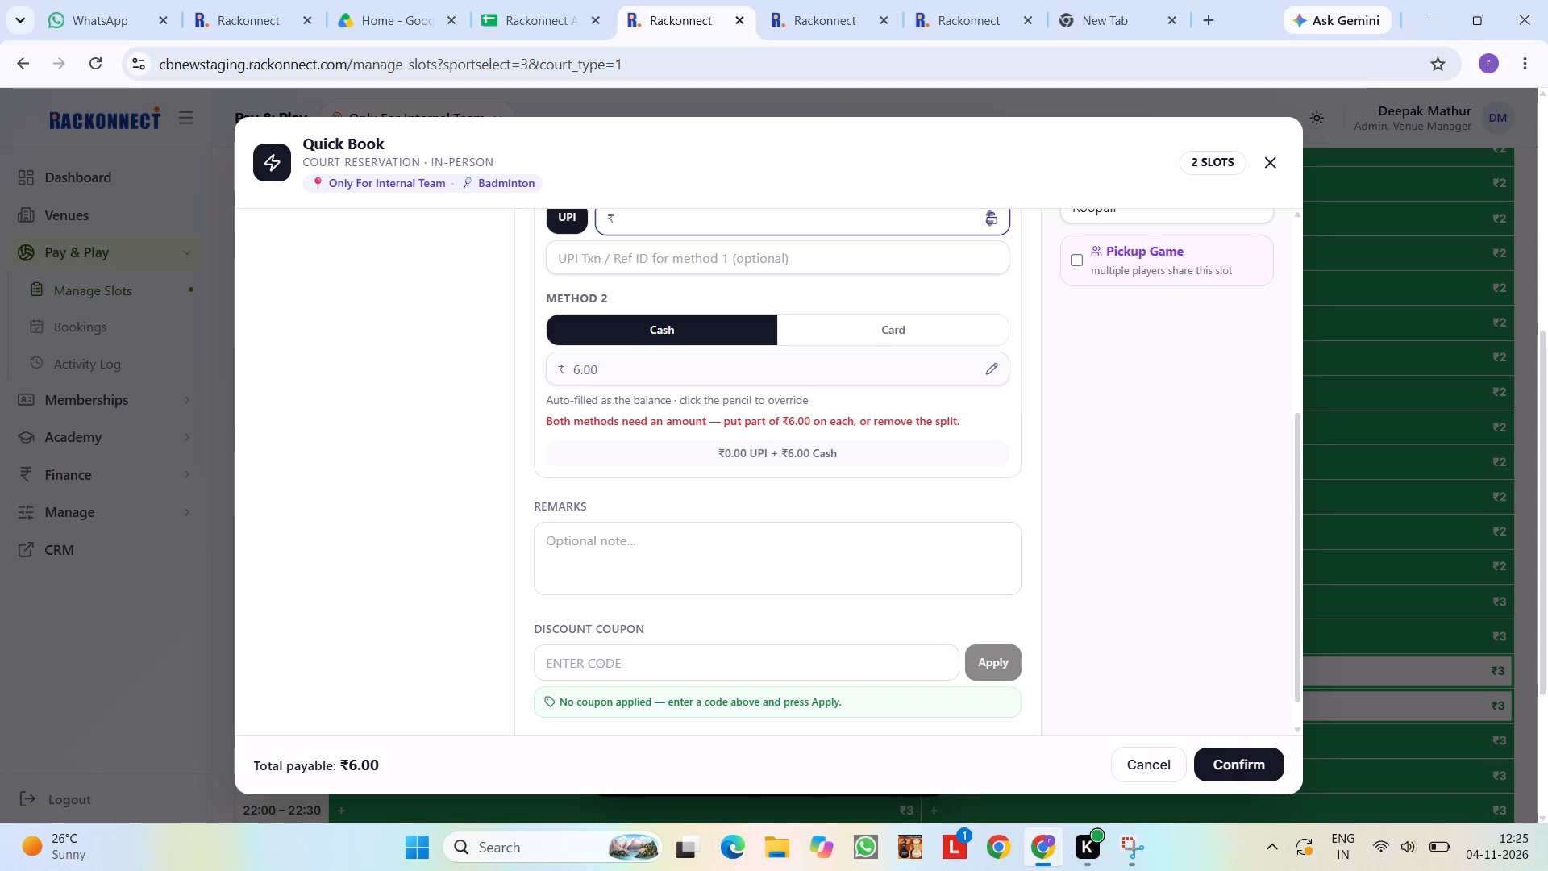
# Close the Quick Book form without booking and clear the two selected slots from 20:00 to 21:00.
pyautogui.click(1269, 169)
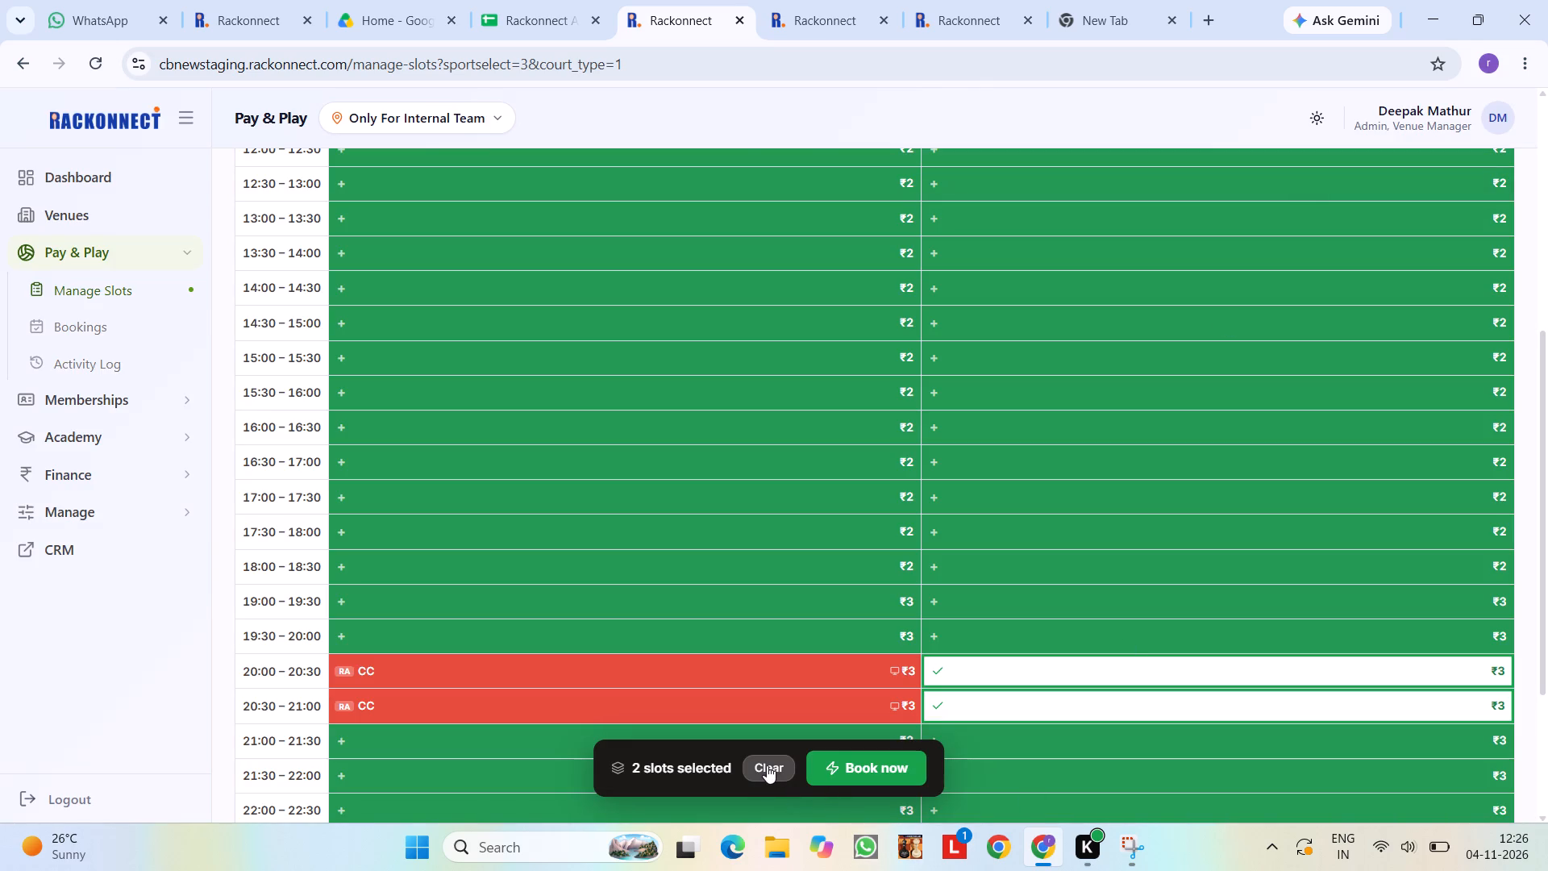
pyautogui.click(767, 765)
# Lock the computer.
pyautogui.press('super+l')
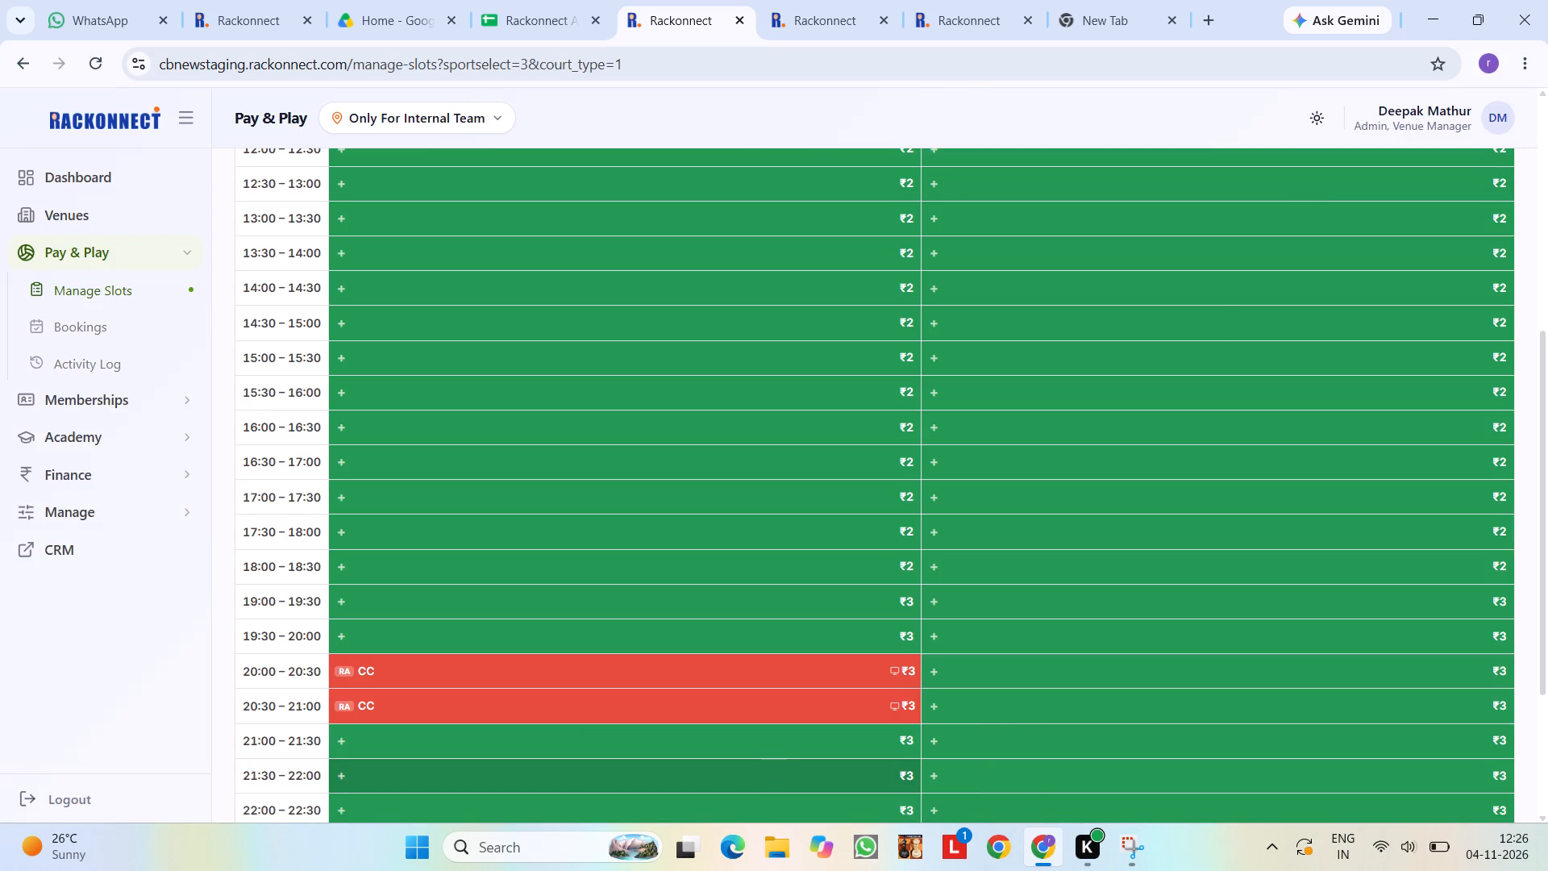